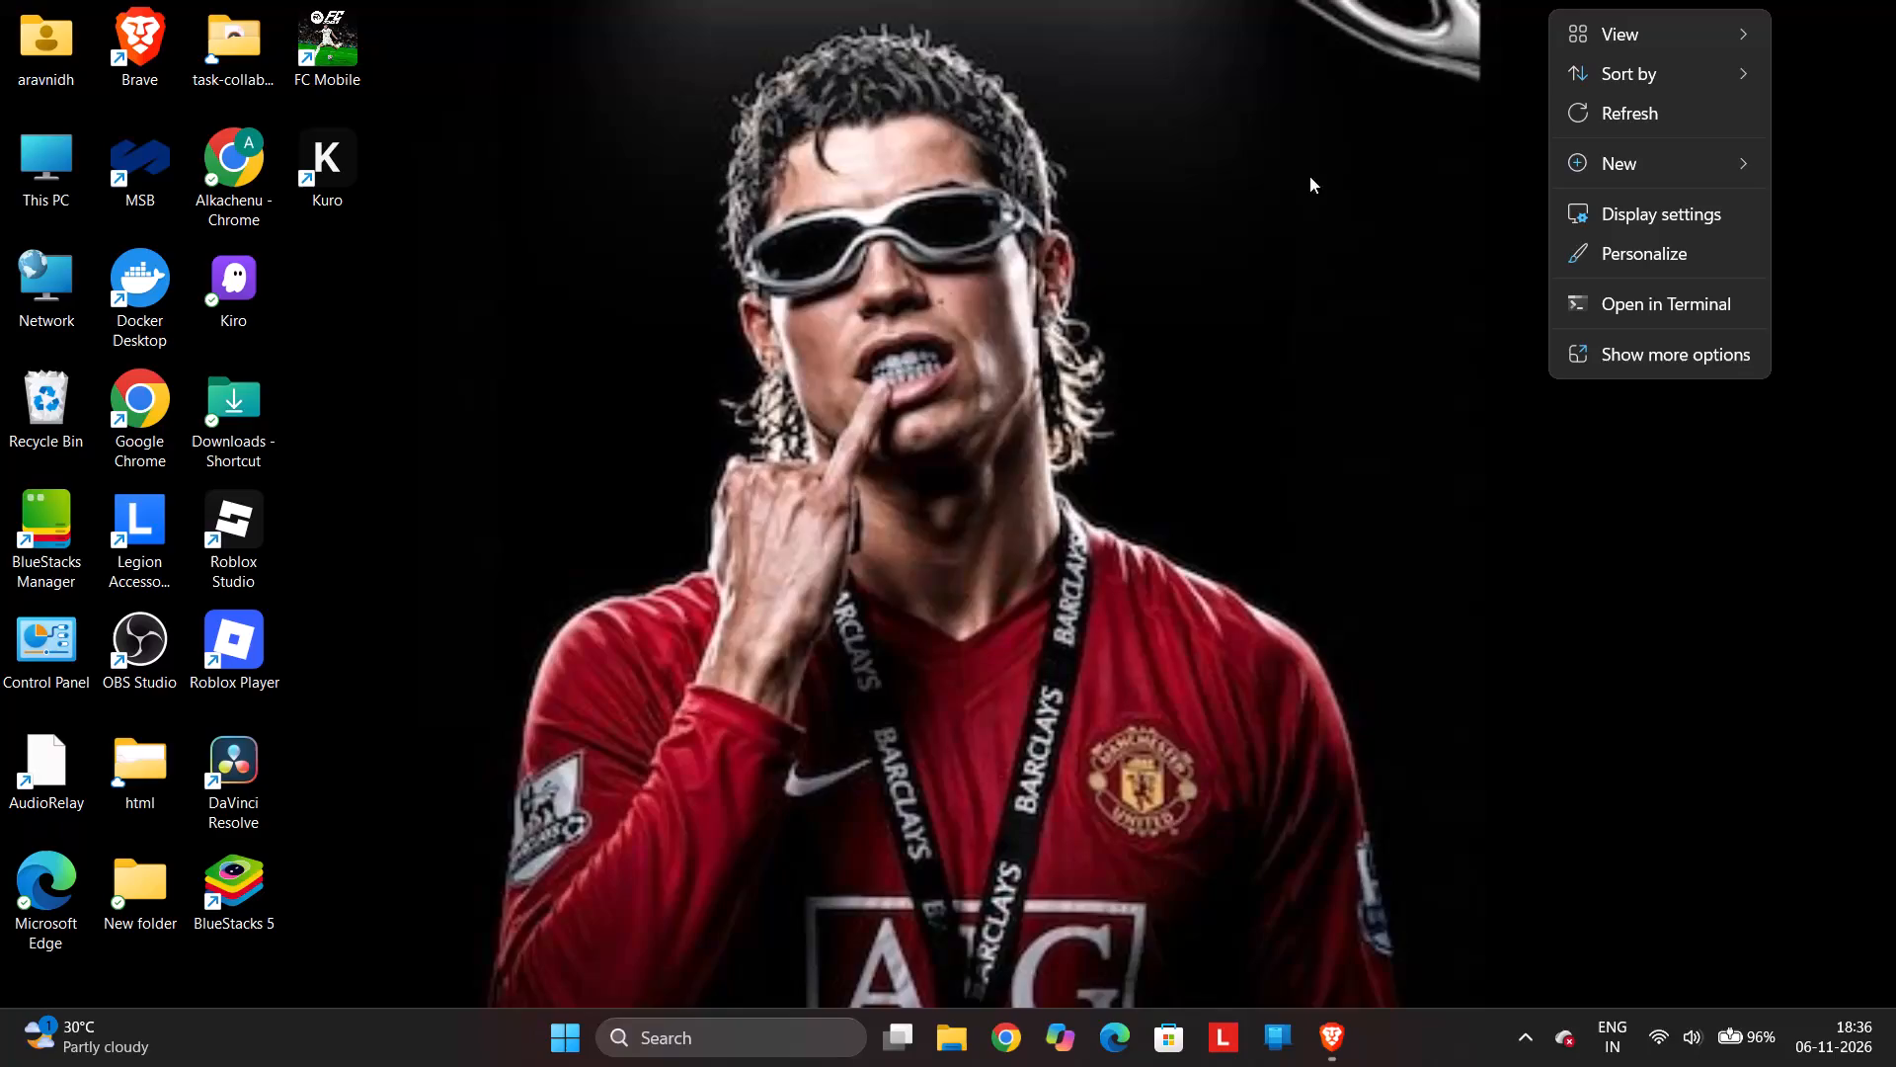
Dismiss the desktop context menu and launch the Kuro application from its desktop shortcut.
left_click(706, 375)
double_click(339, 176)
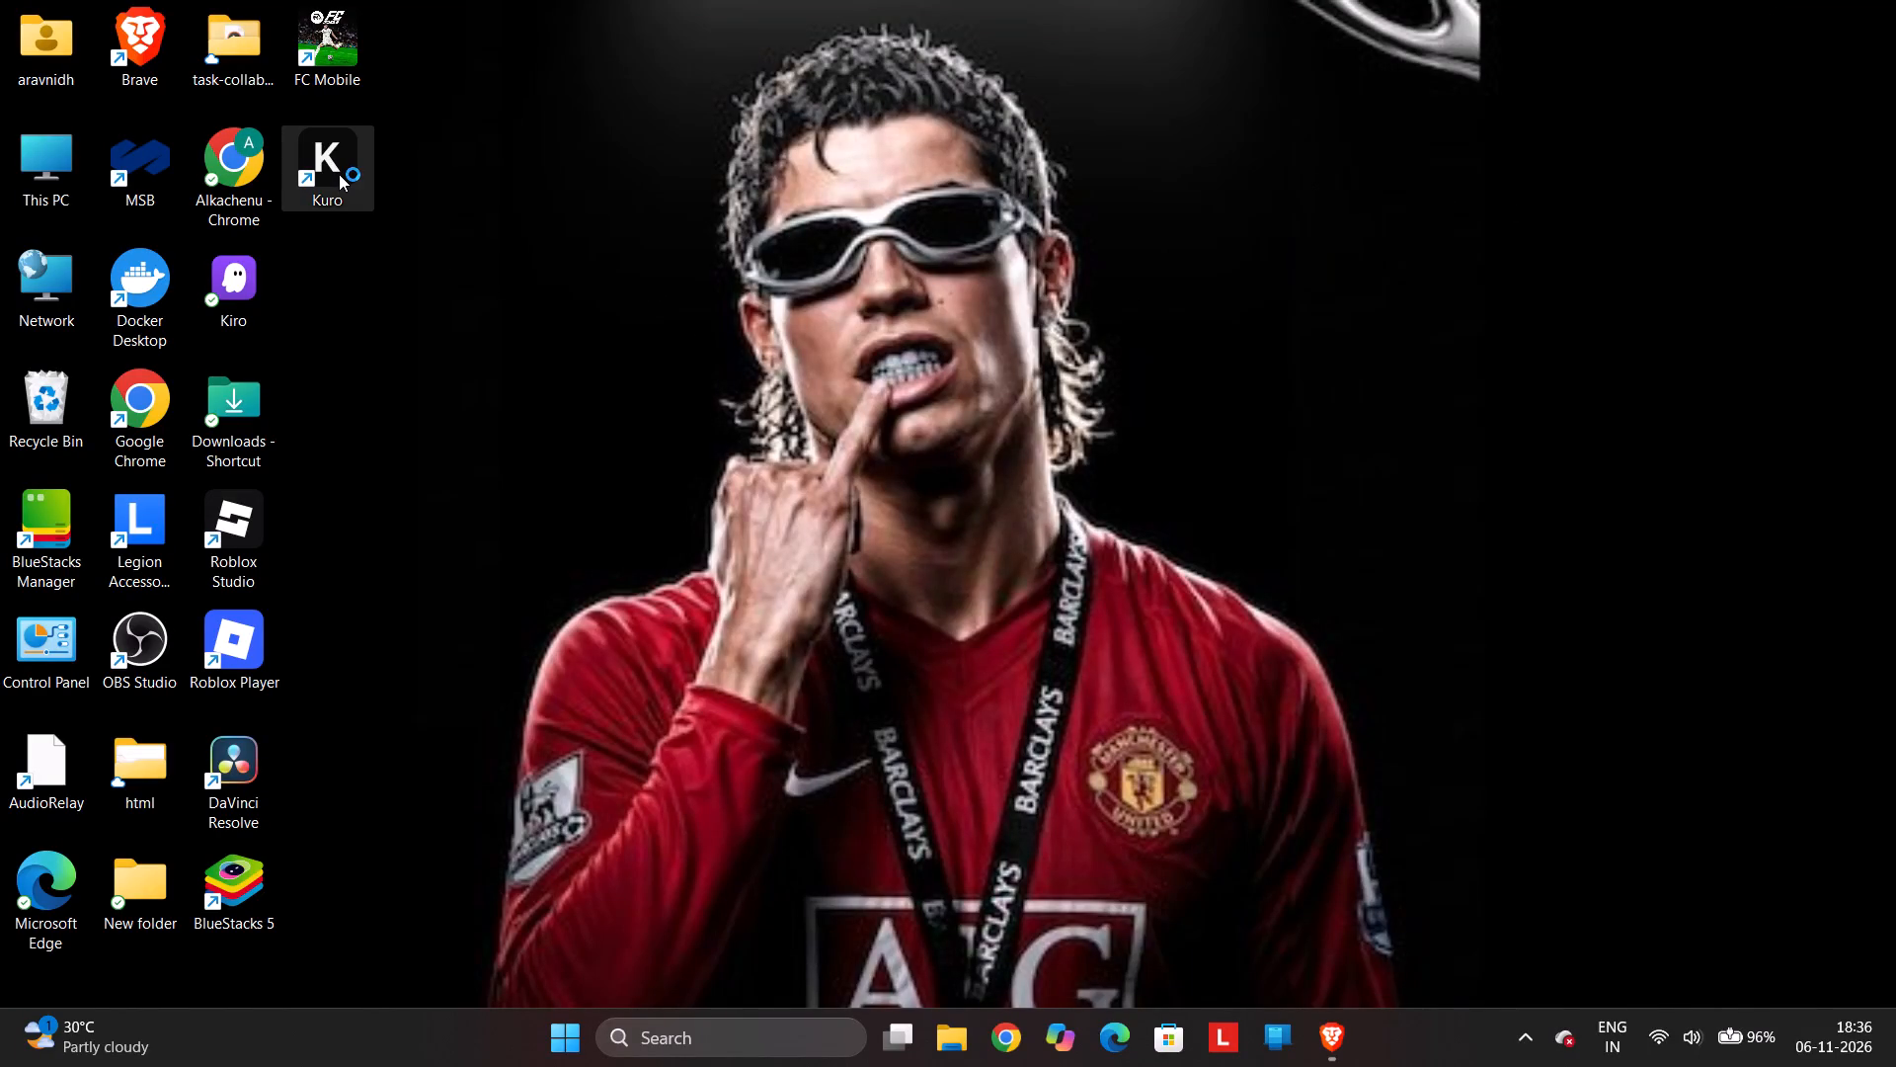
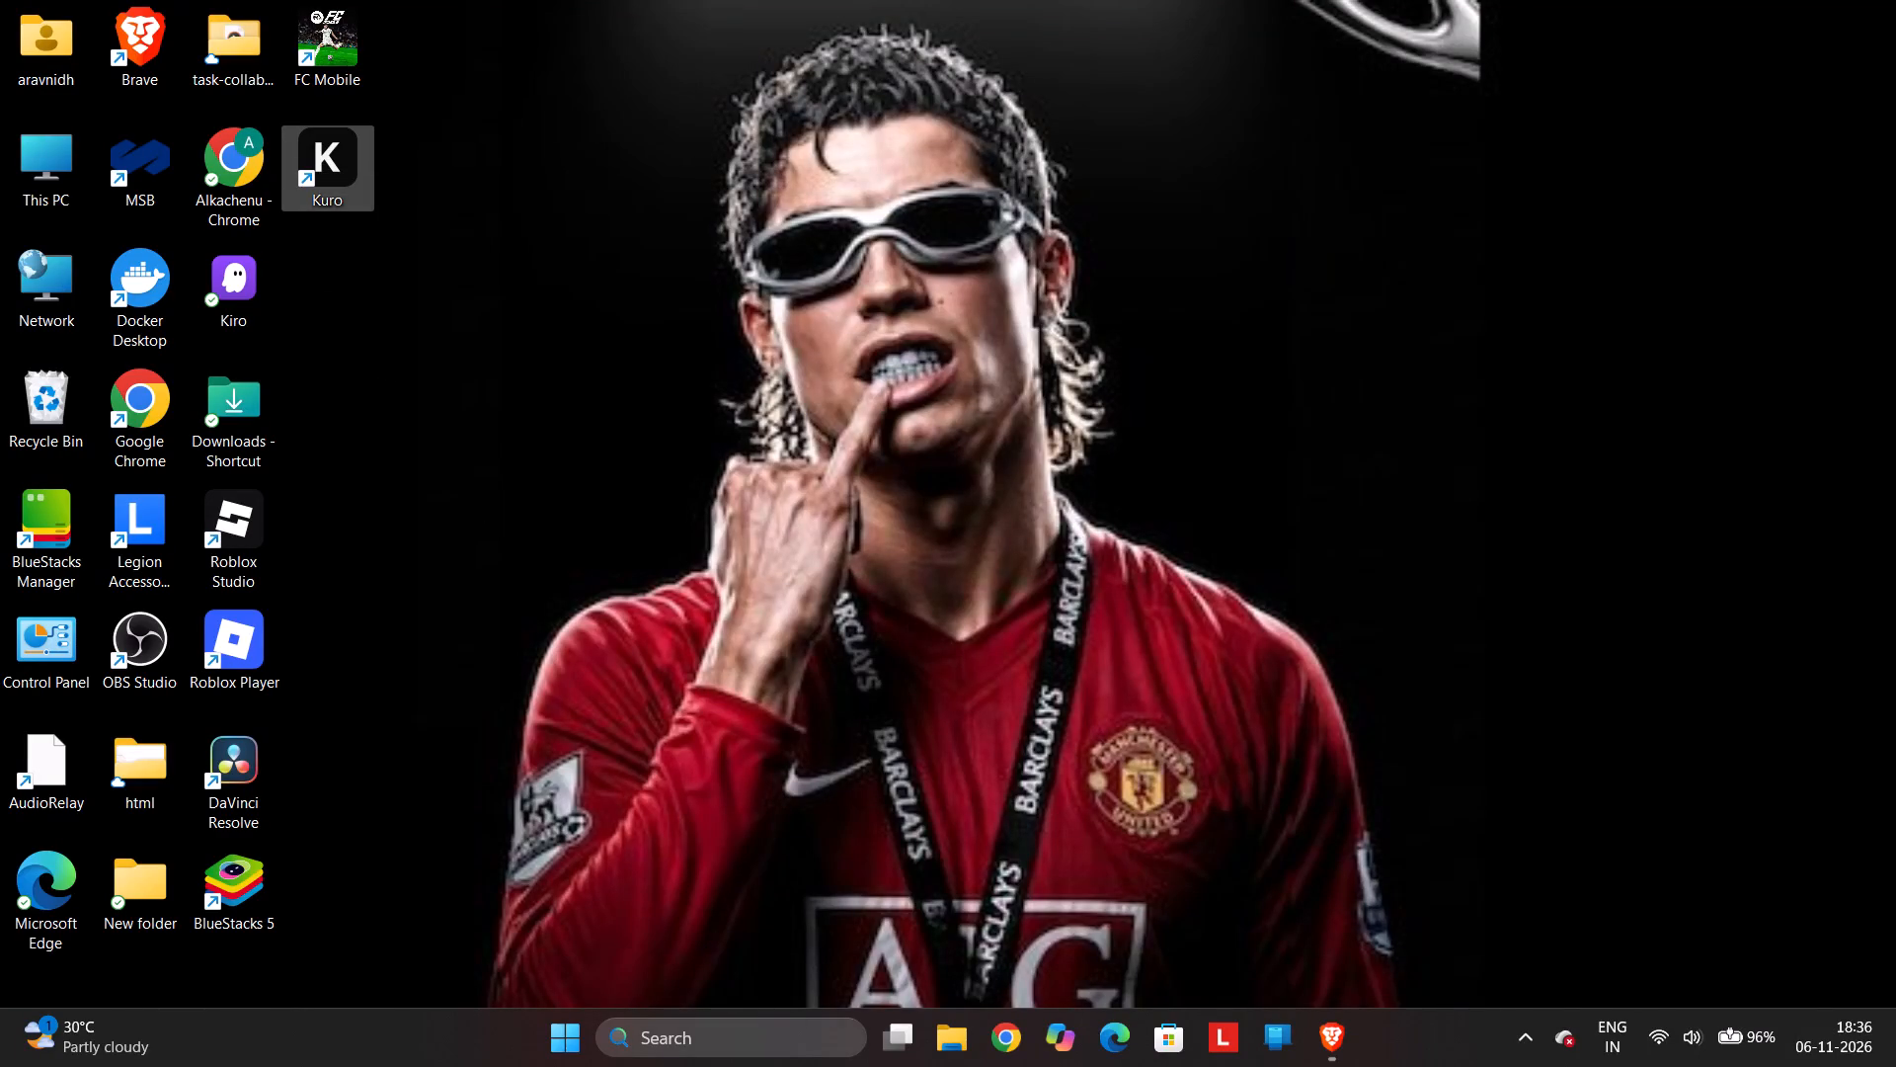
Launch DaVinci Resolve from its desktop shortcut and switch to it while it loads.
triple_click(237, 767)
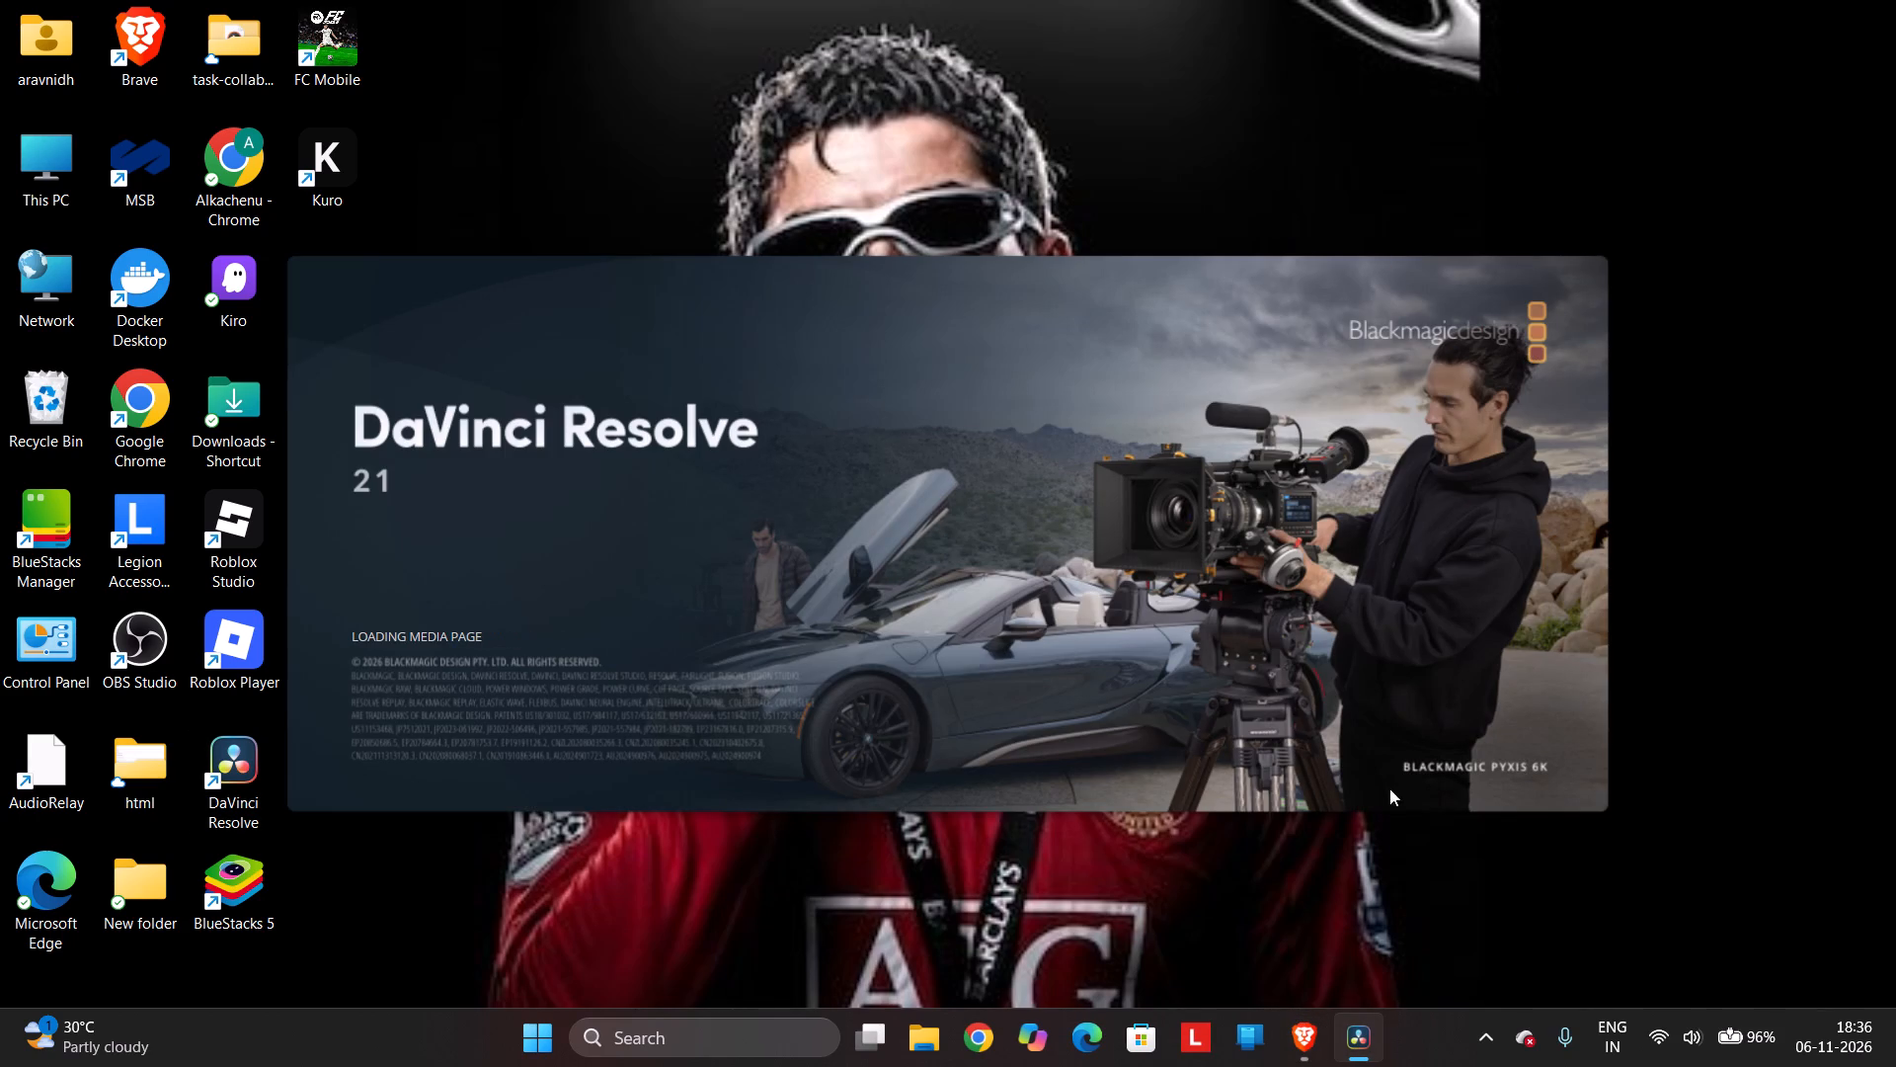
left_click(1345, 1055)
left_click(1353, 1040)
Launch the Kuro application from its desktop shortcut.
double_click(310, 179)
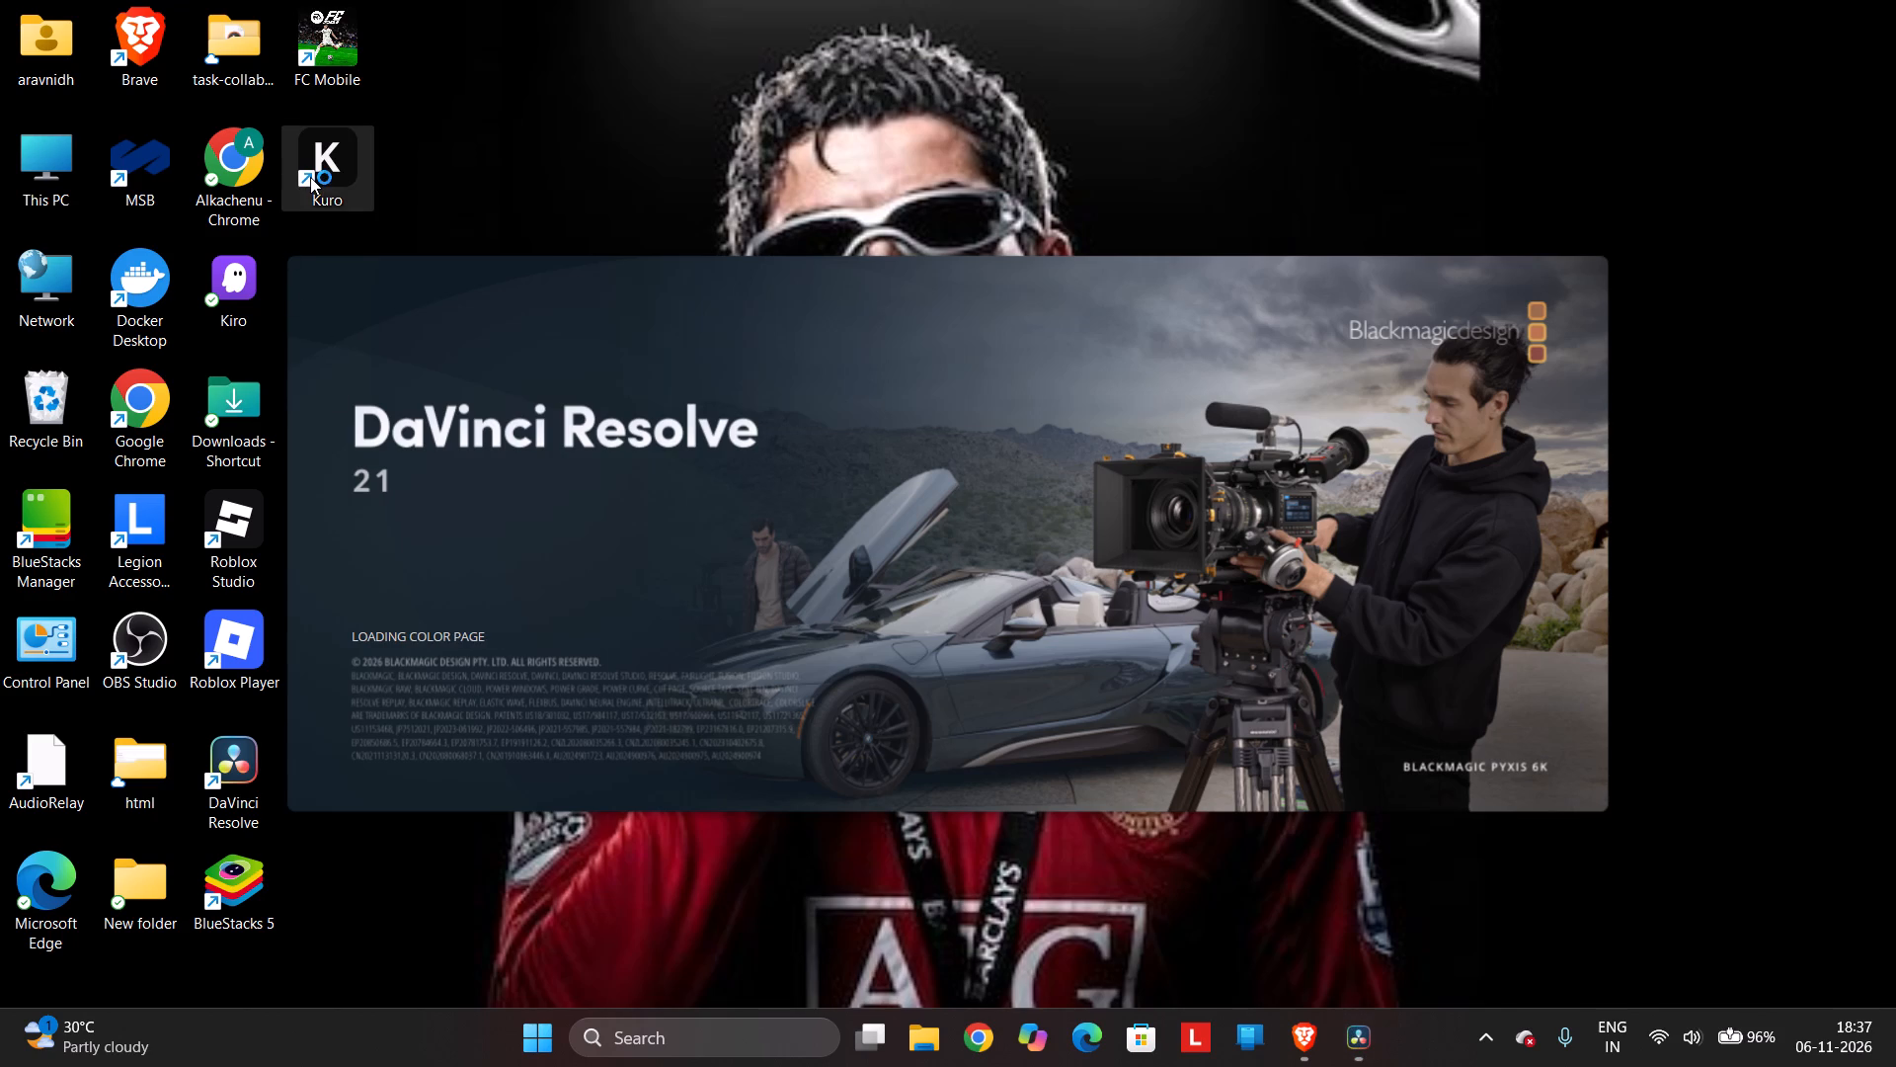
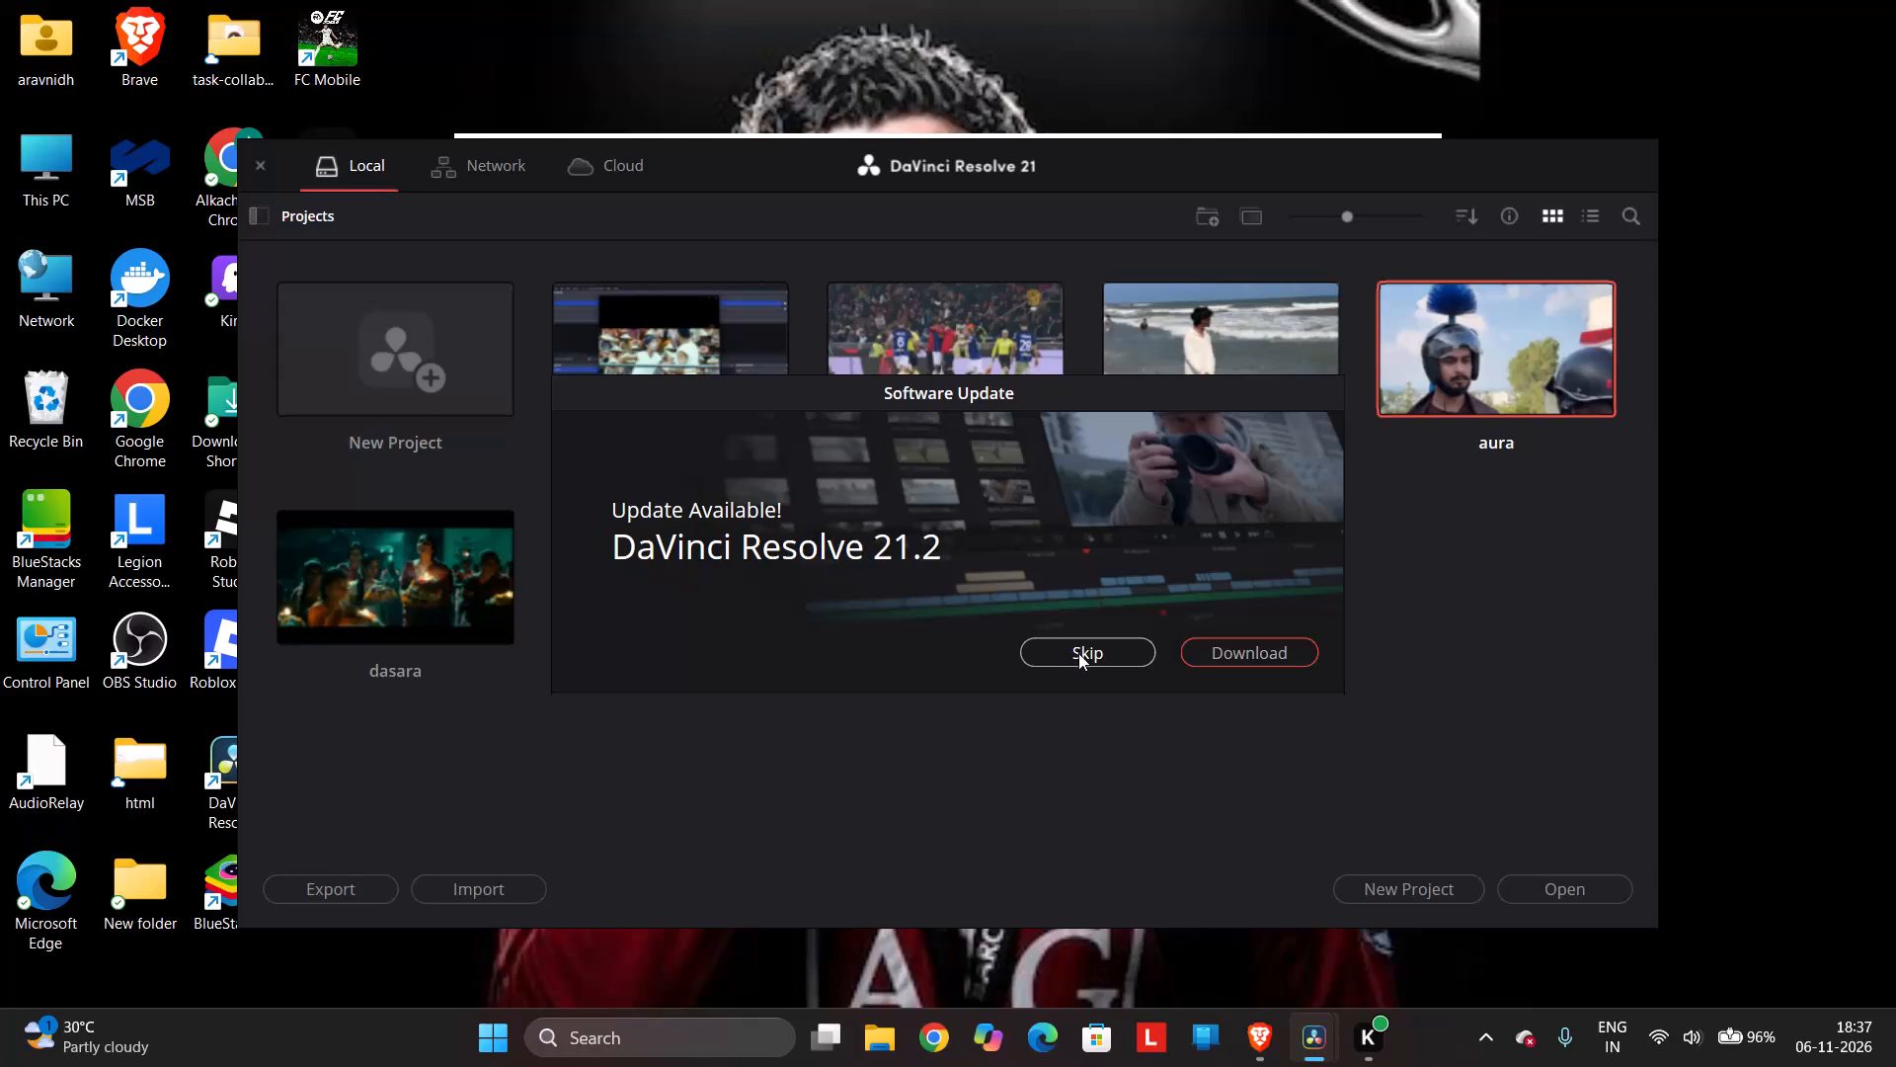
Skip the offered DaVinci Resolve 21.2 software update.
left_click(1078, 655)
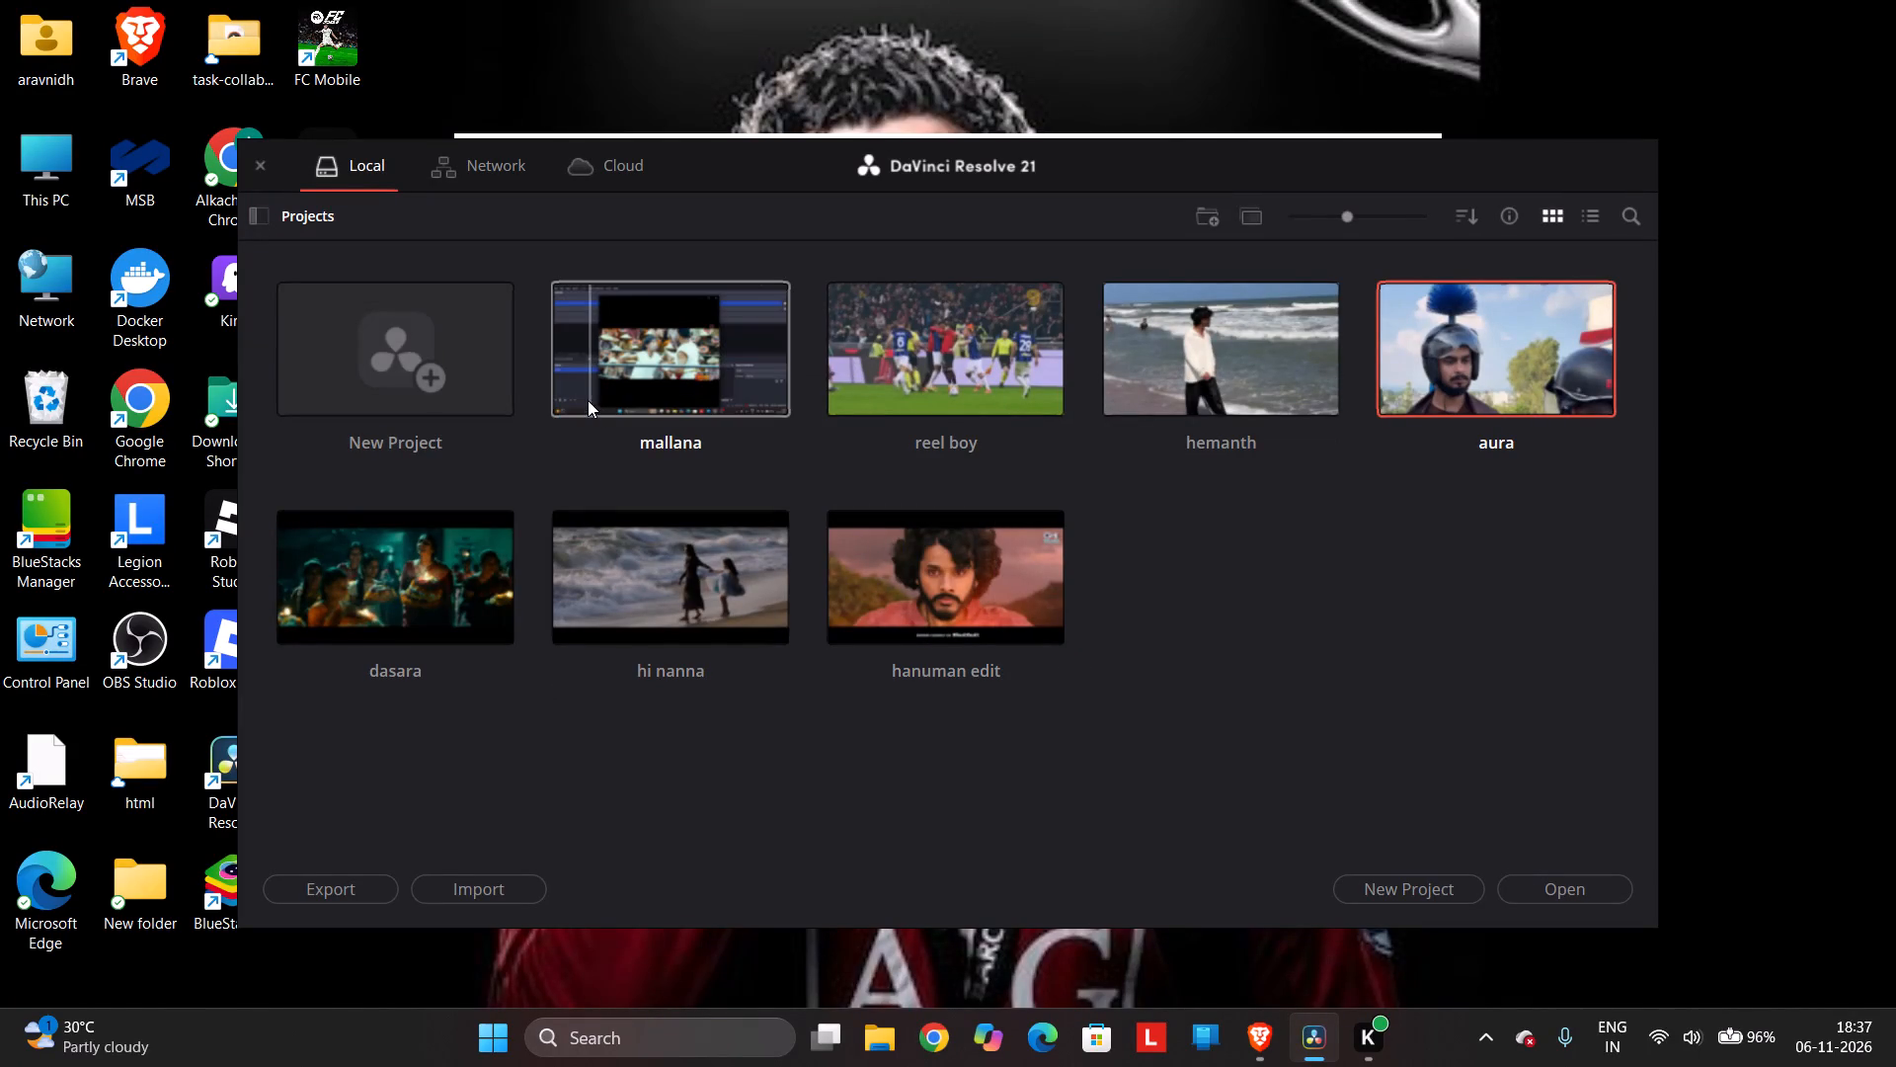
Permanently delete the "mallana" project from the local project library.
right_click(736, 371)
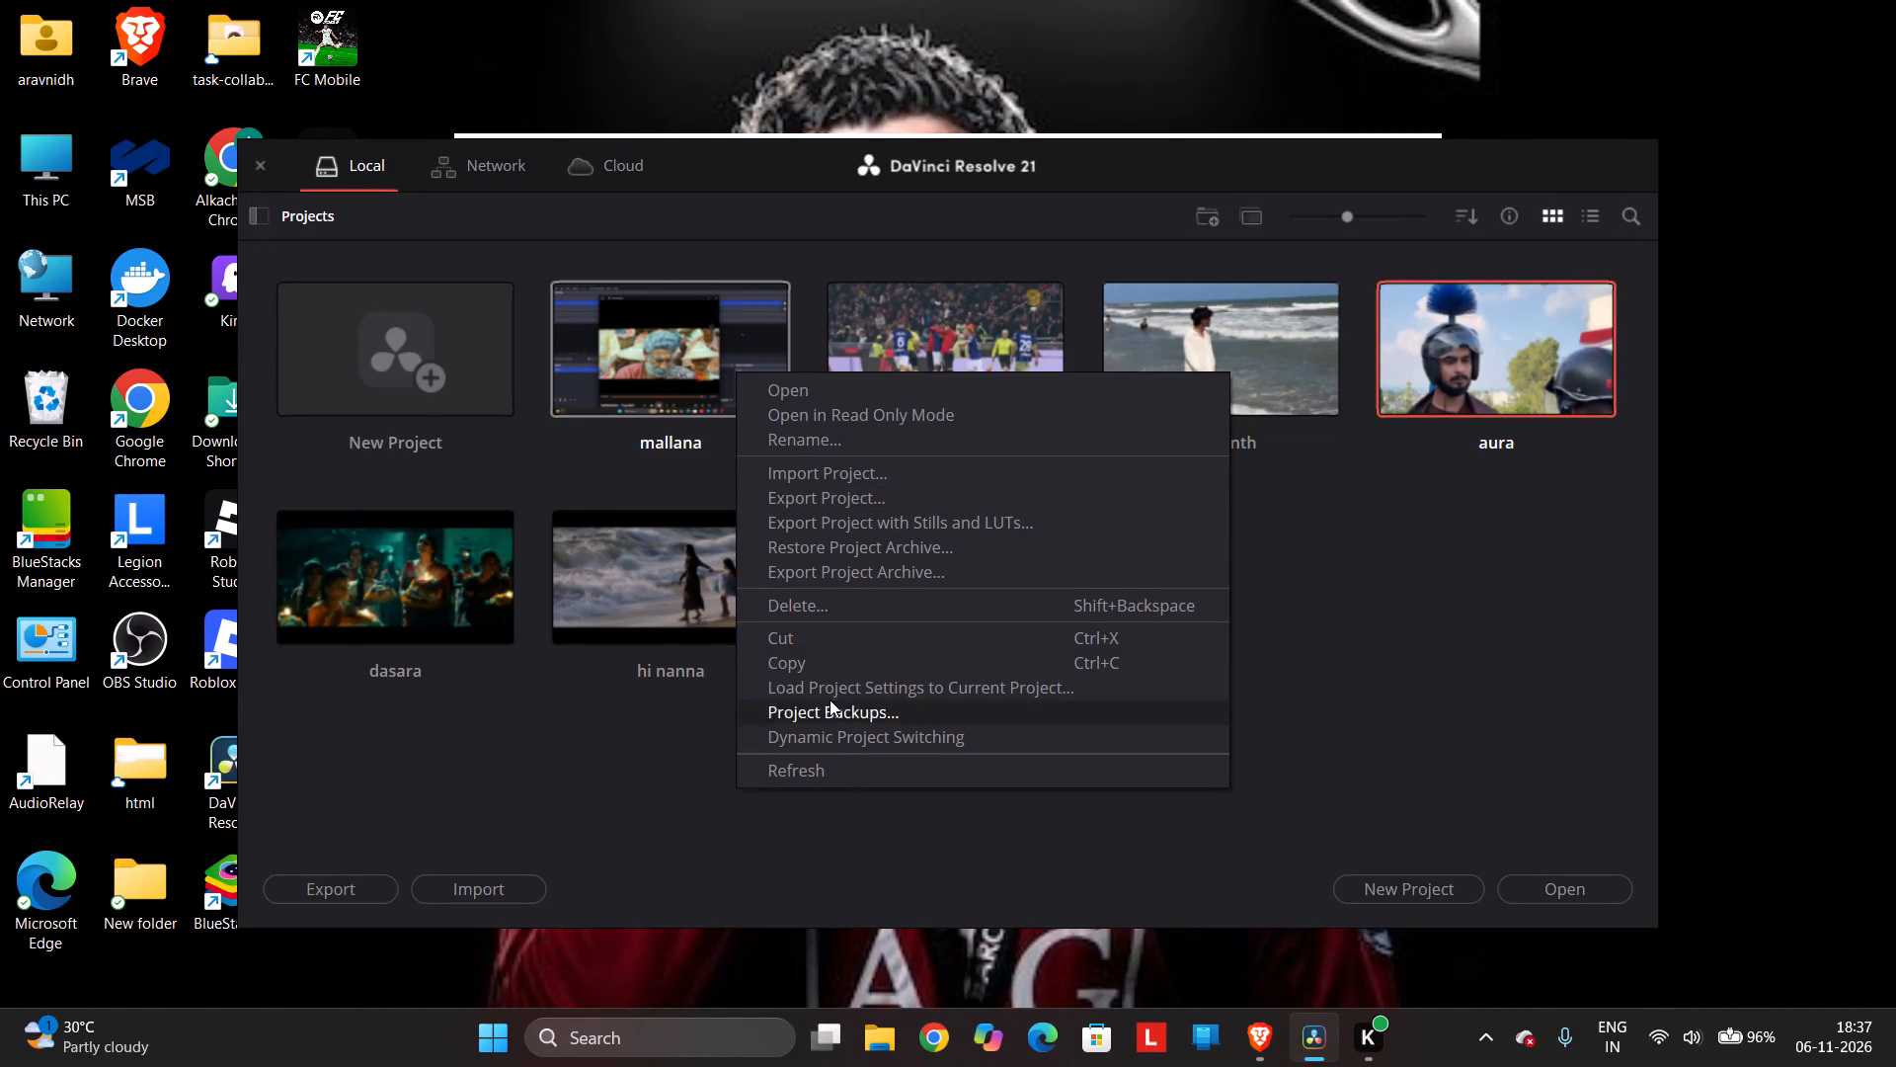
left_click(883, 603)
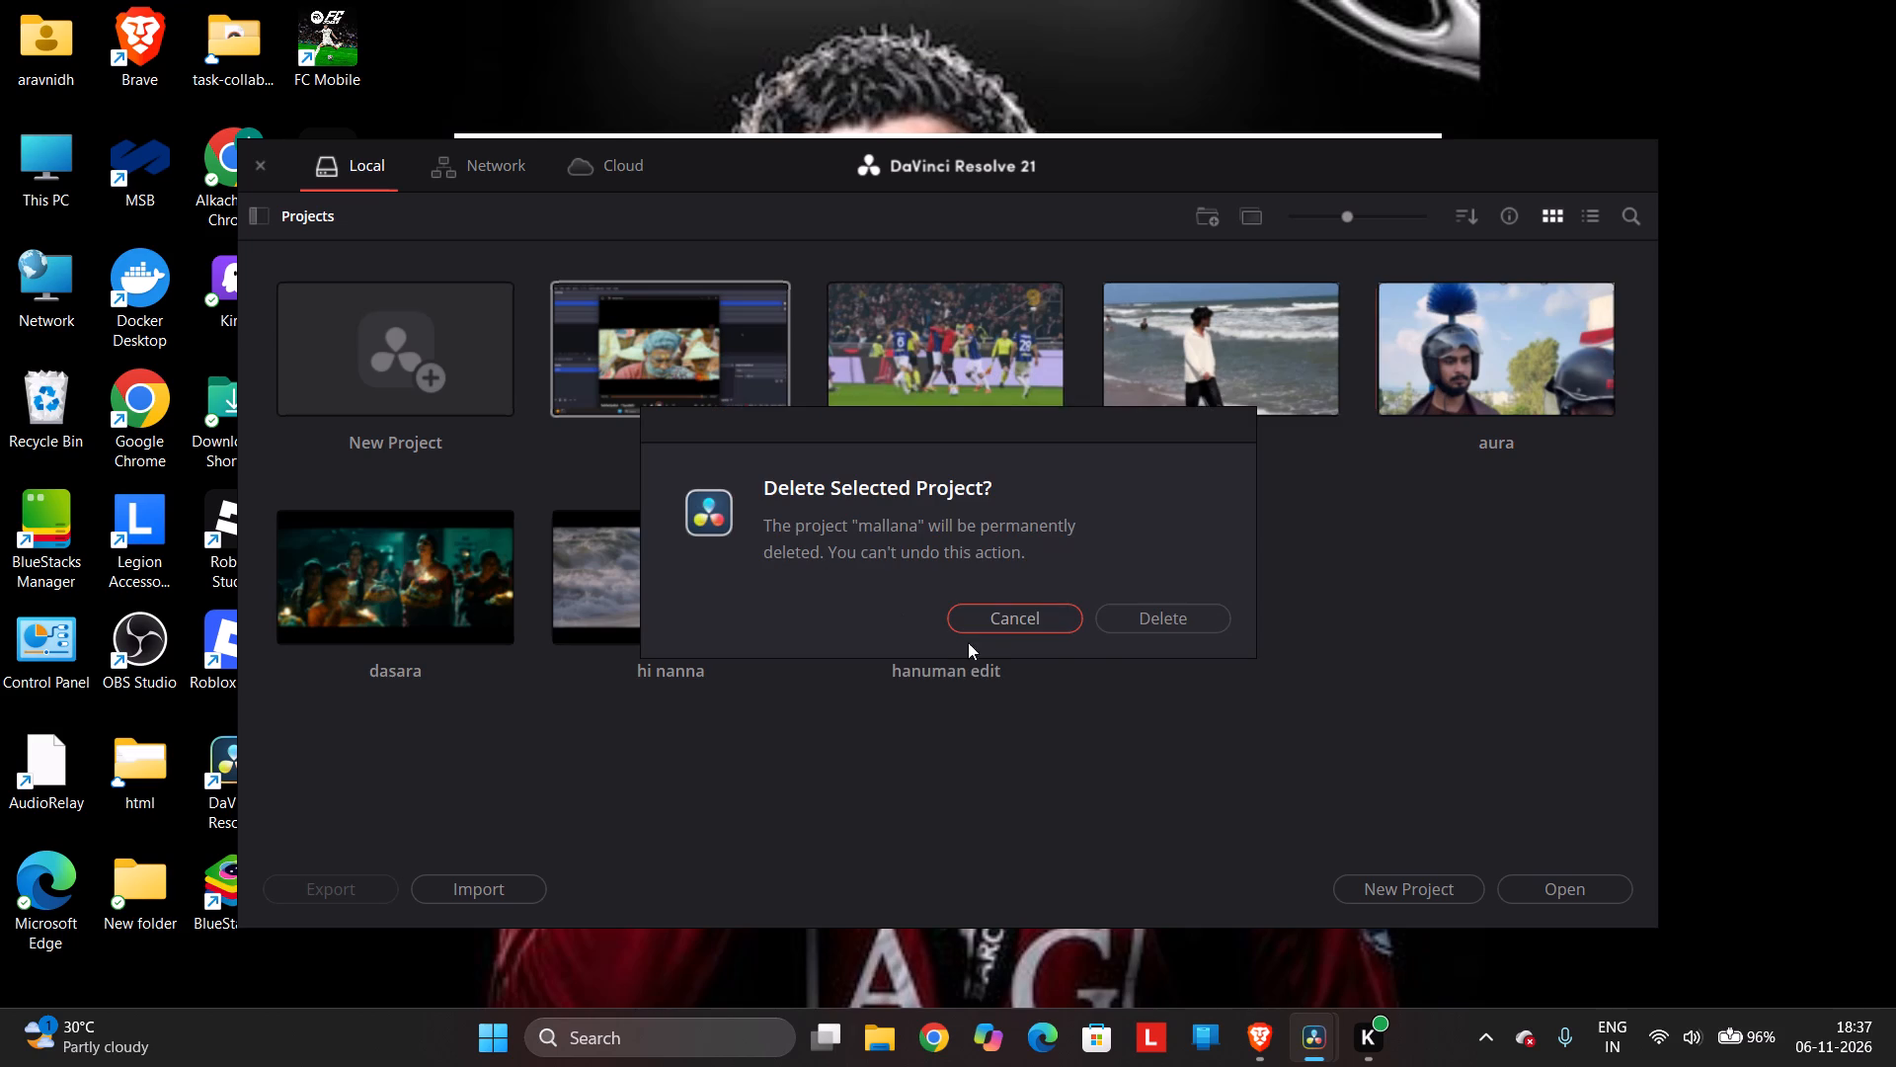
left_click(1131, 627)
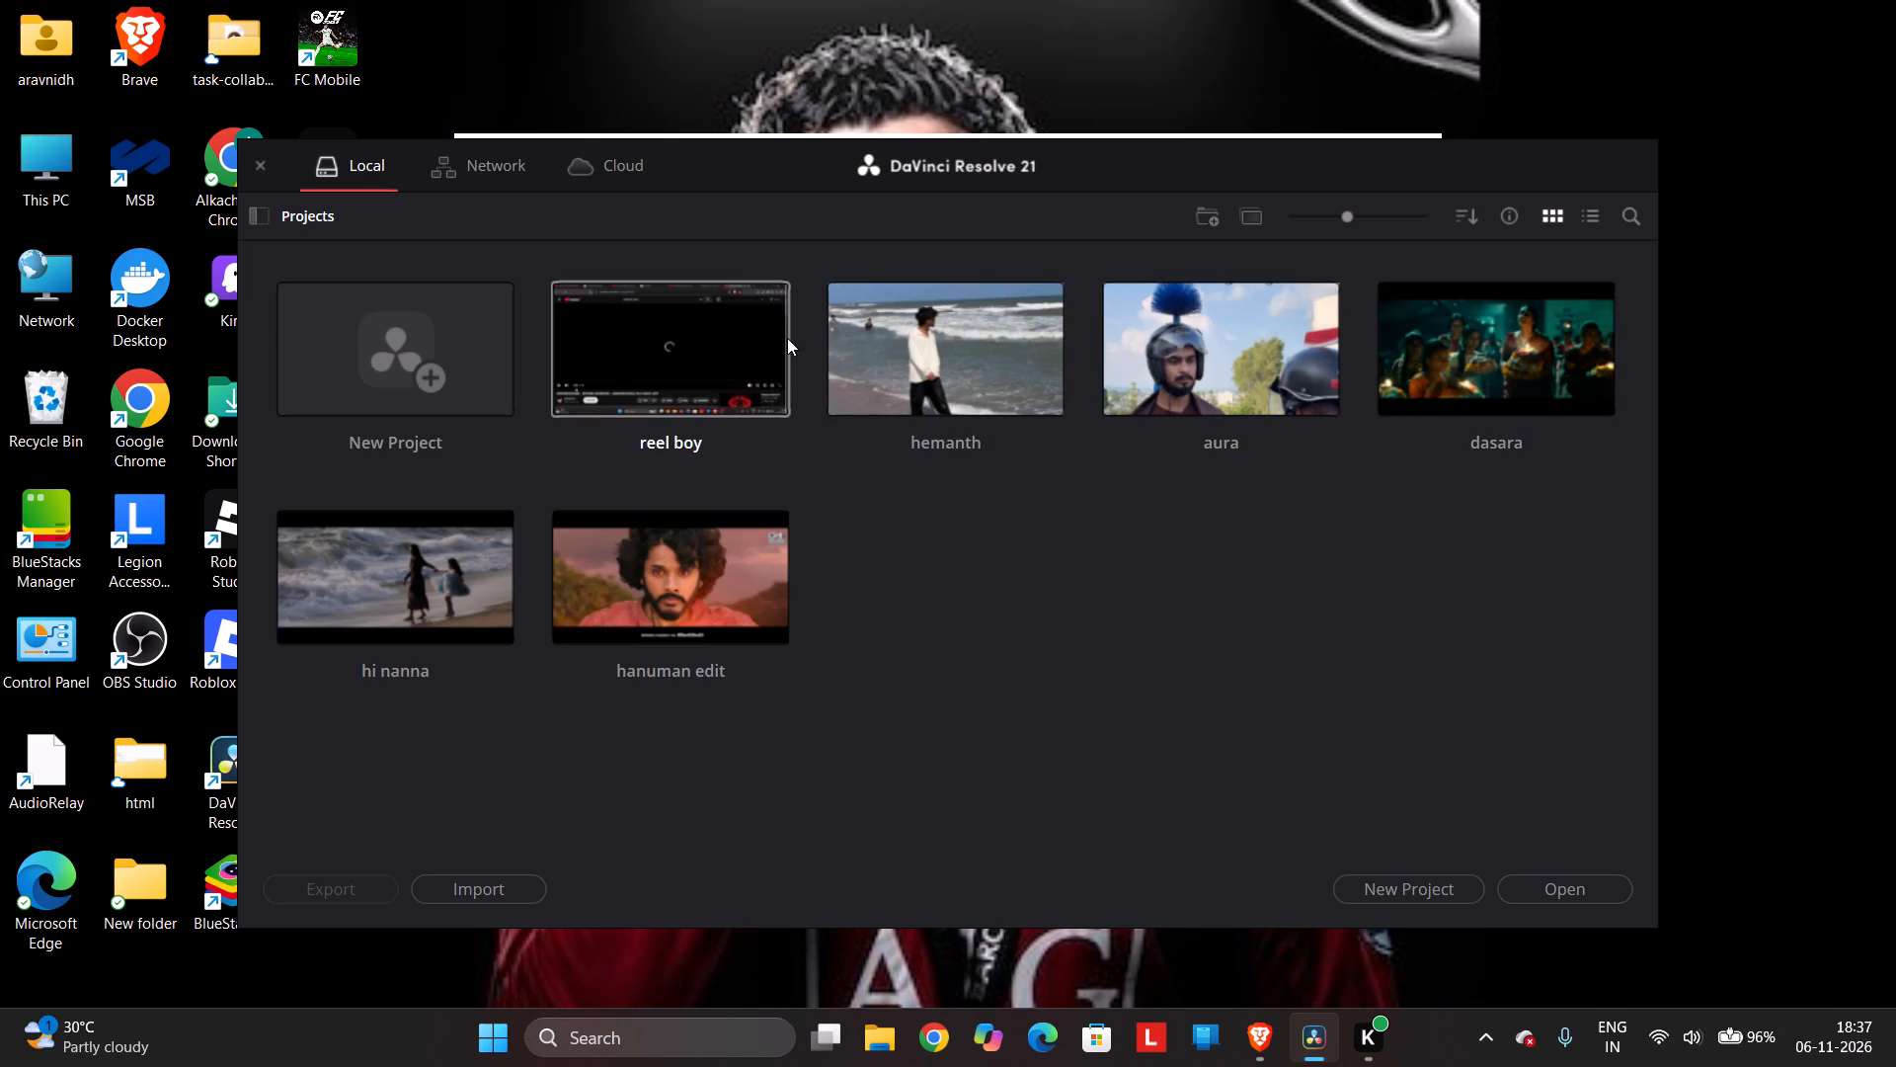
Permanently delete the "reel boy" project from the local project library.
right_click(740, 352)
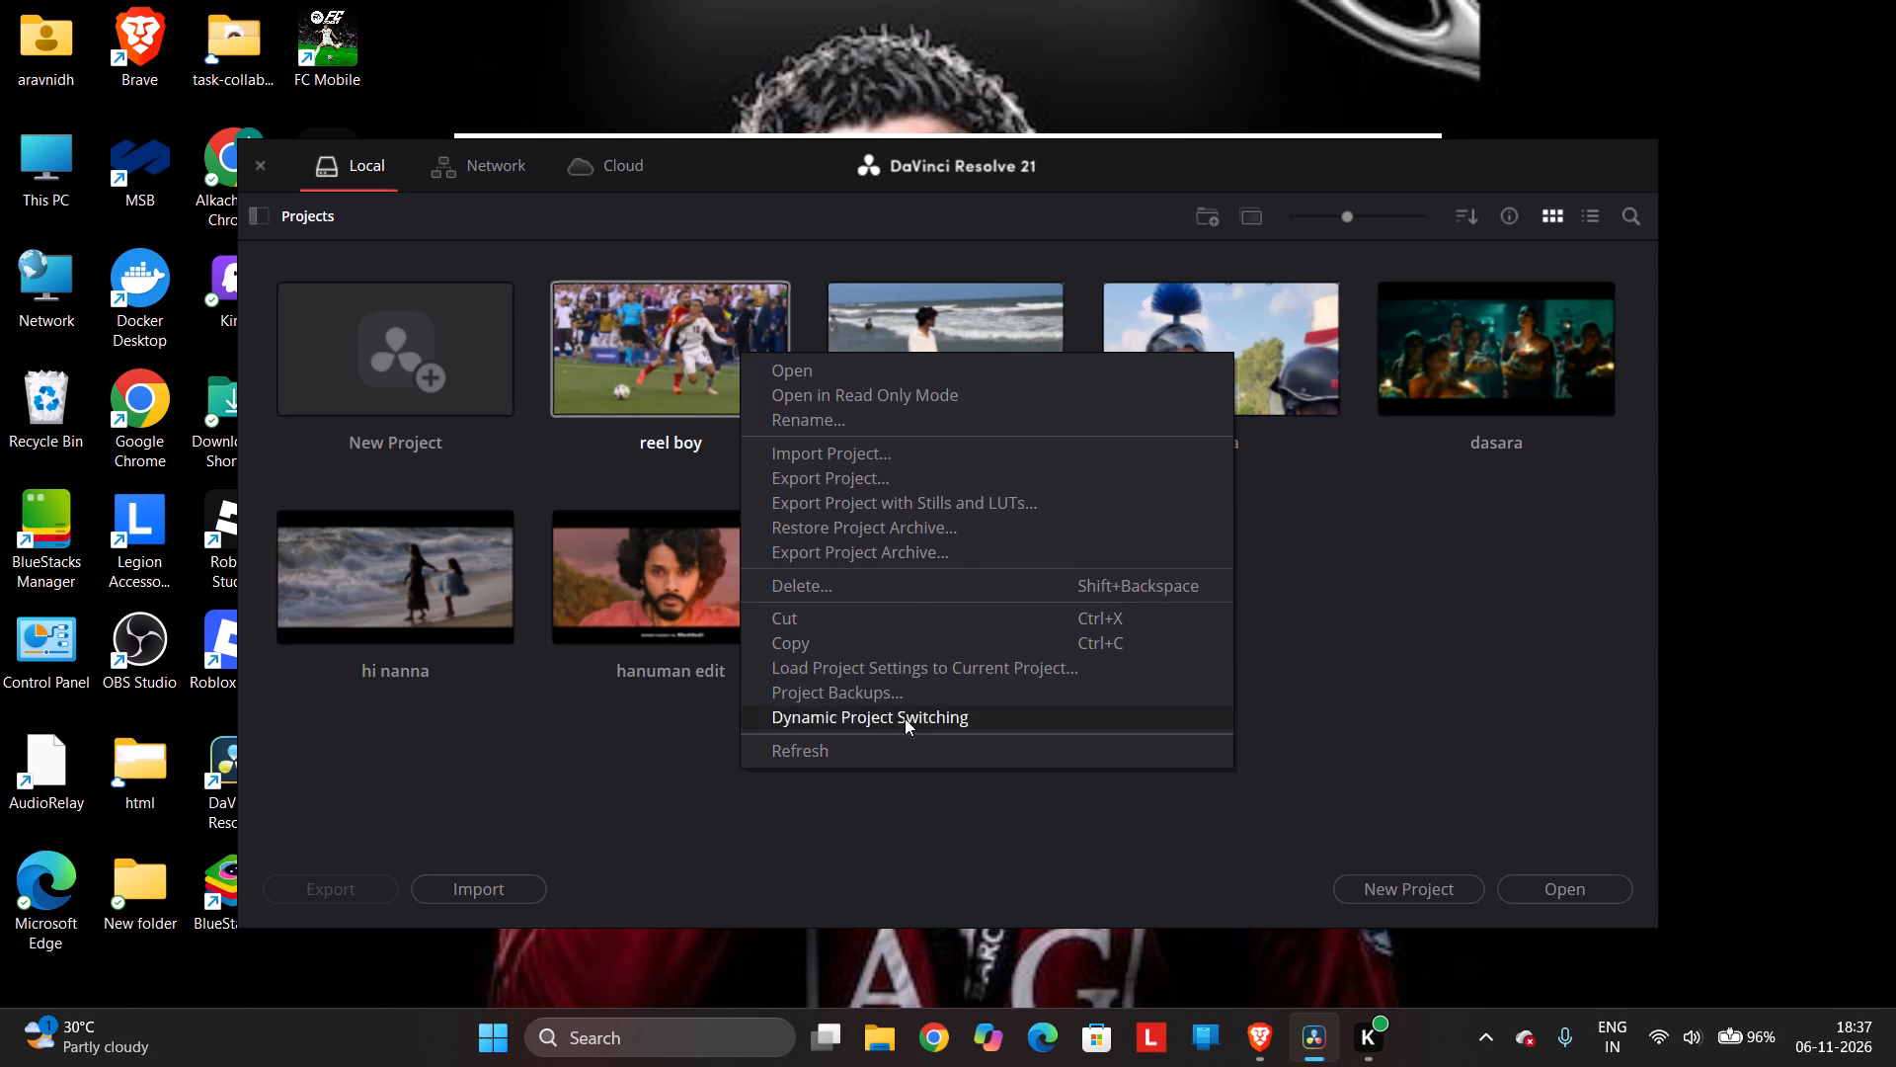
left_click(911, 594)
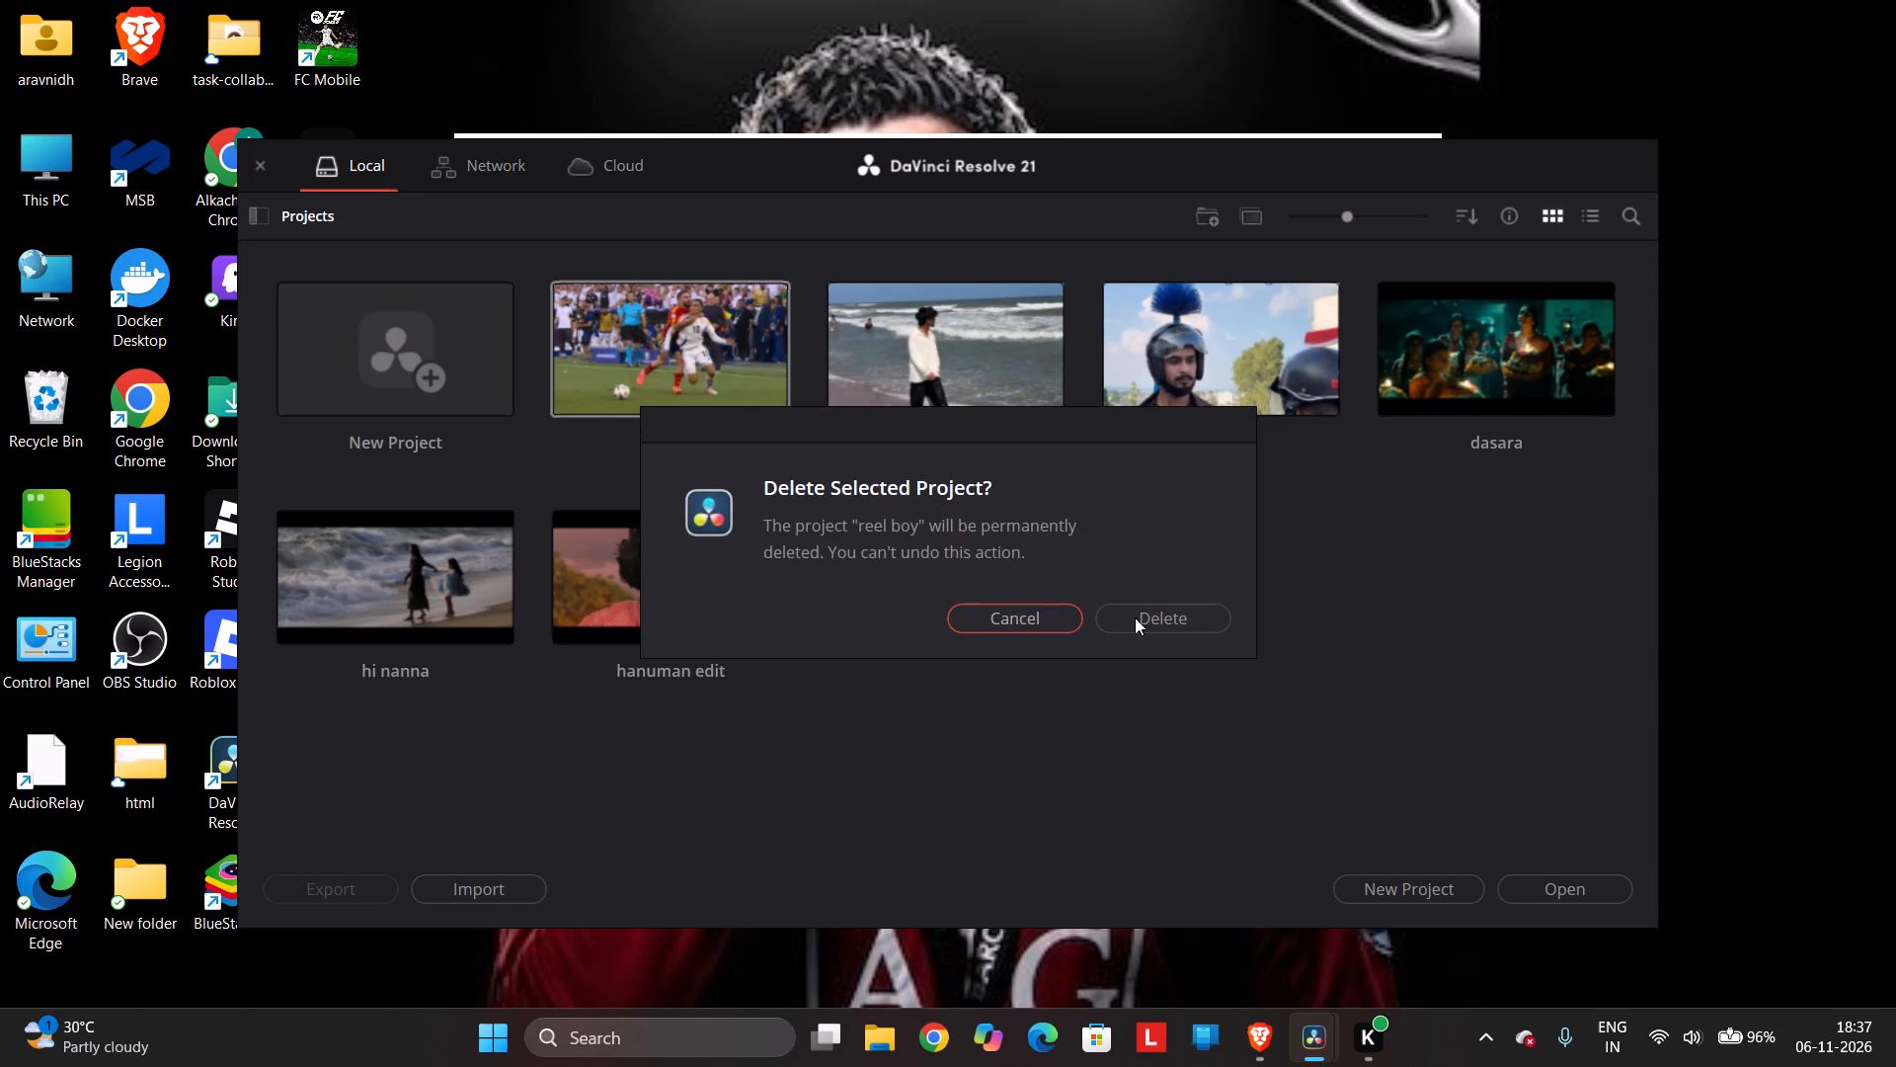
left_click(1198, 603)
left_click_drag(1186, 620, 1178, 634)
left_click(1170, 619)
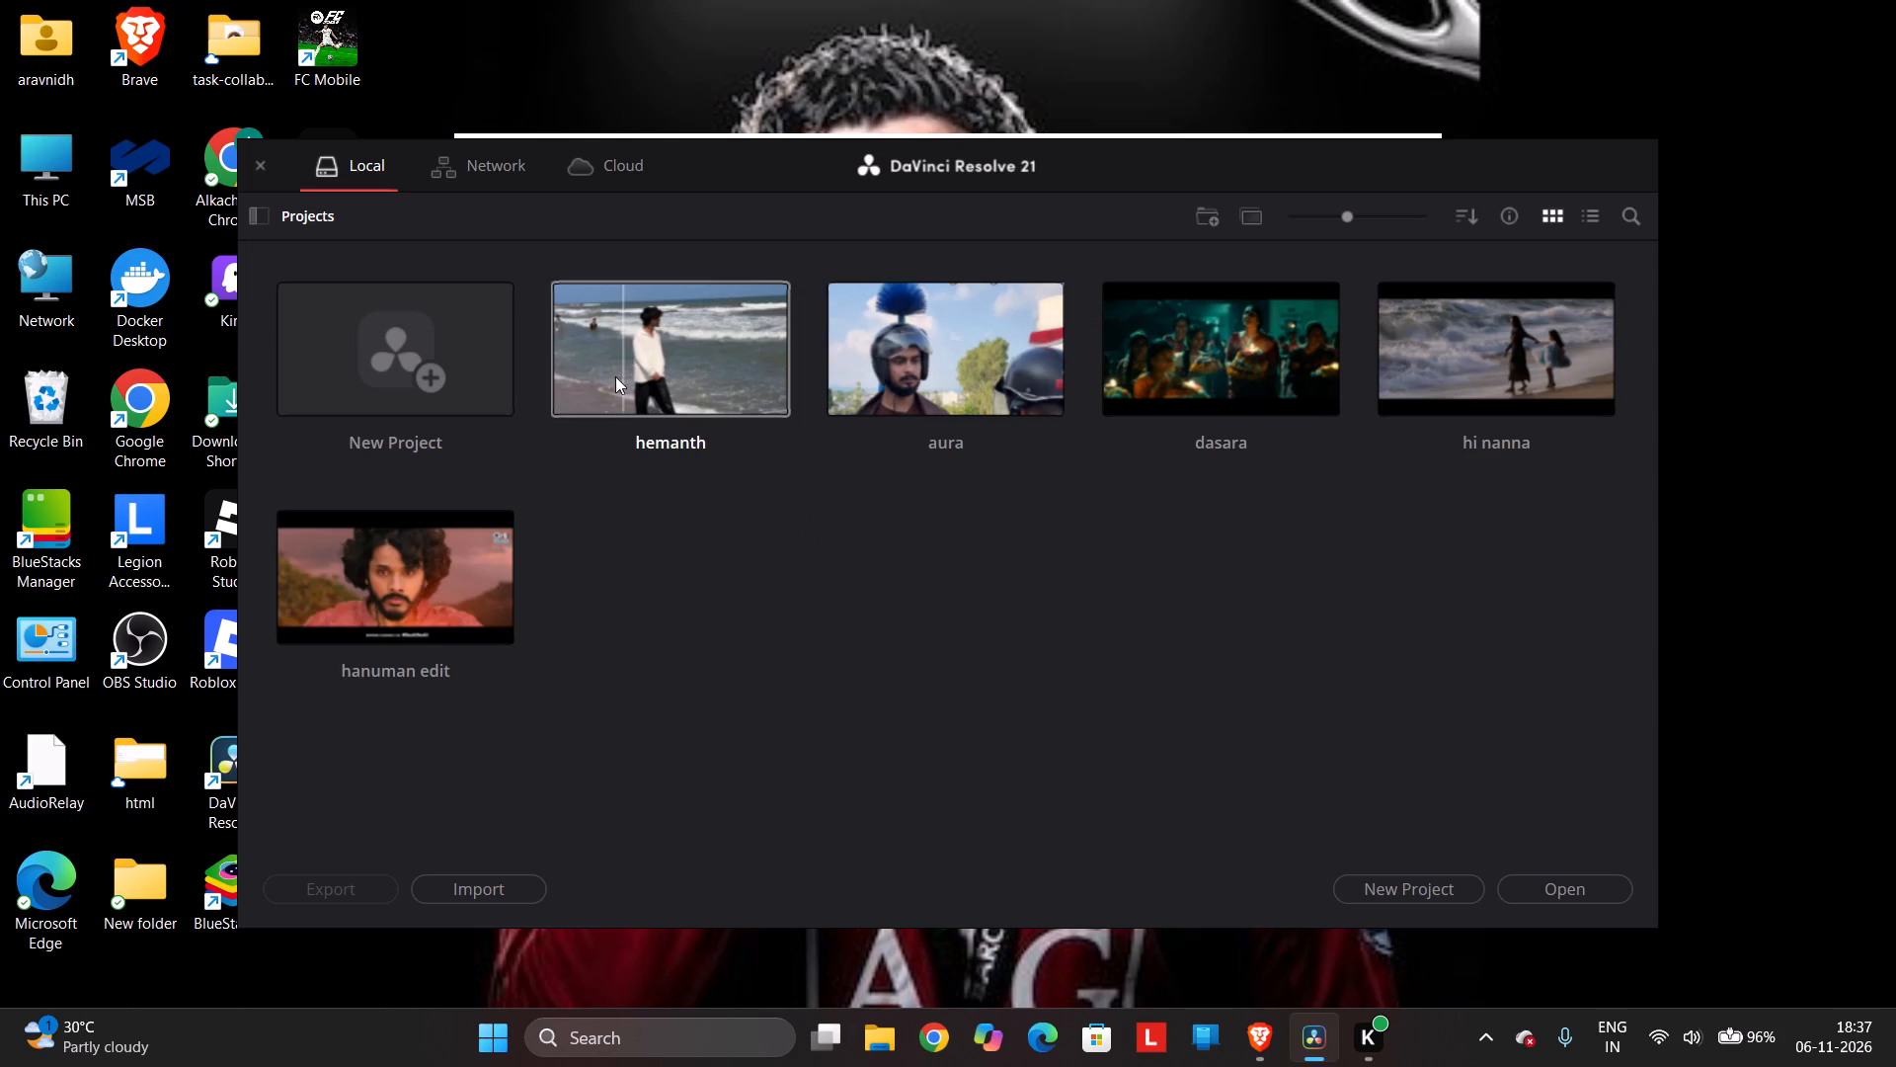
Start creating a new project in the local project library.
double_click(472, 363)
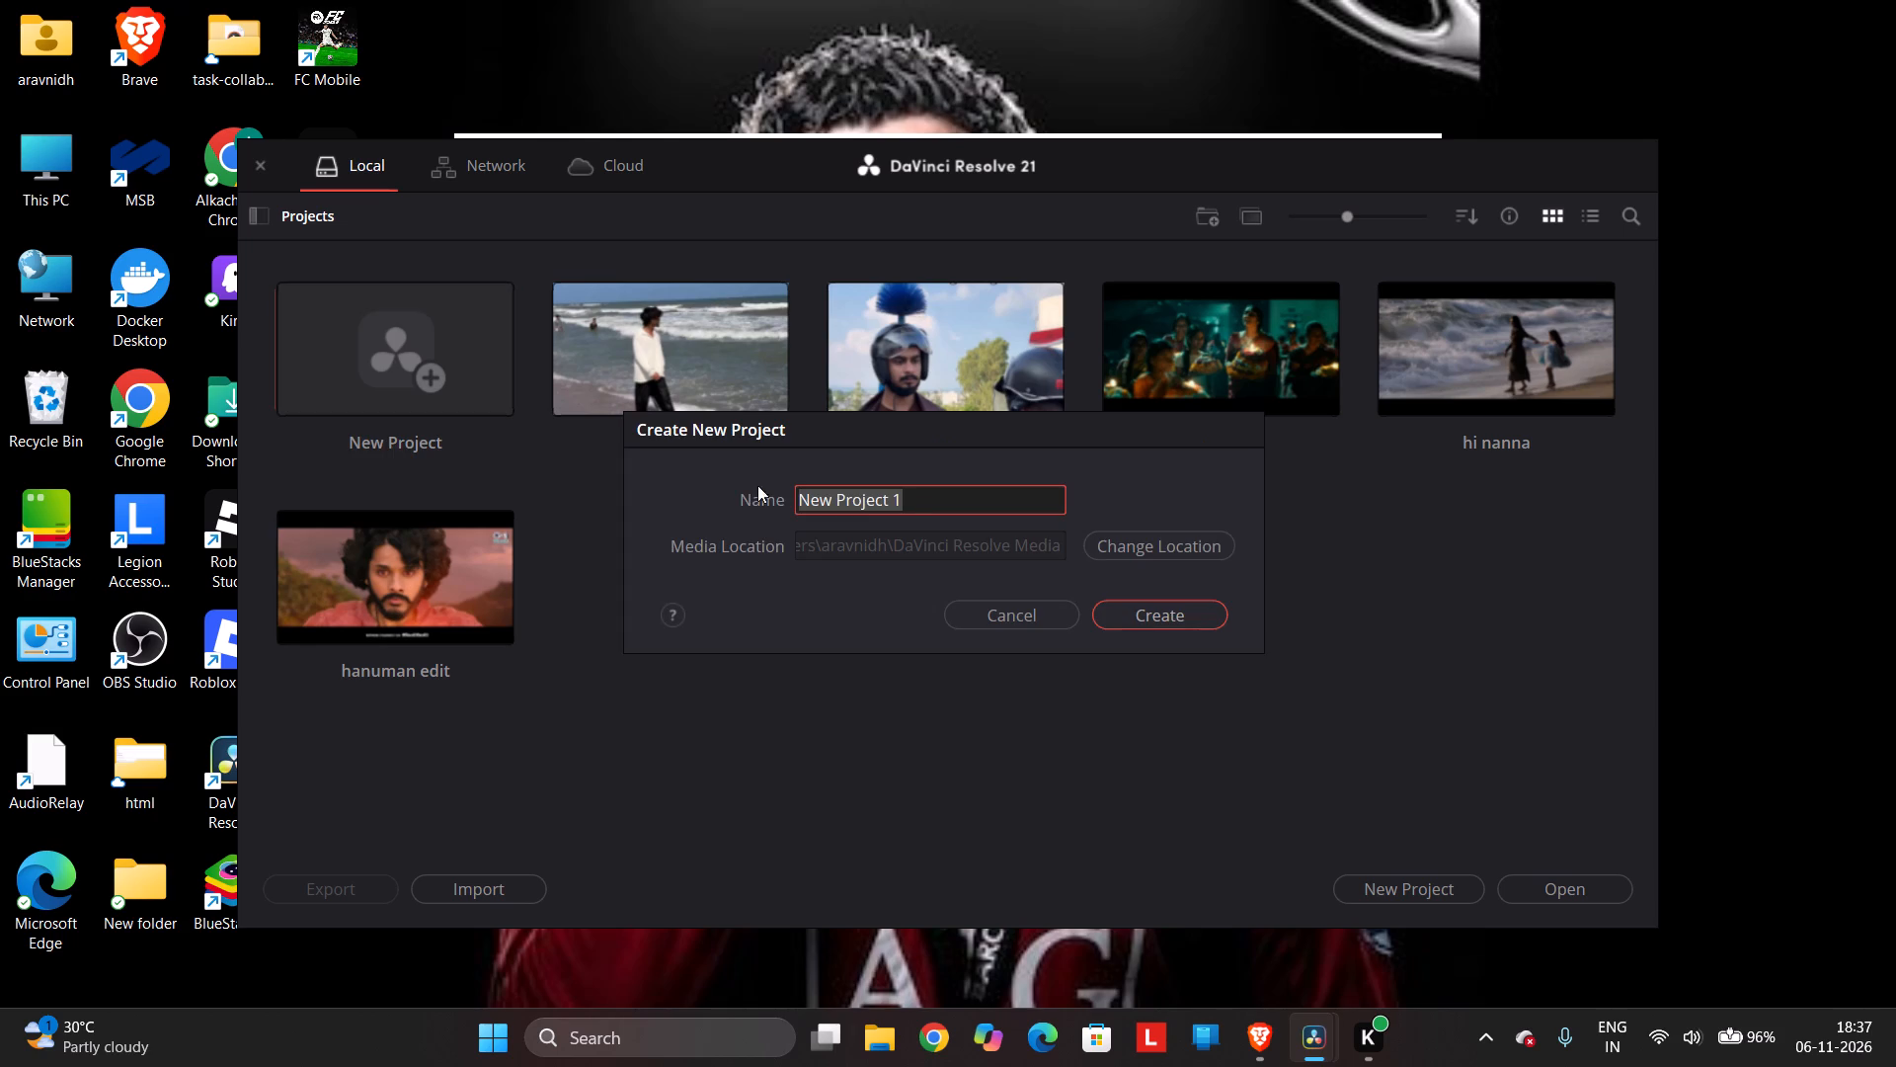
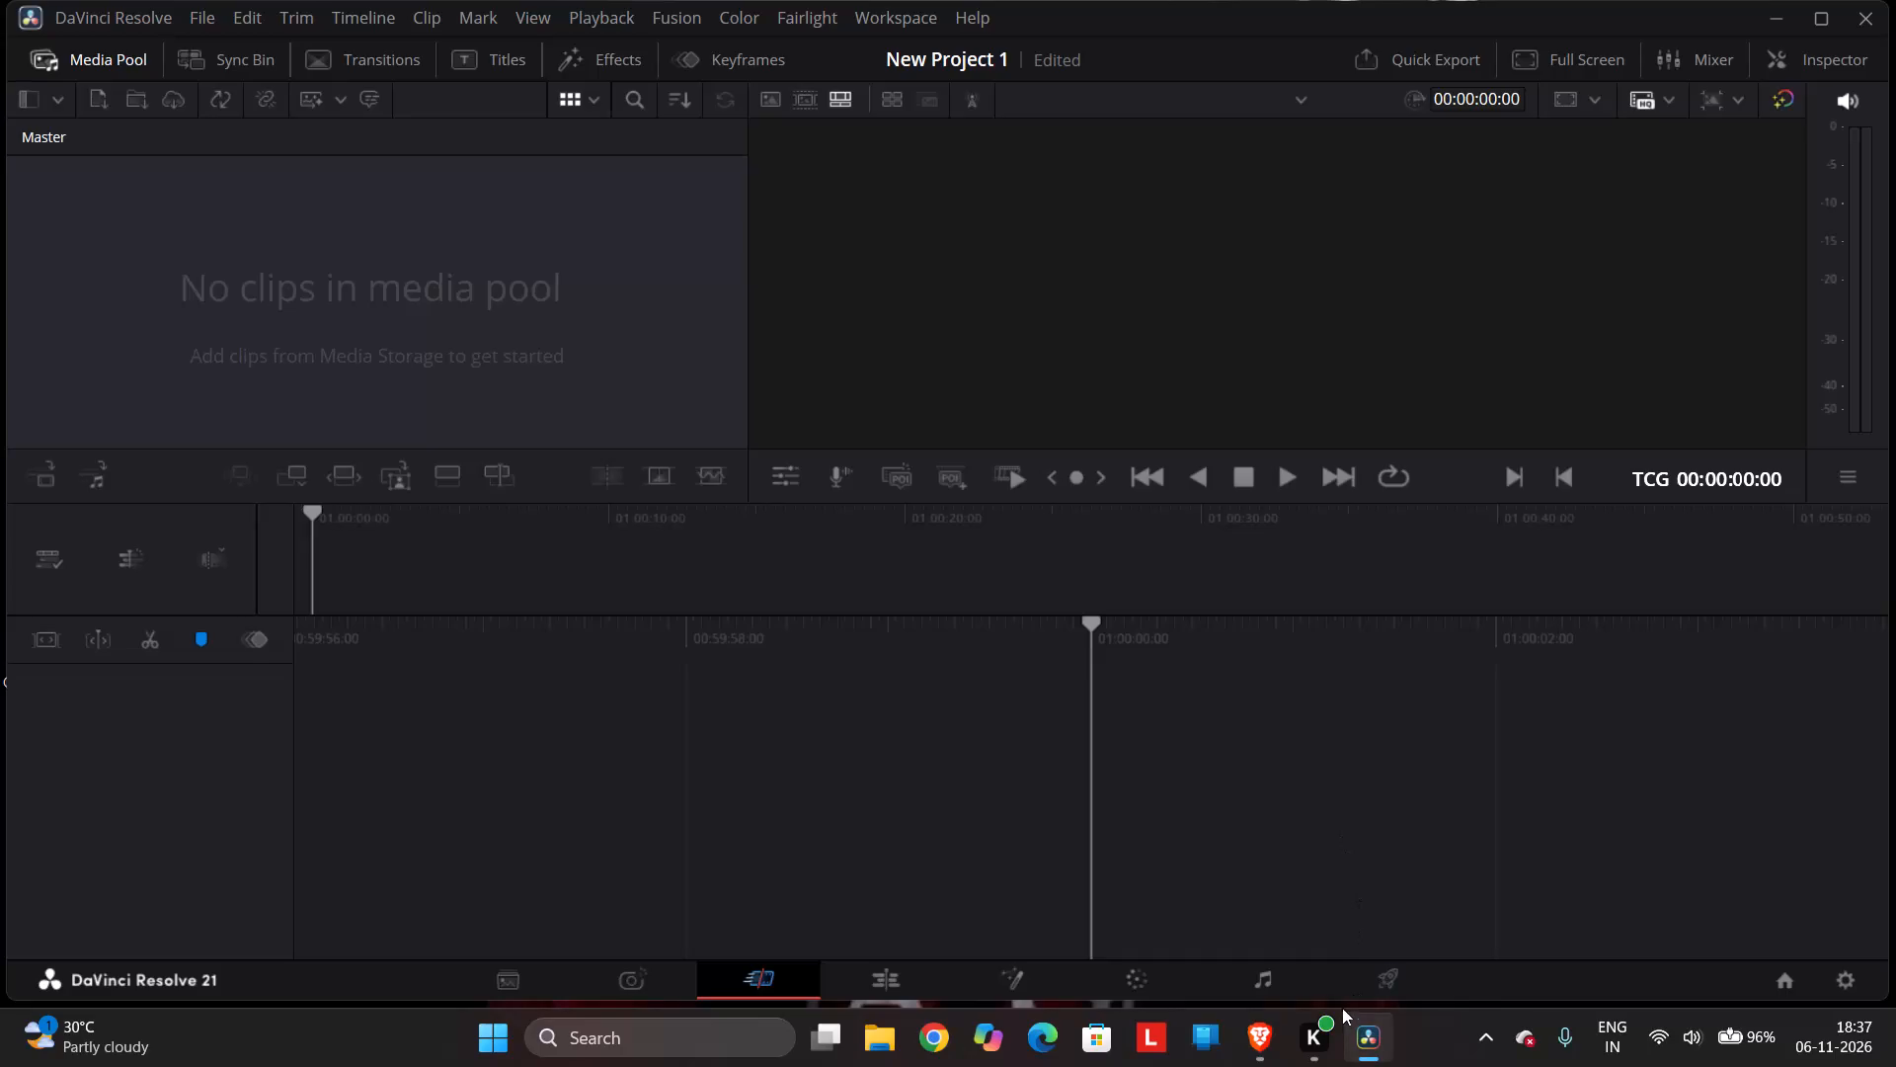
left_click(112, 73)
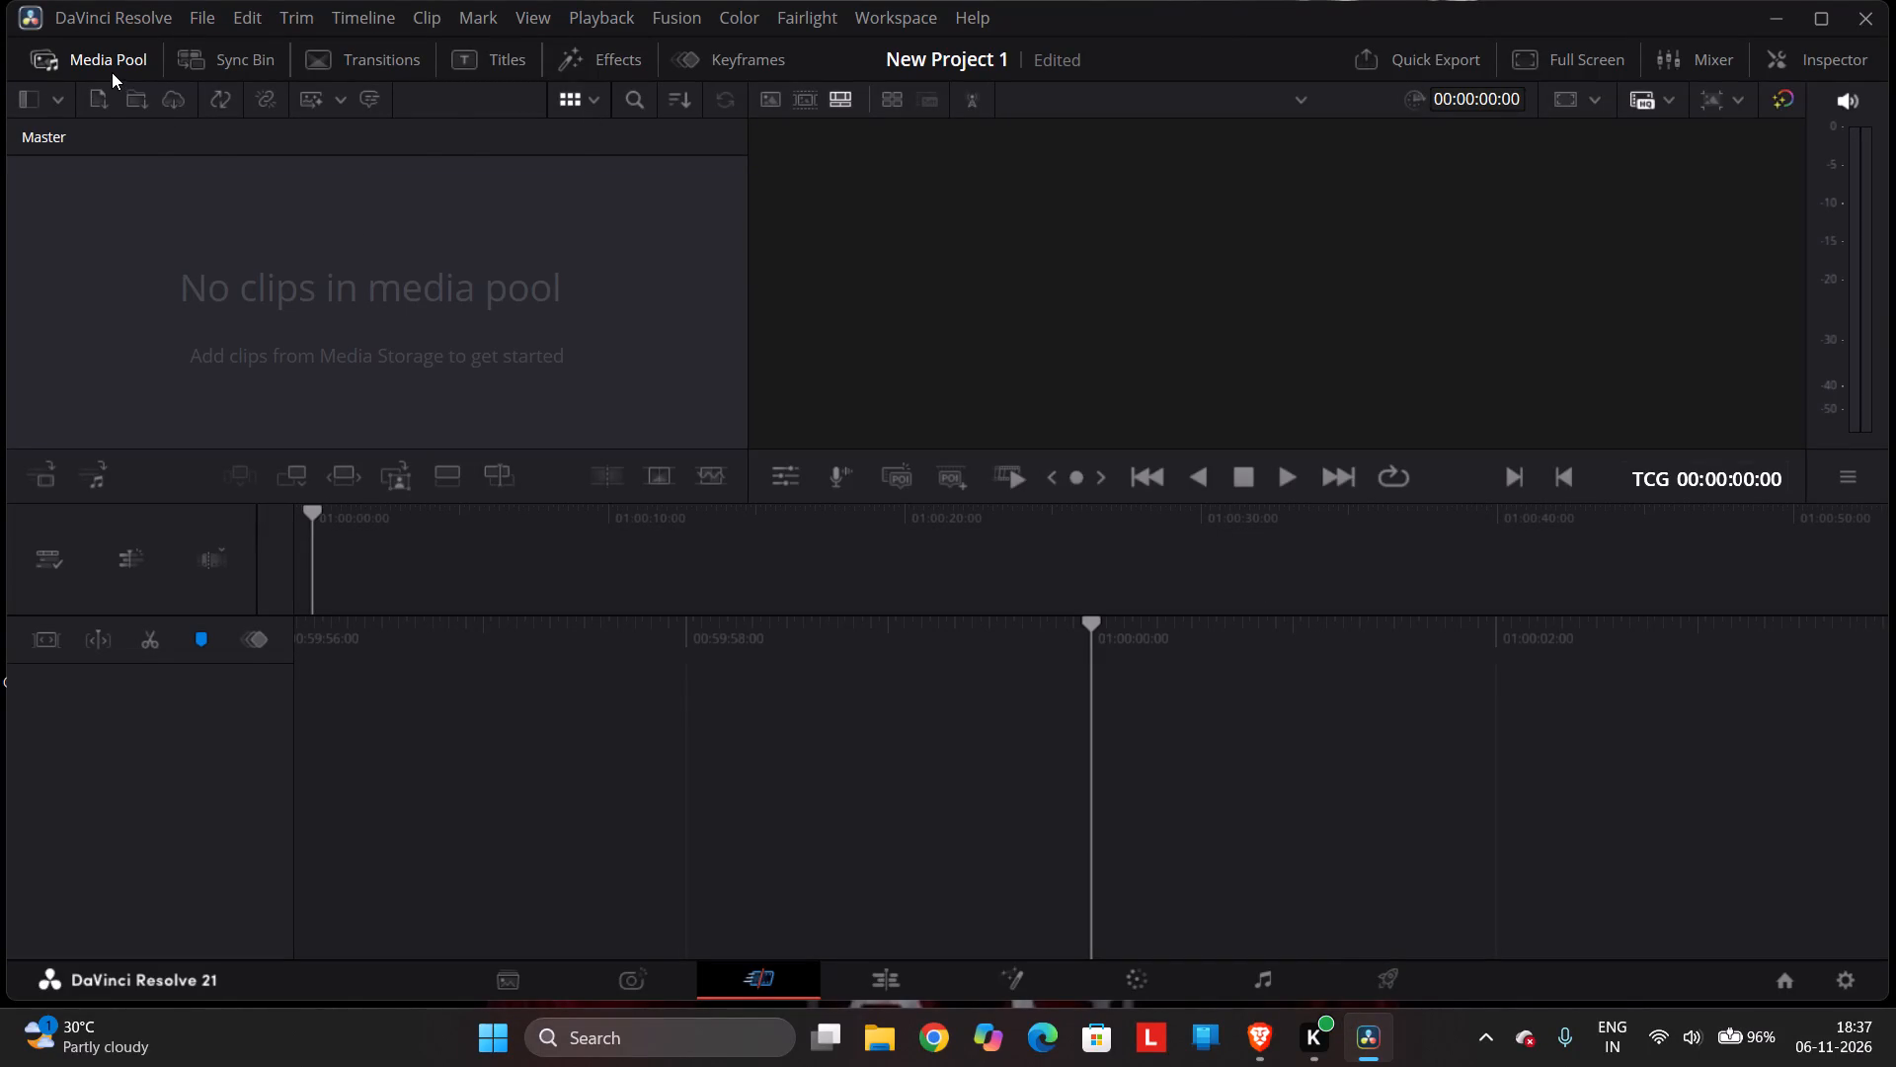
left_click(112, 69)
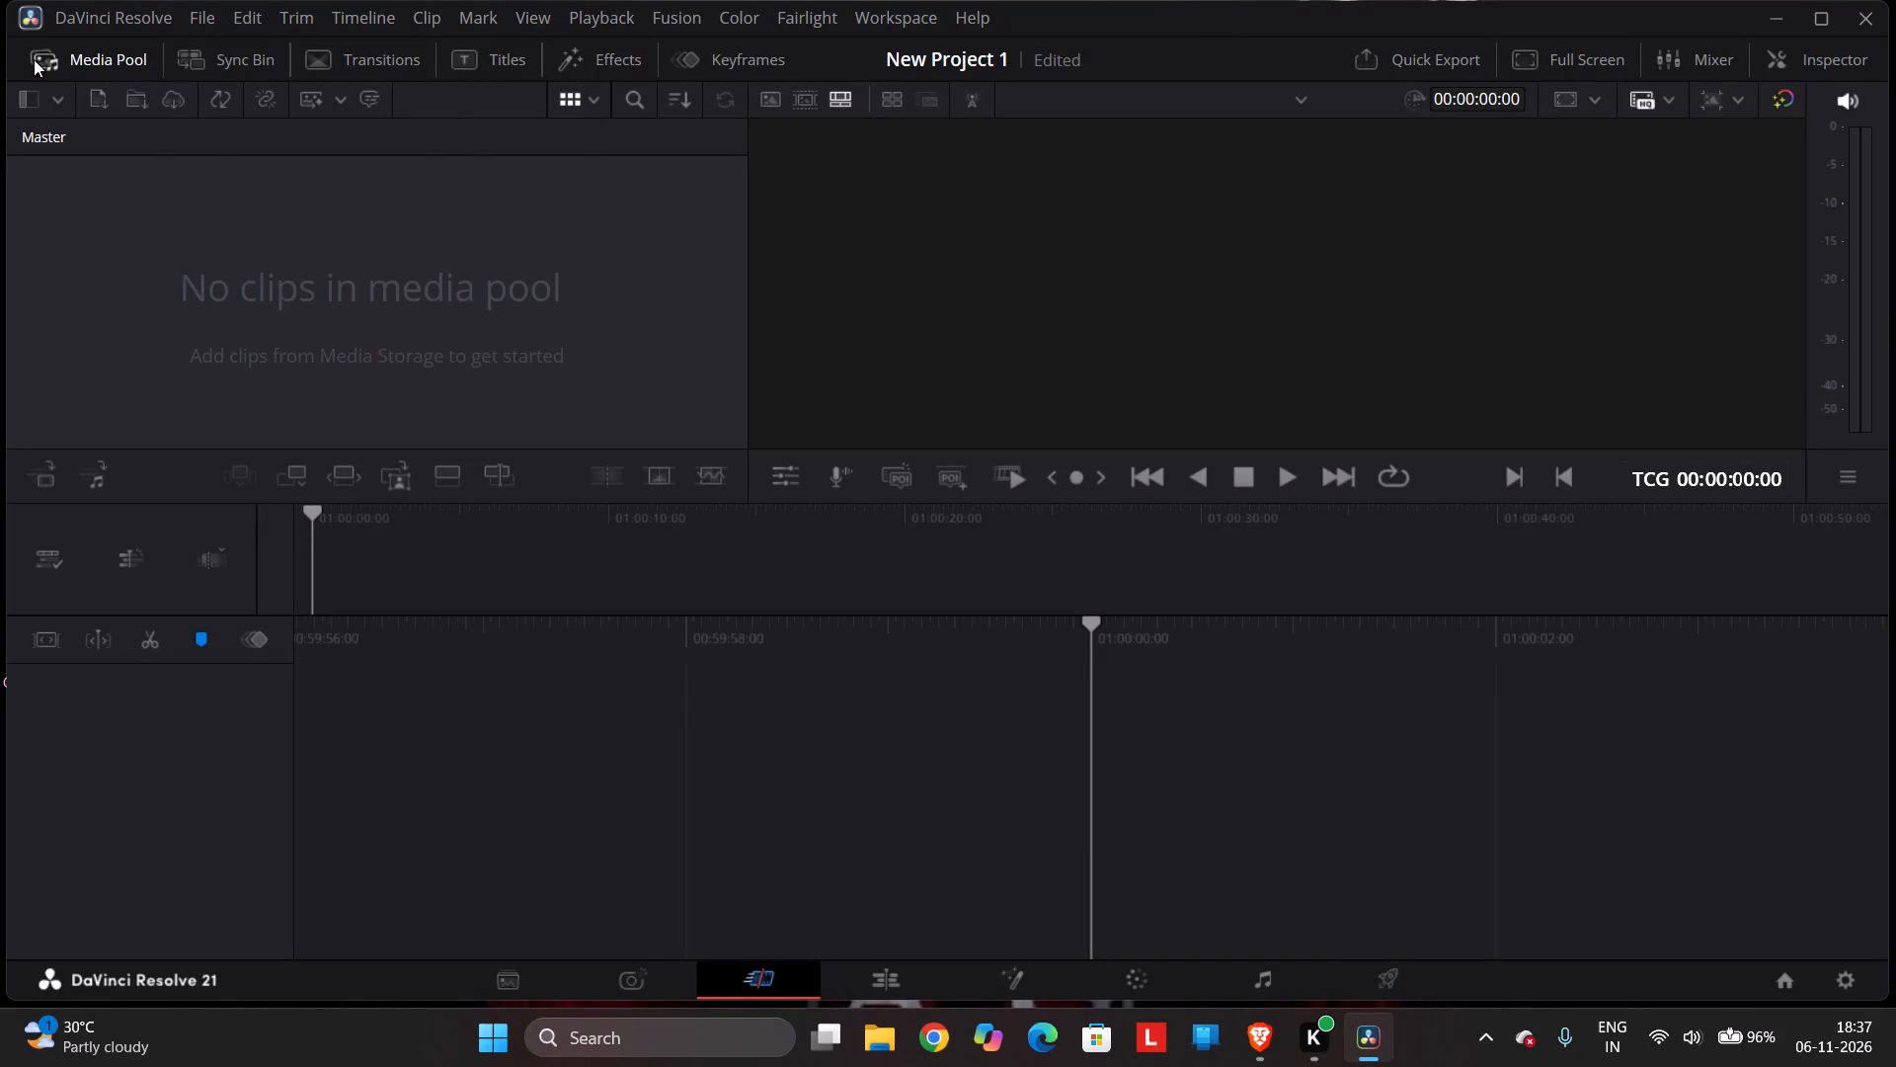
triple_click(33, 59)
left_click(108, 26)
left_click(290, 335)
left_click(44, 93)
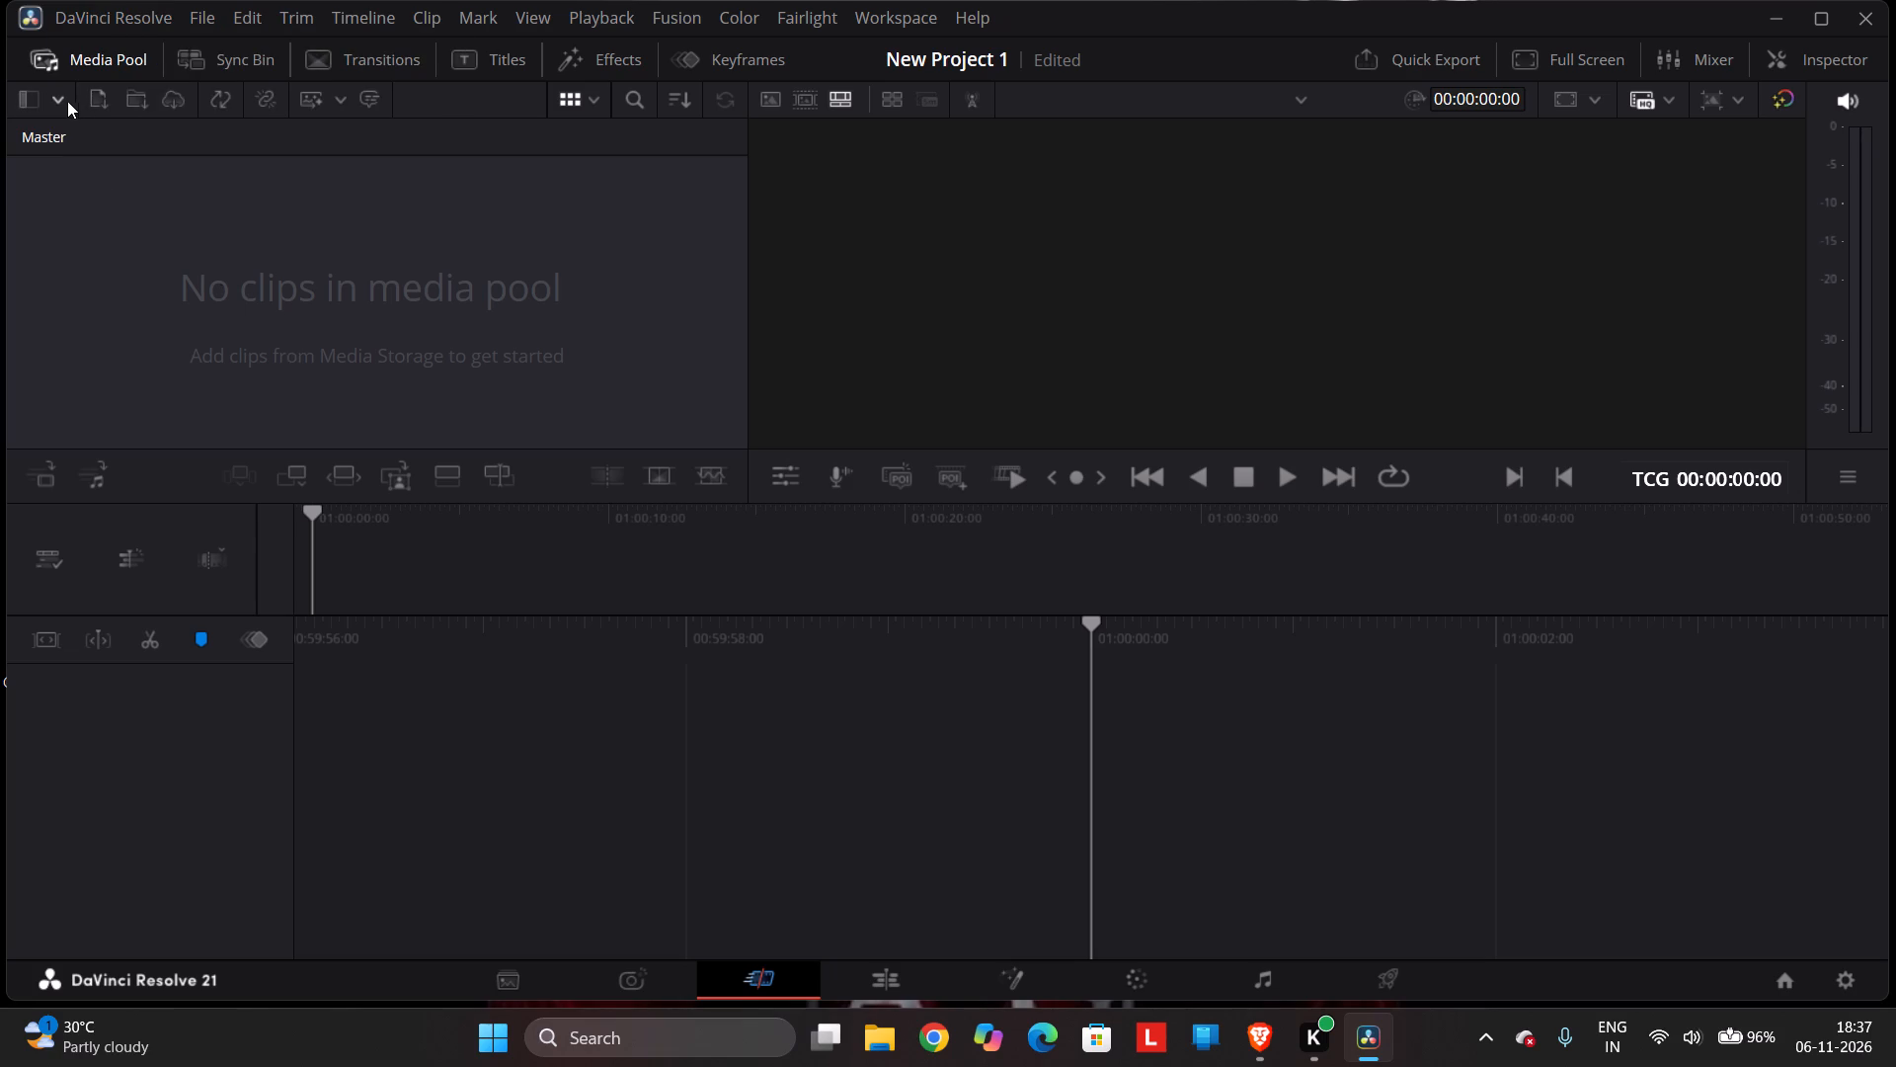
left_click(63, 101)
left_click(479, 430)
Import download.jpg from the Pictures folder in File Explorer into the project's media pool.
double_click(890, 1029)
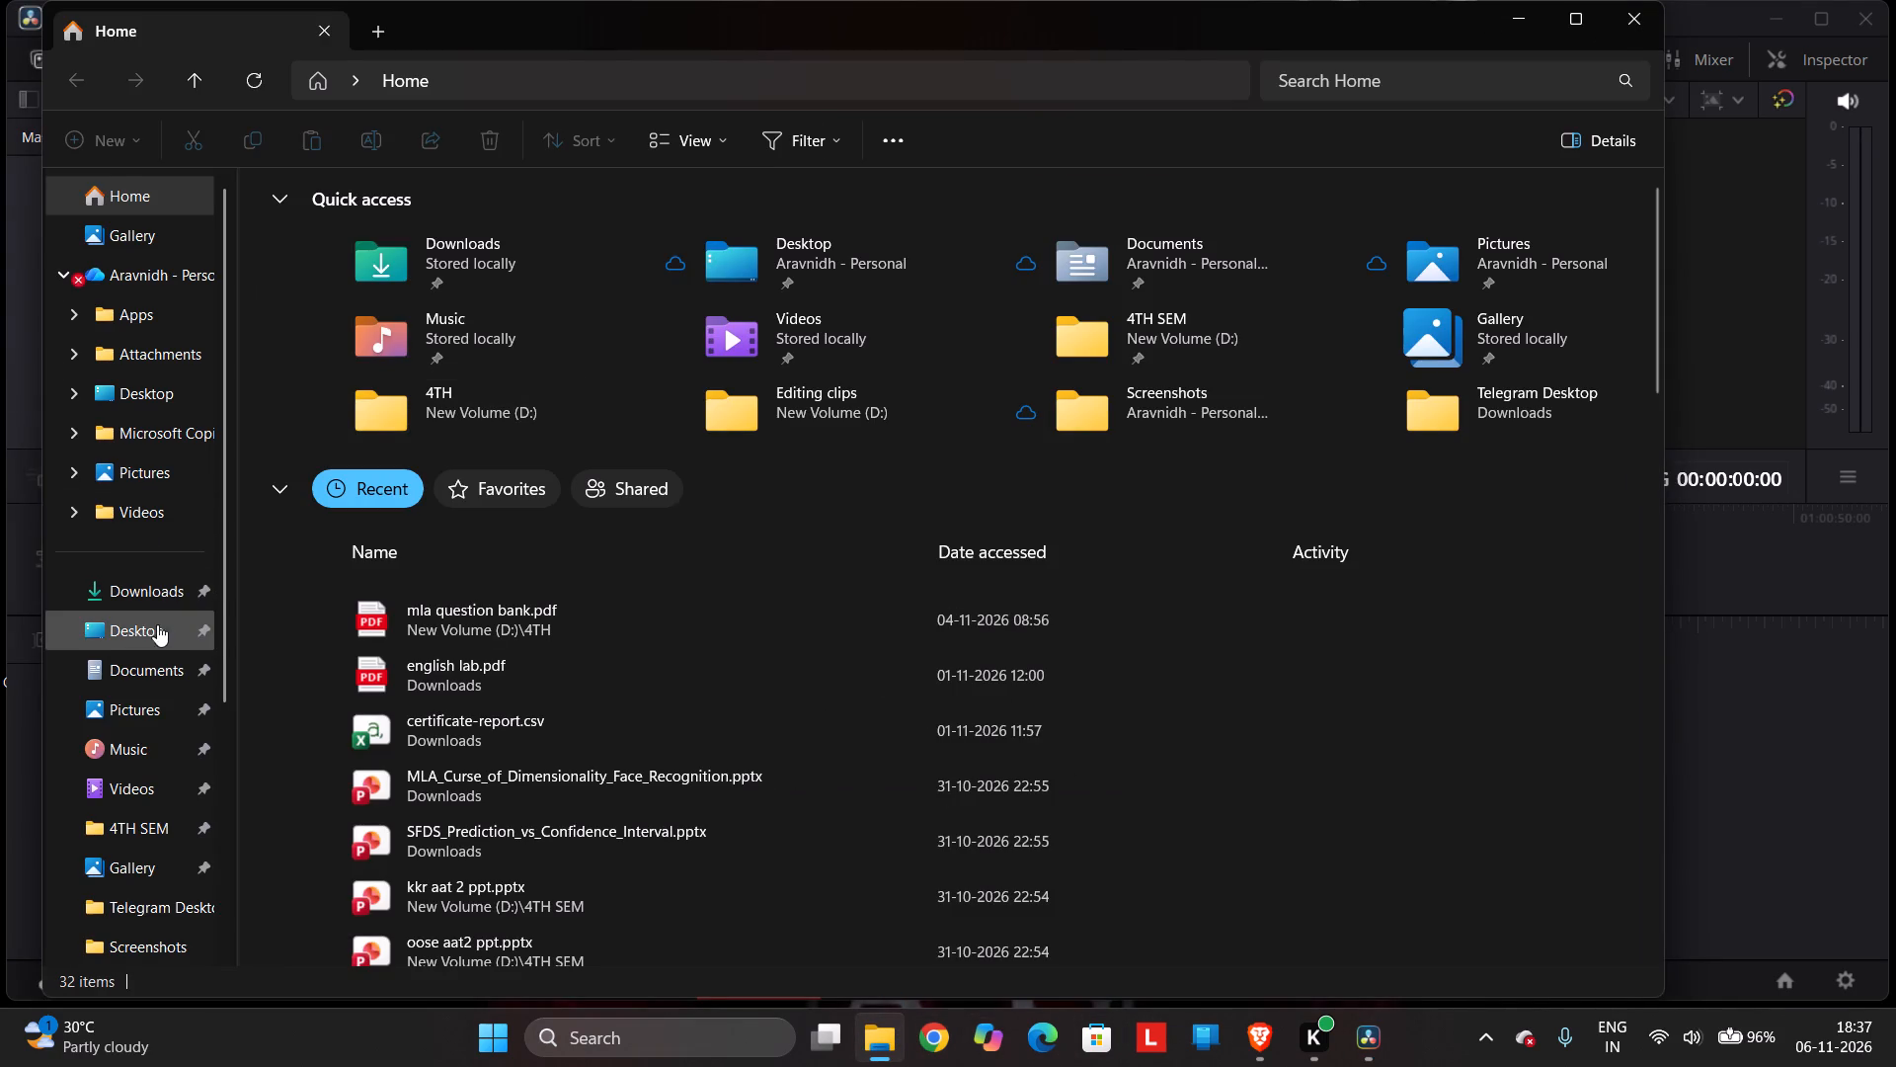
left_click(122, 698)
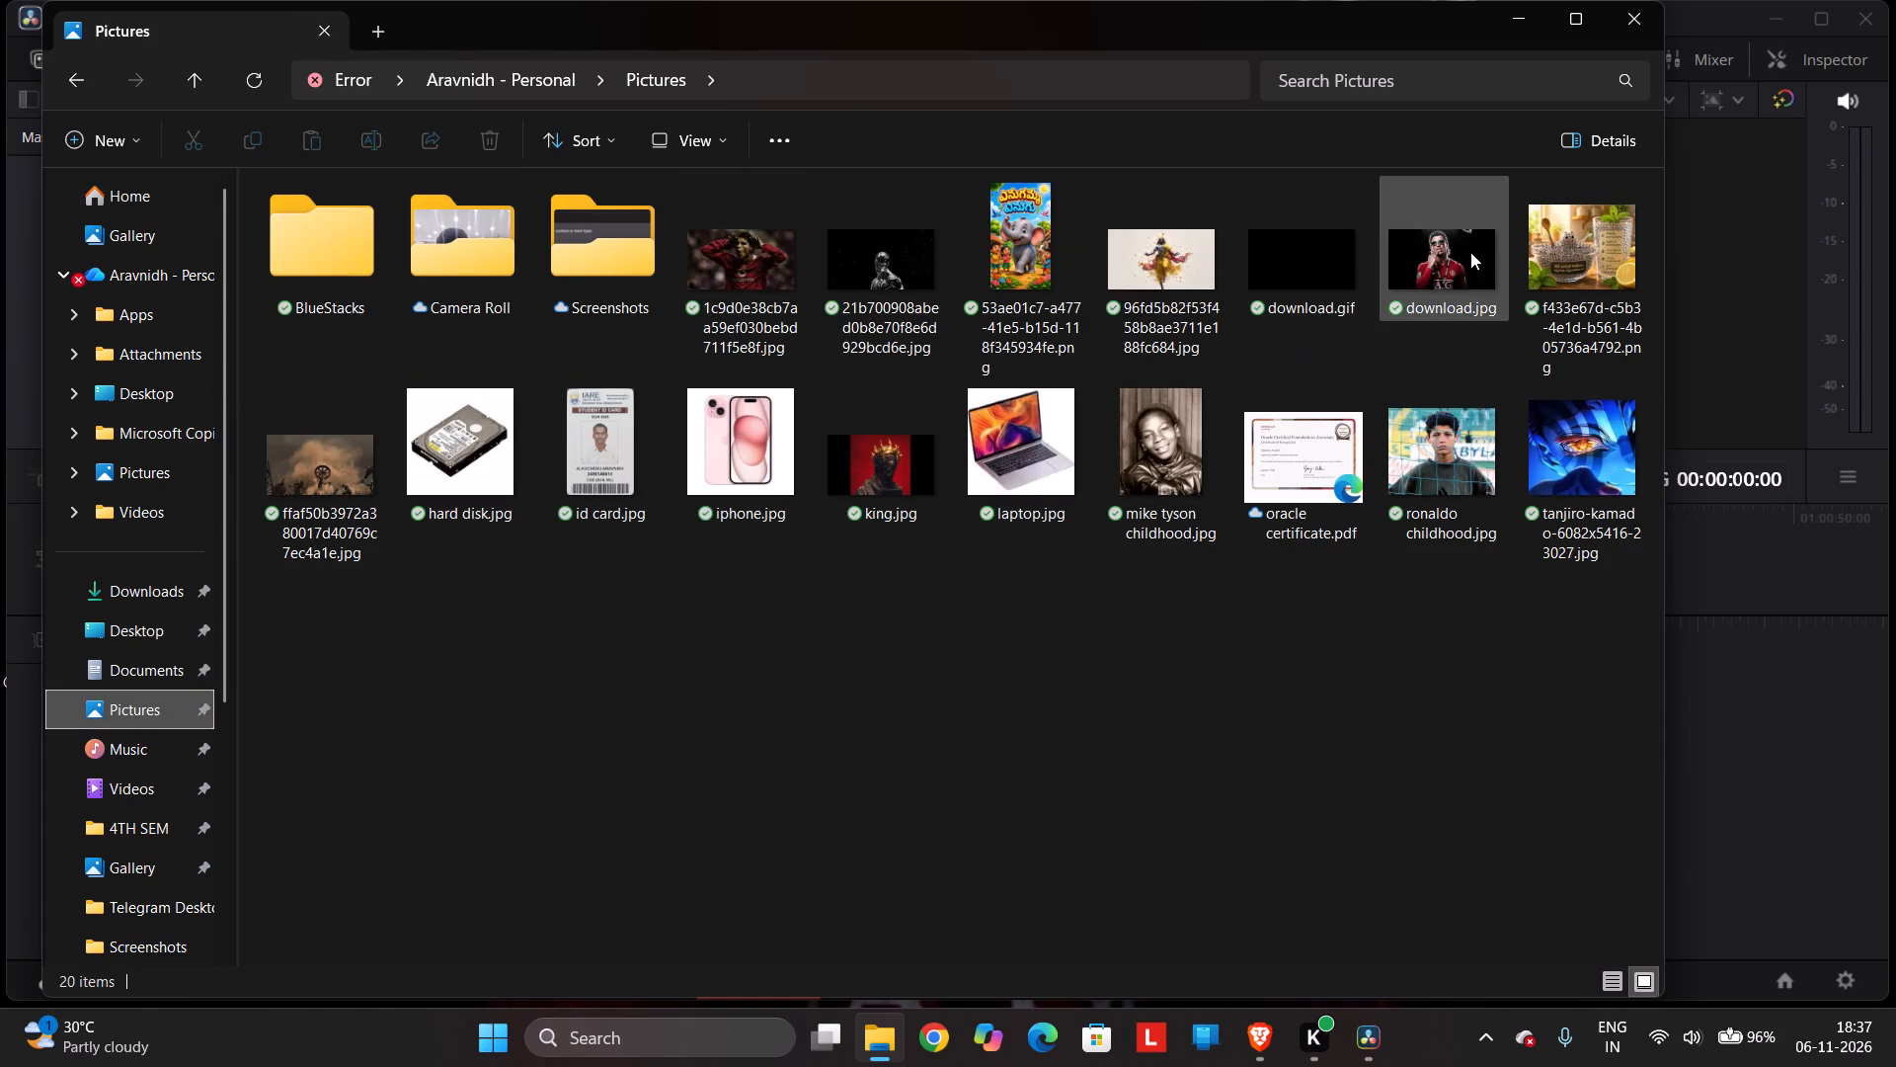
left_click_drag(1470, 252, 1382, 1056)
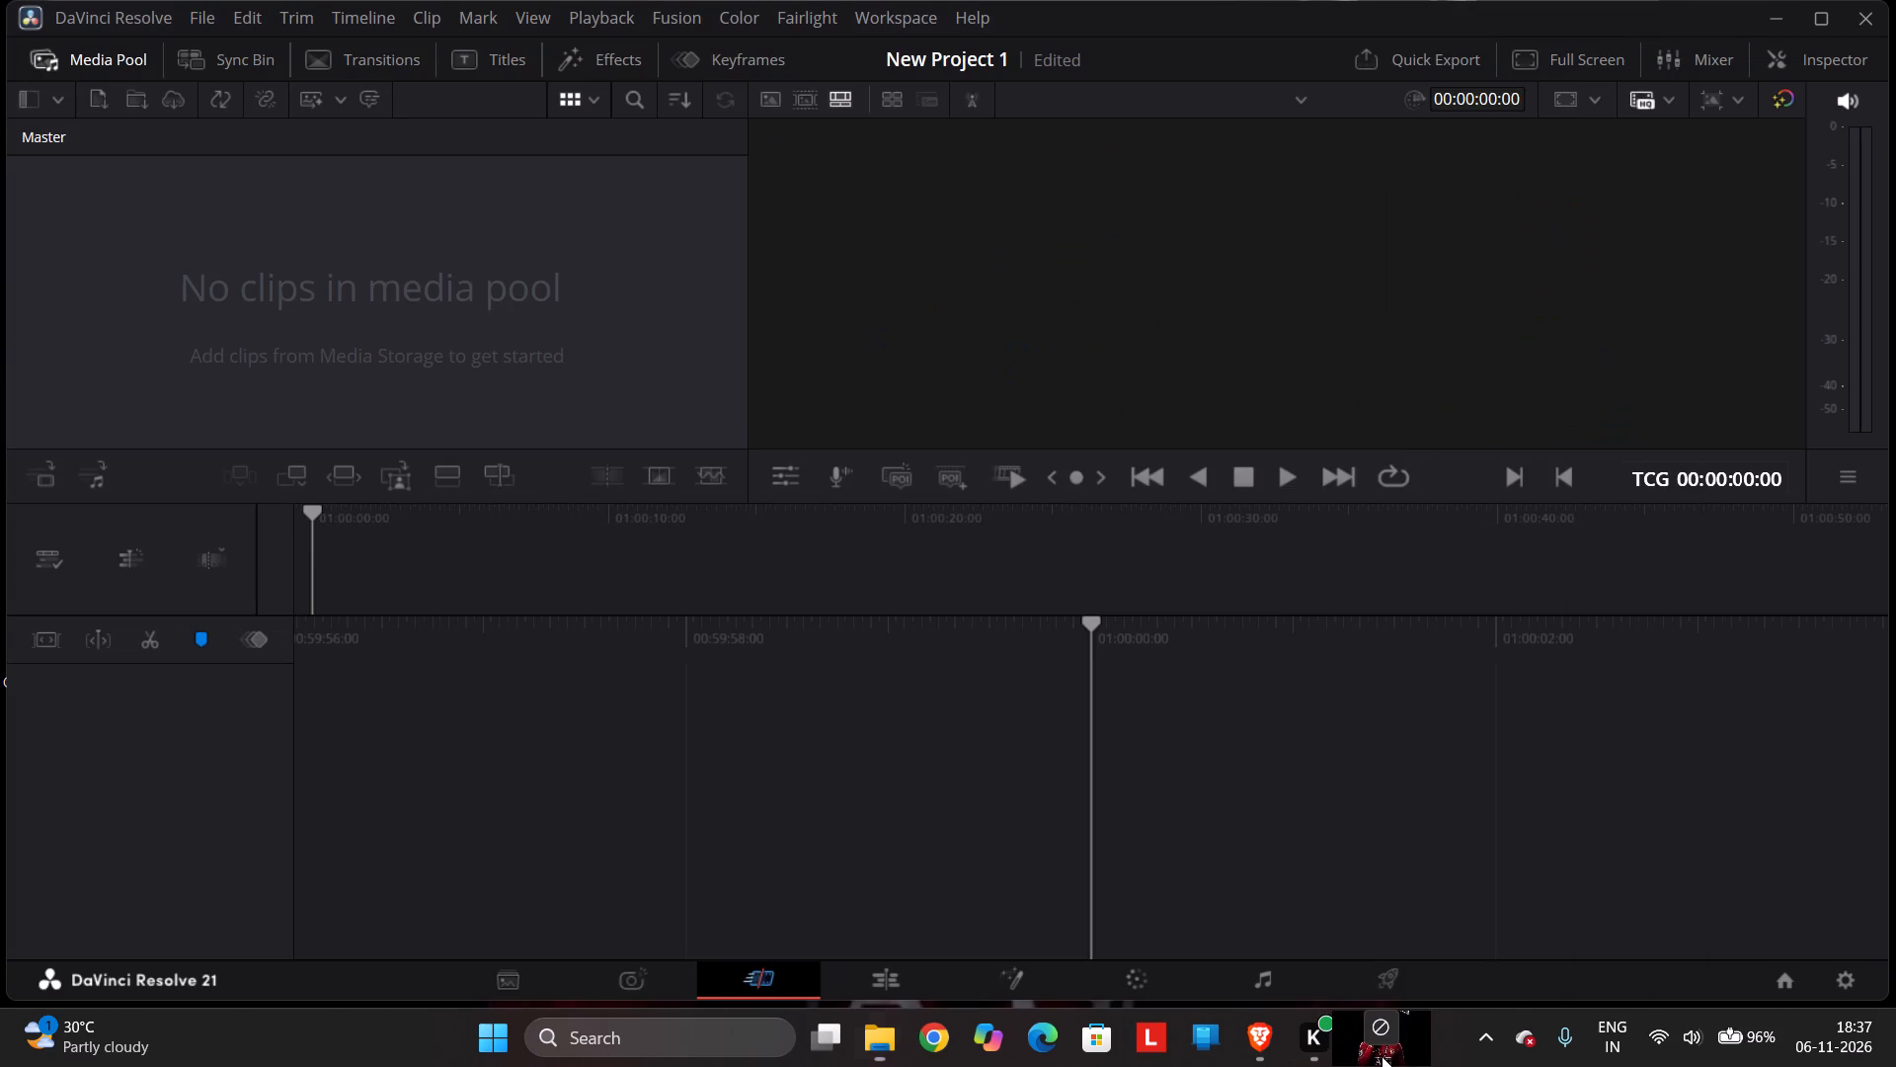
left_click_drag(1382, 1056, 328, 307)
left_click(326, 306)
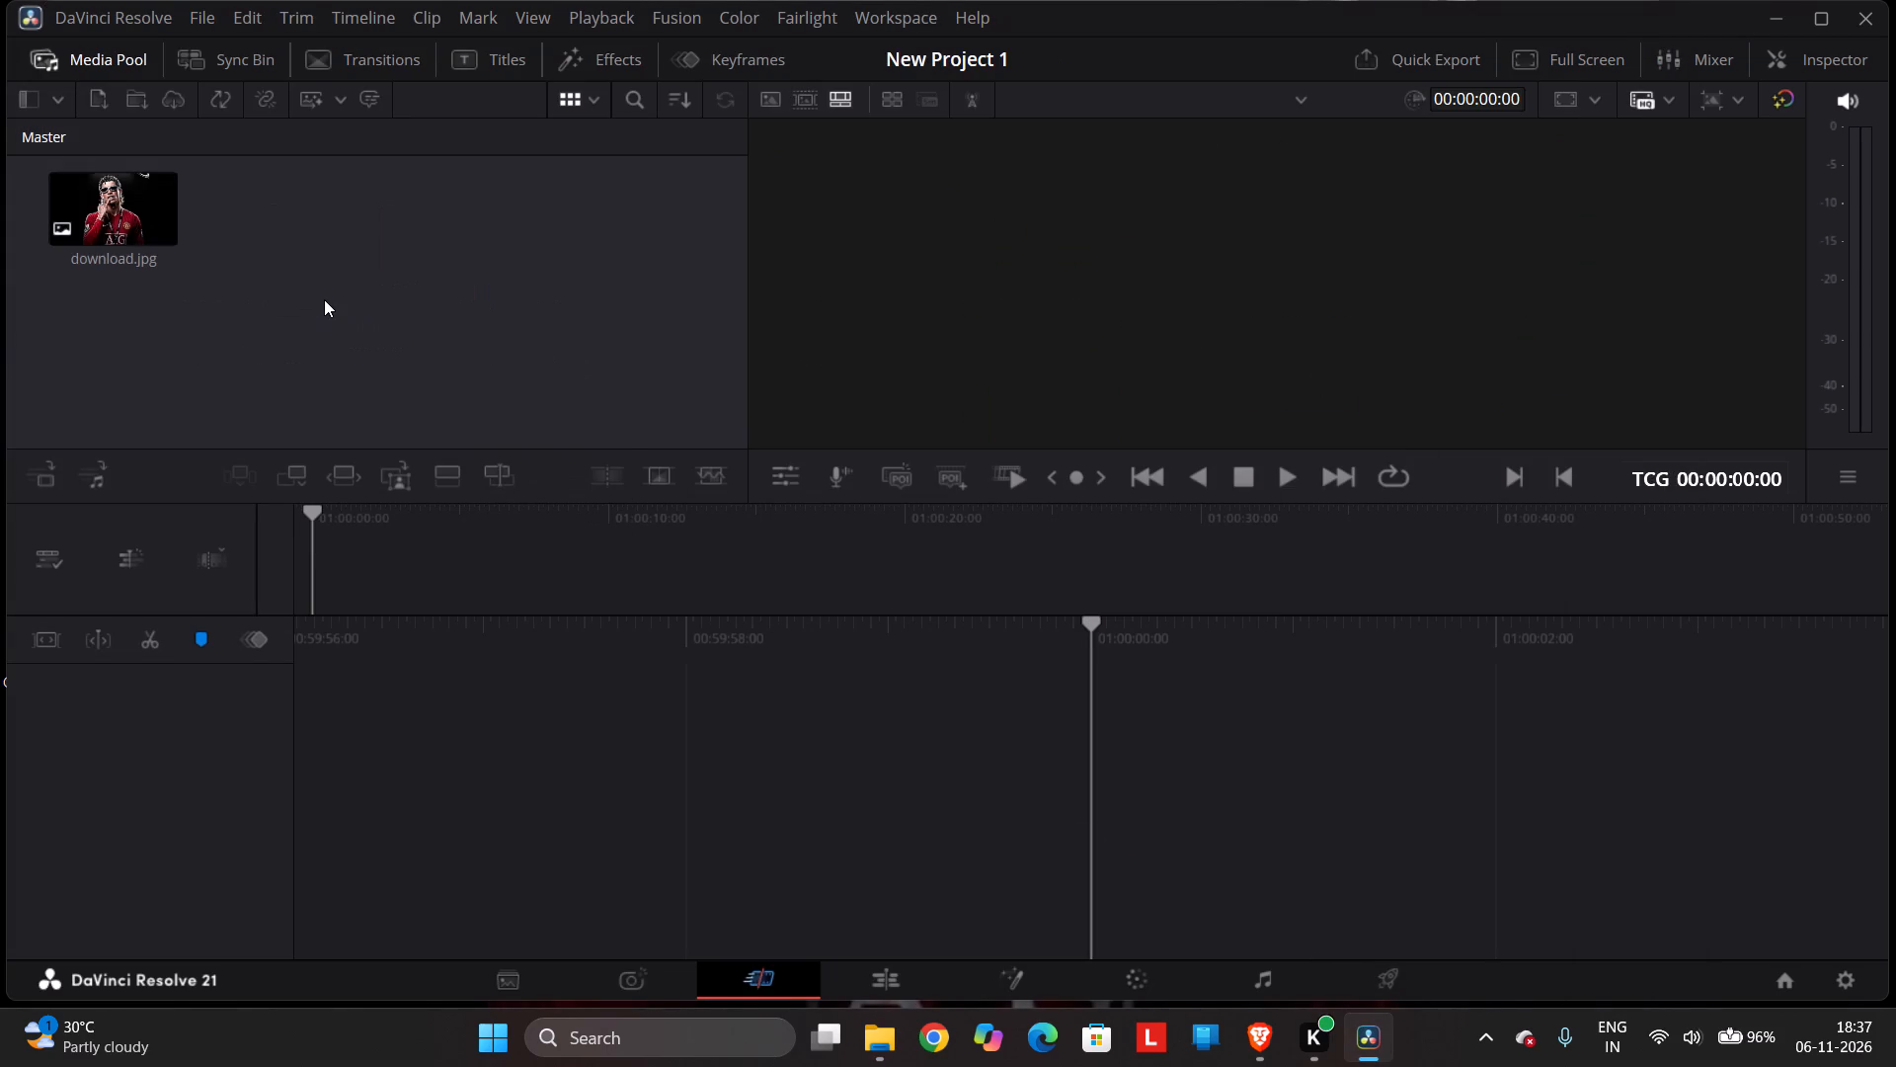
Open the imported download.jpg from the media pool in the viewer to preview it.
left_click(145, 171)
double_click(126, 192)
left_click_drag(123, 195, 363, 297)
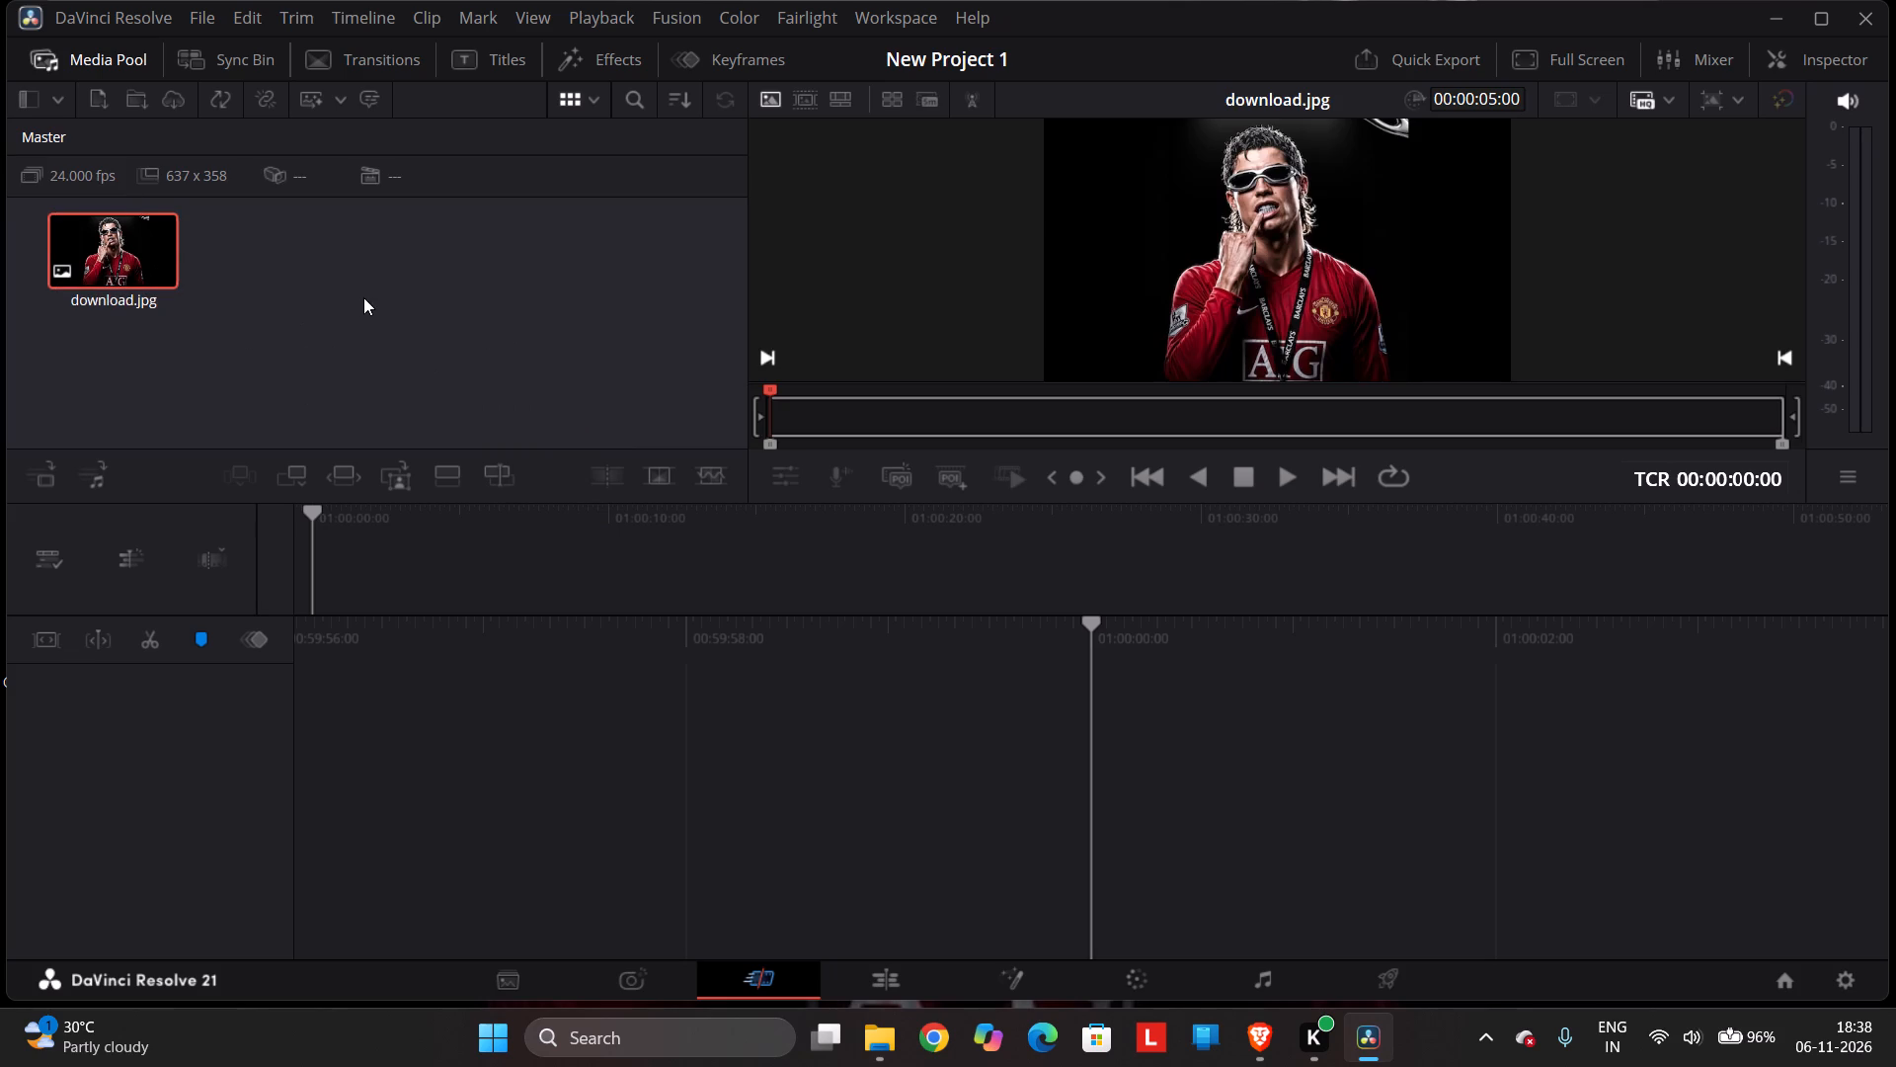
left_click_drag(363, 297, 372, 301)
left_click_drag(768, 384, 864, 401)
Switch to the Edit page.
left_click(876, 985)
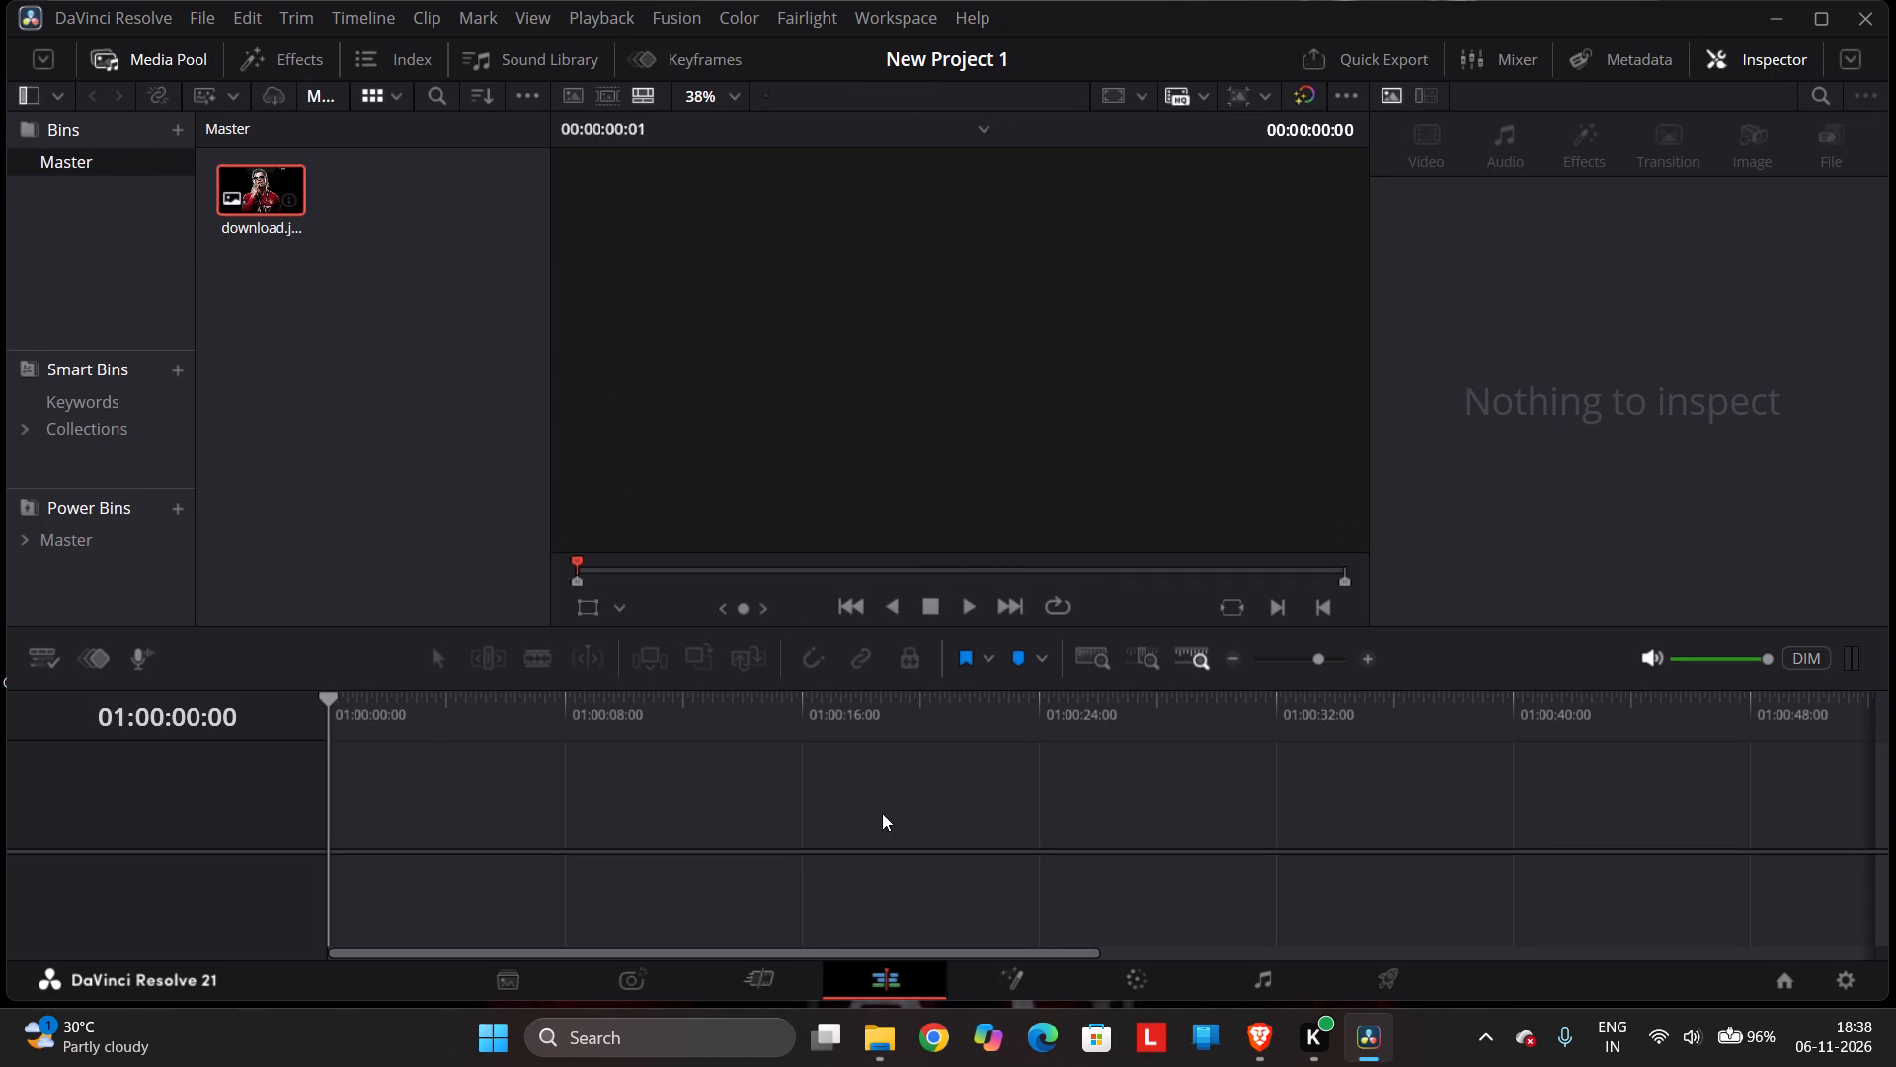
Open the Music folder in File Explorer.
left_click(886, 1023)
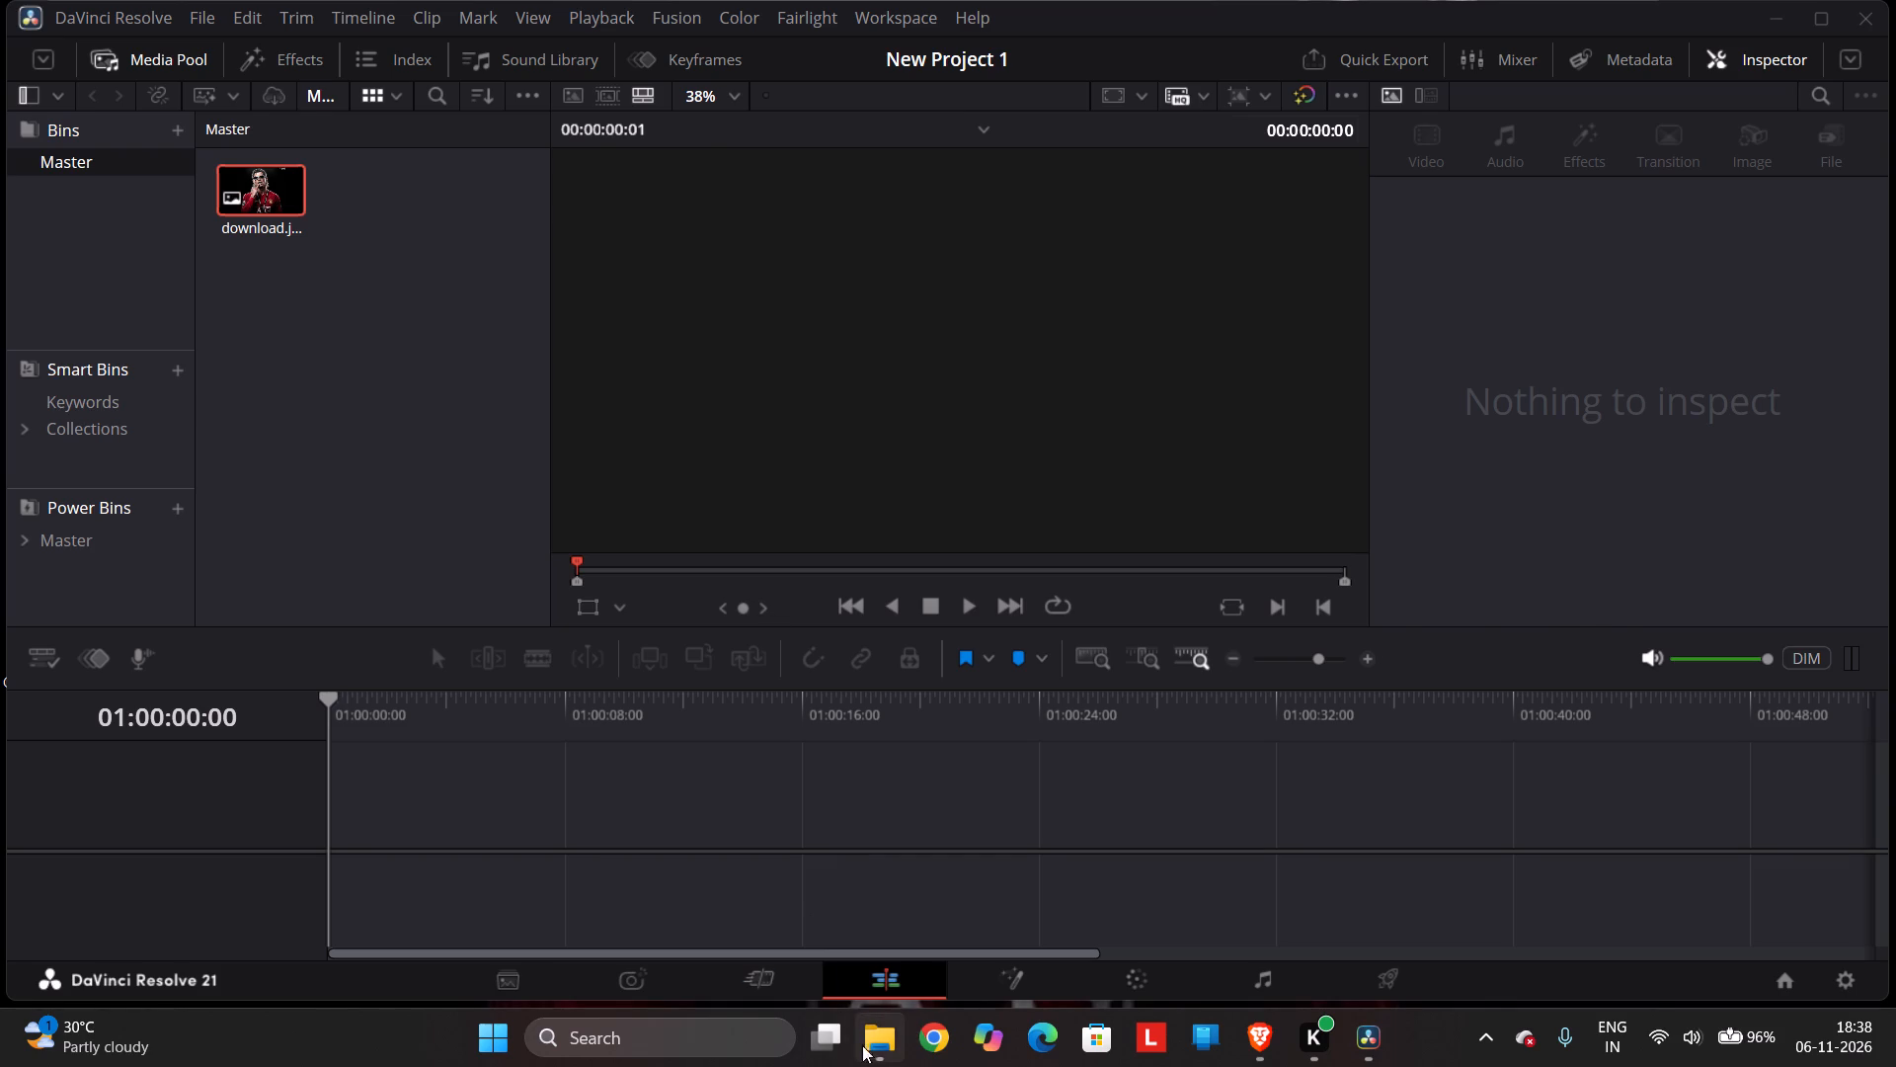
left_click(872, 1053)
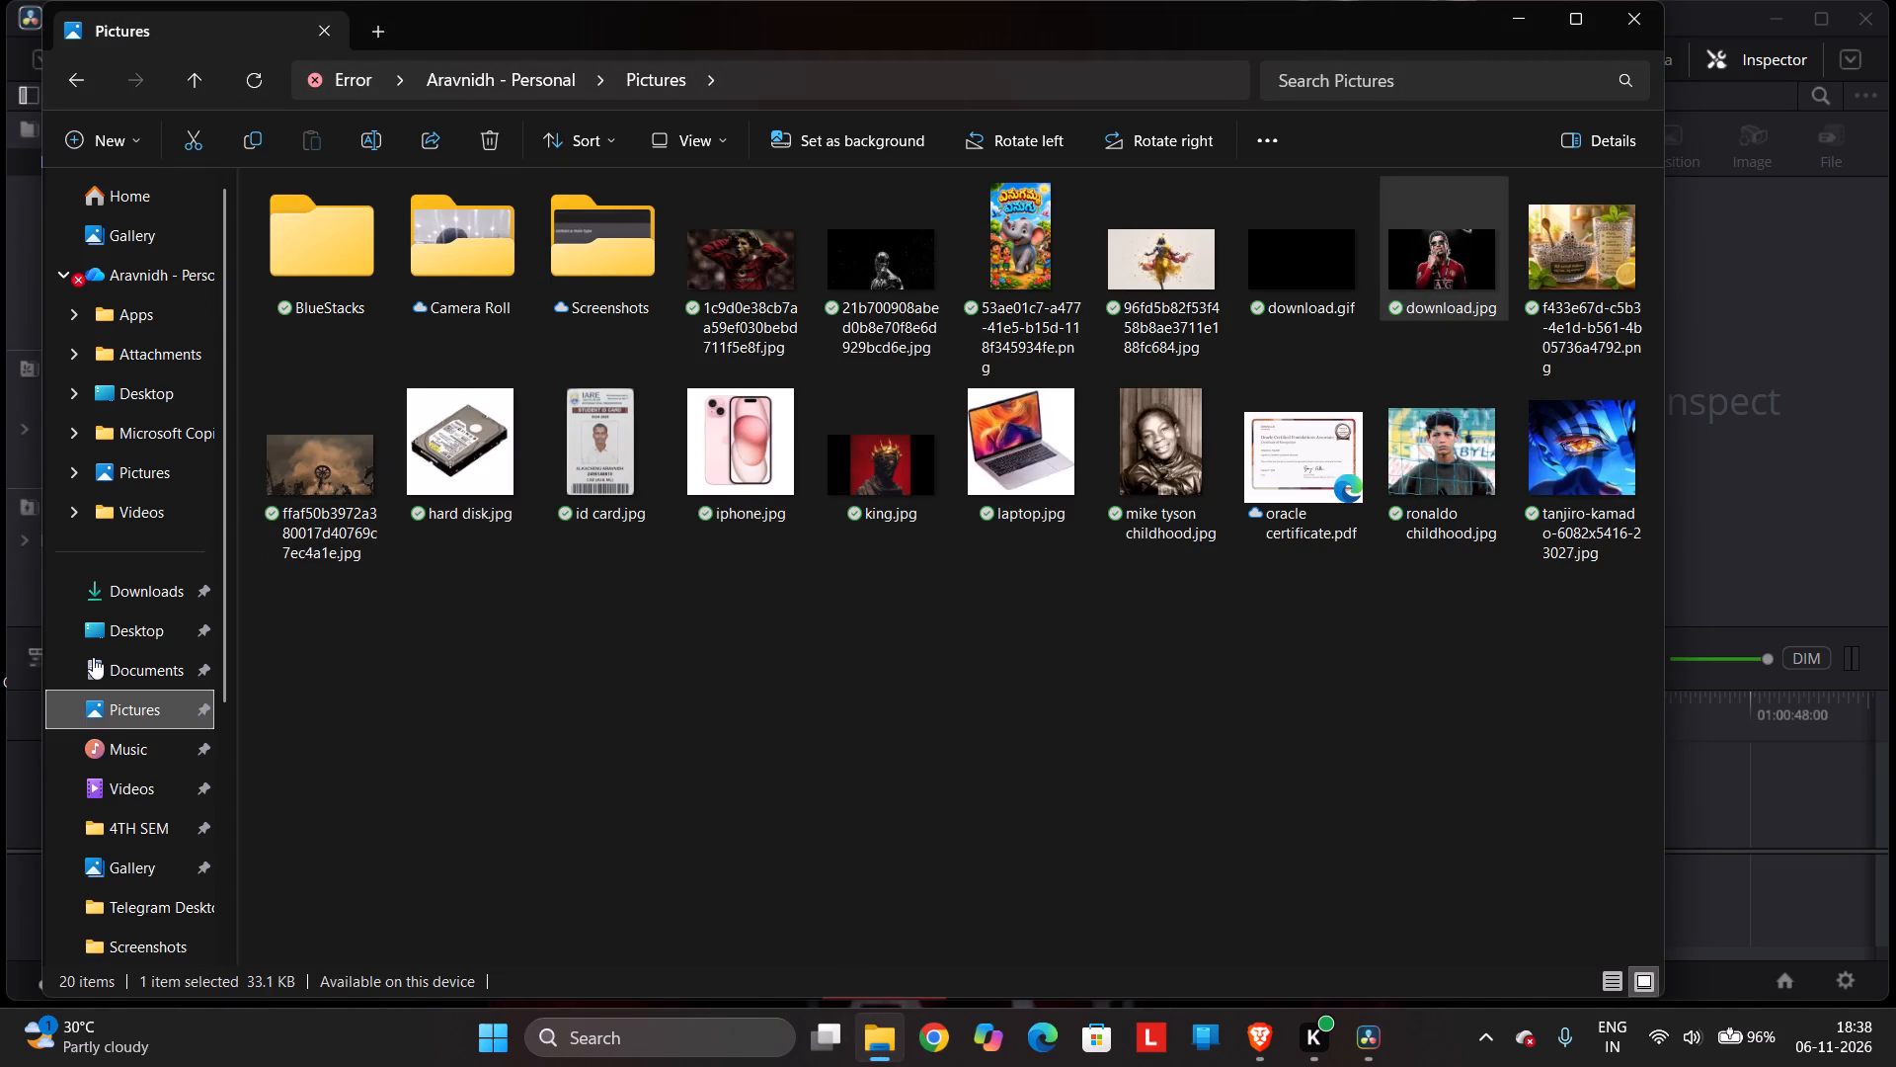
left_click(122, 757)
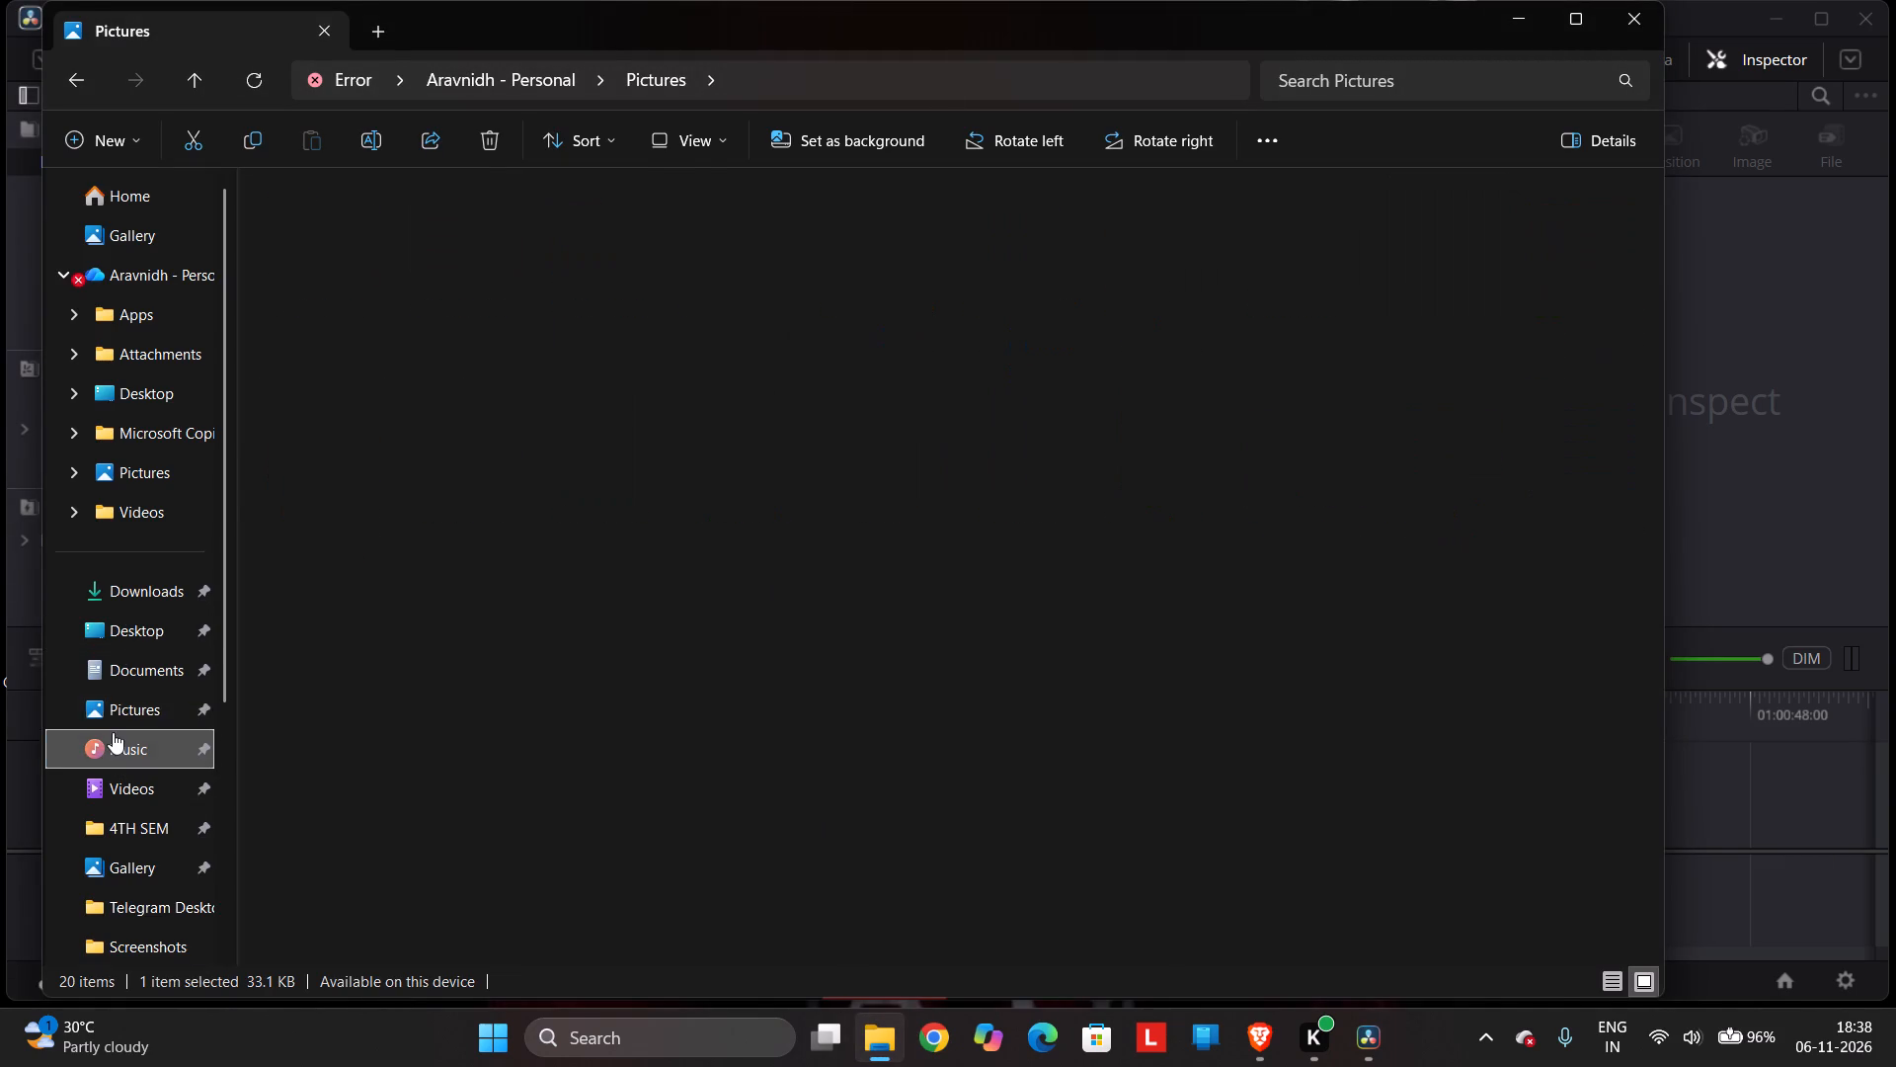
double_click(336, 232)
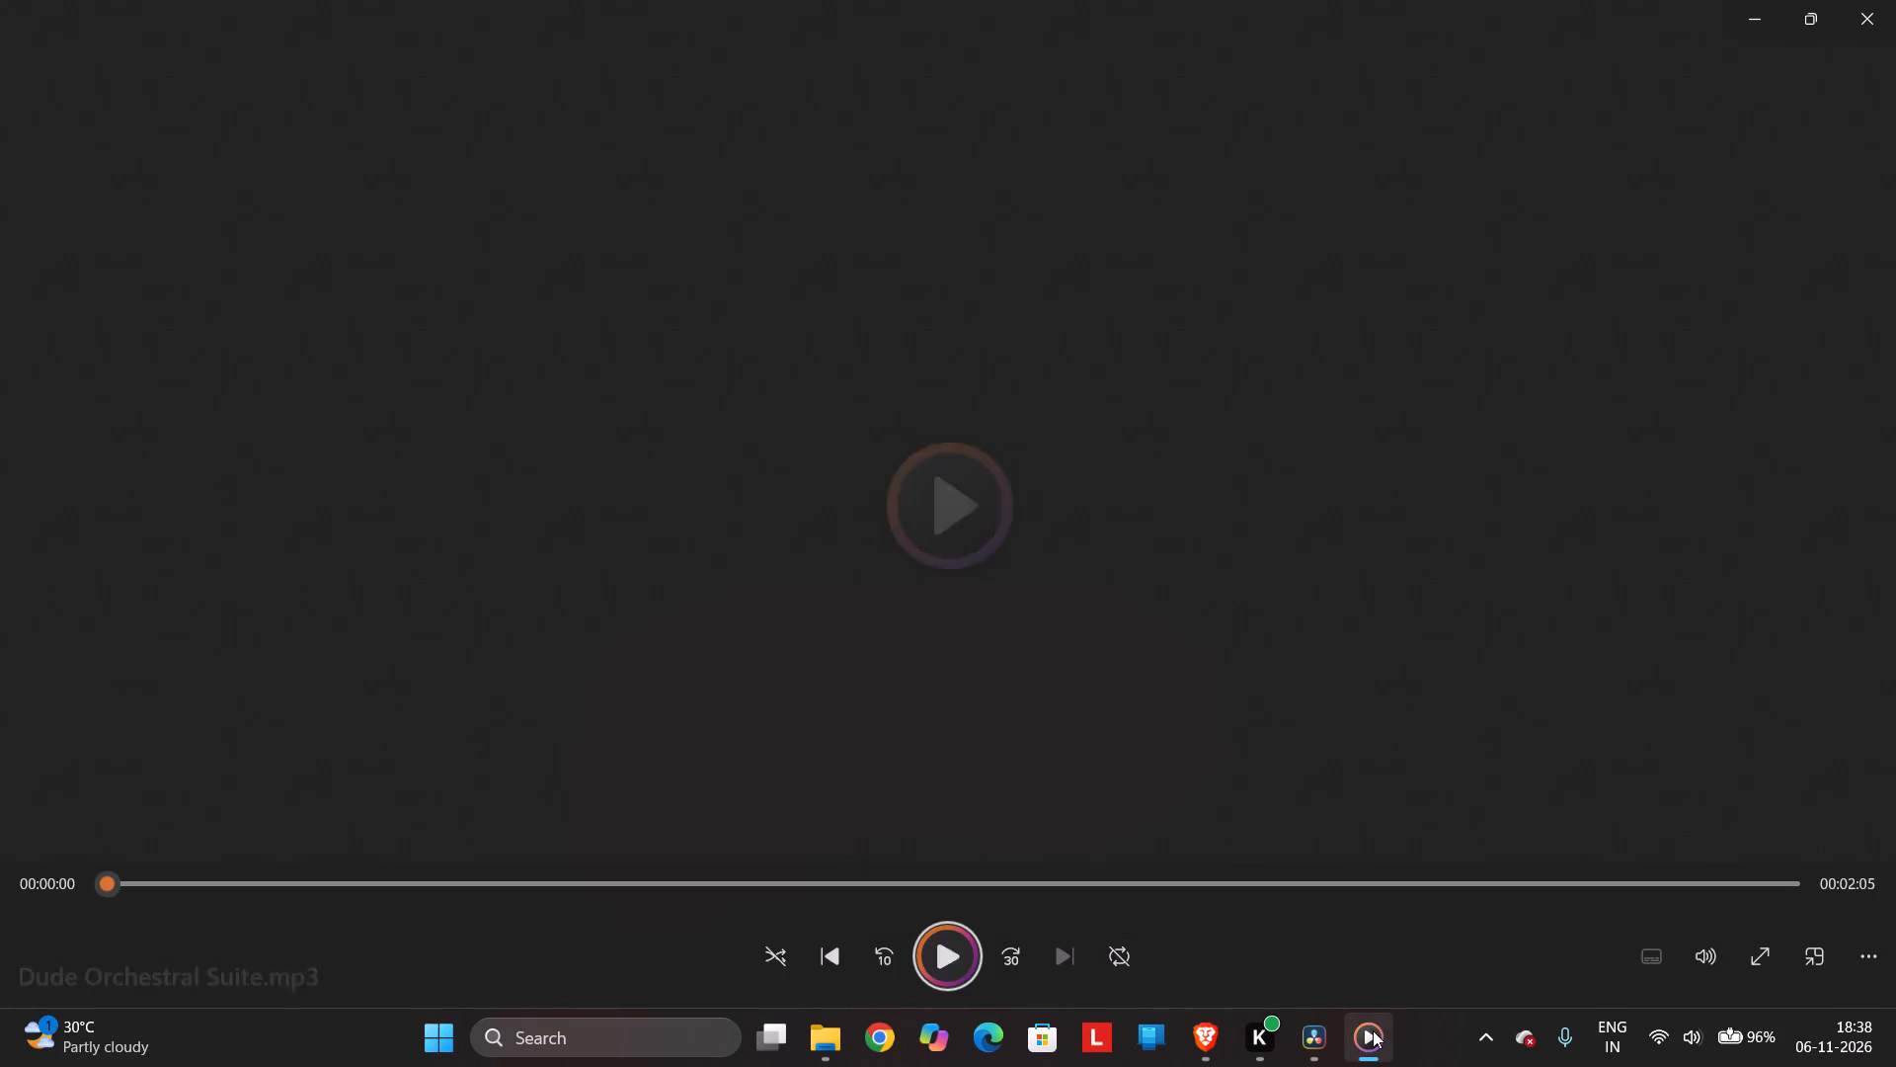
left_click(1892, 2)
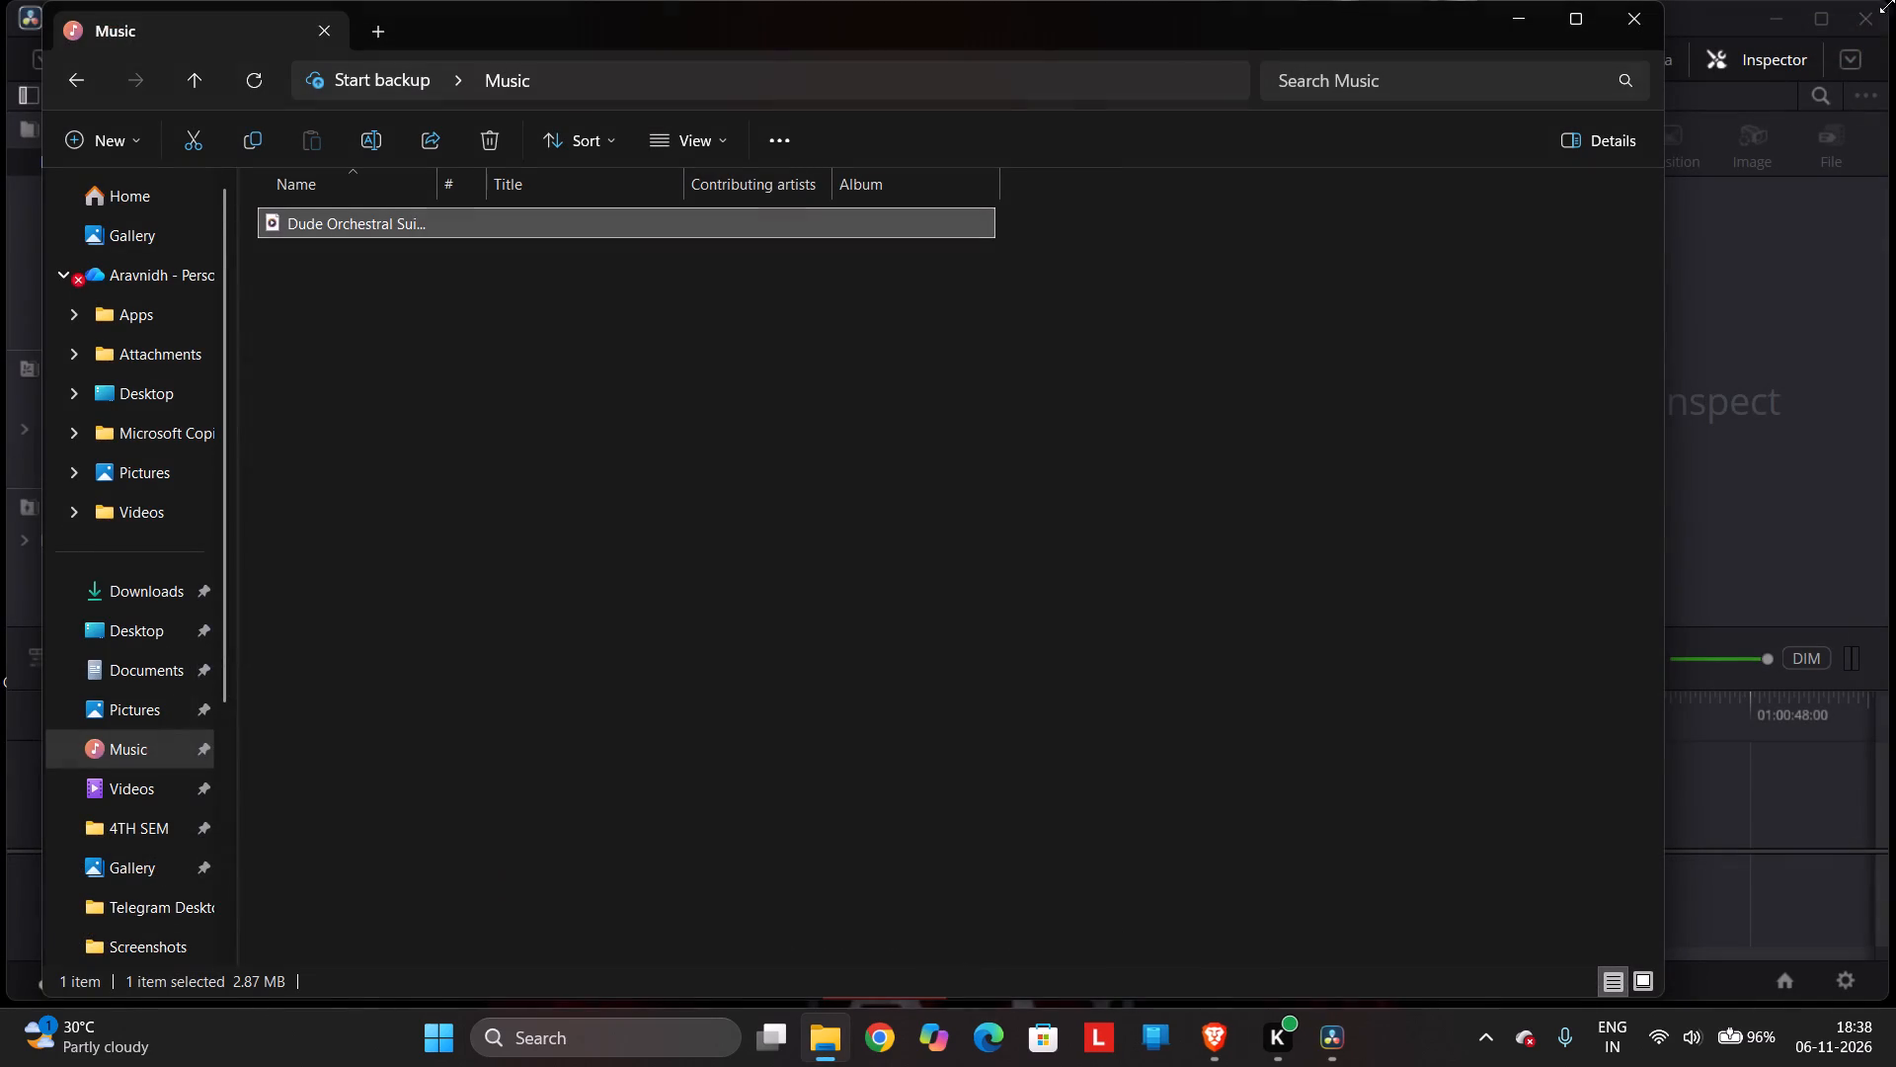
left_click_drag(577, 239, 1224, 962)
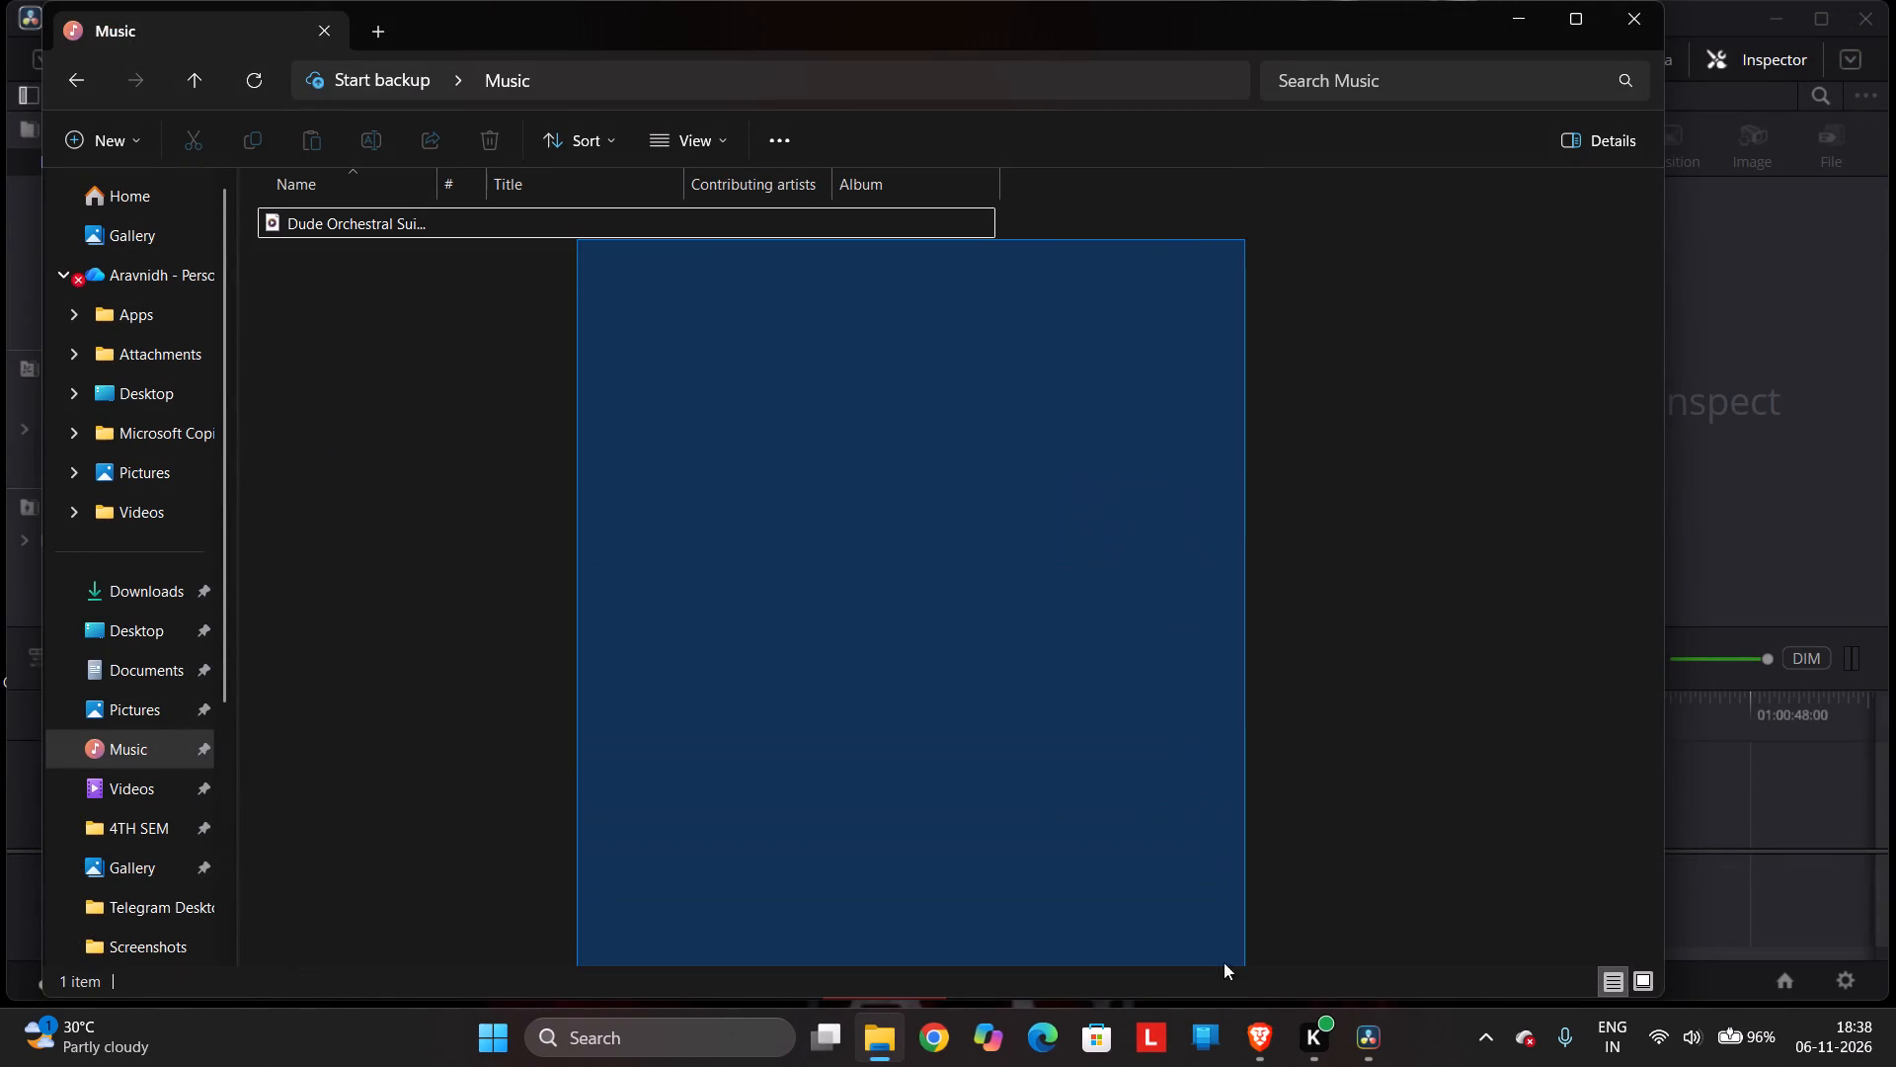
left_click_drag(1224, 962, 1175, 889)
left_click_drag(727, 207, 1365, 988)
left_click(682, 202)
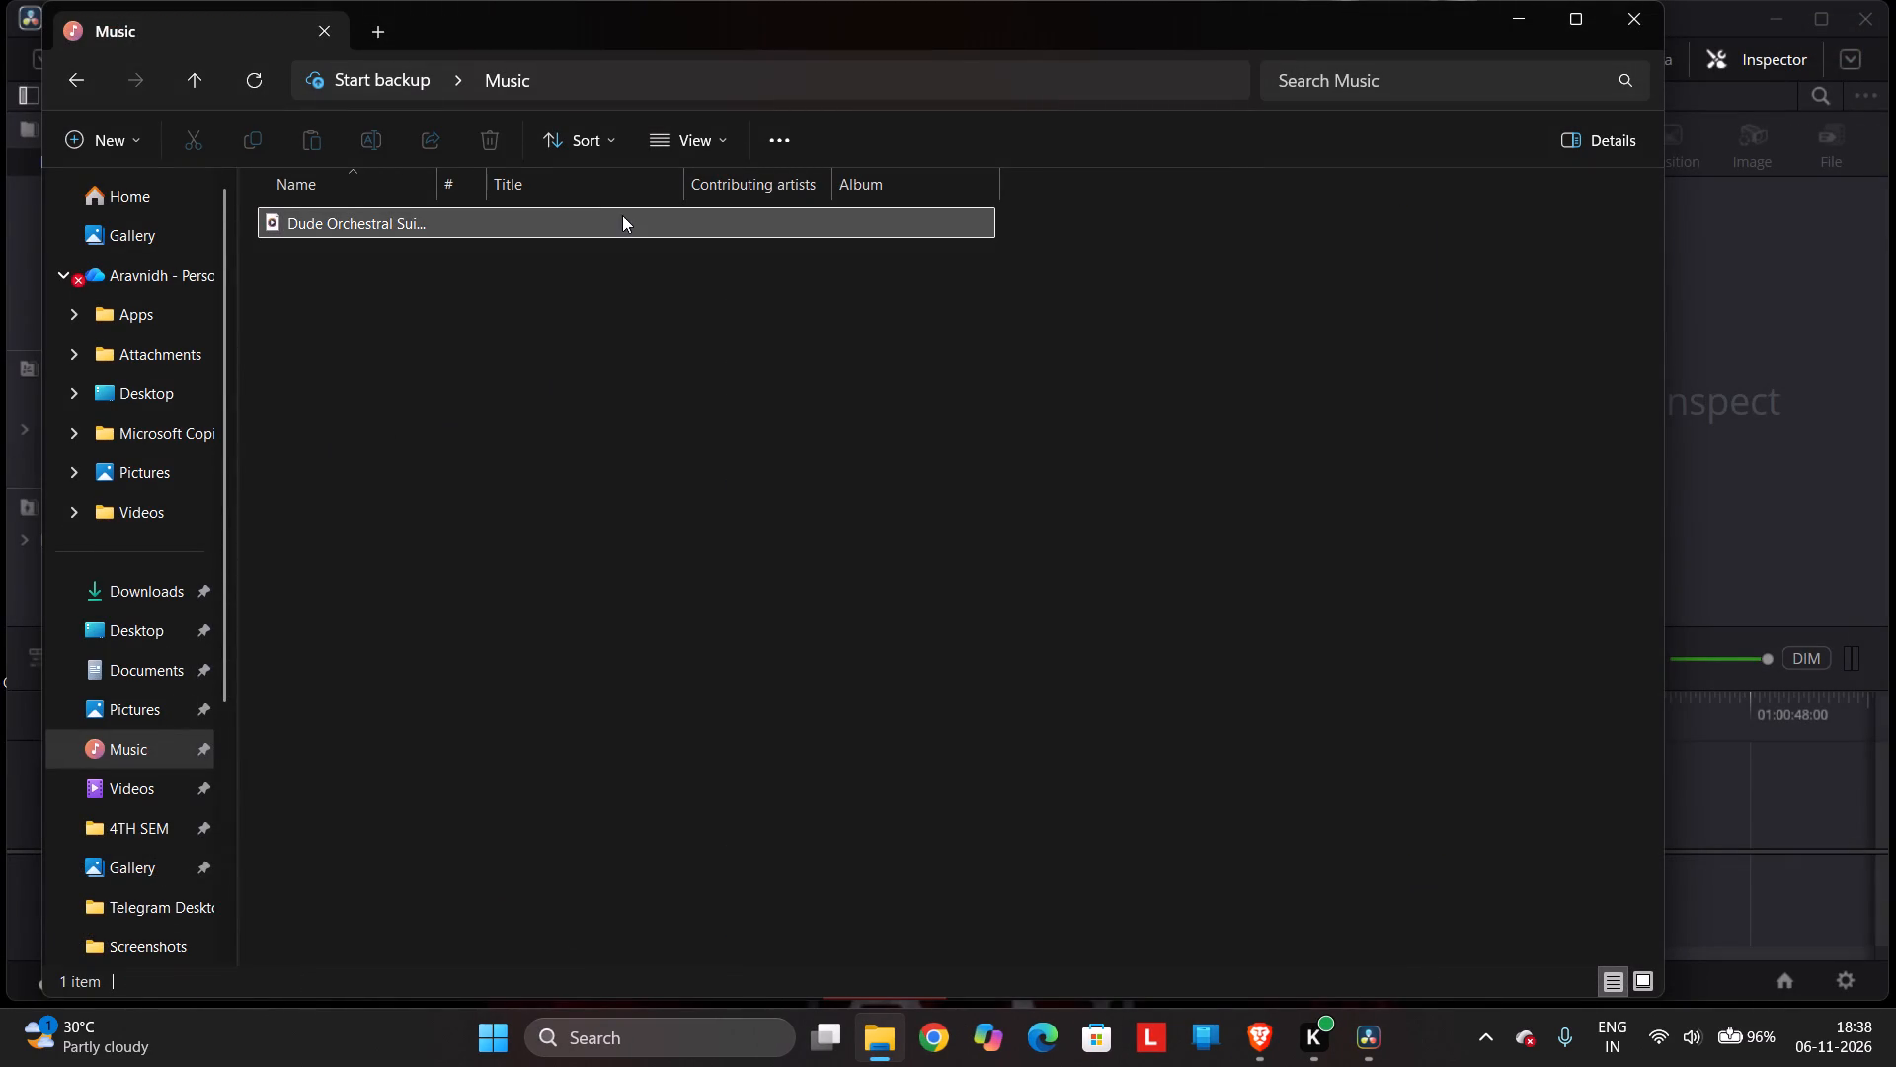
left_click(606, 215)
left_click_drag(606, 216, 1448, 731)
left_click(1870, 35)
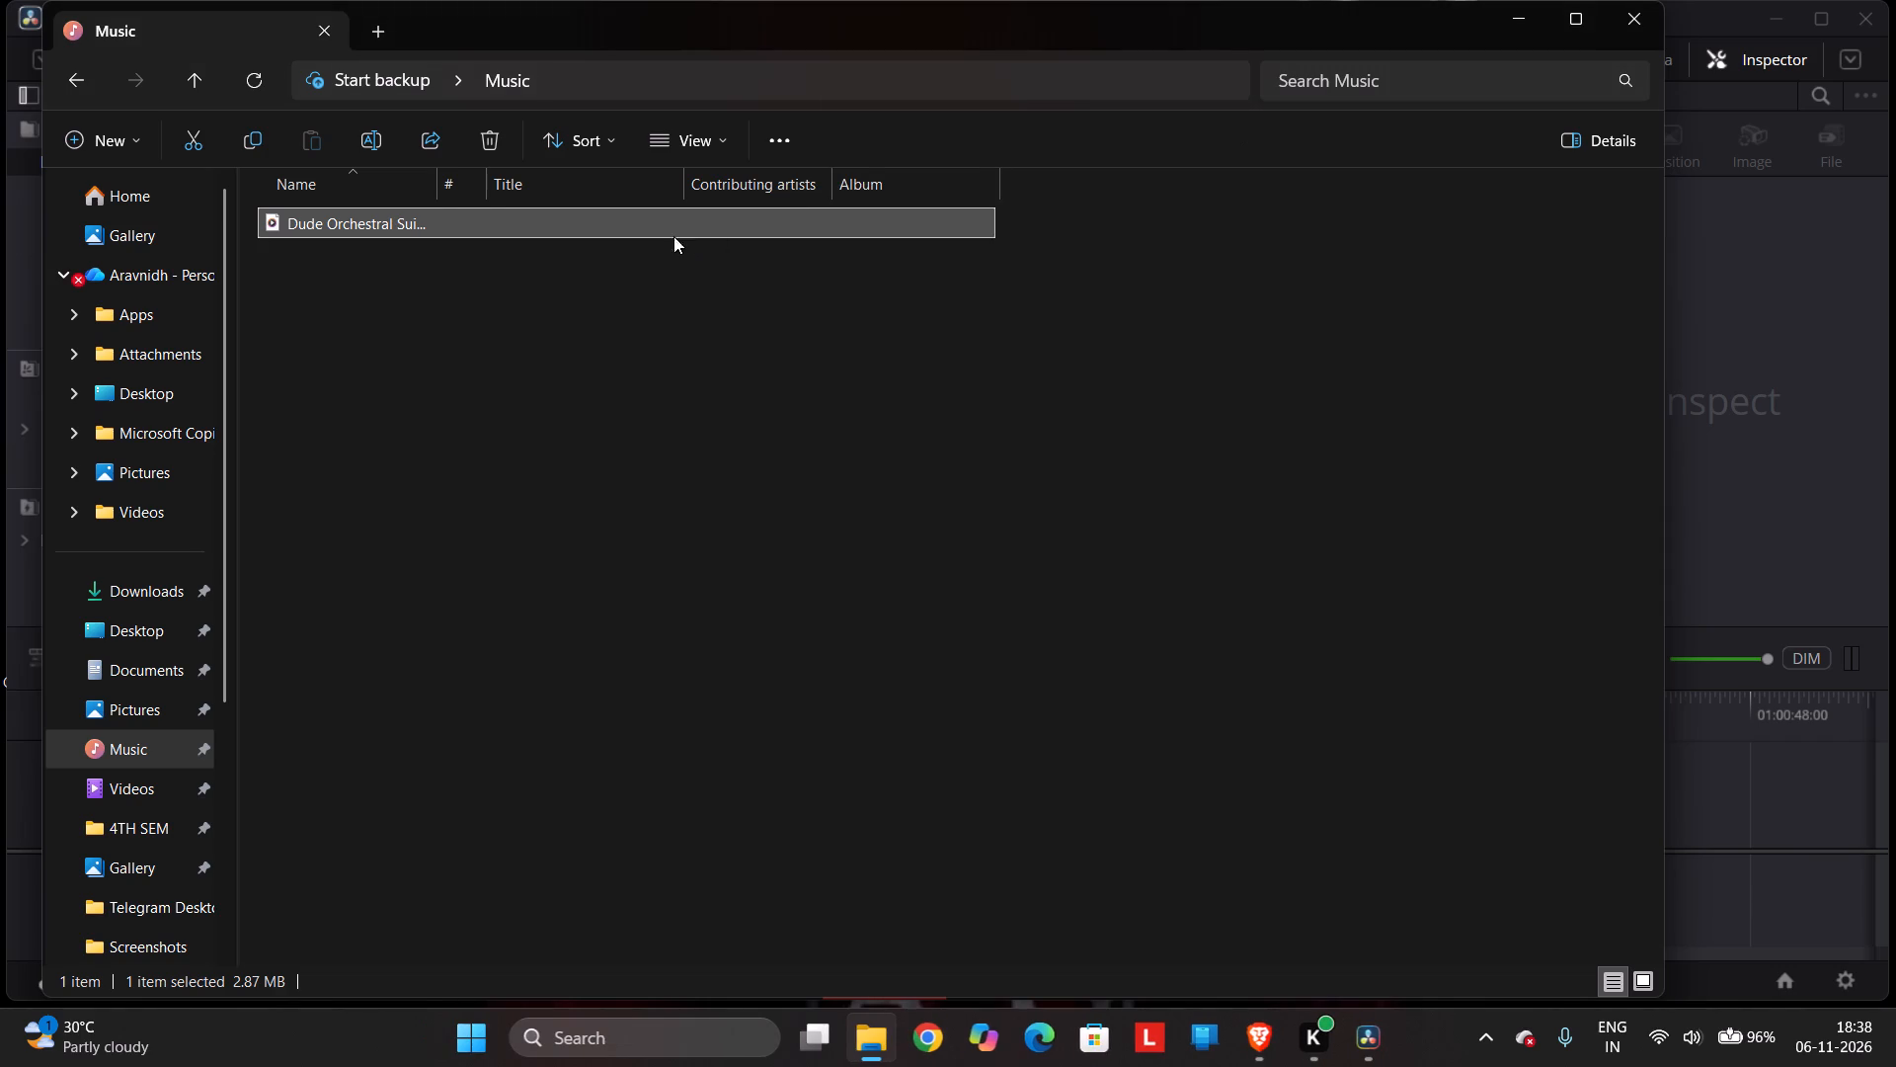
Bring Dude Orchestral Suite.mp3 from the Music folder into DaVinci Resolve, placing it at the start of a new timeline's Audio 1 track.
left_click_drag(334, 220, 1362, 1042)
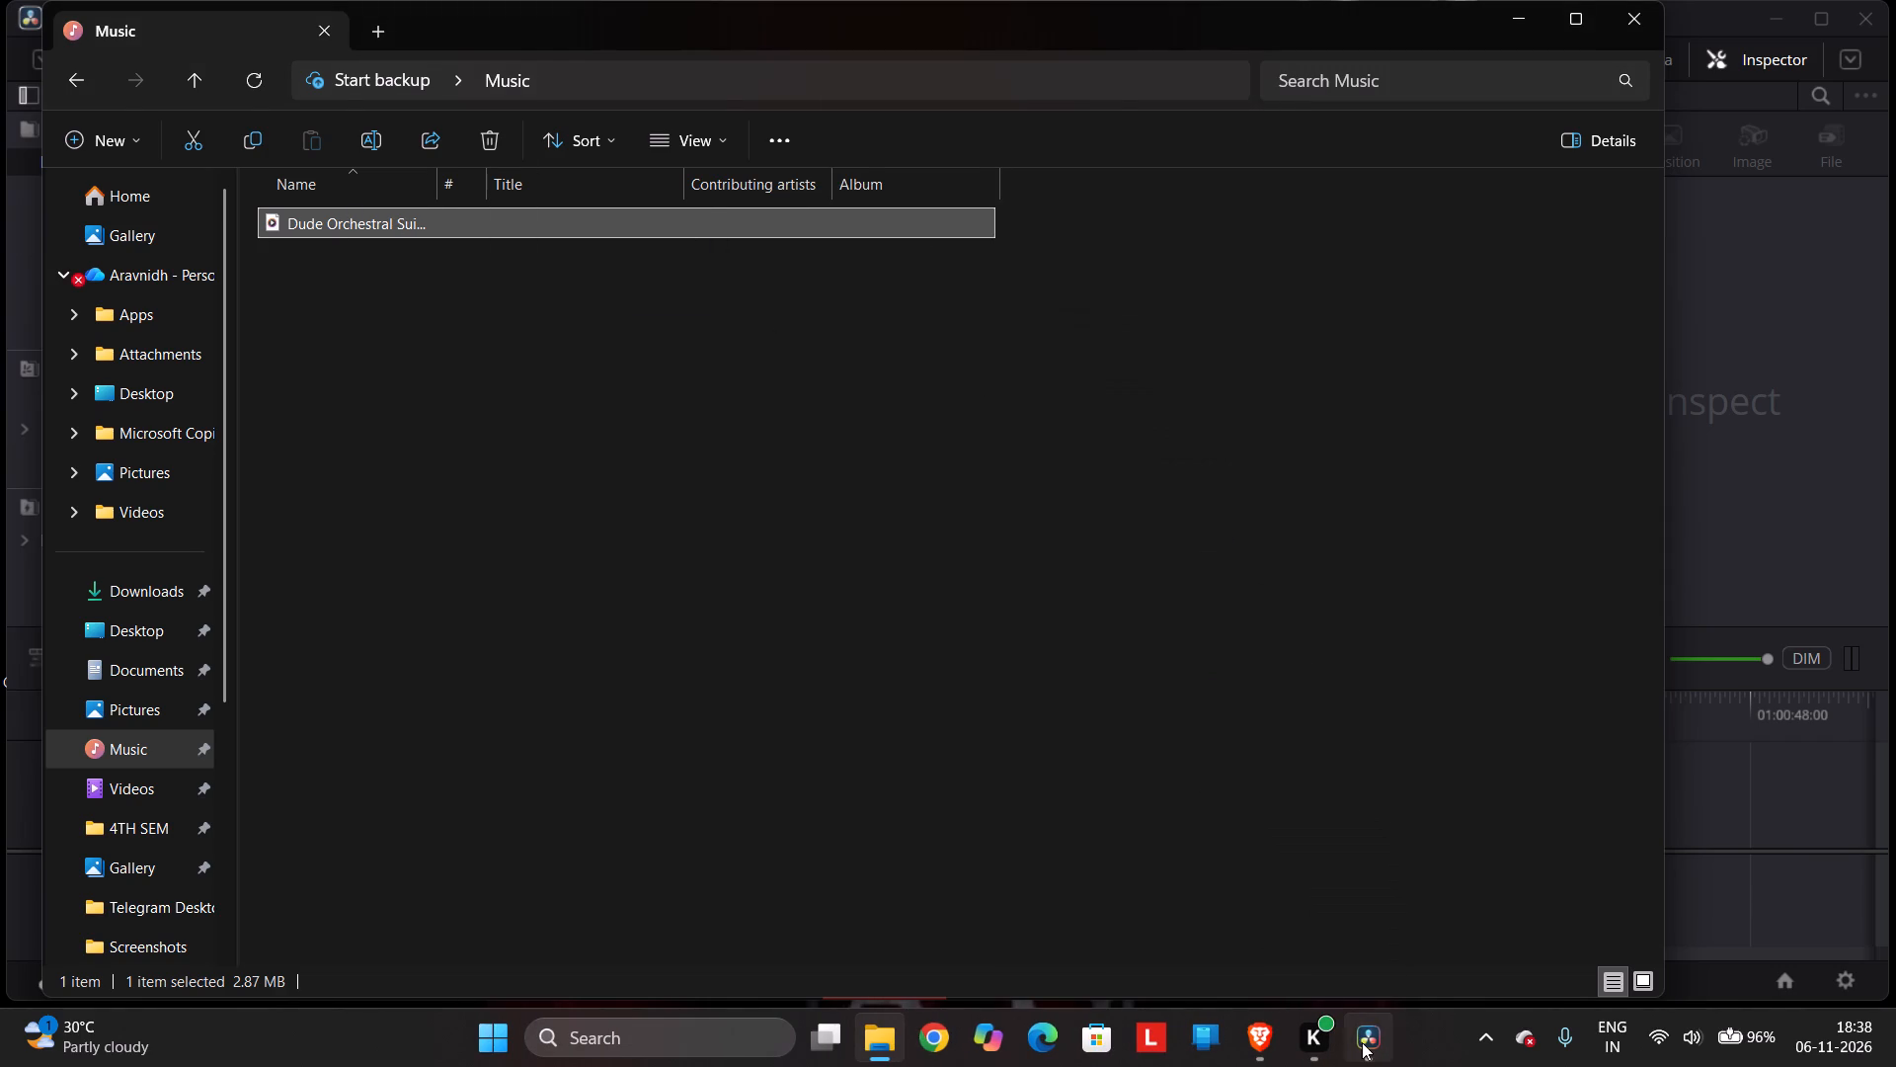
left_click_drag(1362, 1042, 314, 858)
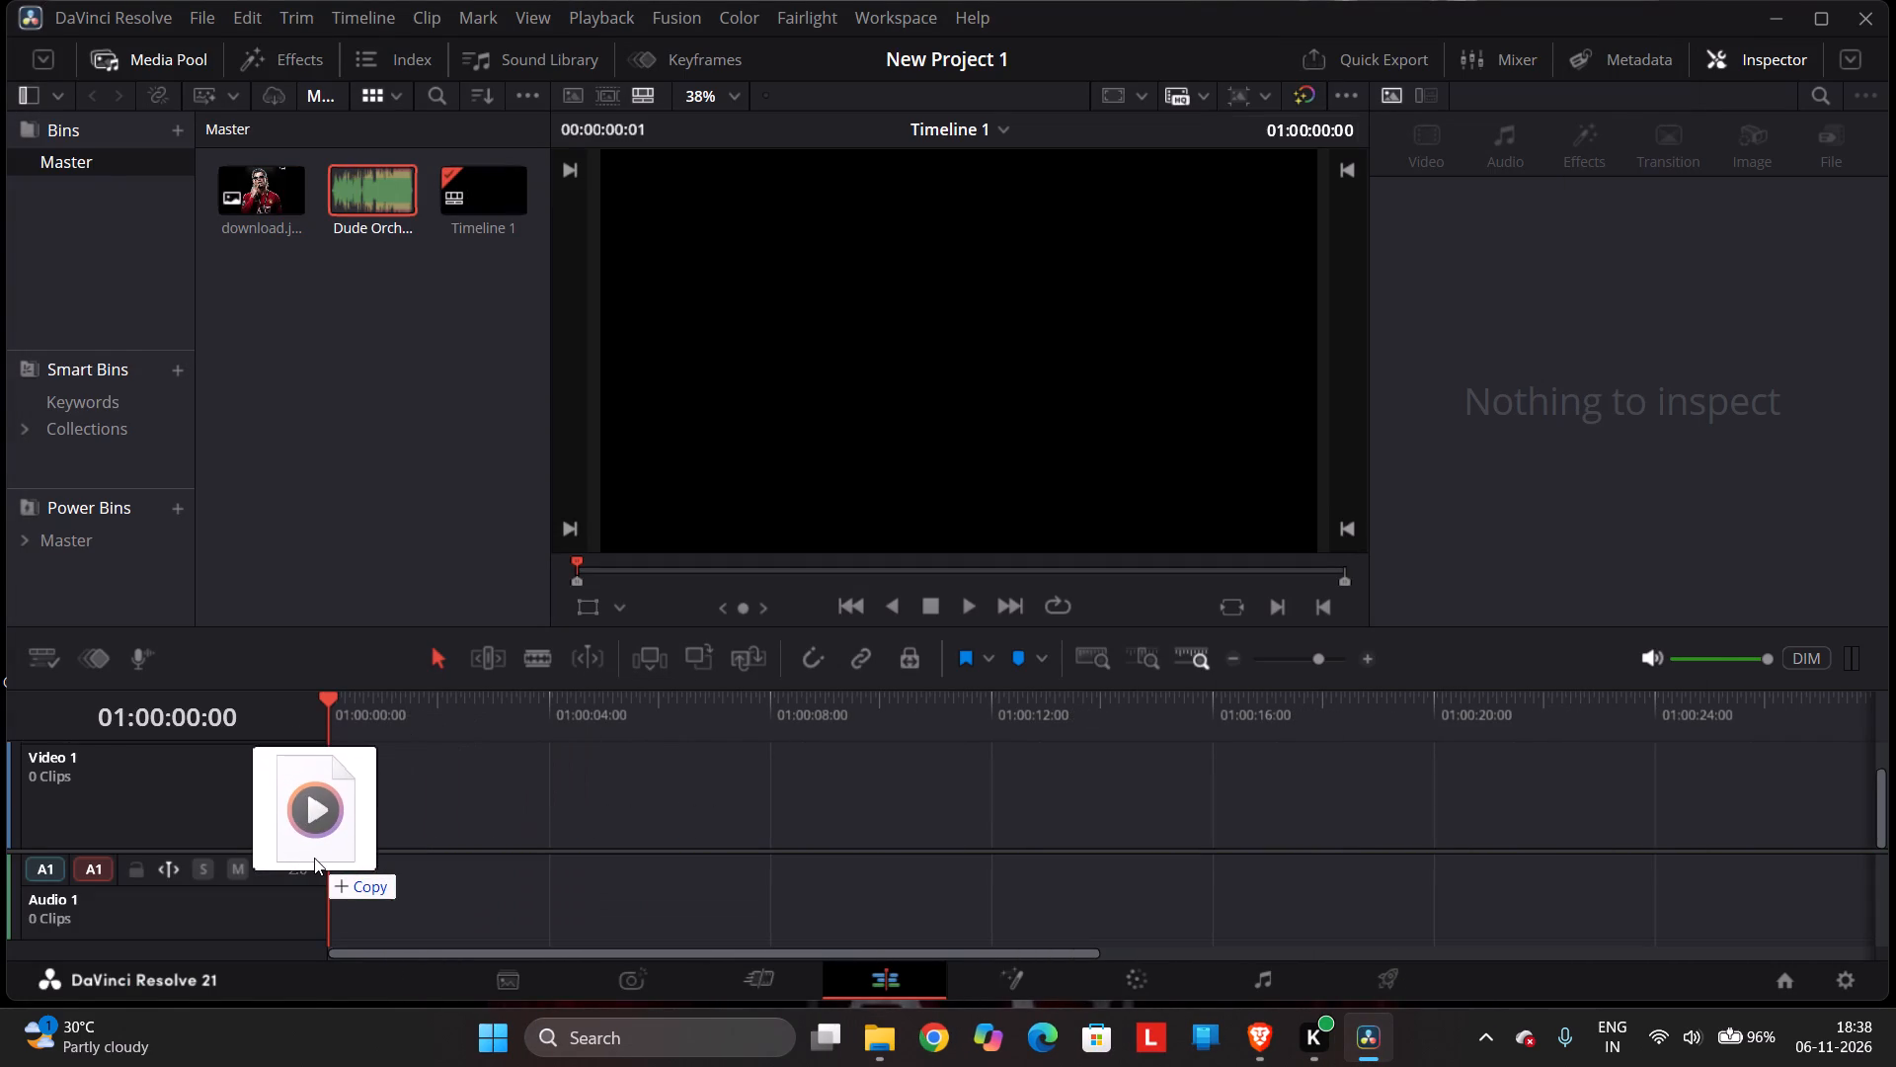
left_click_drag(314, 858, 326, 809)
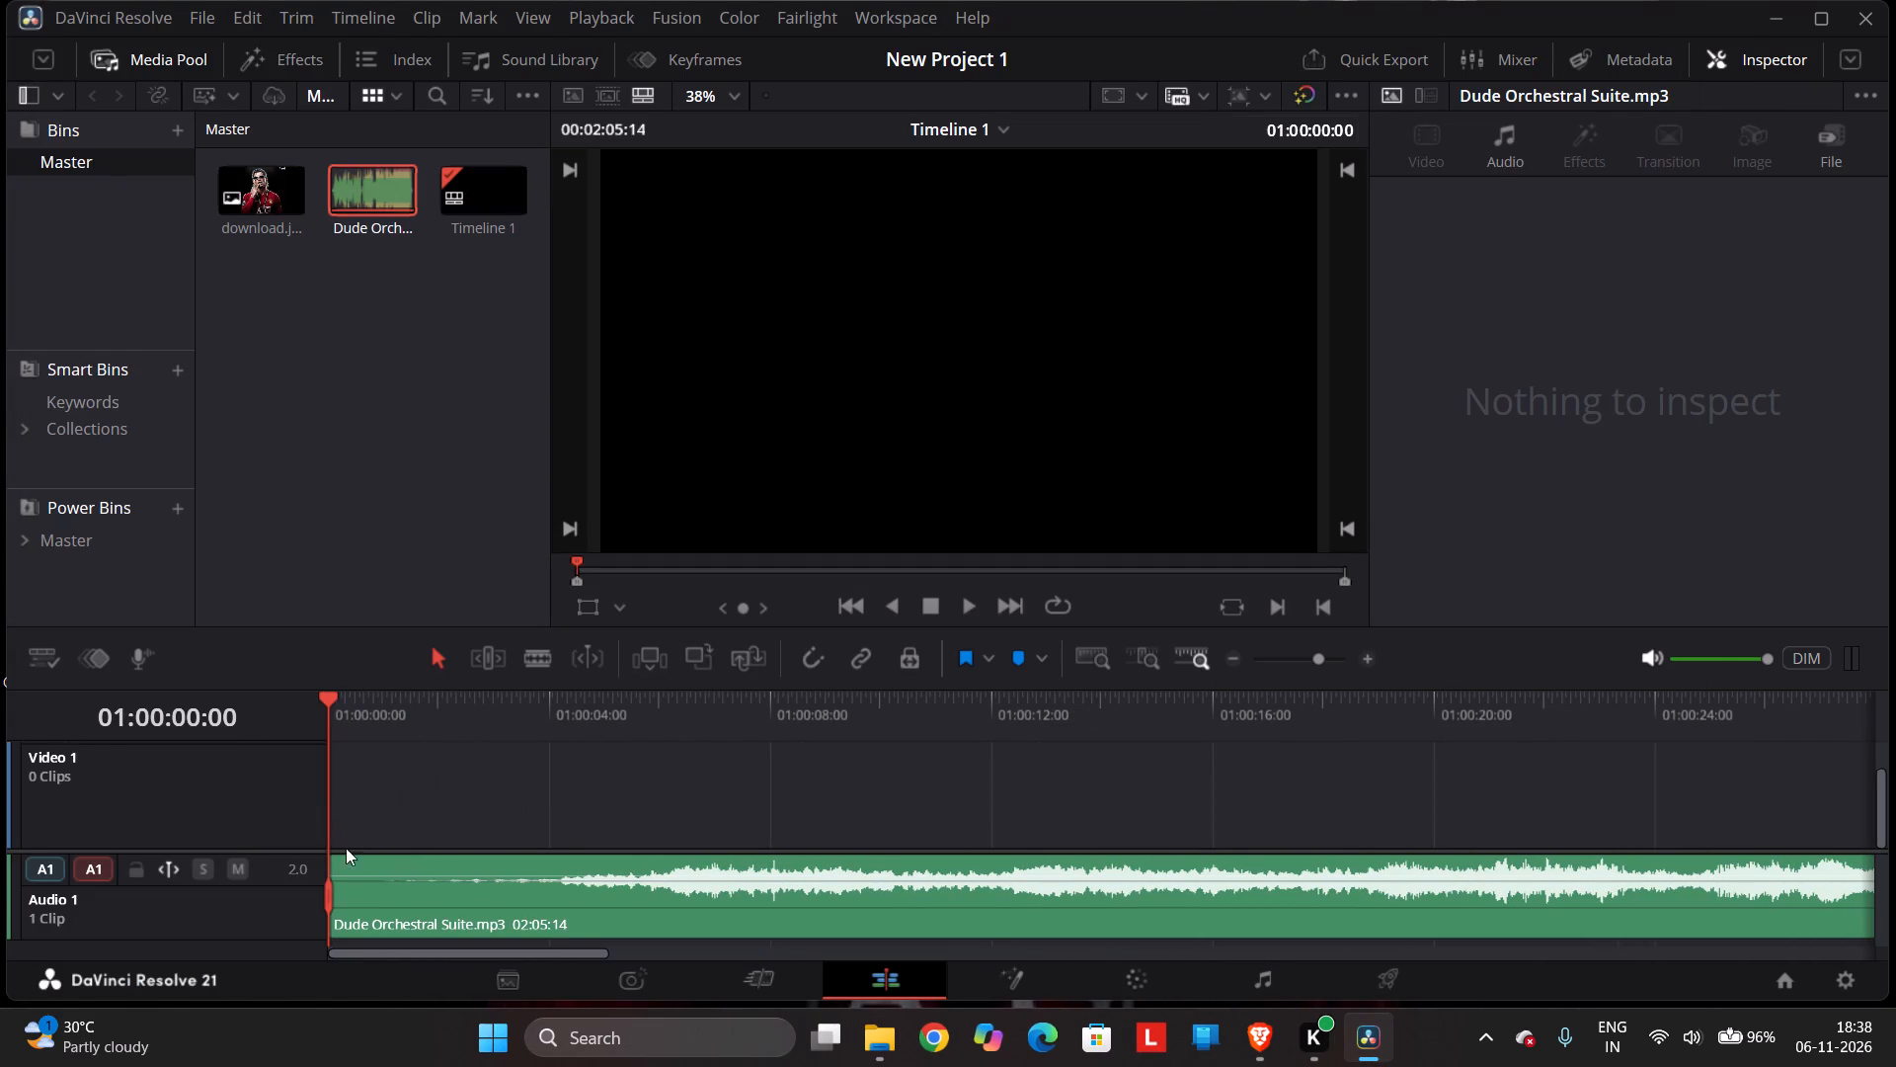
Trim the start of the music clip to leave a 02:01:00 duration, close the gap before it, and start playback.
left_click(341, 886)
left_click(352, 883)
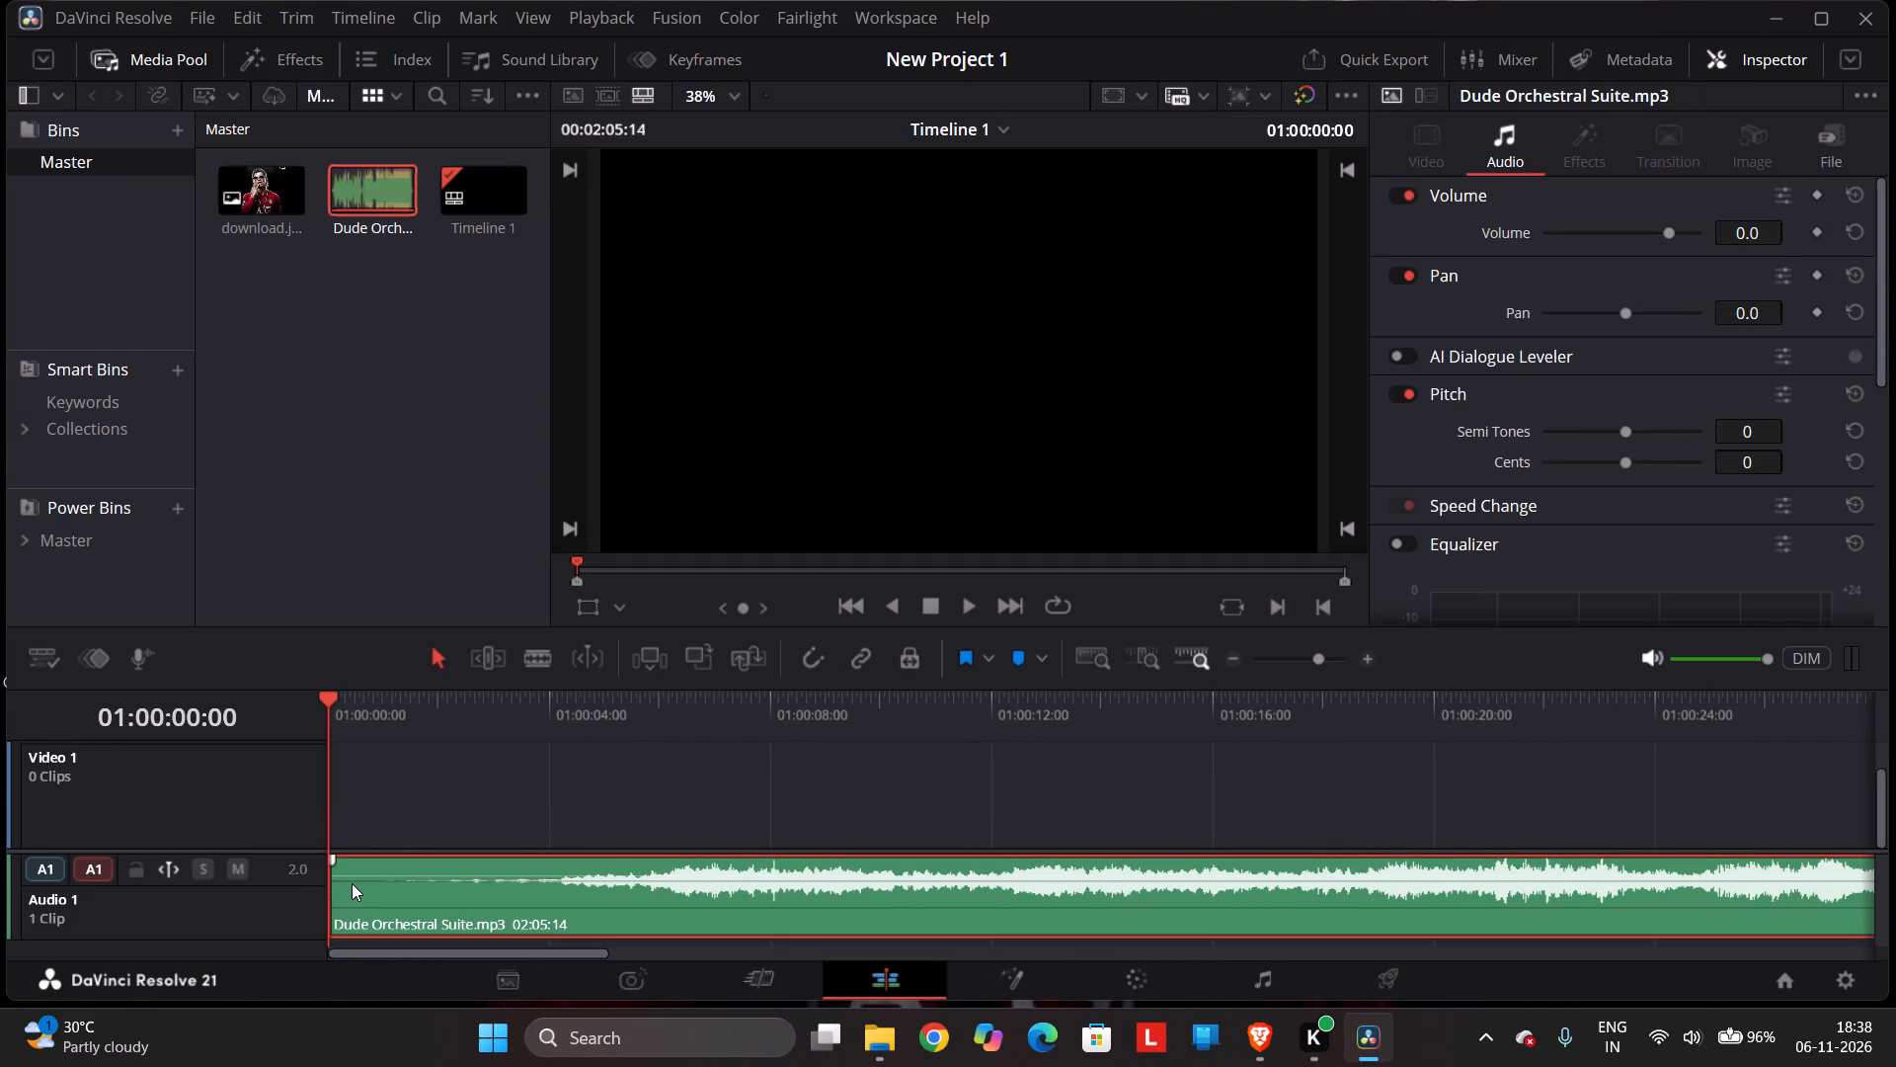
left_click_drag(342, 855, 518, 892)
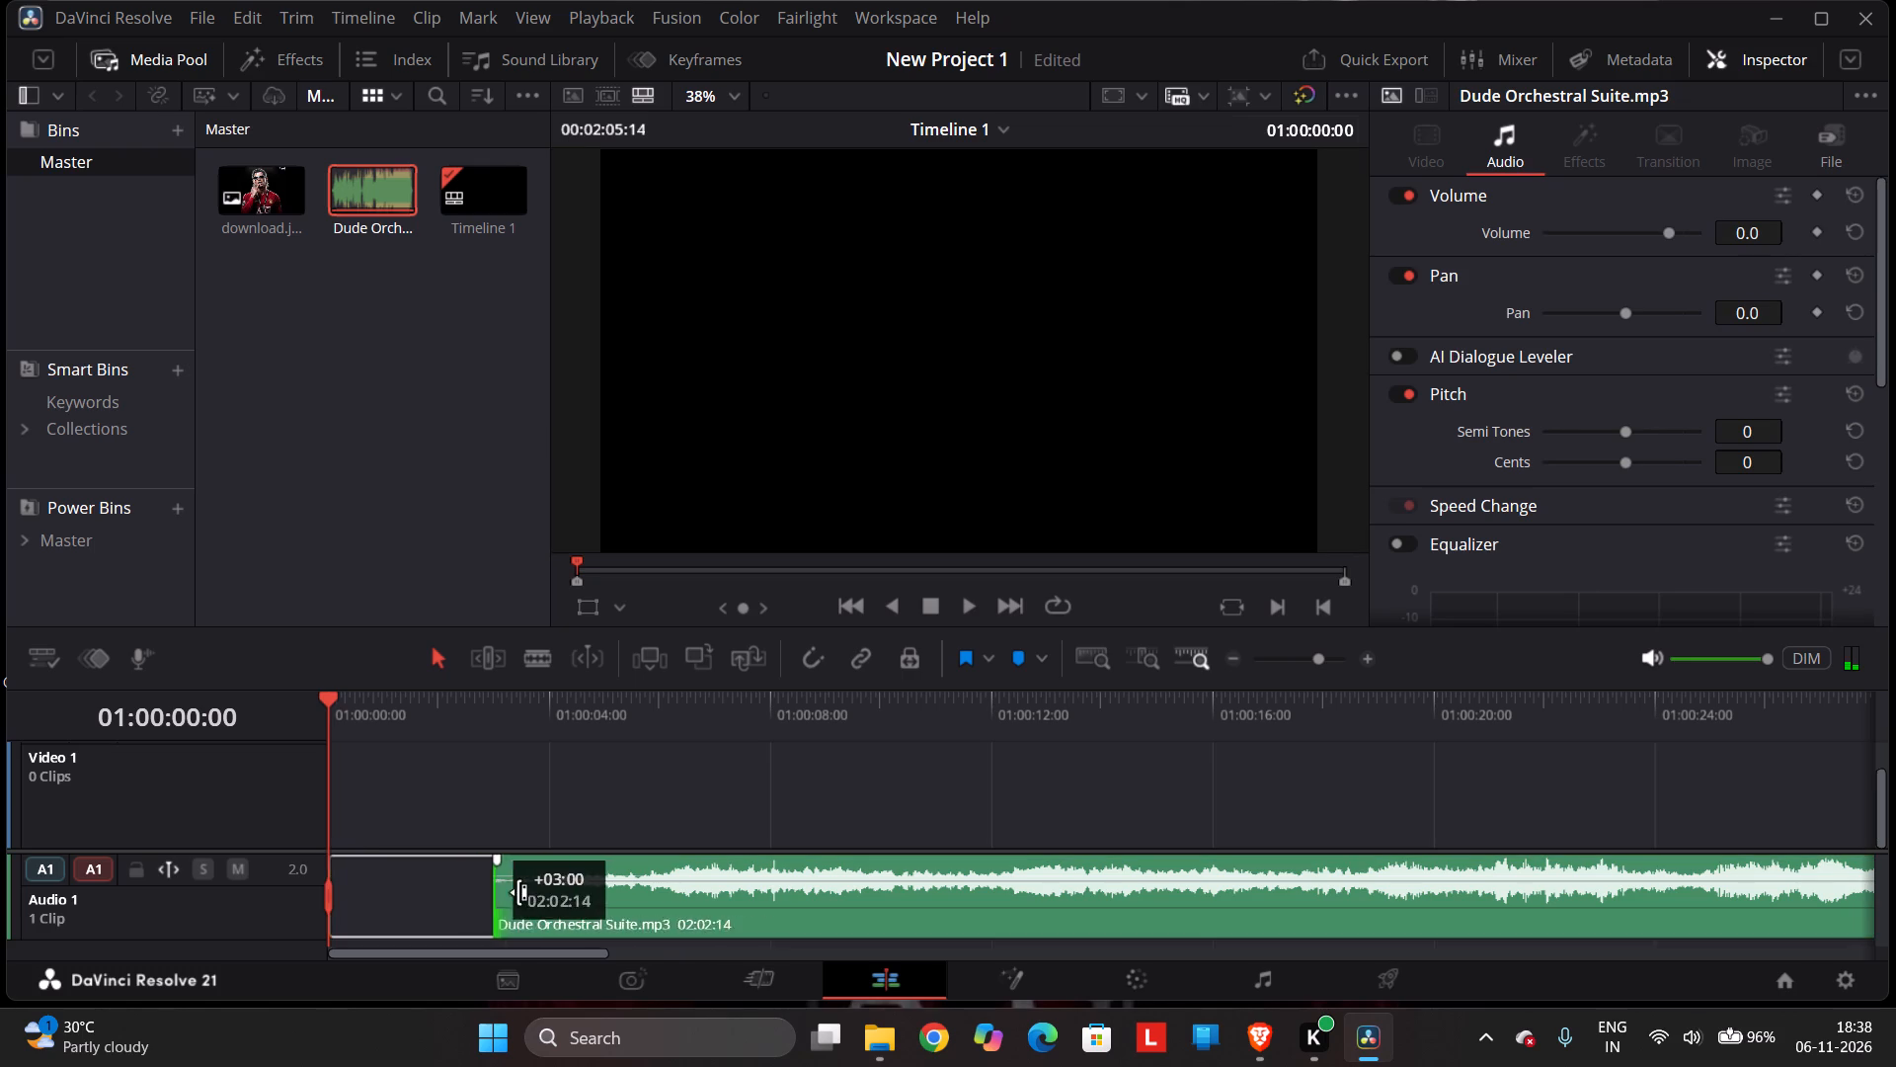
left_click_drag(518, 892, 596, 902)
left_click(492, 878)
key("BackSpace")
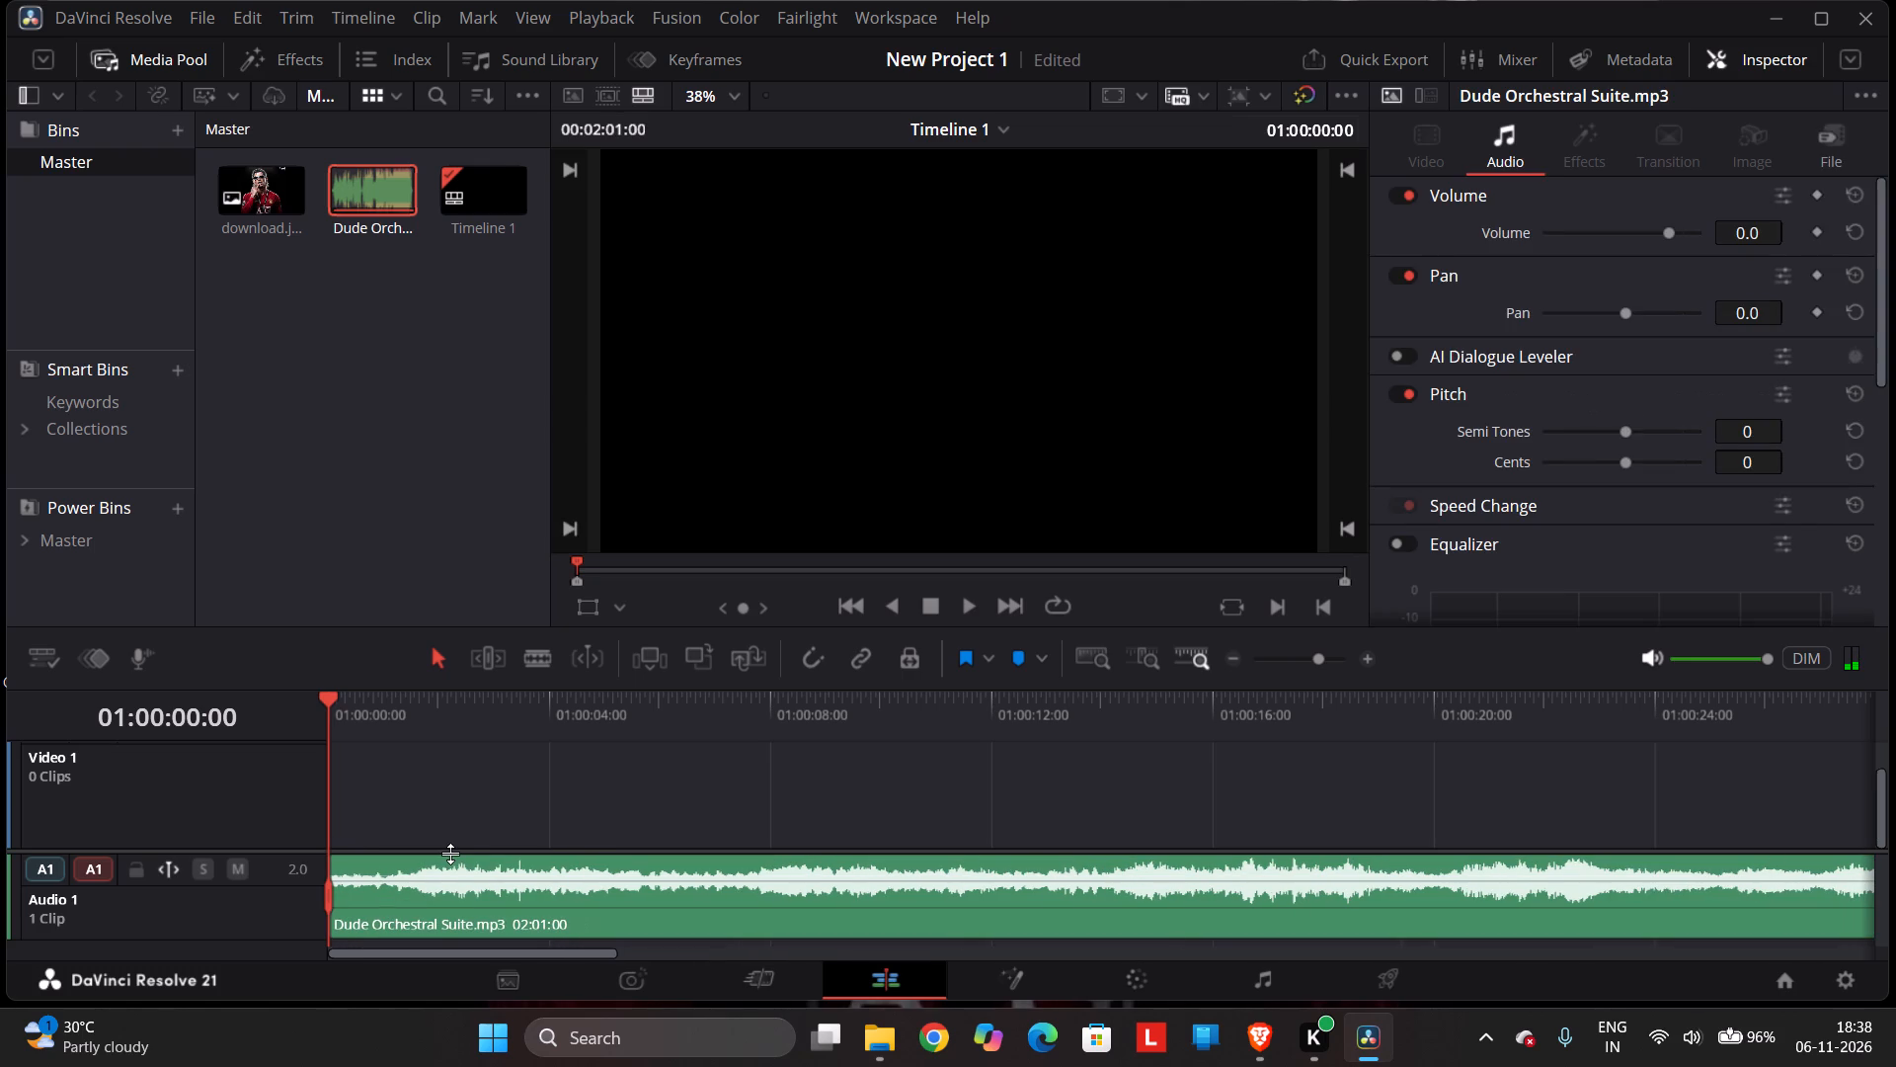
left_click(972, 608)
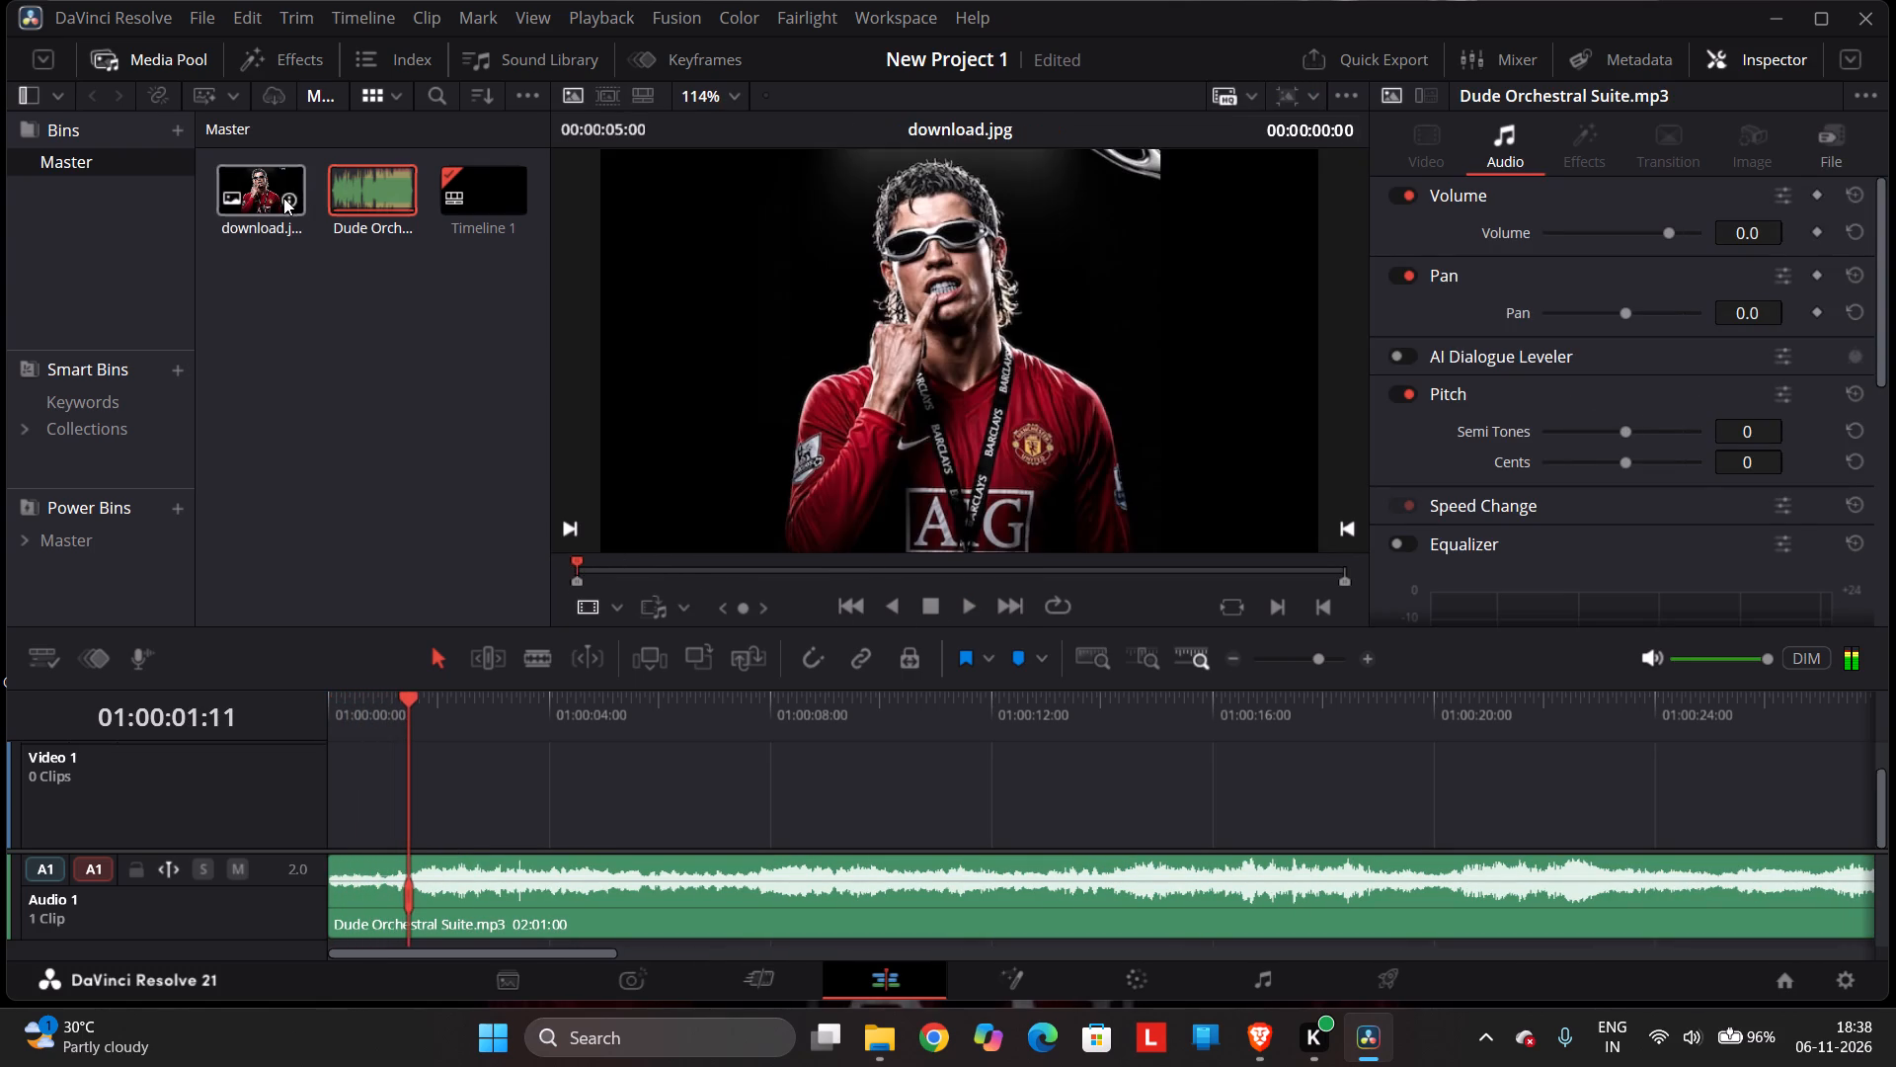
Place download.jpg from the media pool at the very start of the Video 1 track.
left_click_drag(283, 198, 351, 800)
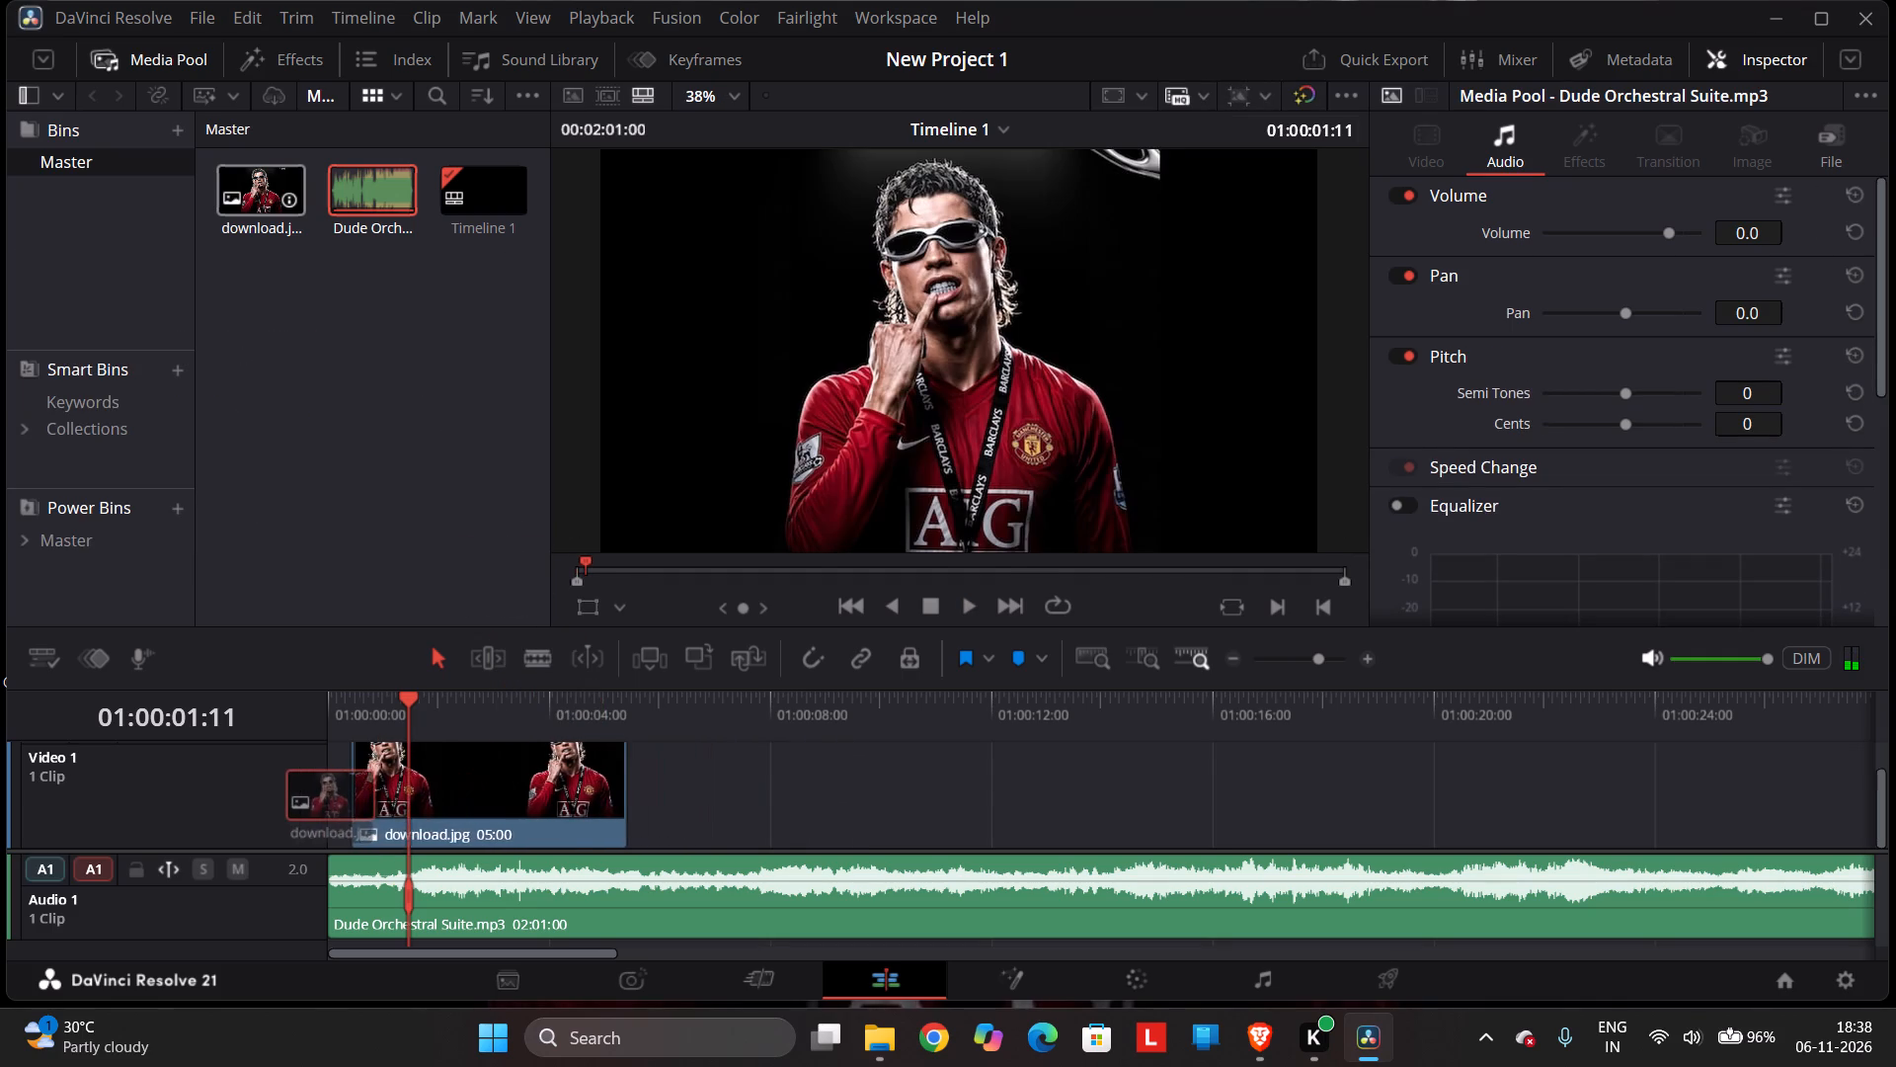
left_click_drag(351, 800, 315, 805)
Extend the download.jpg clip on Video 1 to a duration of 21:21 and play back part of the timeline.
left_click(574, 784)
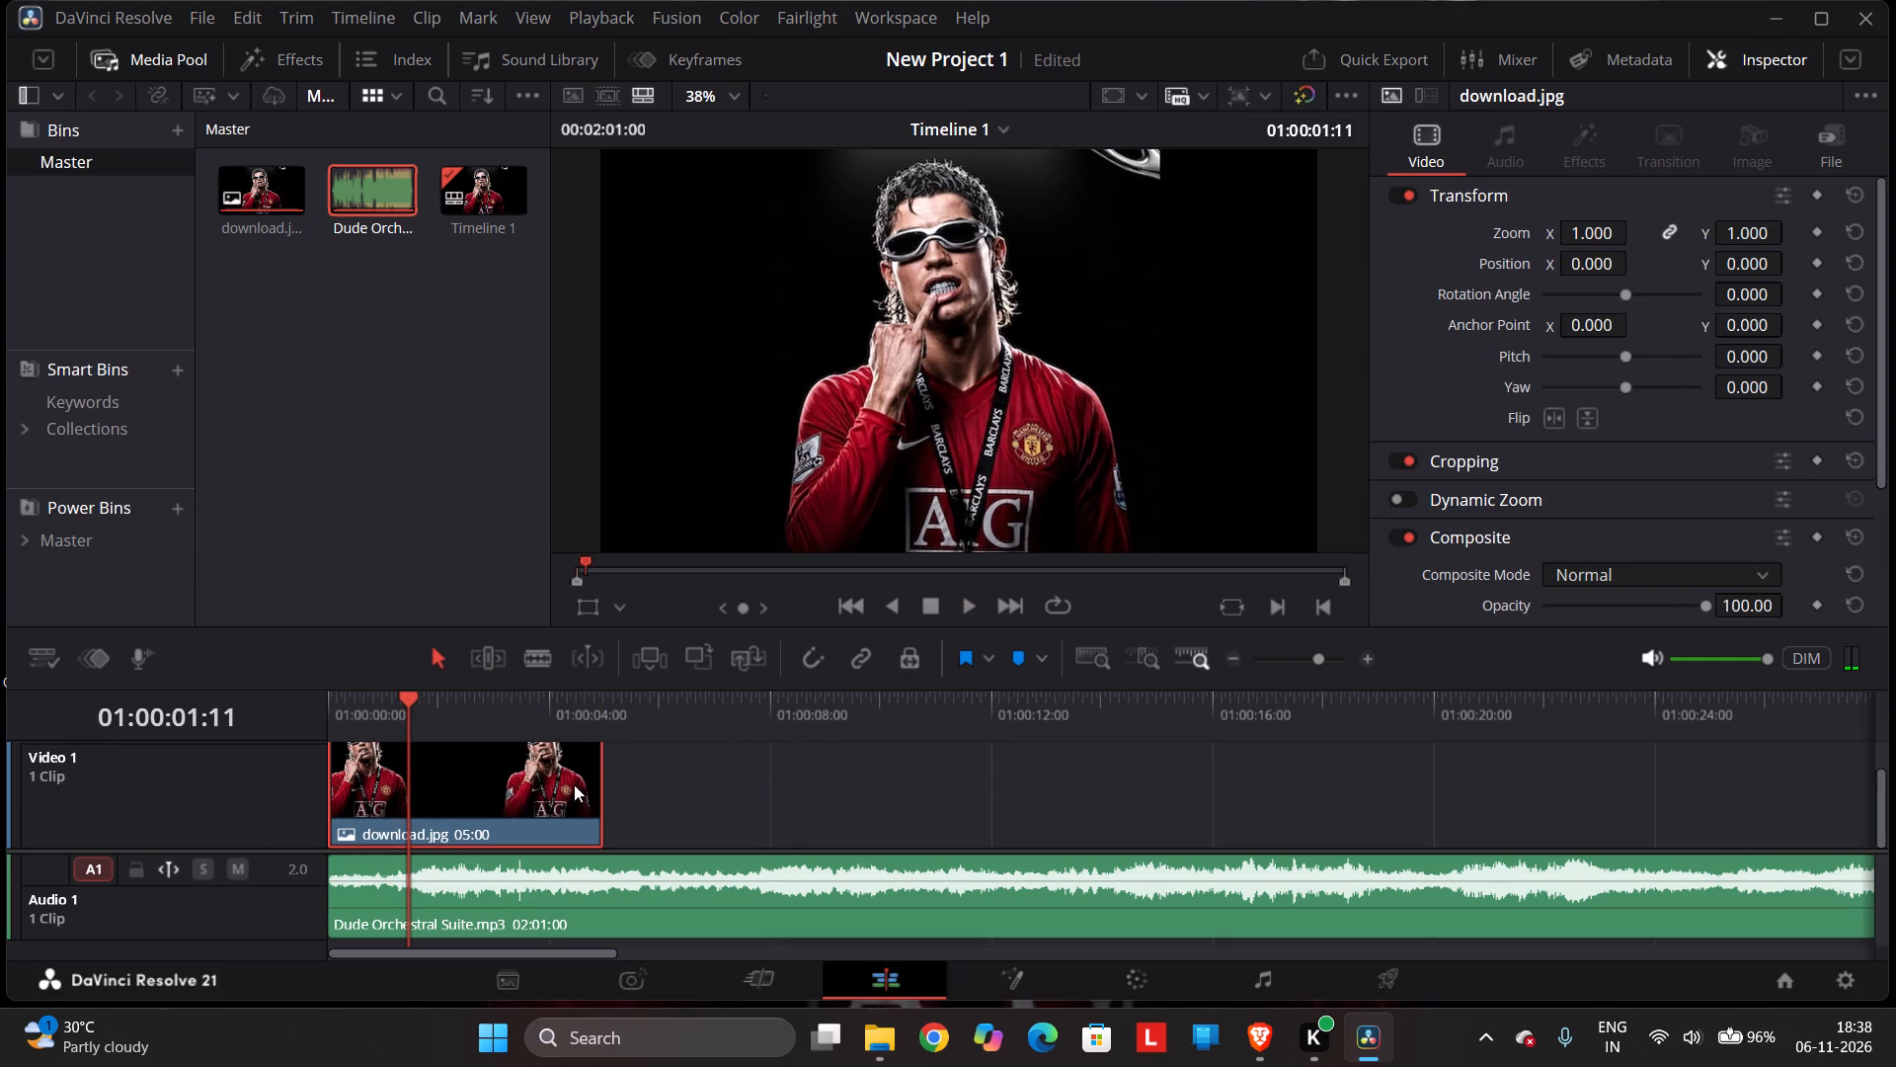
left_click_drag(601, 769, 1525, 830)
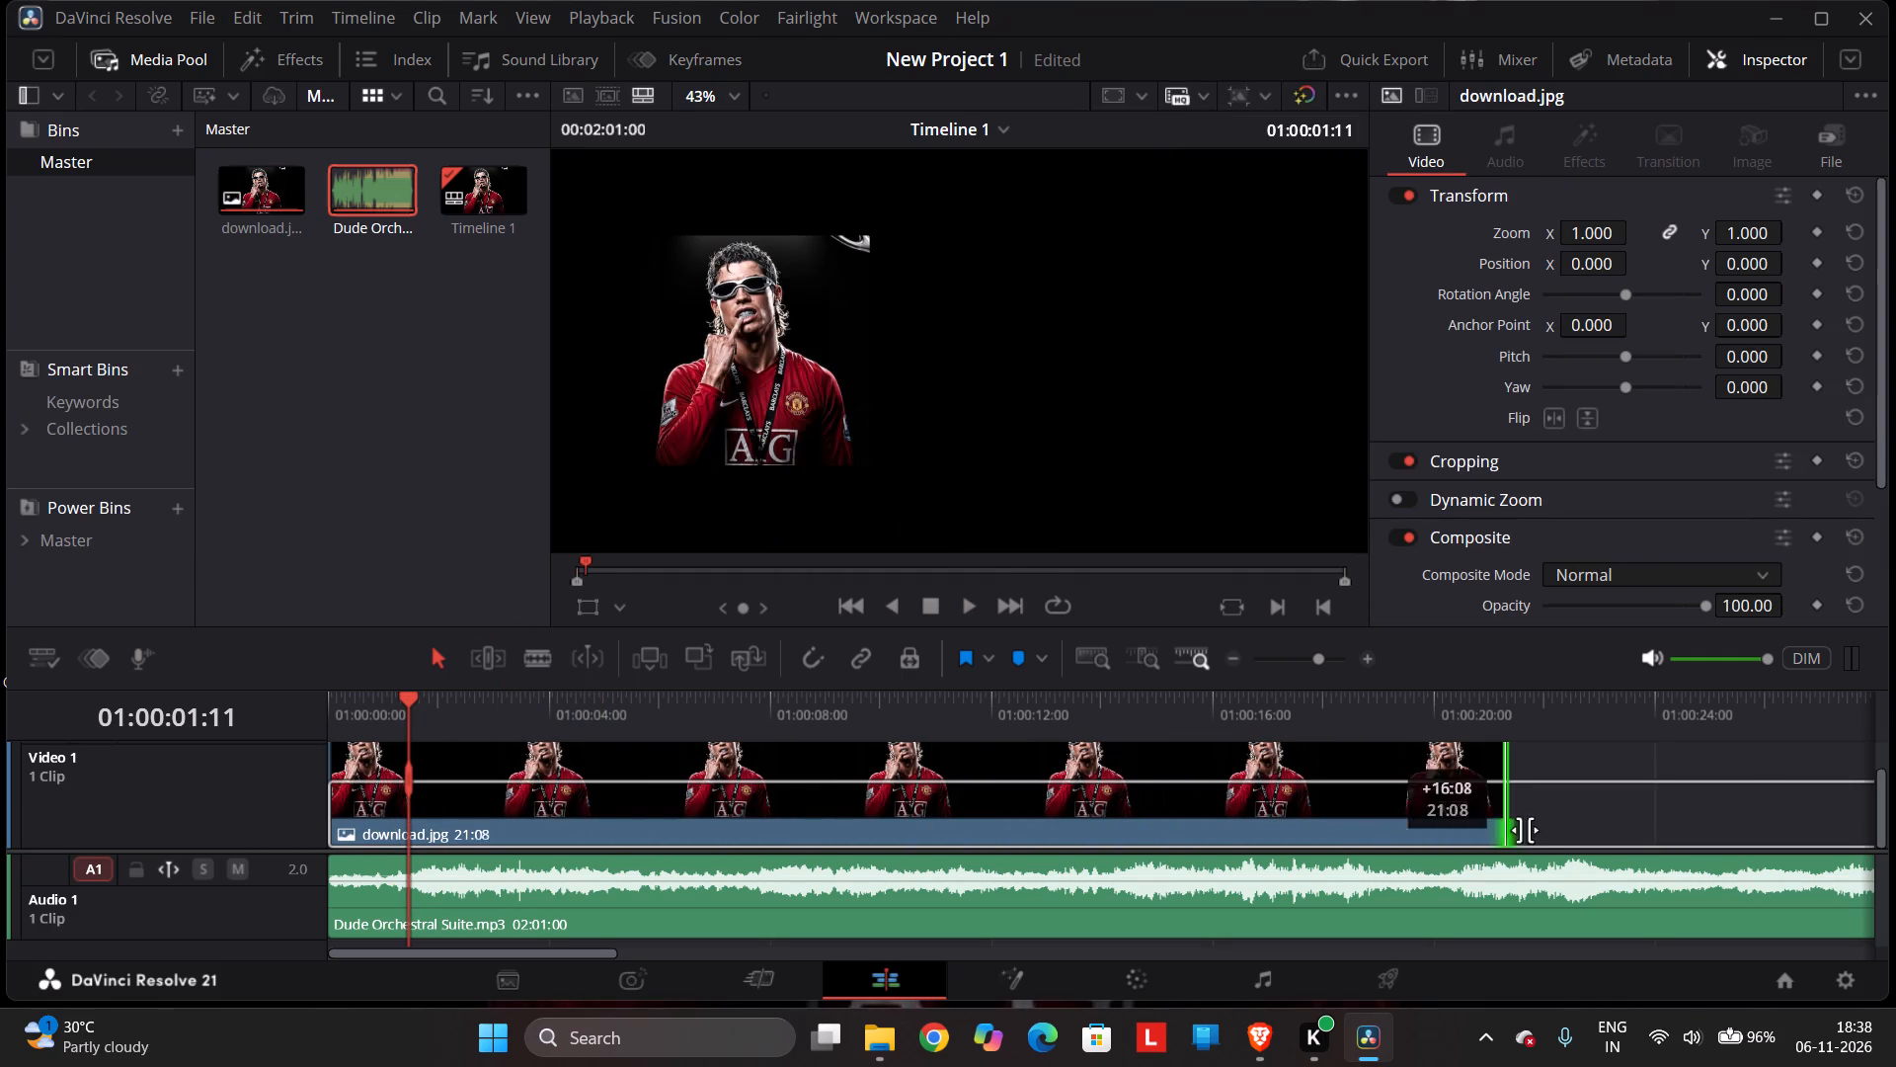
left_click_drag(1525, 830, 1537, 830)
left_click(964, 615)
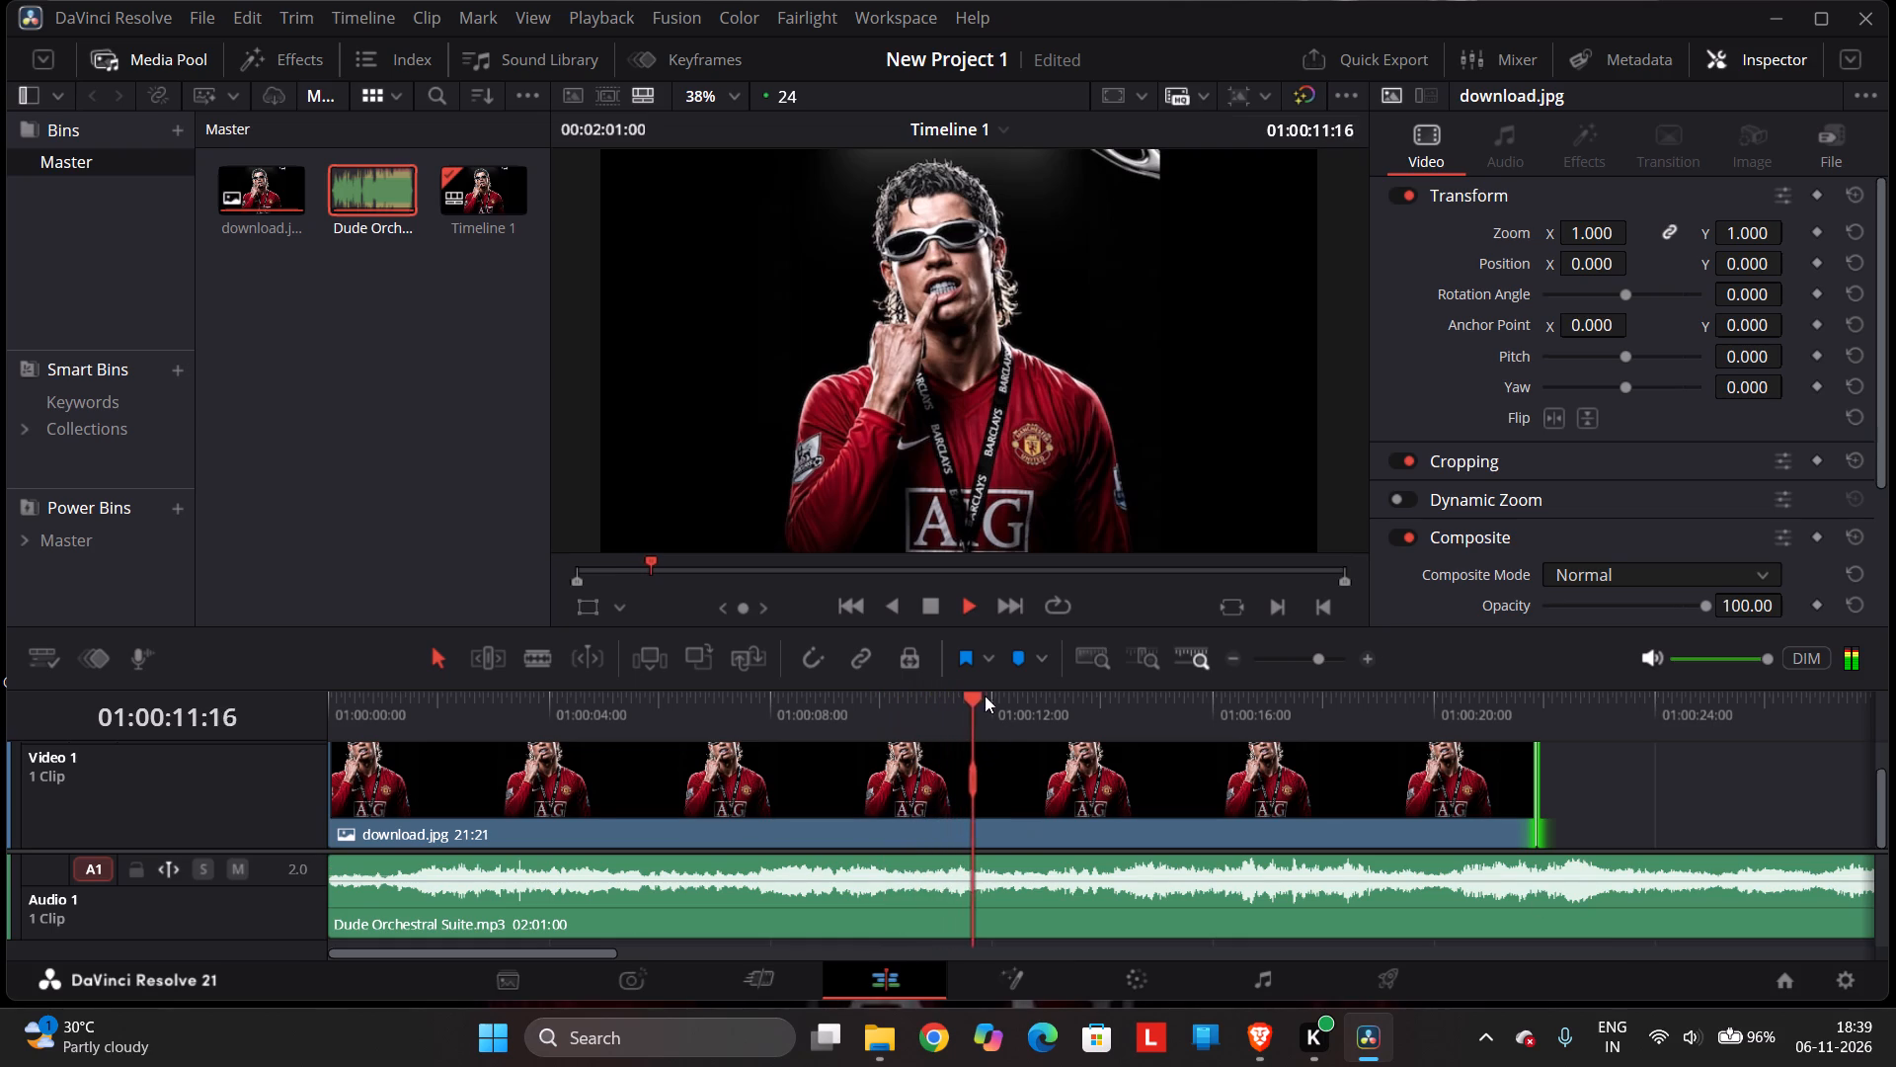
left_click(939, 609)
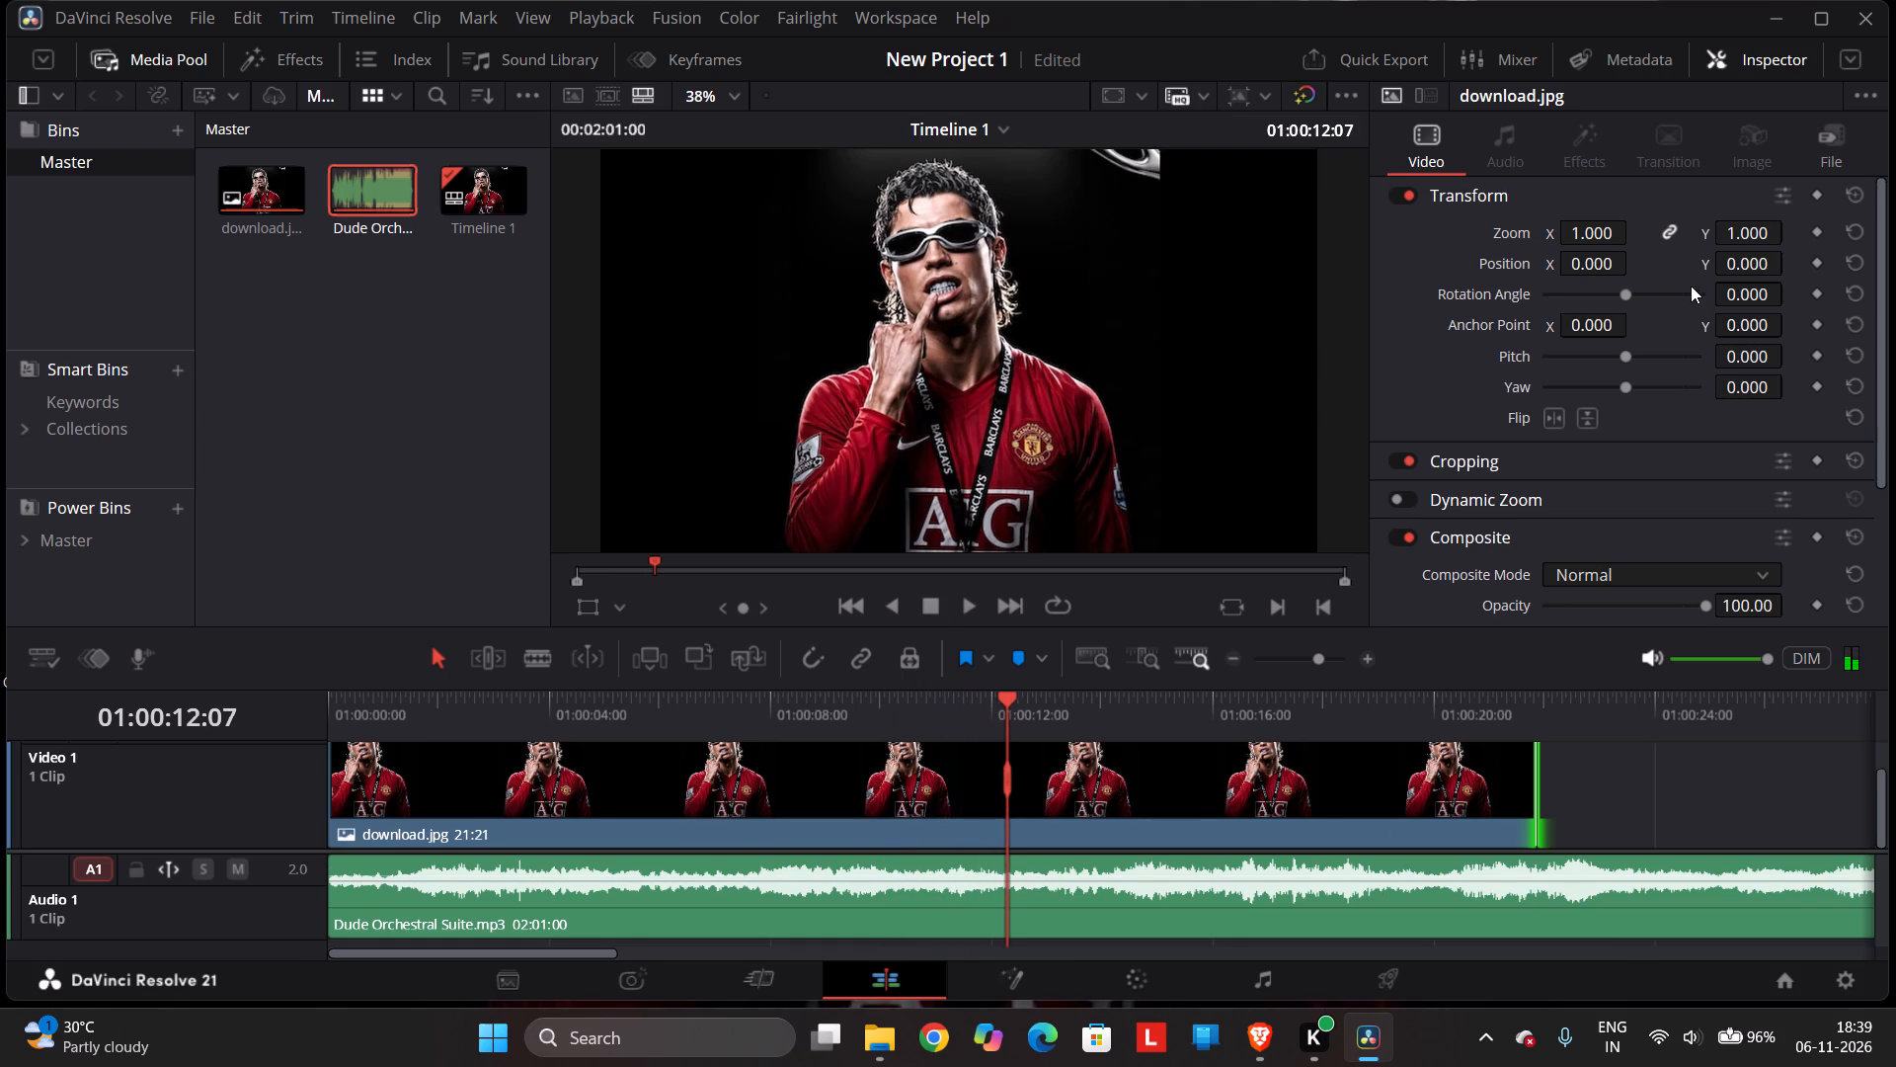
Apply the Cross Fade +3 dB audio transition to the start of the music clip on Audio 1.
left_click(494, 58)
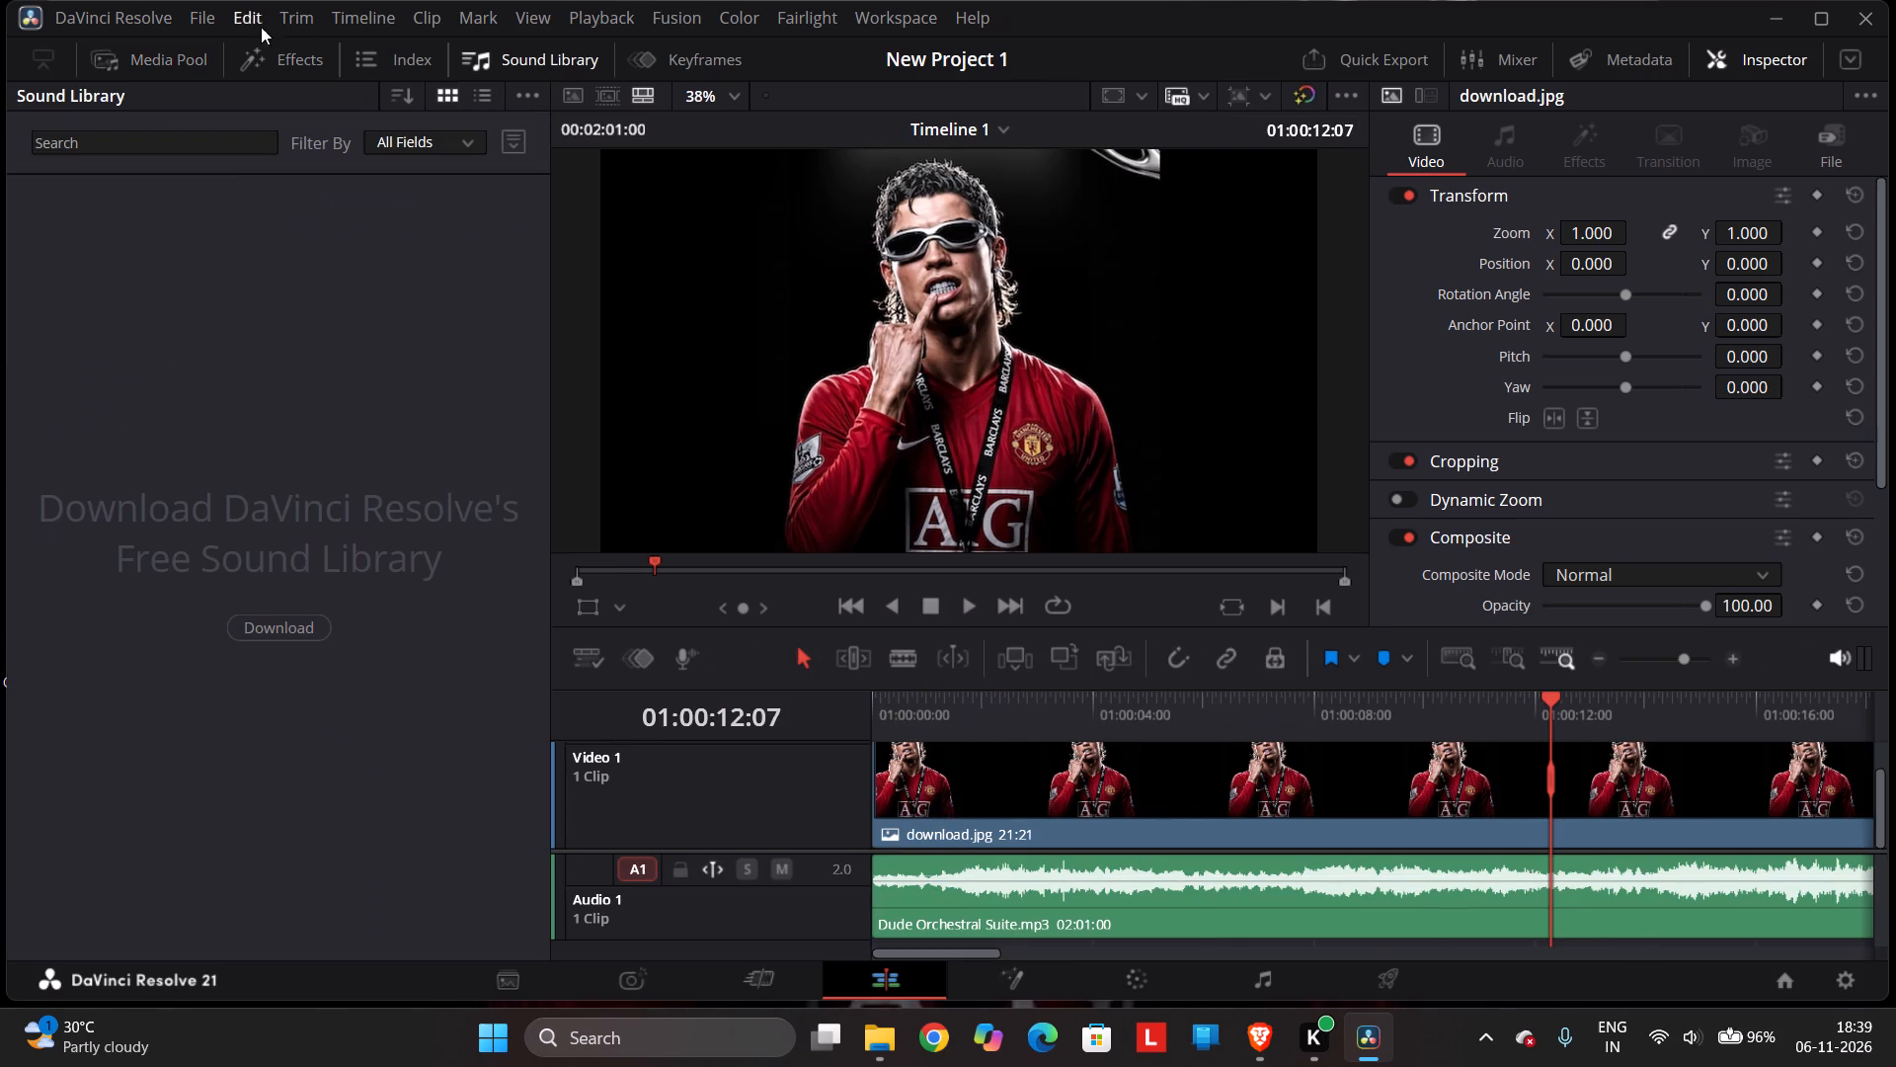
left_click(260, 46)
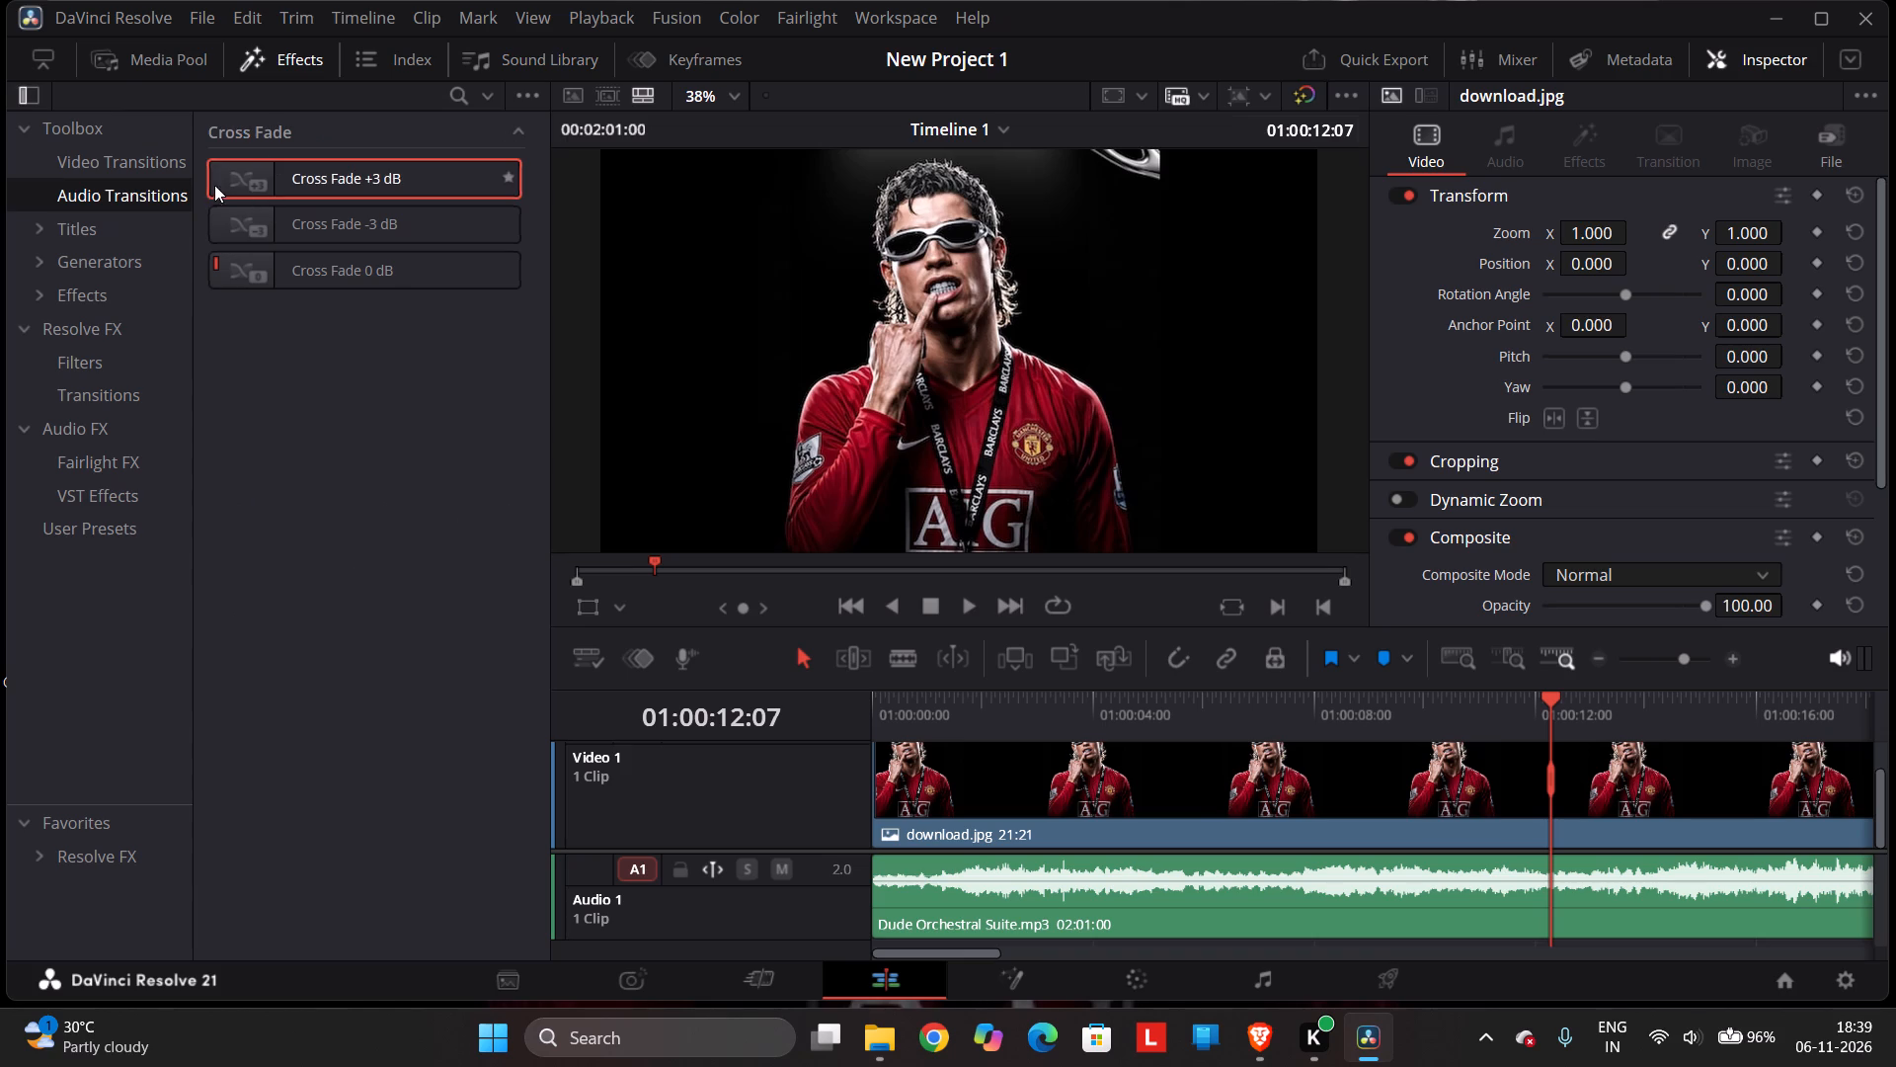
left_click(325, 174)
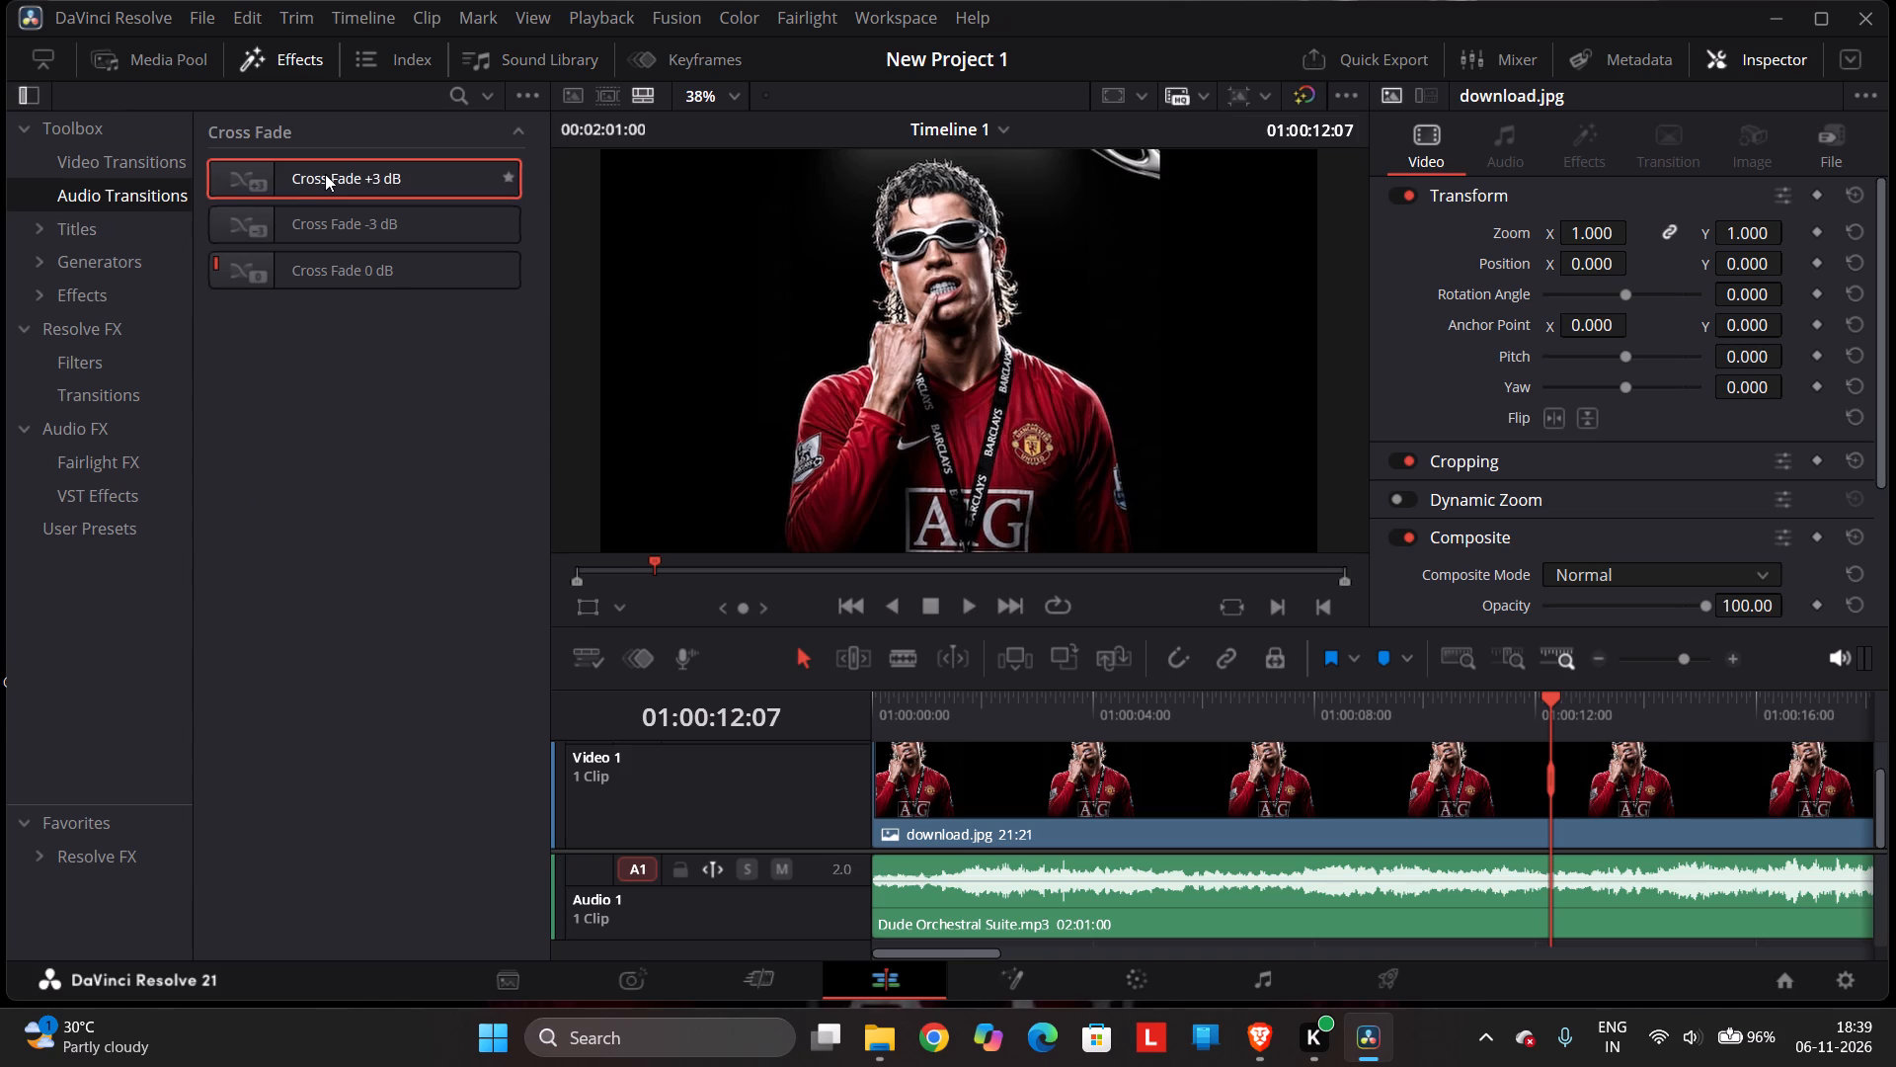
left_click(308, 176)
left_click_drag(308, 176, 941, 830)
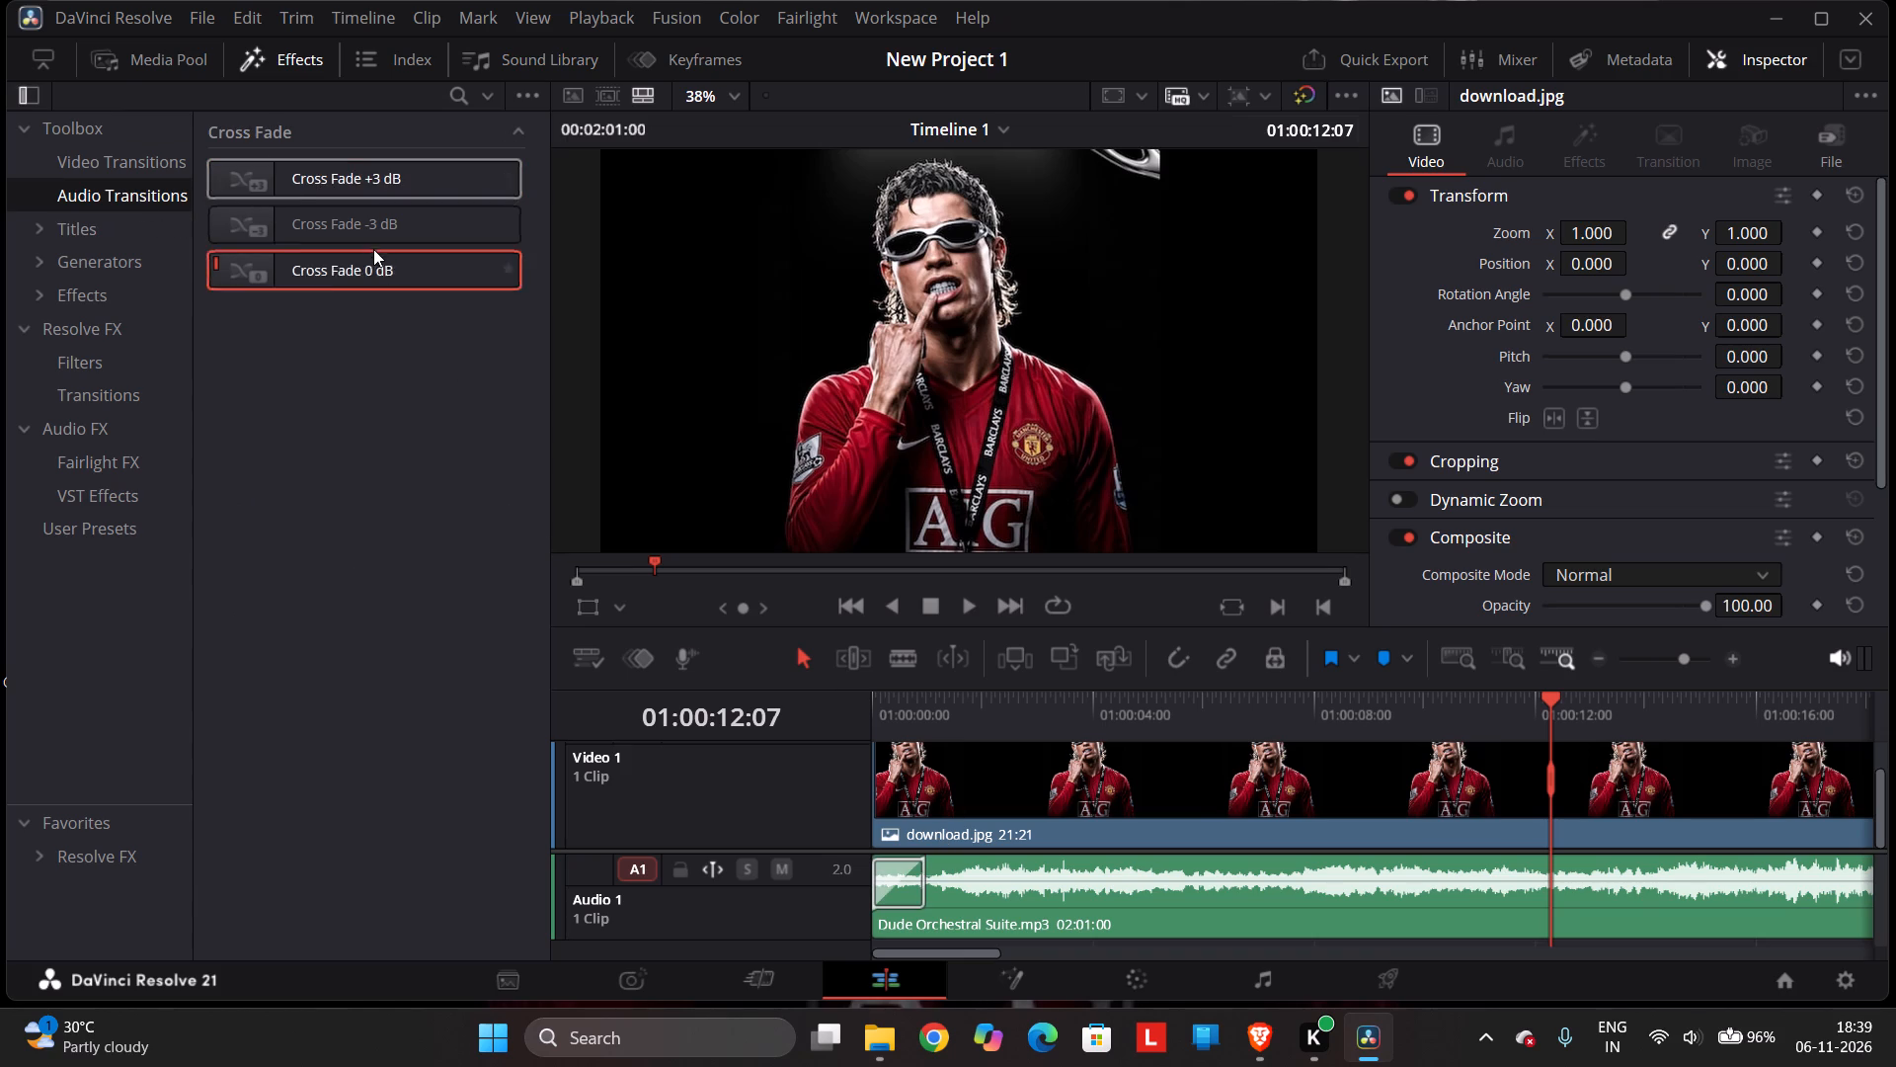
left_click(368, 243)
double_click(368, 241)
left_click(368, 241)
left_click(382, 148)
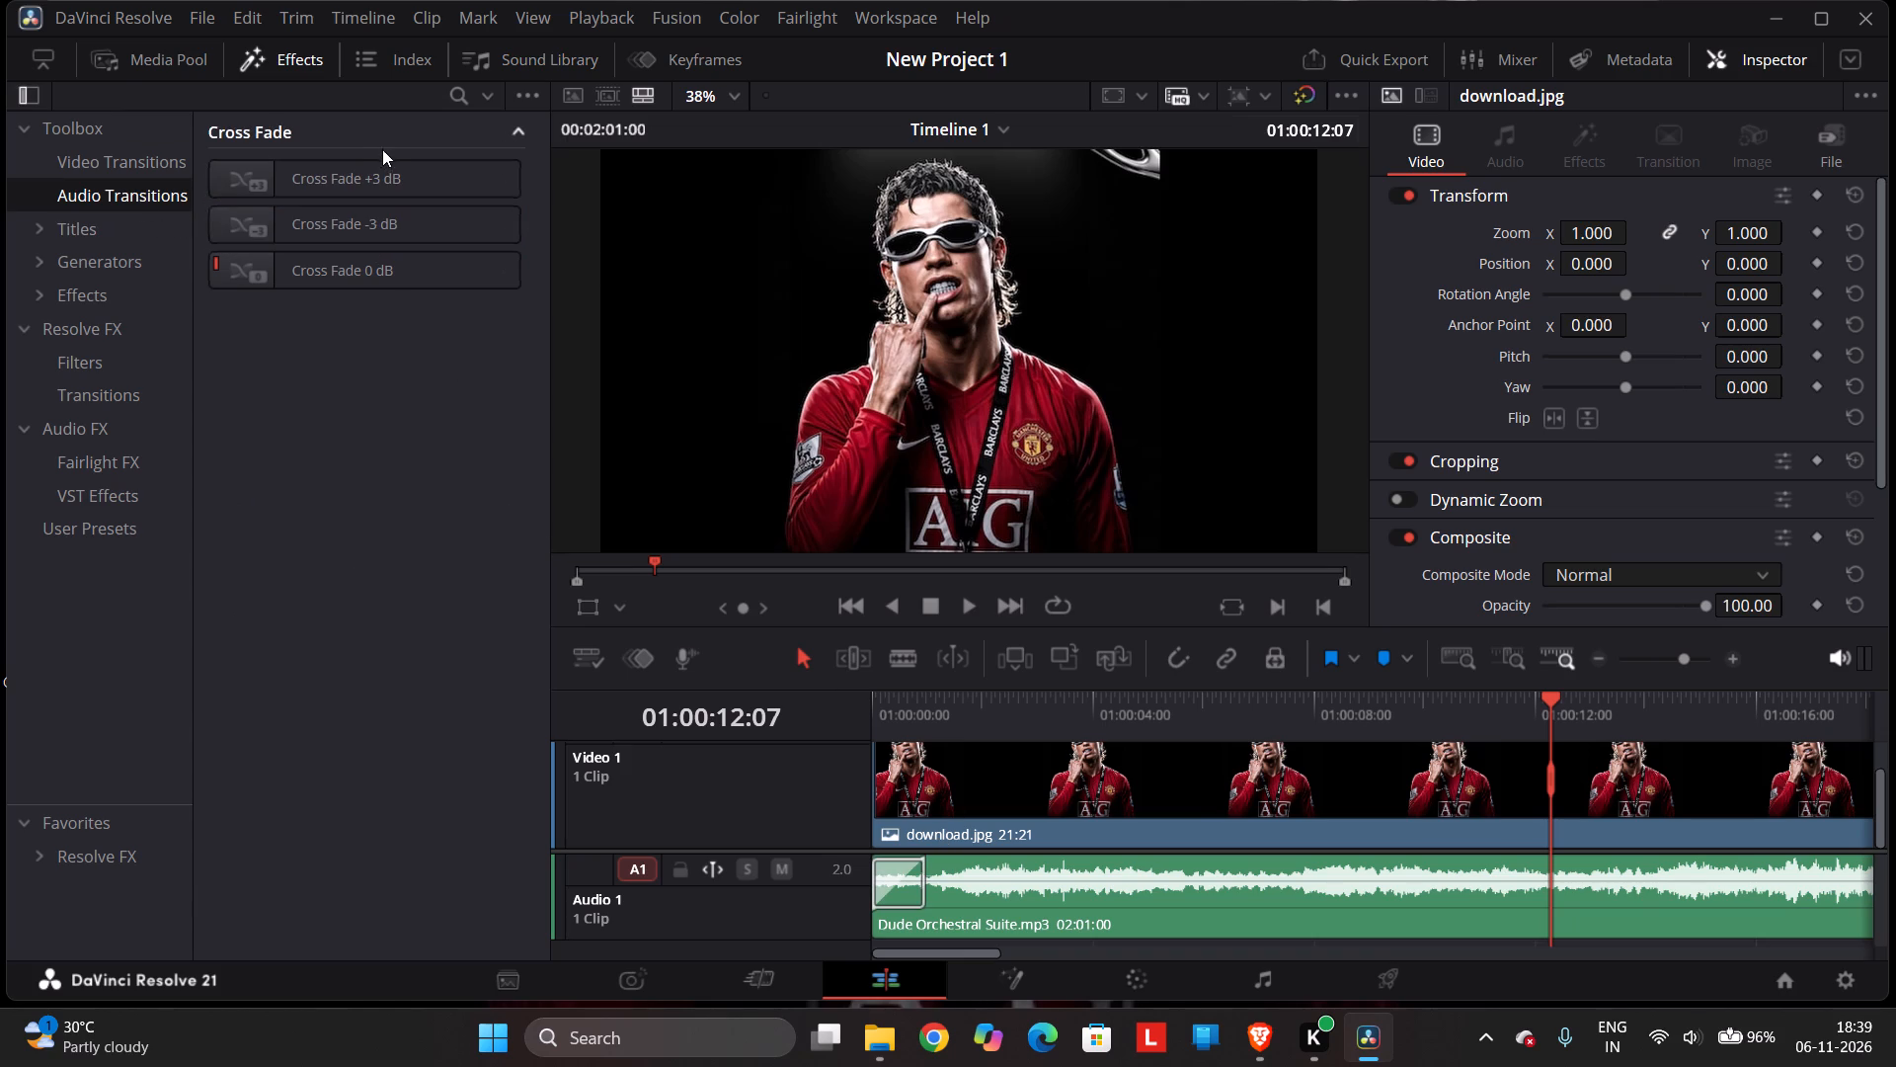
left_click(384, 177)
Play the timeline from its very beginning to hear the cross fade on the music.
left_click(966, 603)
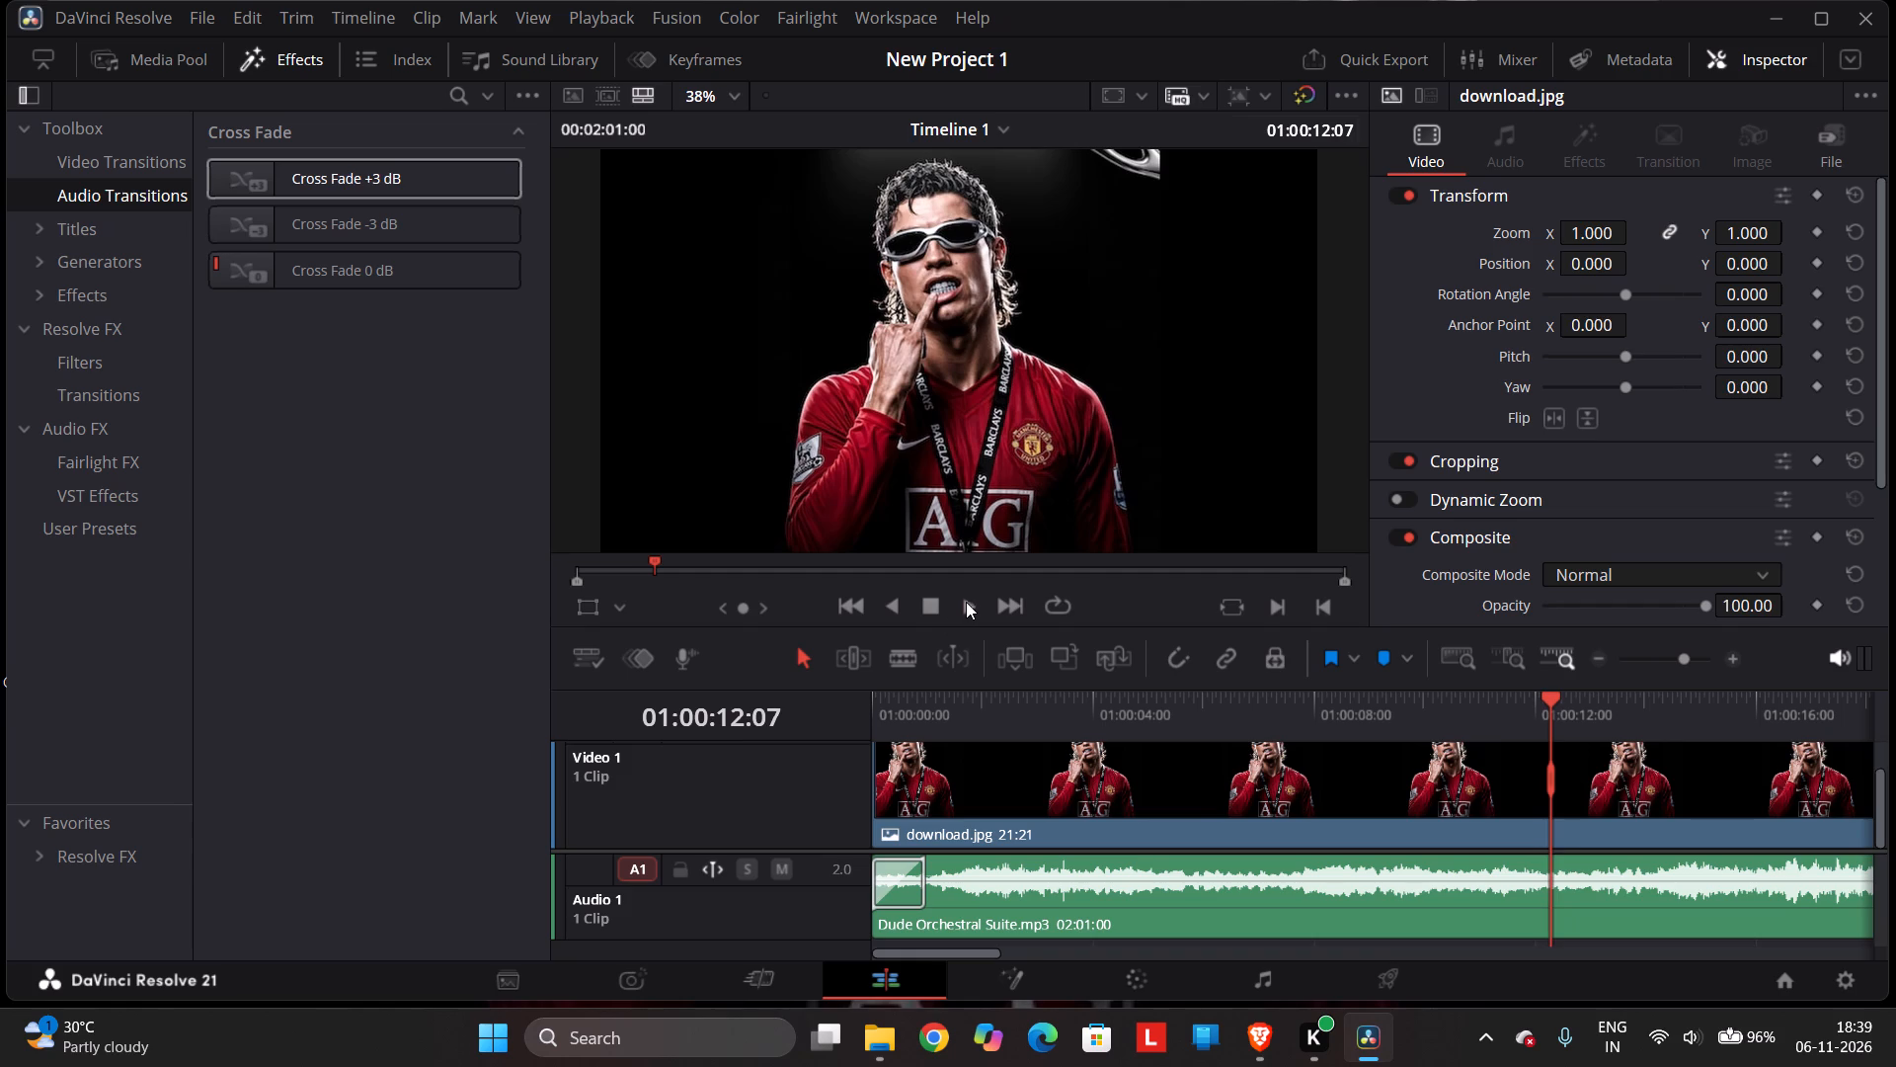
left_click(939, 598)
left_click(932, 604)
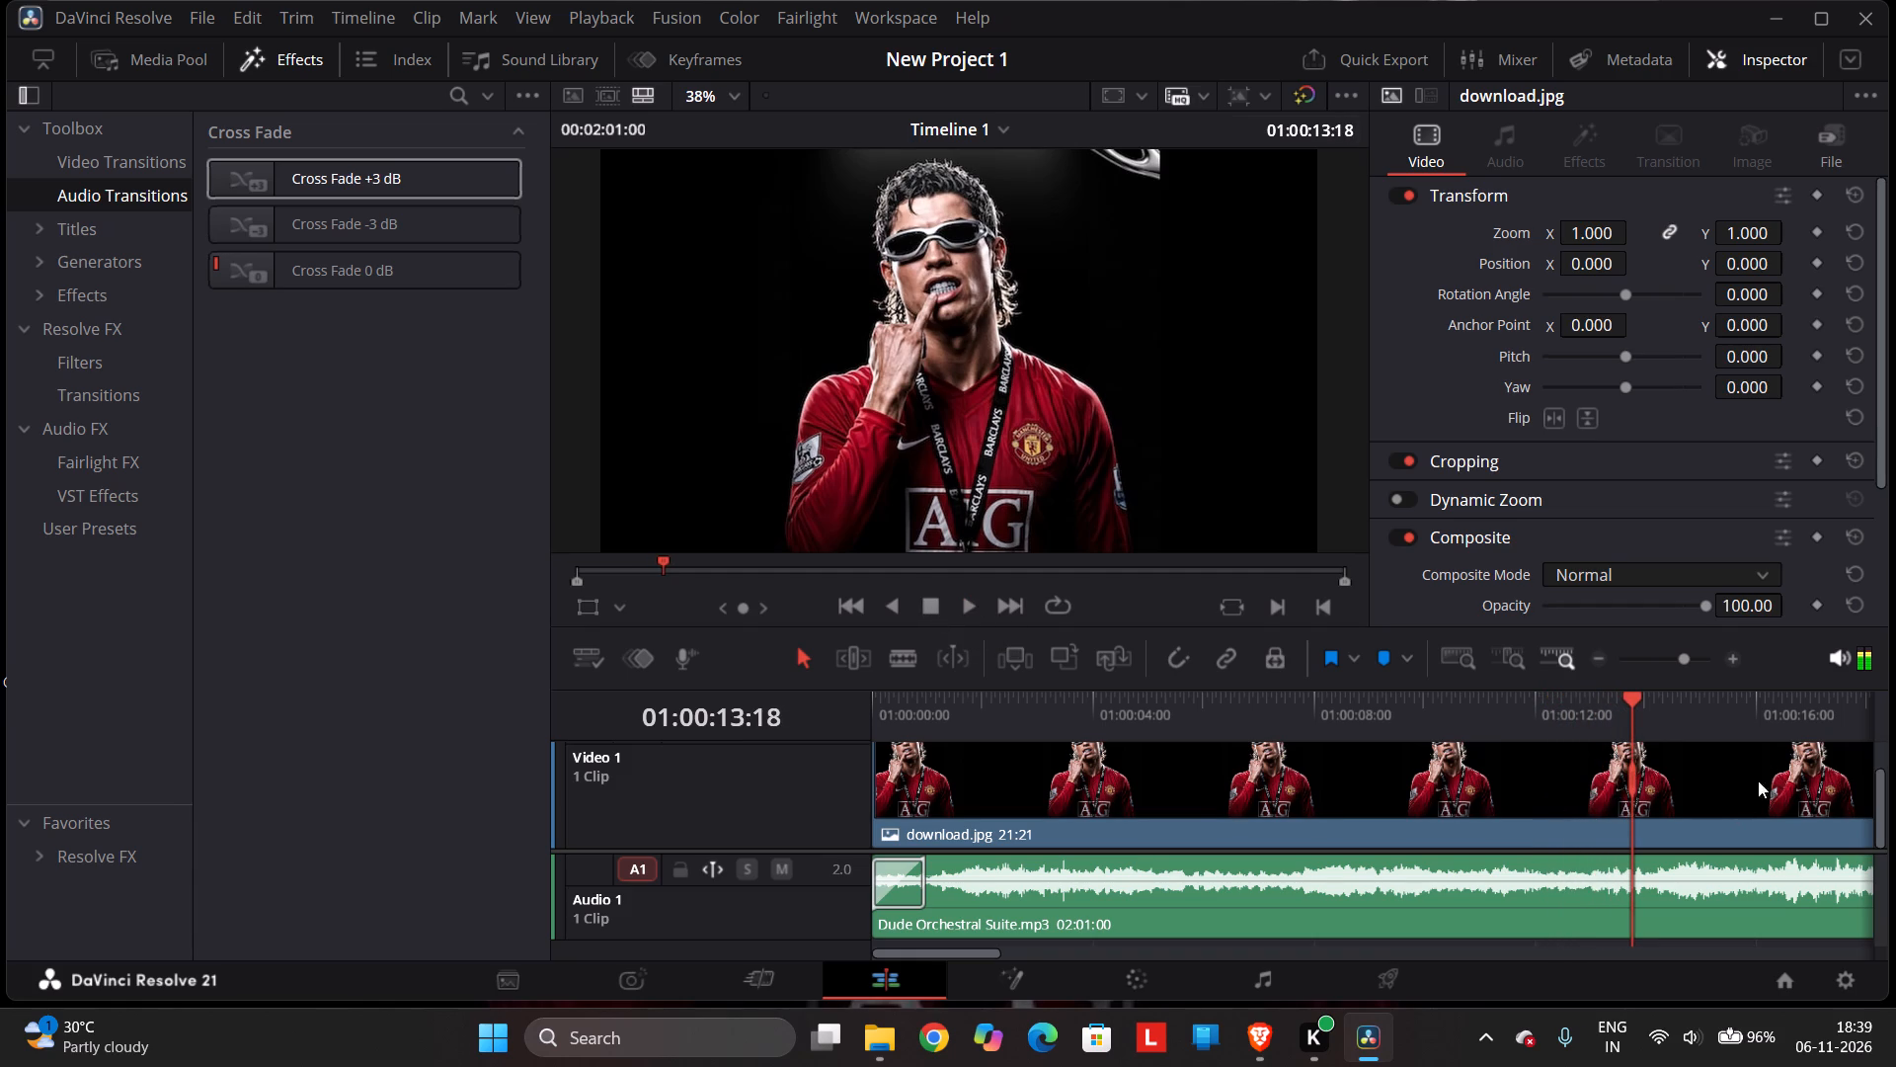
left_click_drag(1640, 696, 704, 893)
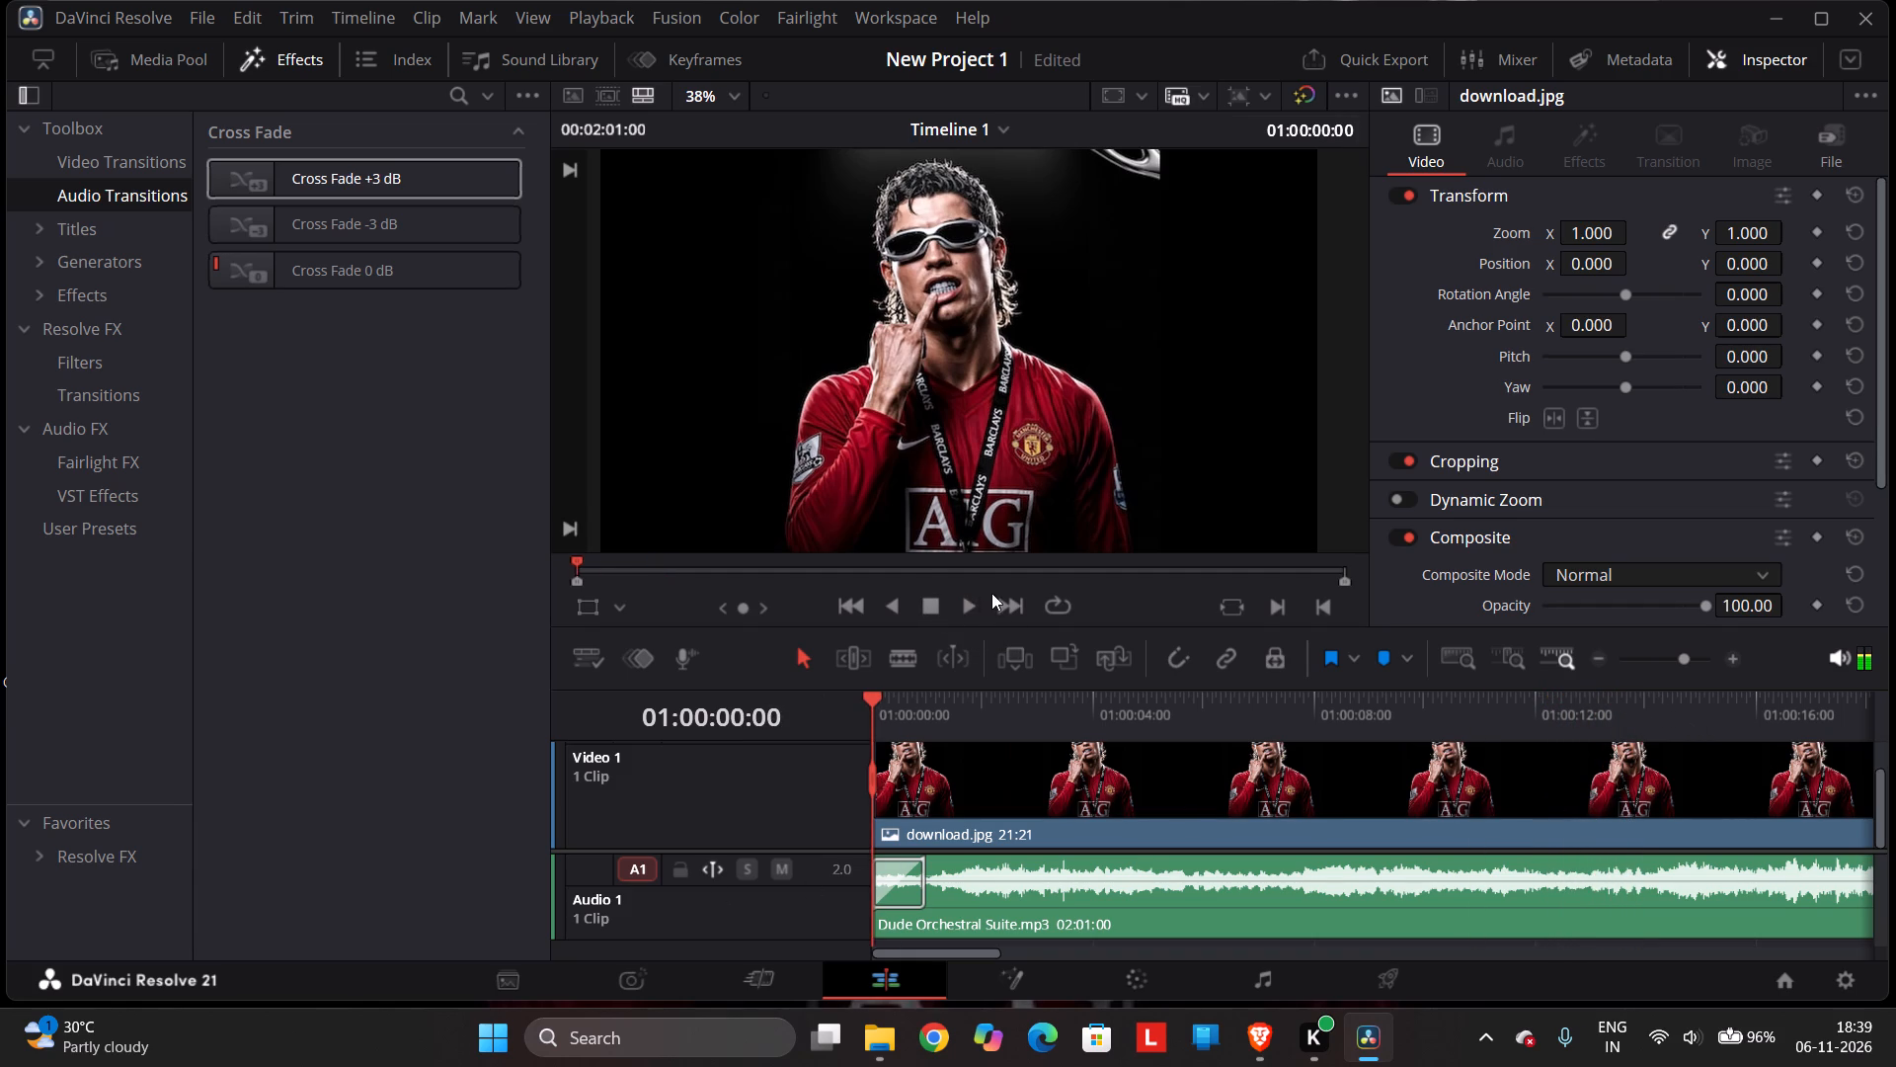
left_click(967, 614)
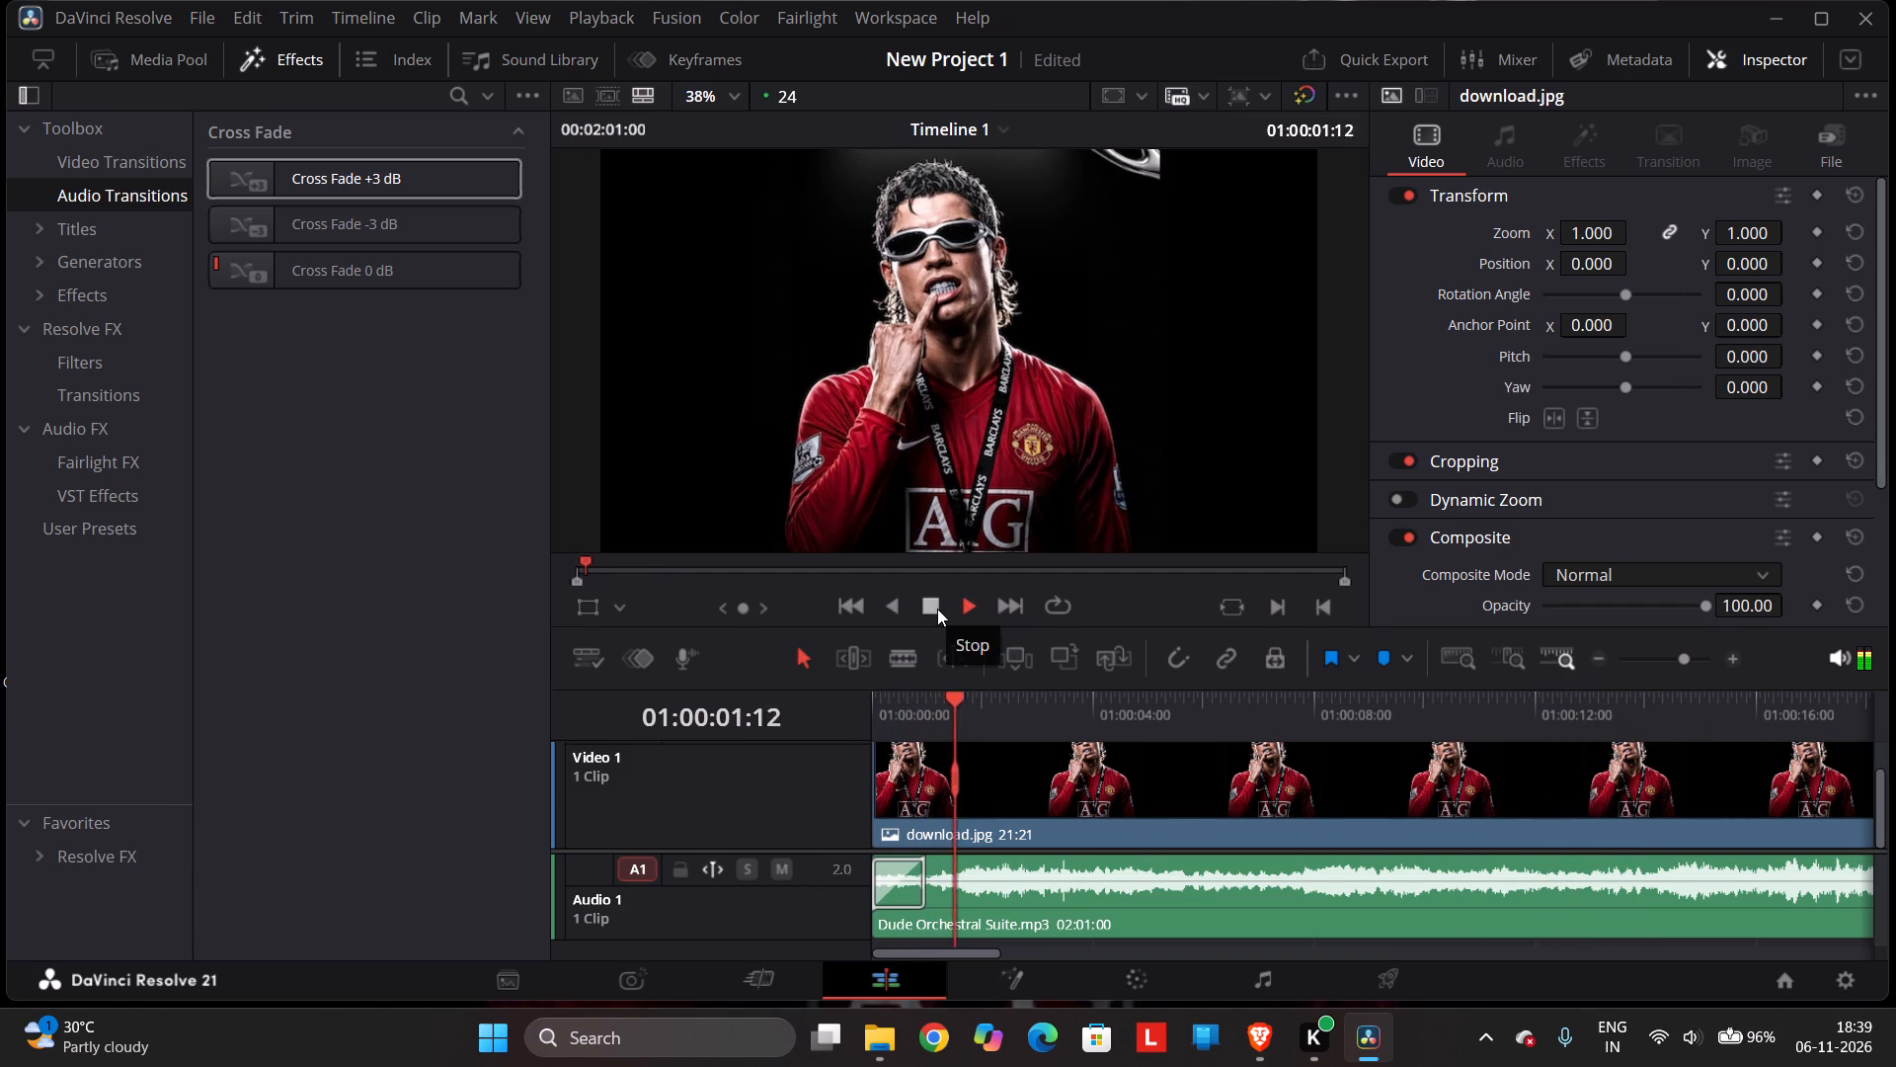
left_click(936, 609)
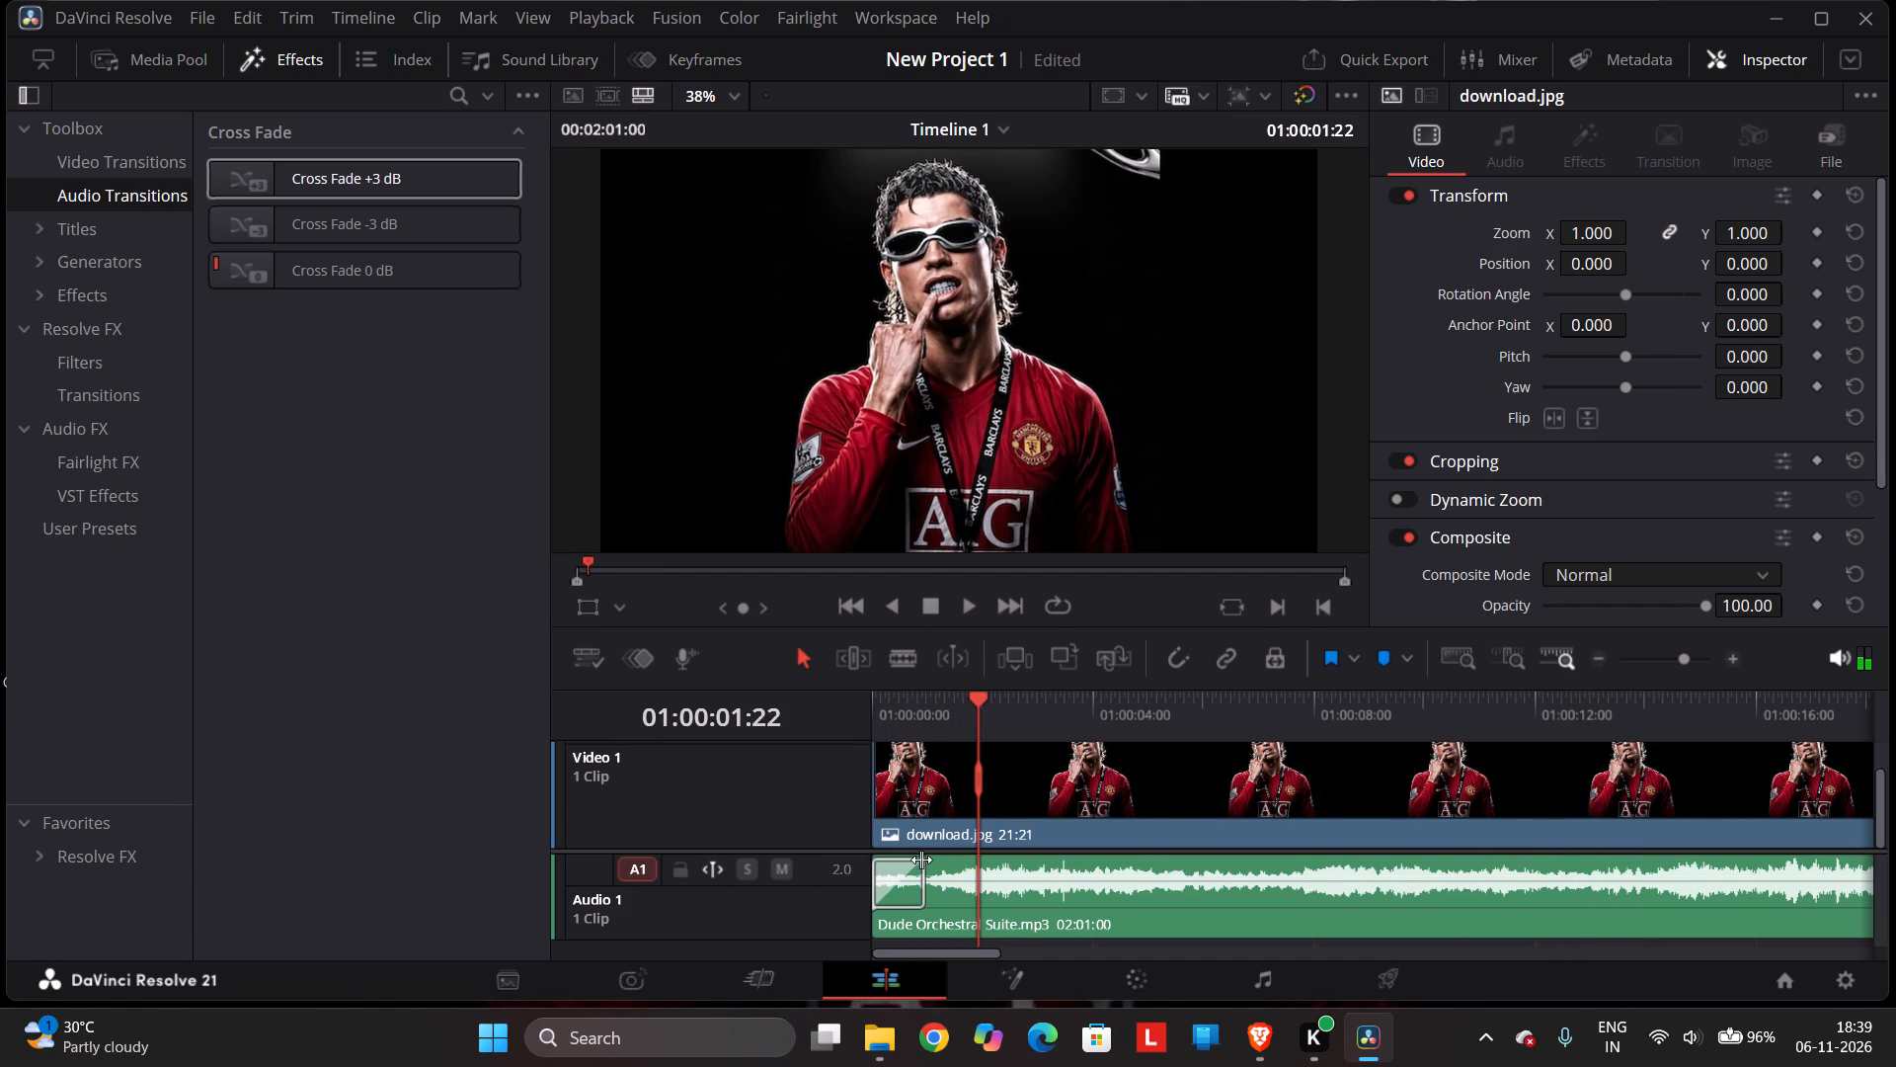
Lengthen the music's opening cross fade to about 3.1 seconds and play the timeline from the start.
left_click_drag(921, 860, 1041, 872)
left_click_drag(979, 703, 794, 711)
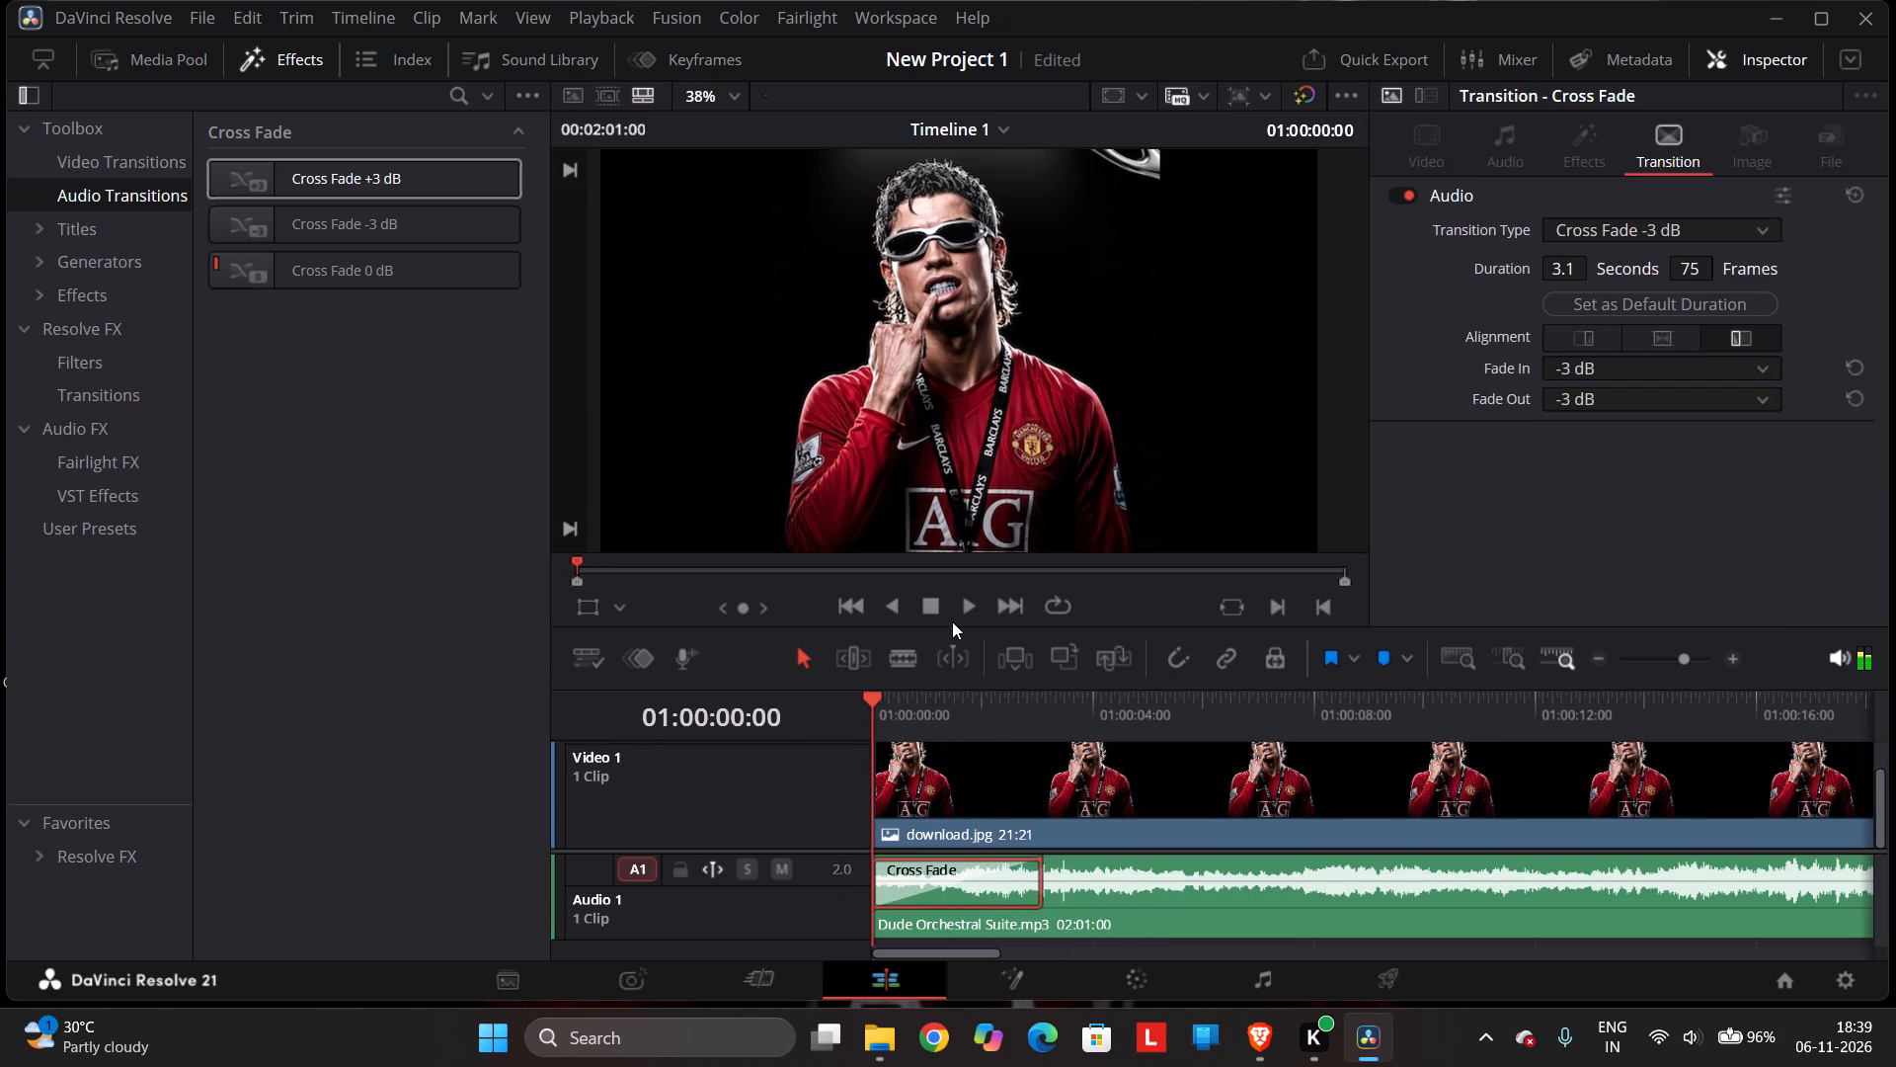
left_click(960, 617)
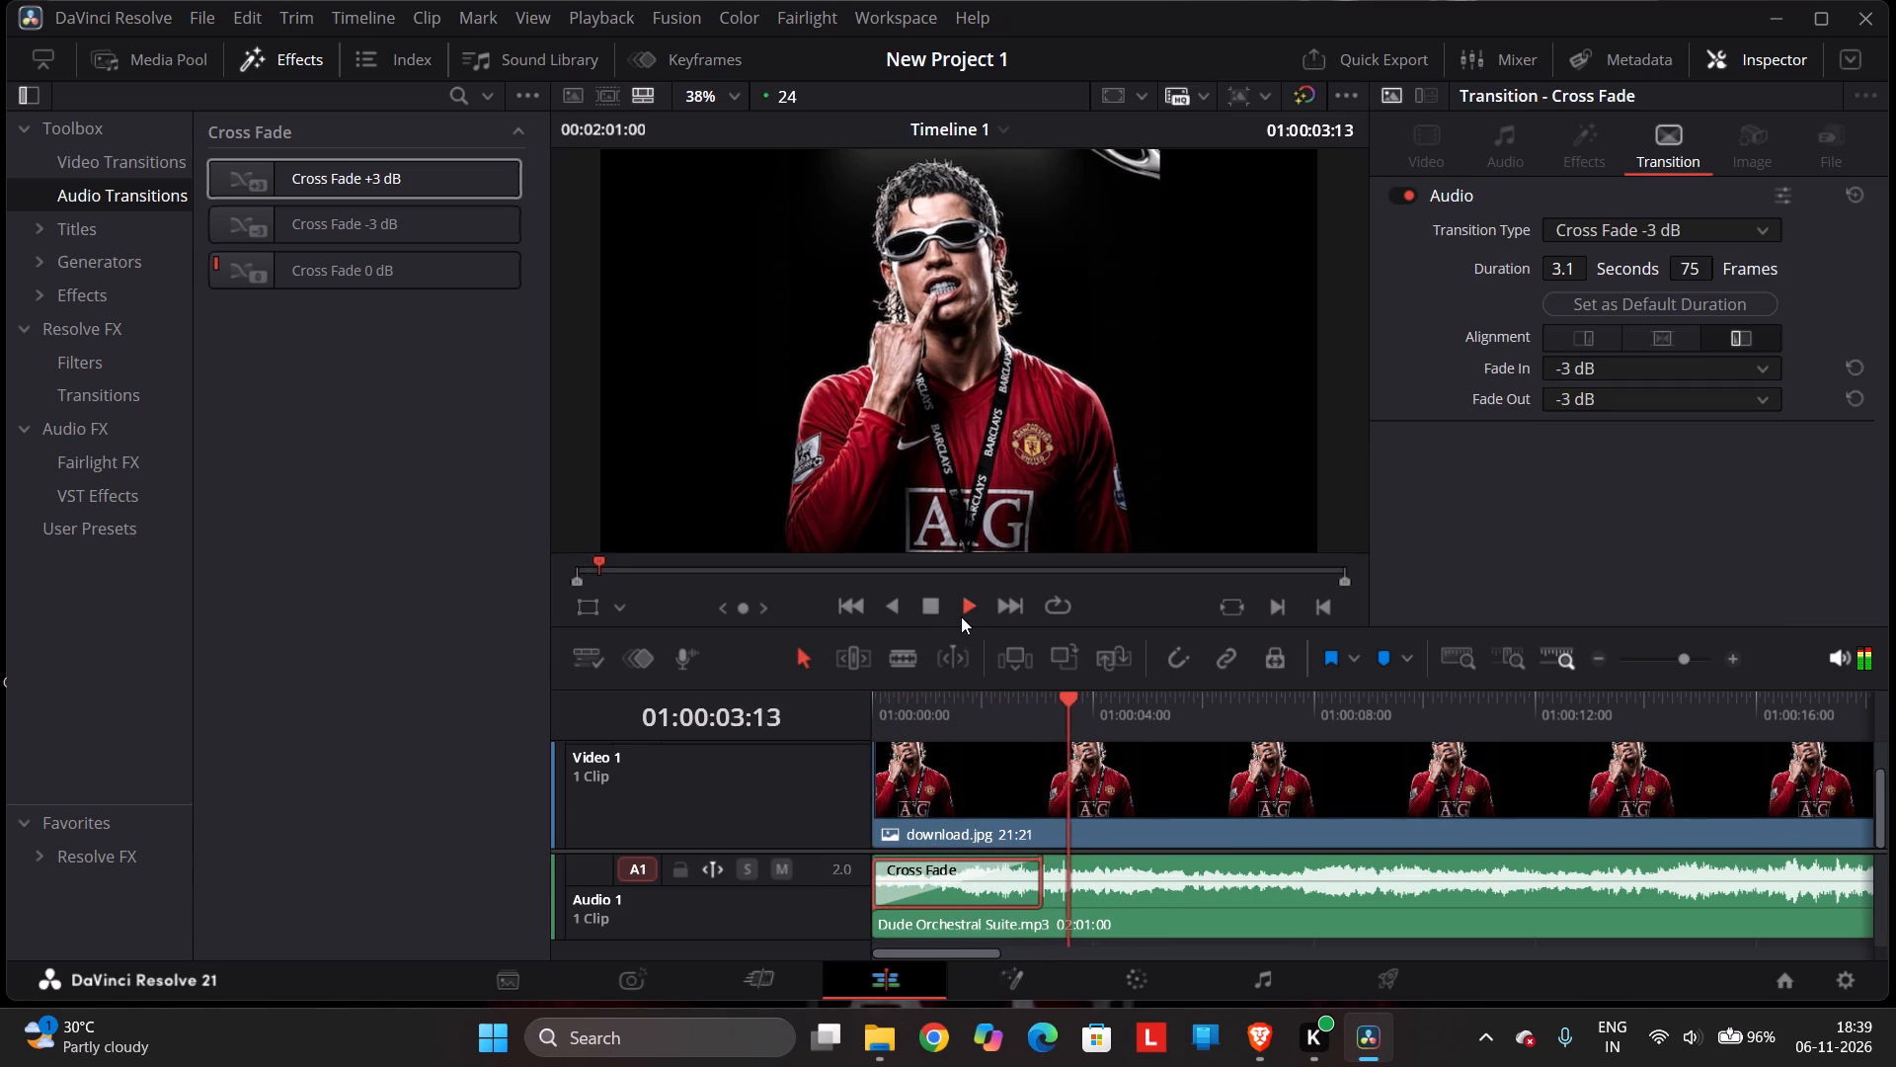
left_click(935, 611)
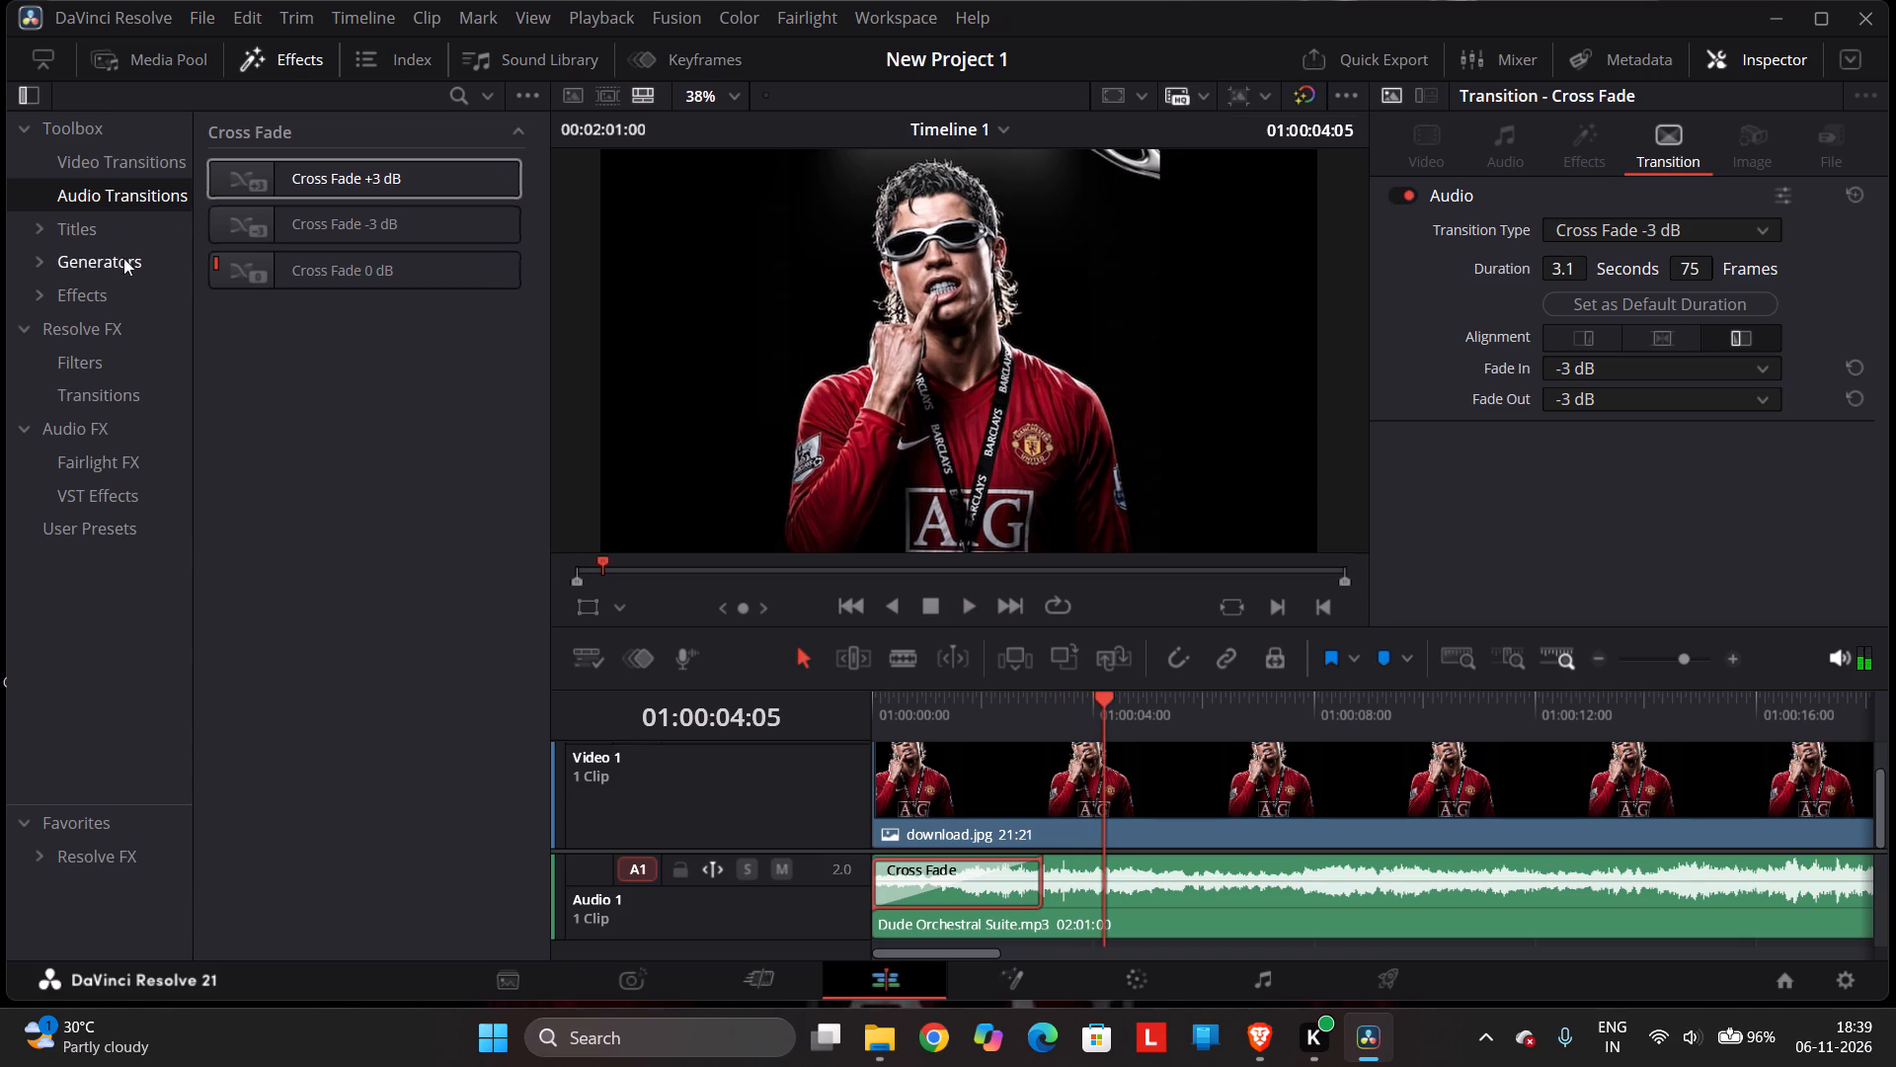
Add a Right Lower Third title on a new Video 2 track, starting at the beginning of the timeline.
left_click(121, 229)
left_click(351, 193)
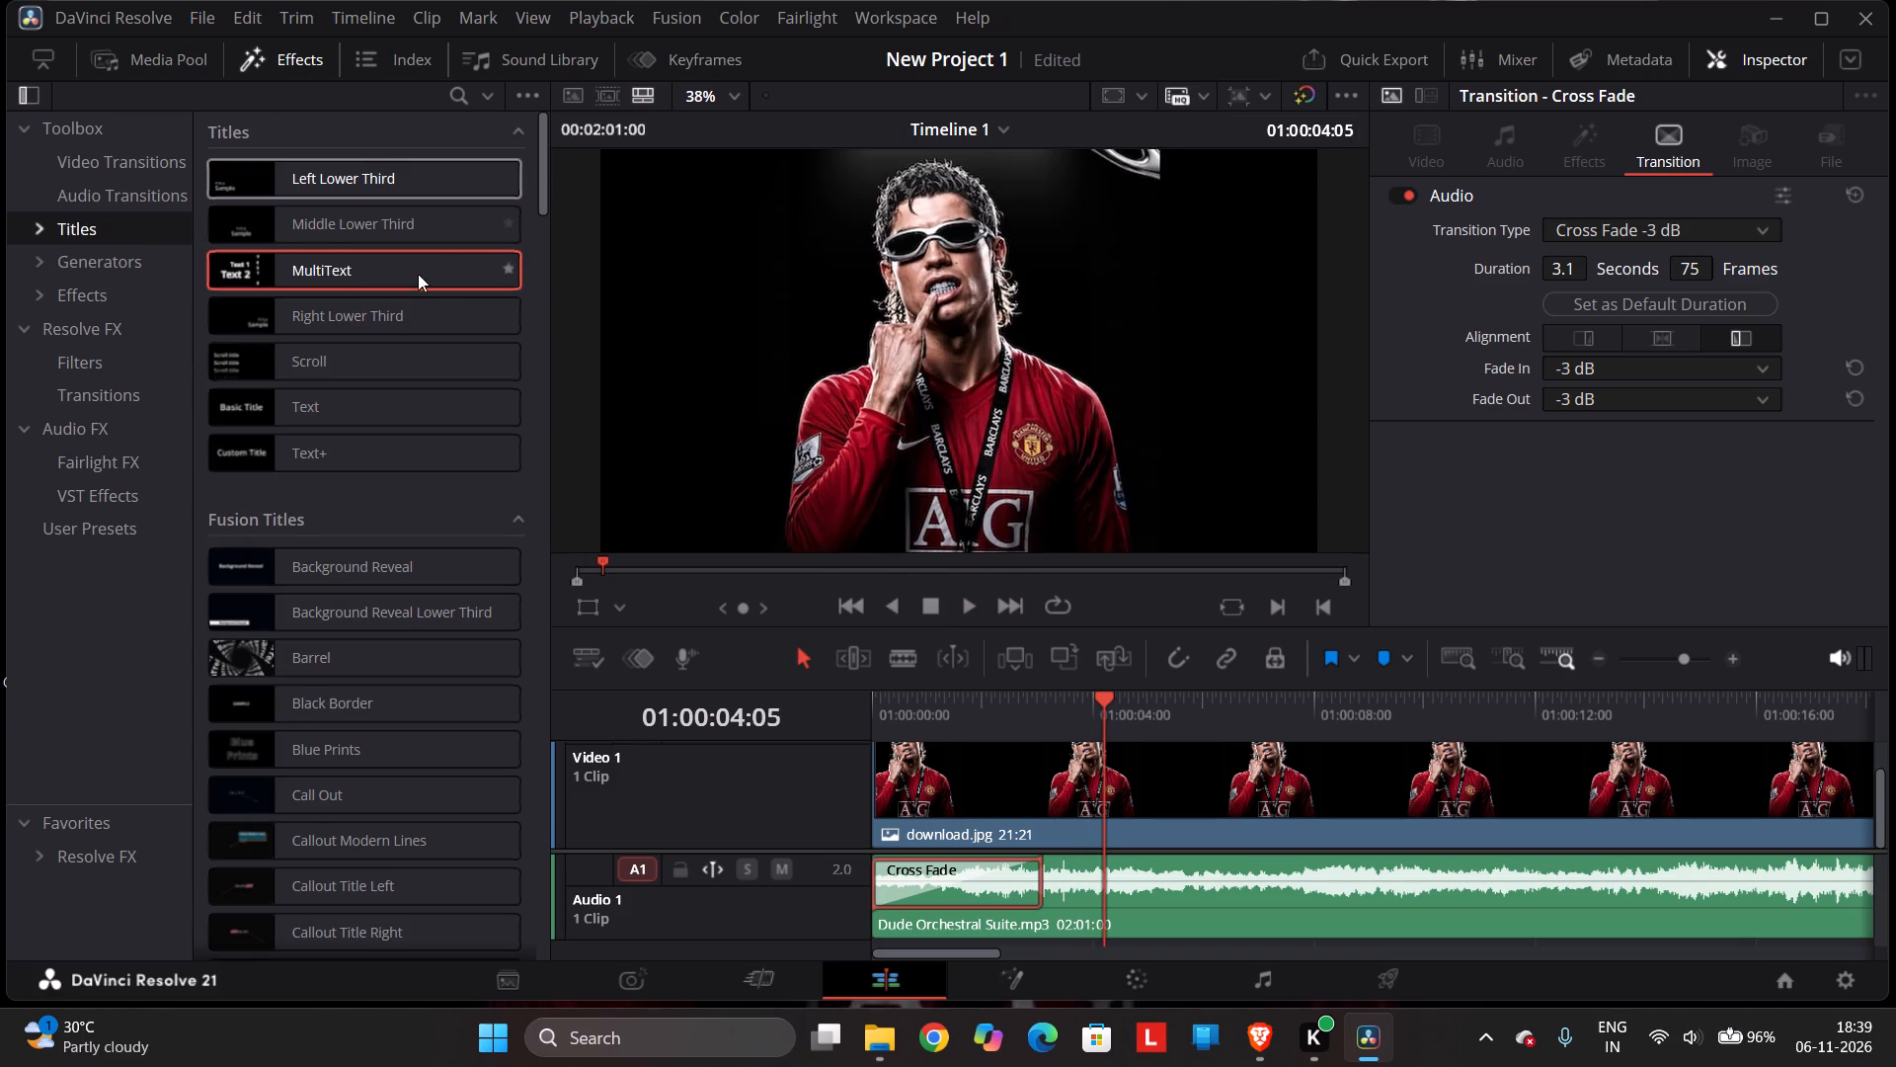
double_click(380, 307)
left_click_drag(378, 308, 801, 619)
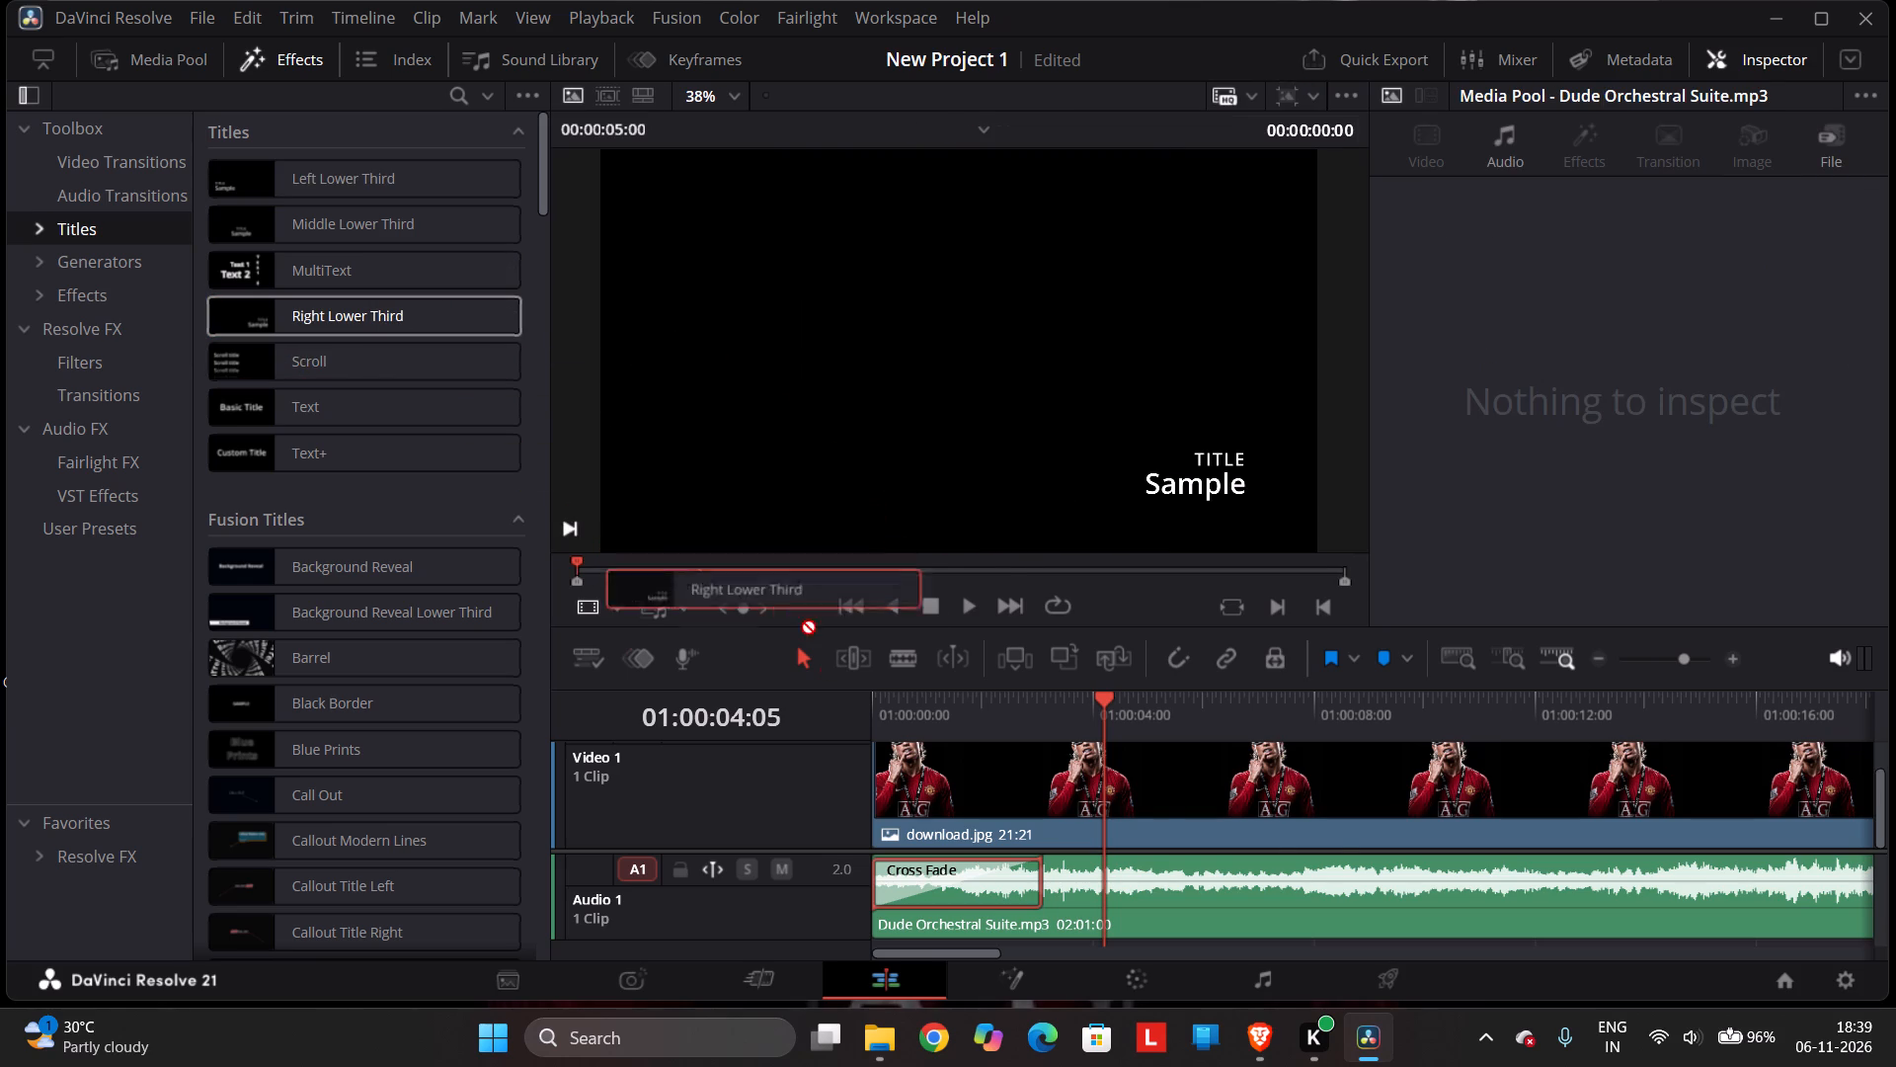
left_click_drag(801, 619, 885, 779)
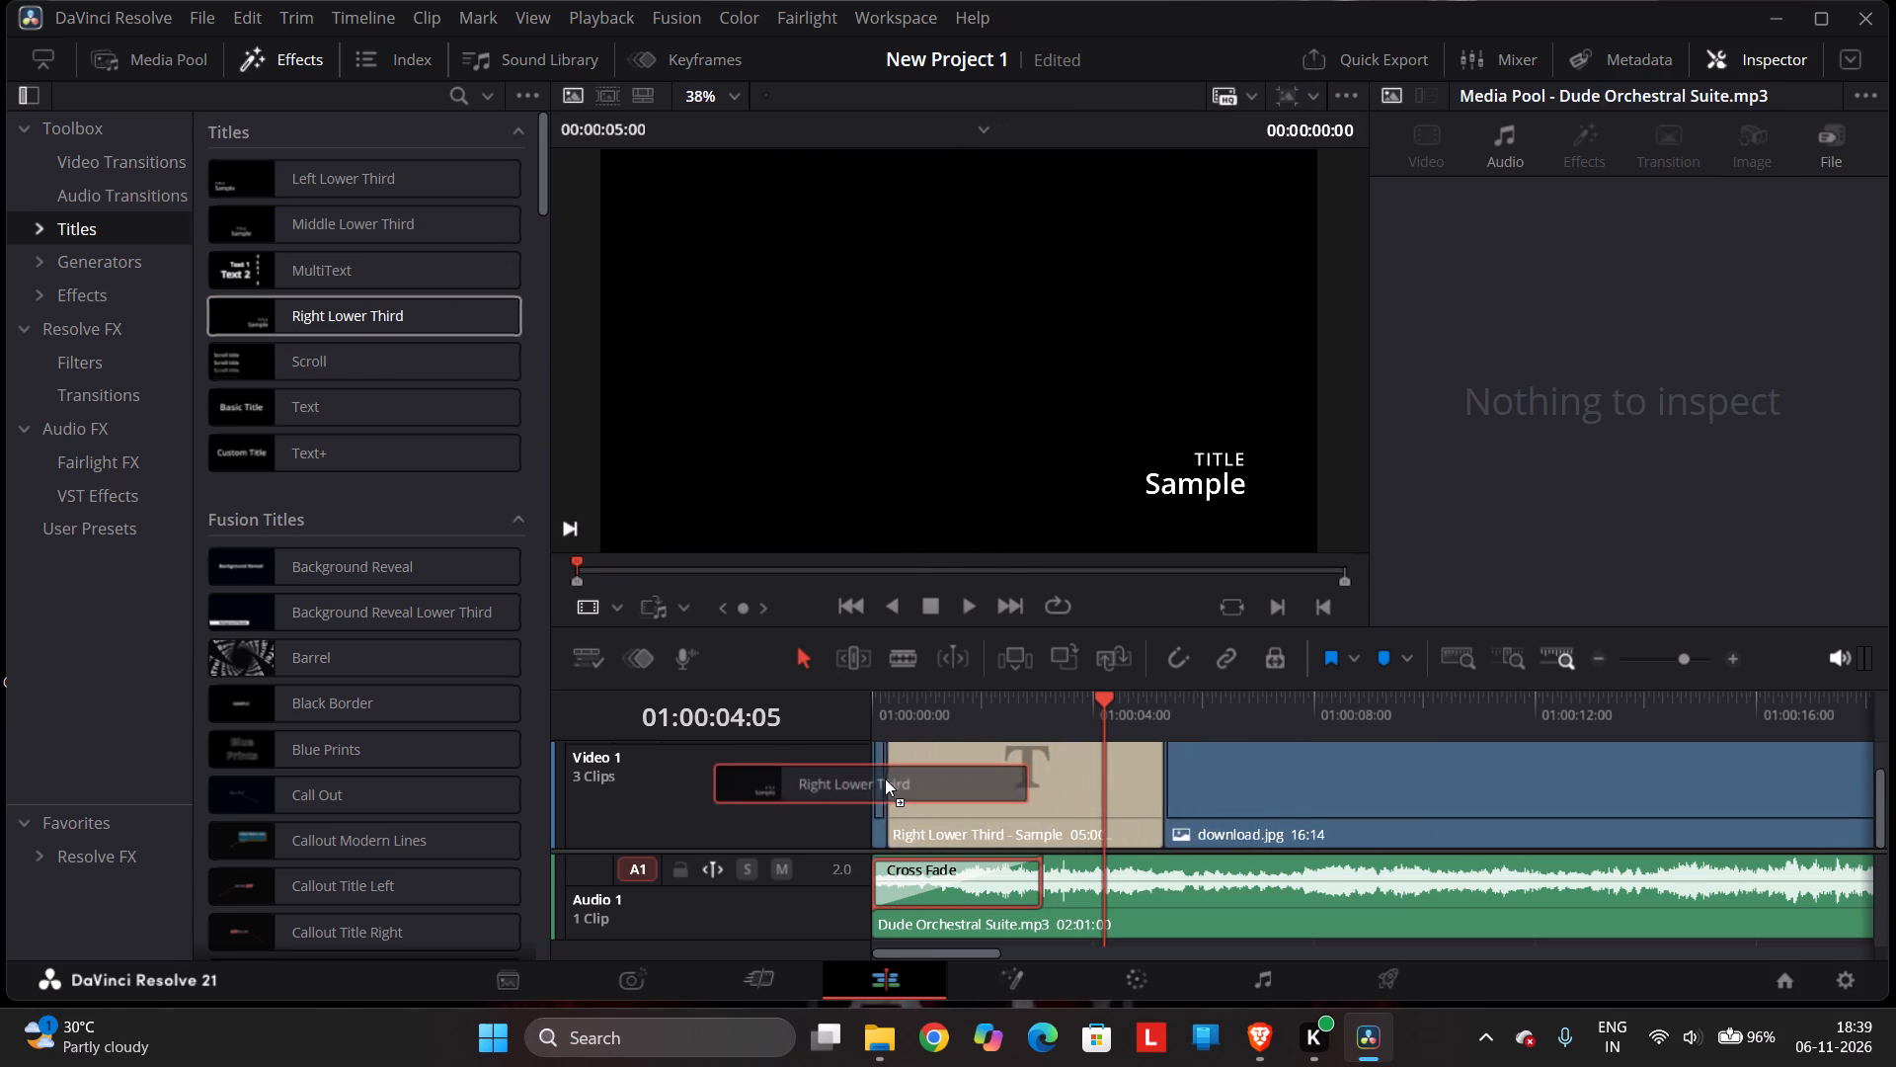
left_click_drag(885, 779, 879, 778)
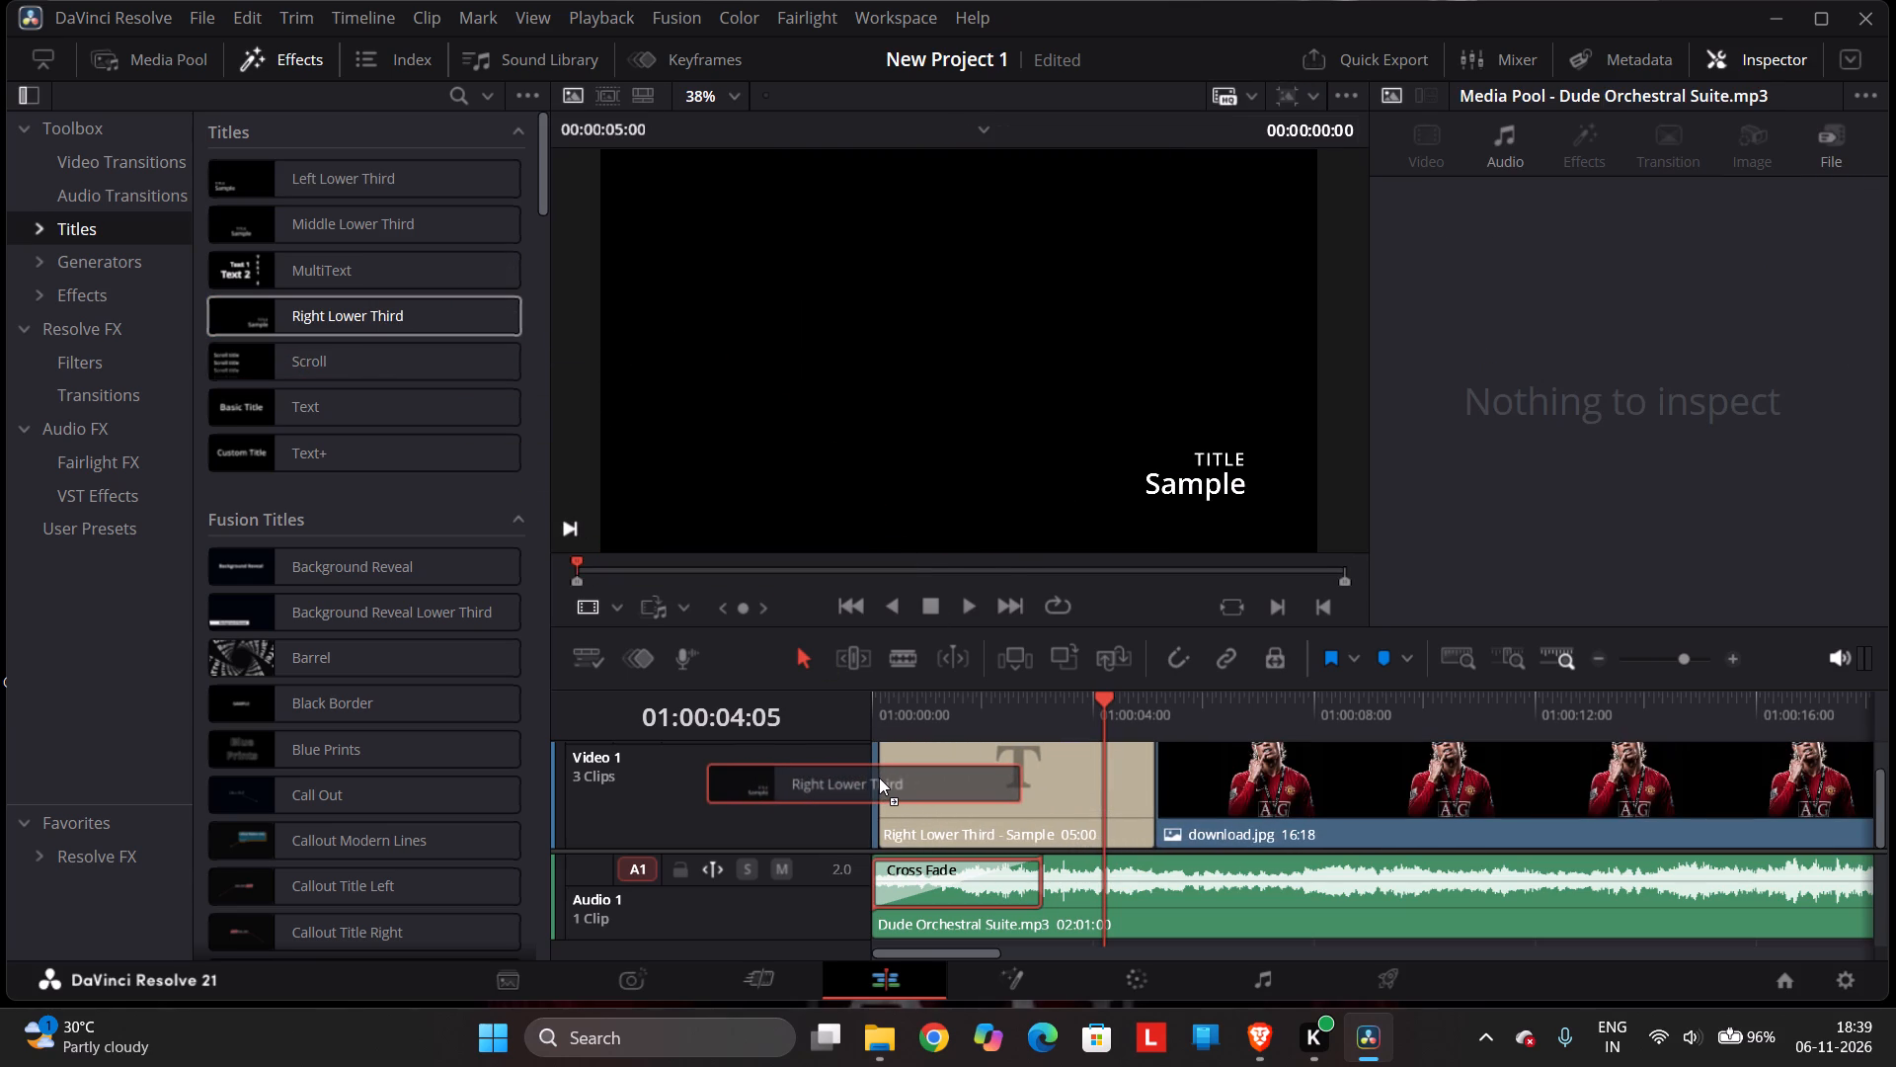
left_click_drag(879, 778, 889, 782)
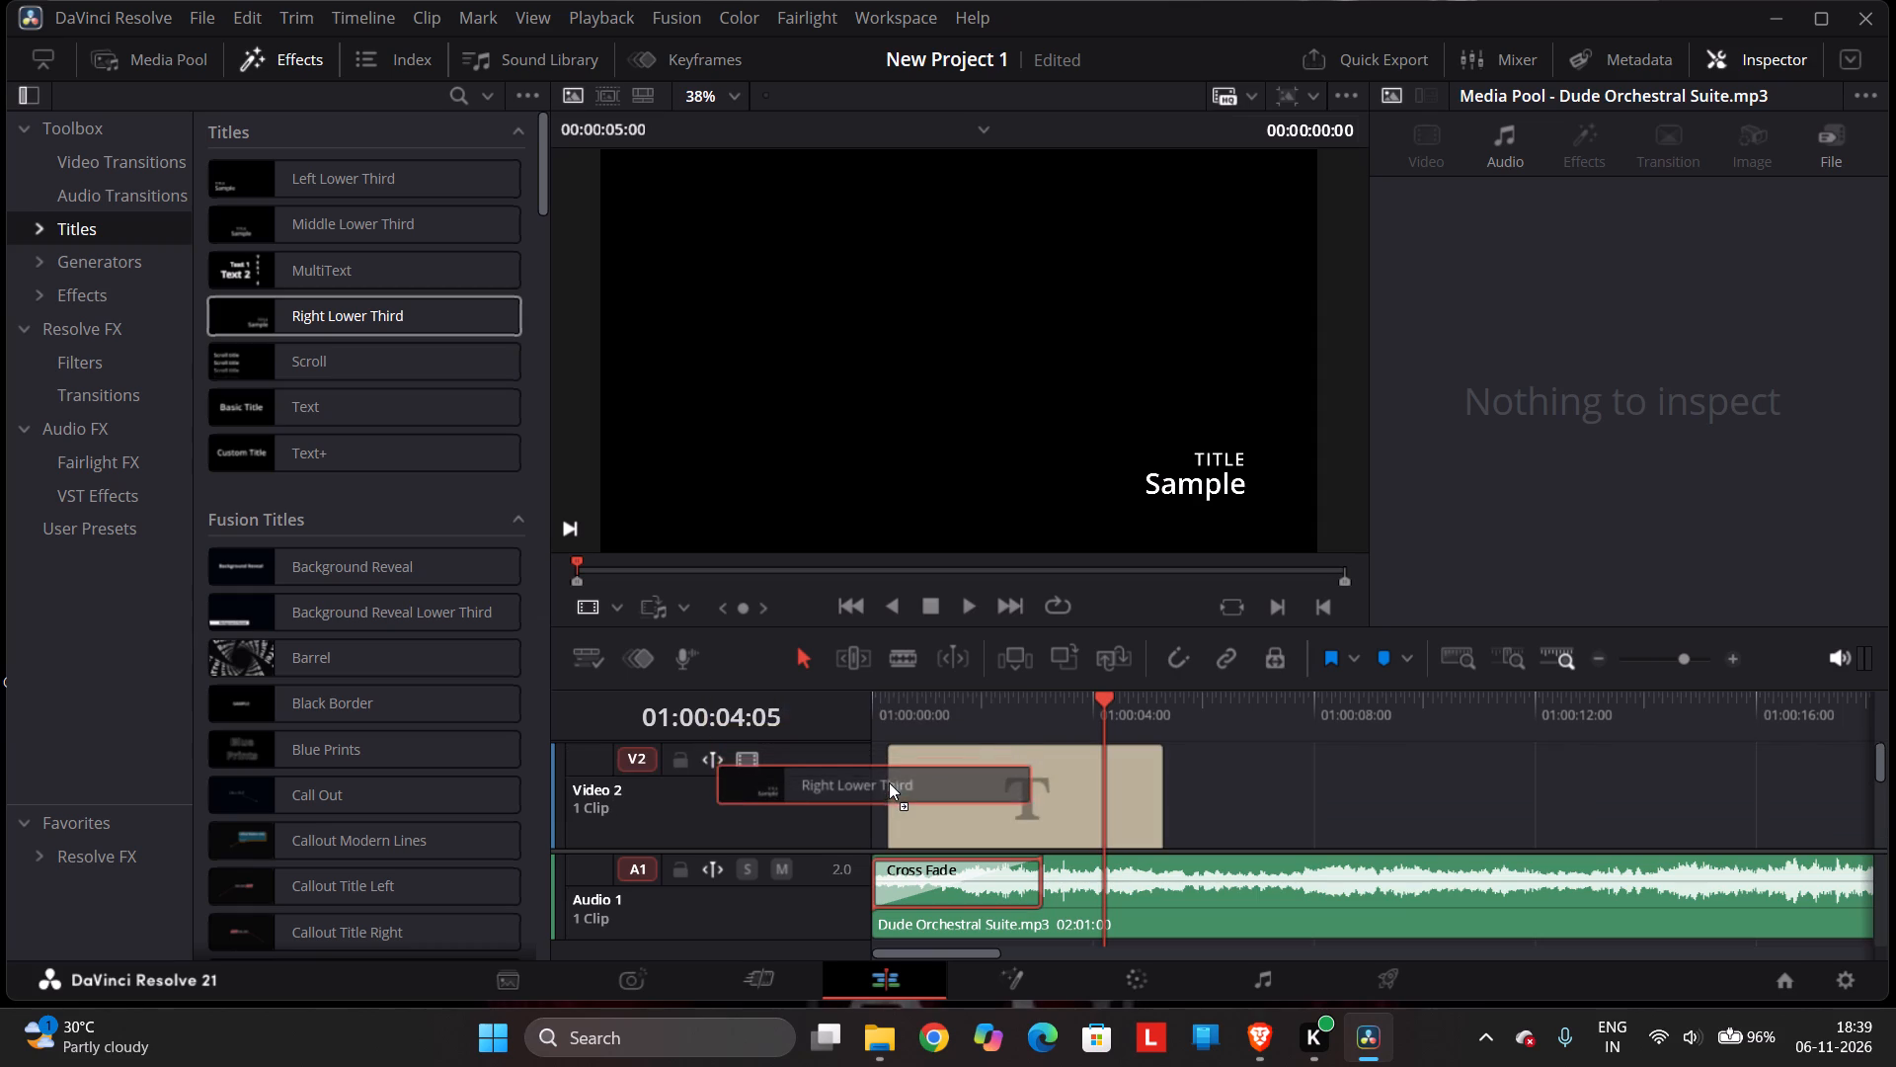
left_click_drag(889, 782, 827, 782)
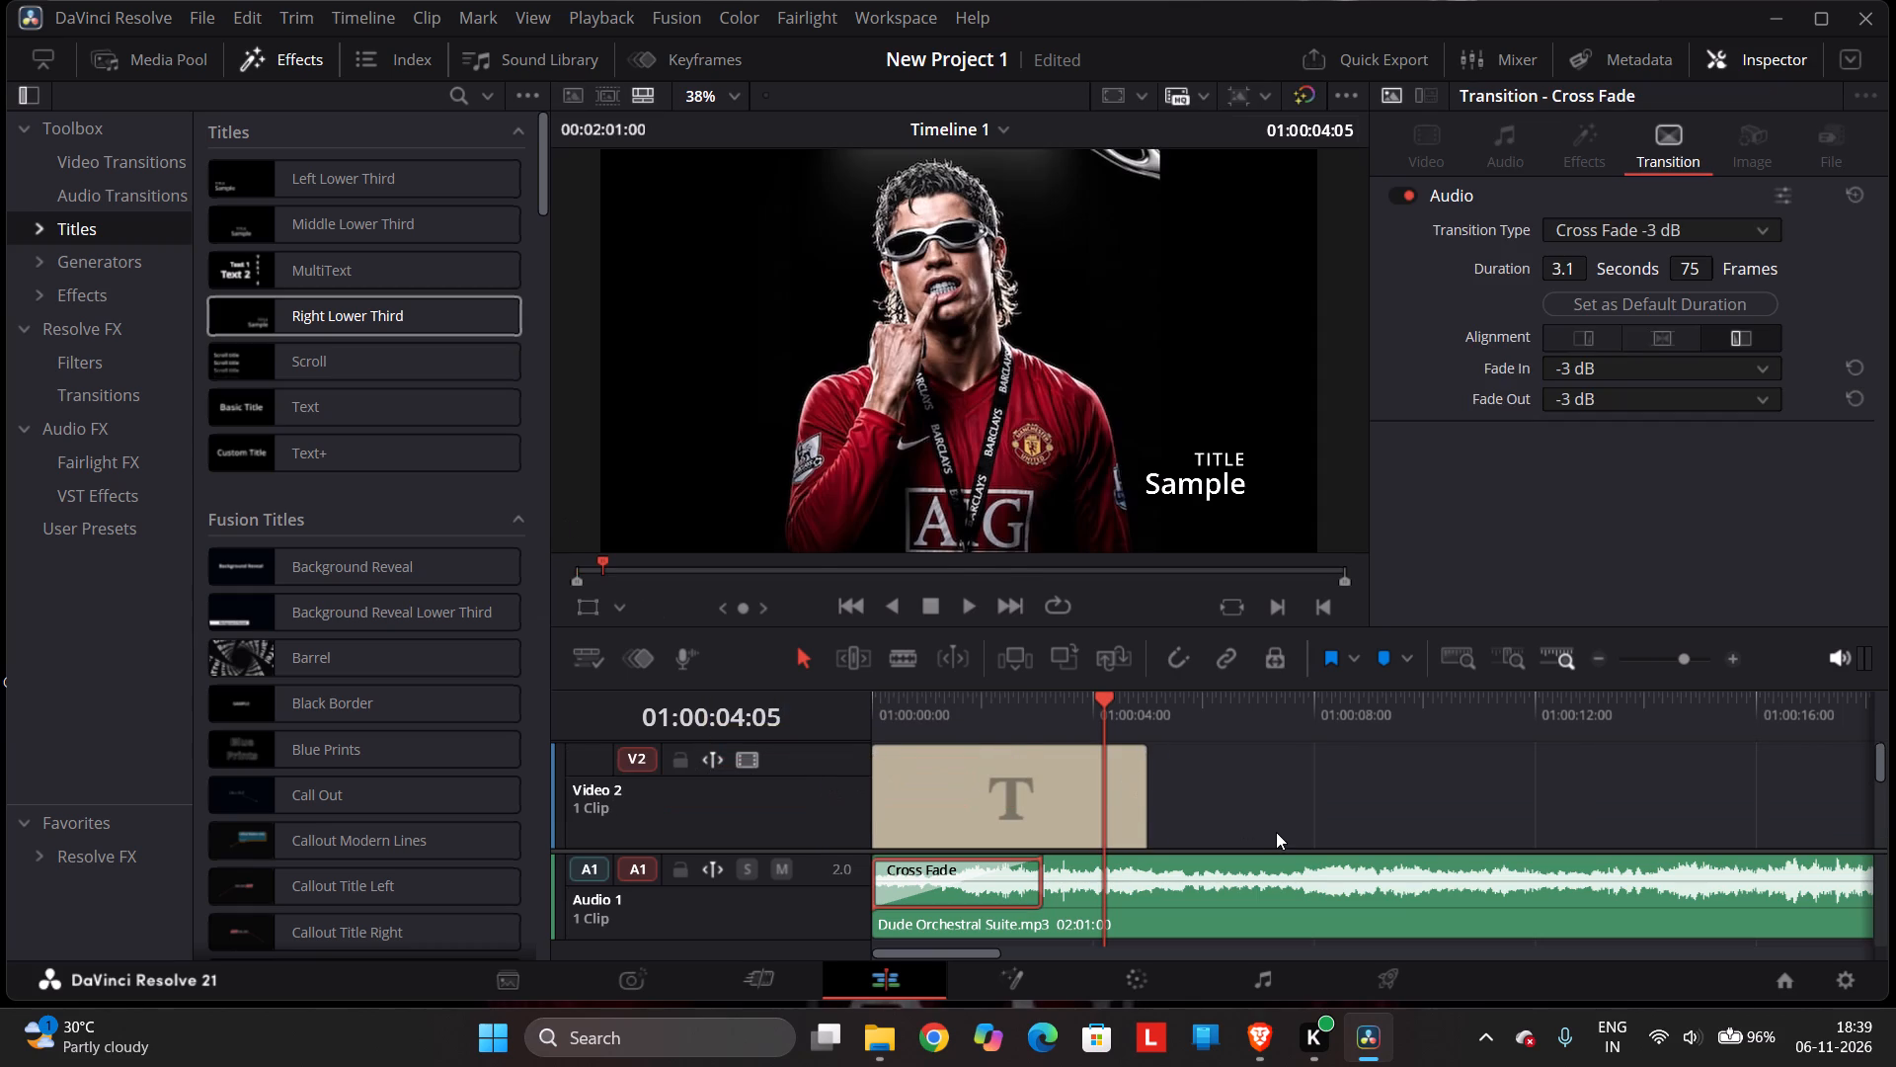
Replace the lower-third title's TITLE placeholder text with RONALDO.
scroll(1276, 821, "up", 3)
scroll(1270, 795, "down", 7)
scroll(1270, 794, "up", 2)
scroll(1270, 794, "down", 1)
scroll(1078, 772, "up", 4)
double_click(1044, 778)
left_click(1525, 328)
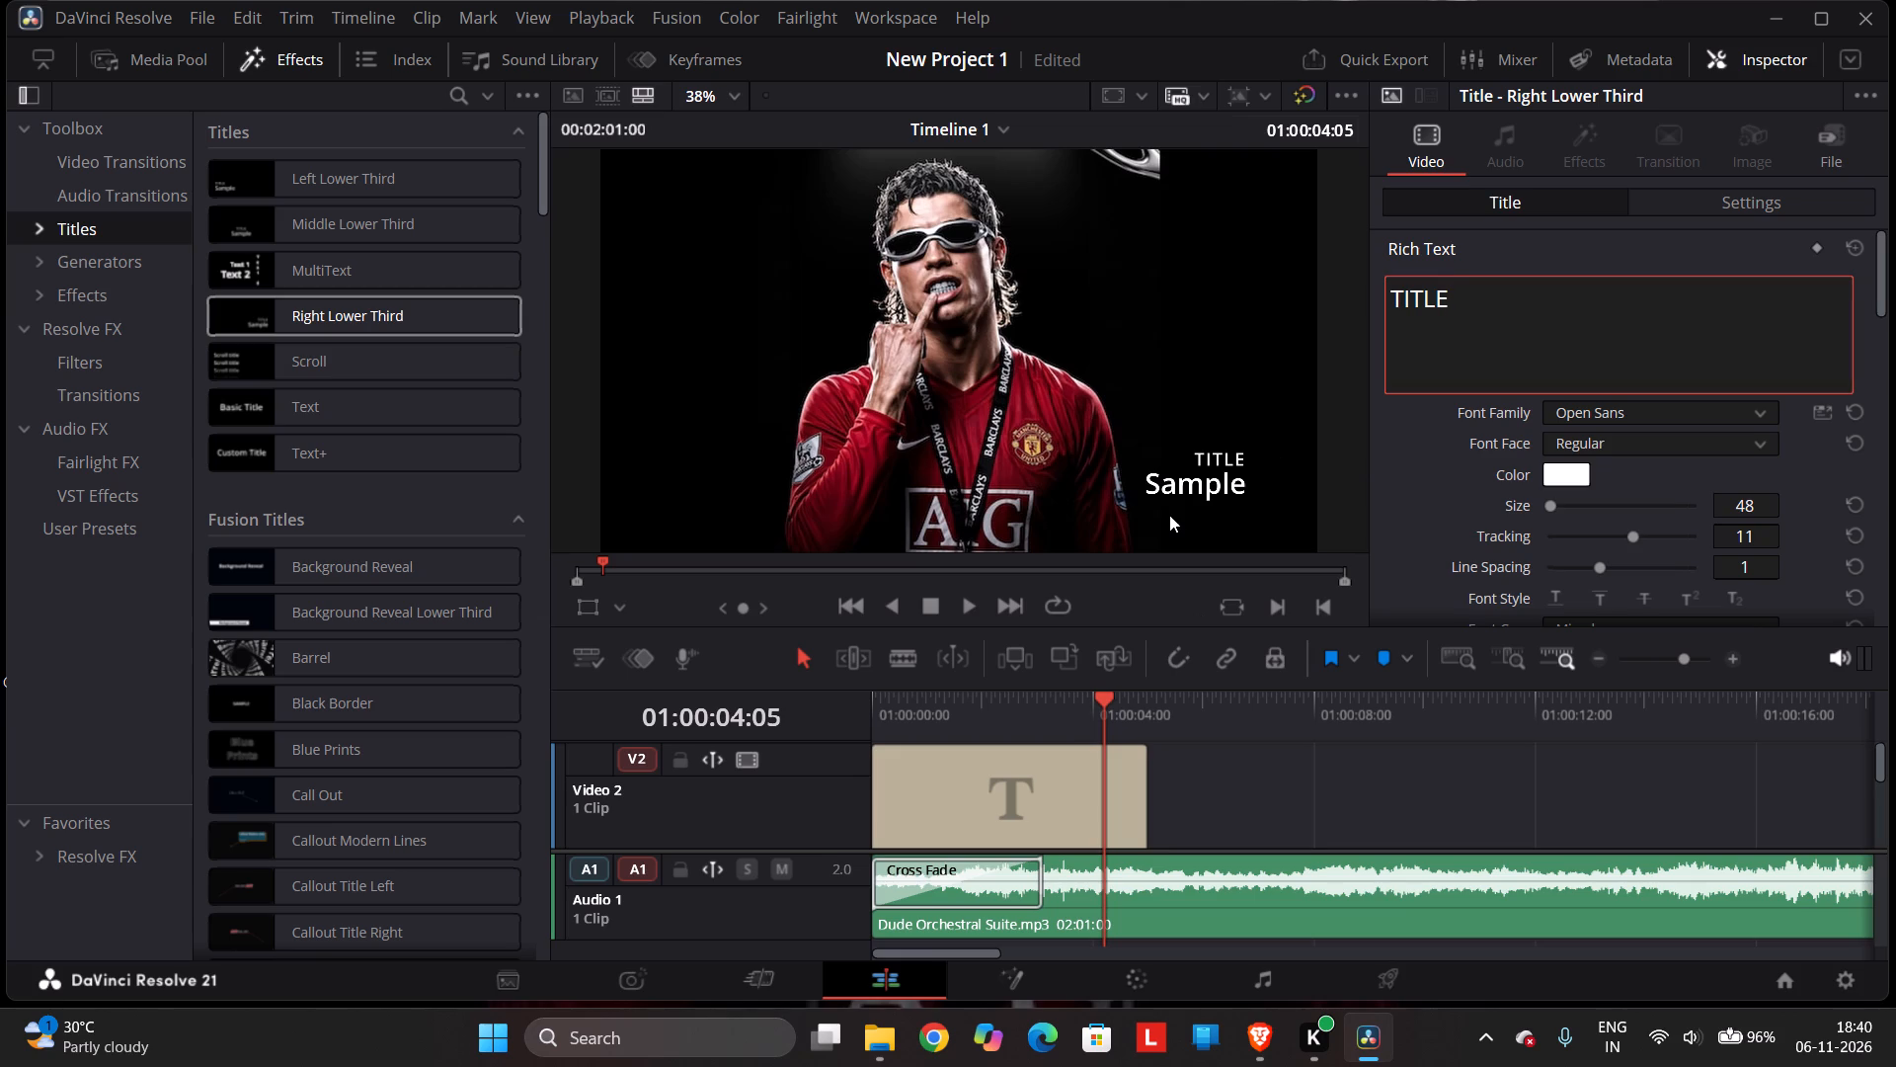
key("BackSpace")
key("BackSpace")
key("BackSpace")
key("BackSpace")
key("BackSpace")
key("BackSpace")
key("BackSpace")
key("BackSpace")
key("BackSpace")
key("BackSpace")
key("BackSpace")
key("BackSpace")
key("shift+r")
key("o")
key("BackSpace")
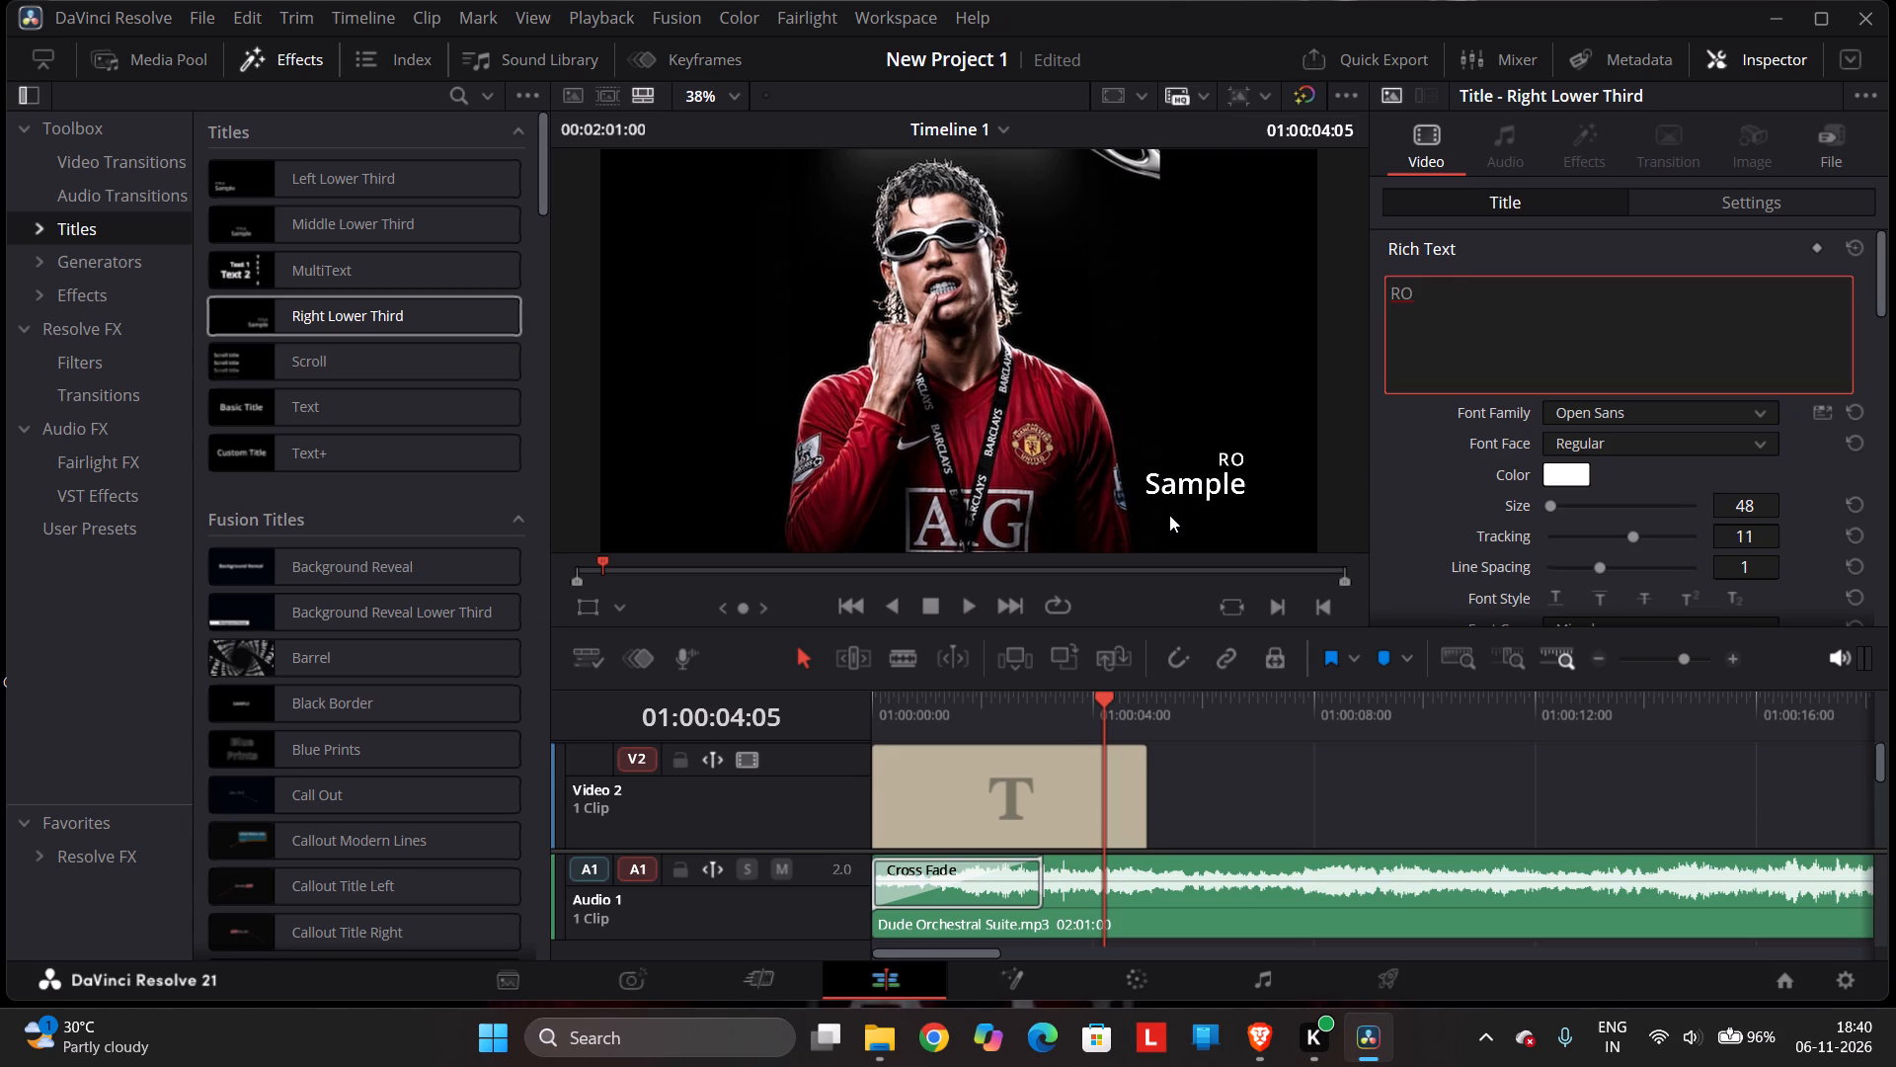
key("BackSpace")
key("BackSpace")
key("Down")
key("BackSpace")
key("BackSpace")
key("Return")
key("Return")
key("Return")
key("Return")
key("BackSpace")
key("BackSpace")
key("BackSpace")
key("BackSpace")
key("r")
key("o")
type("NA")
type("LDO")
key("space")
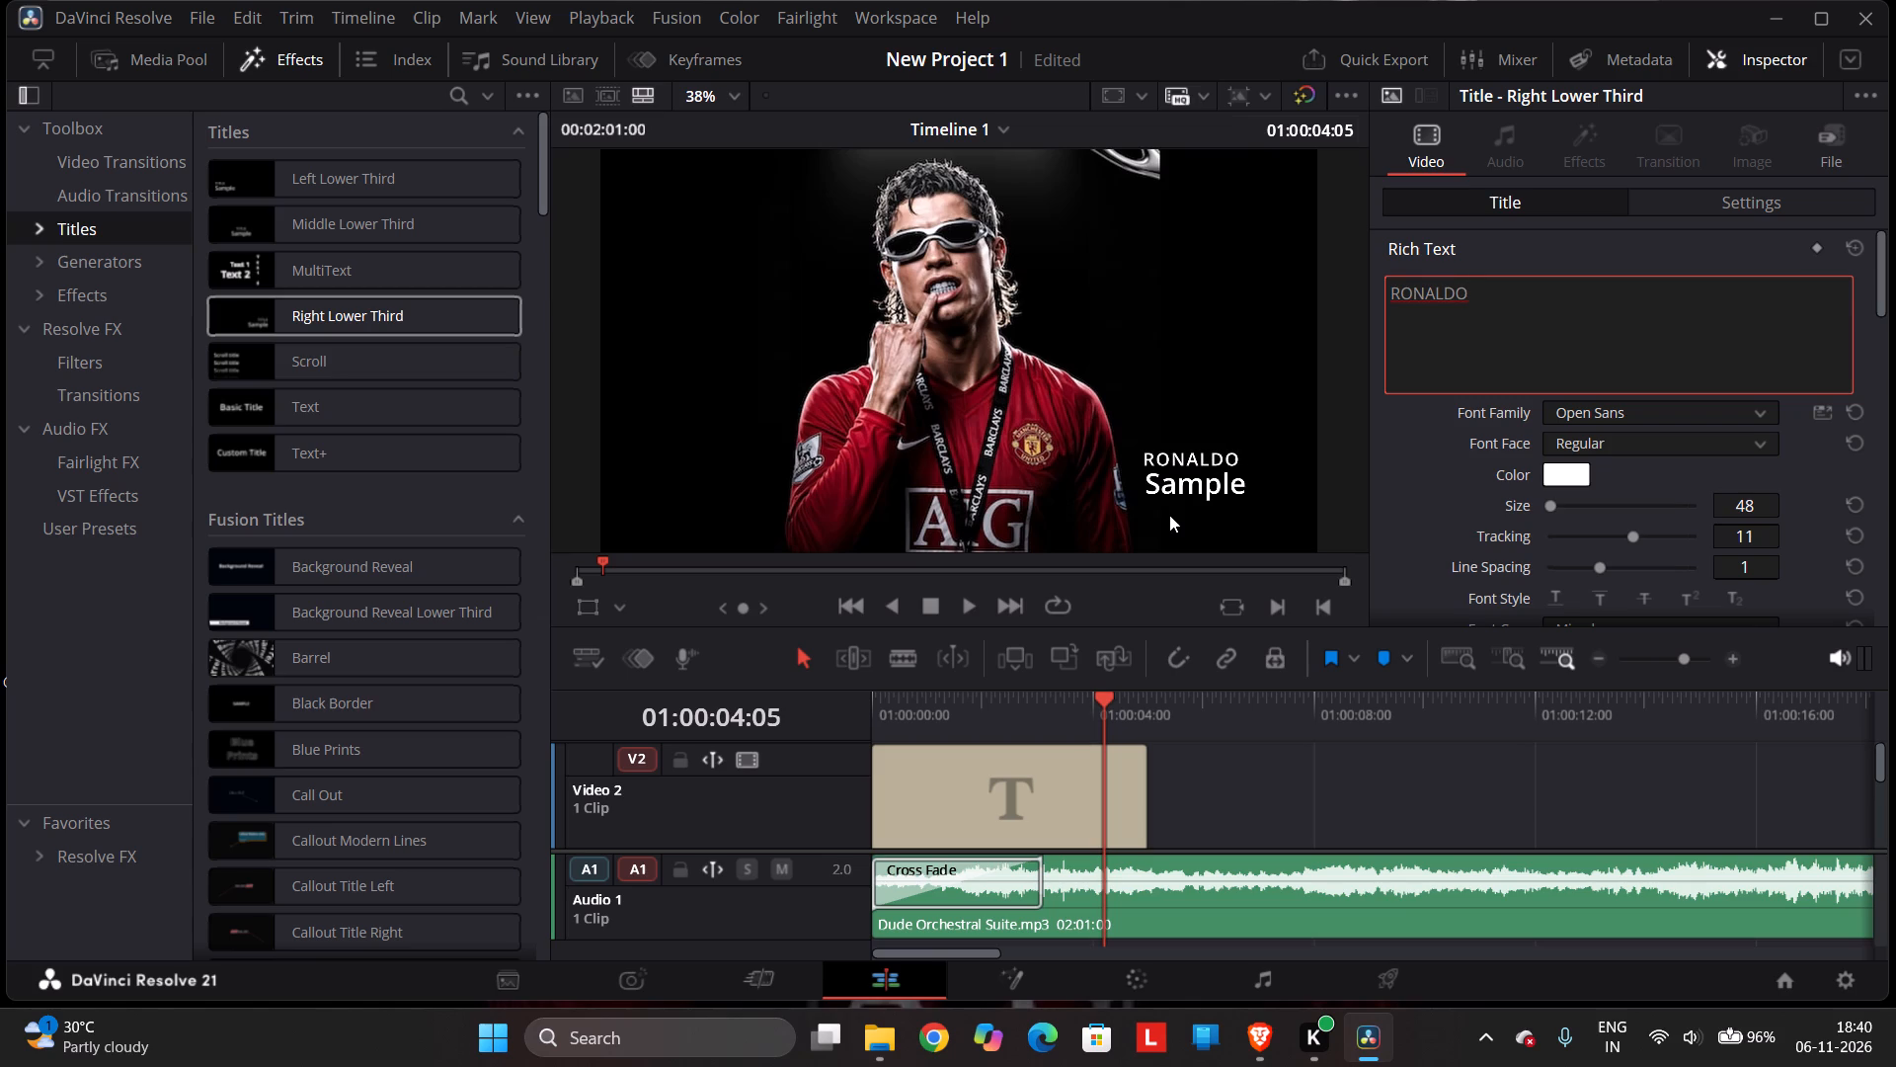
key("Return")
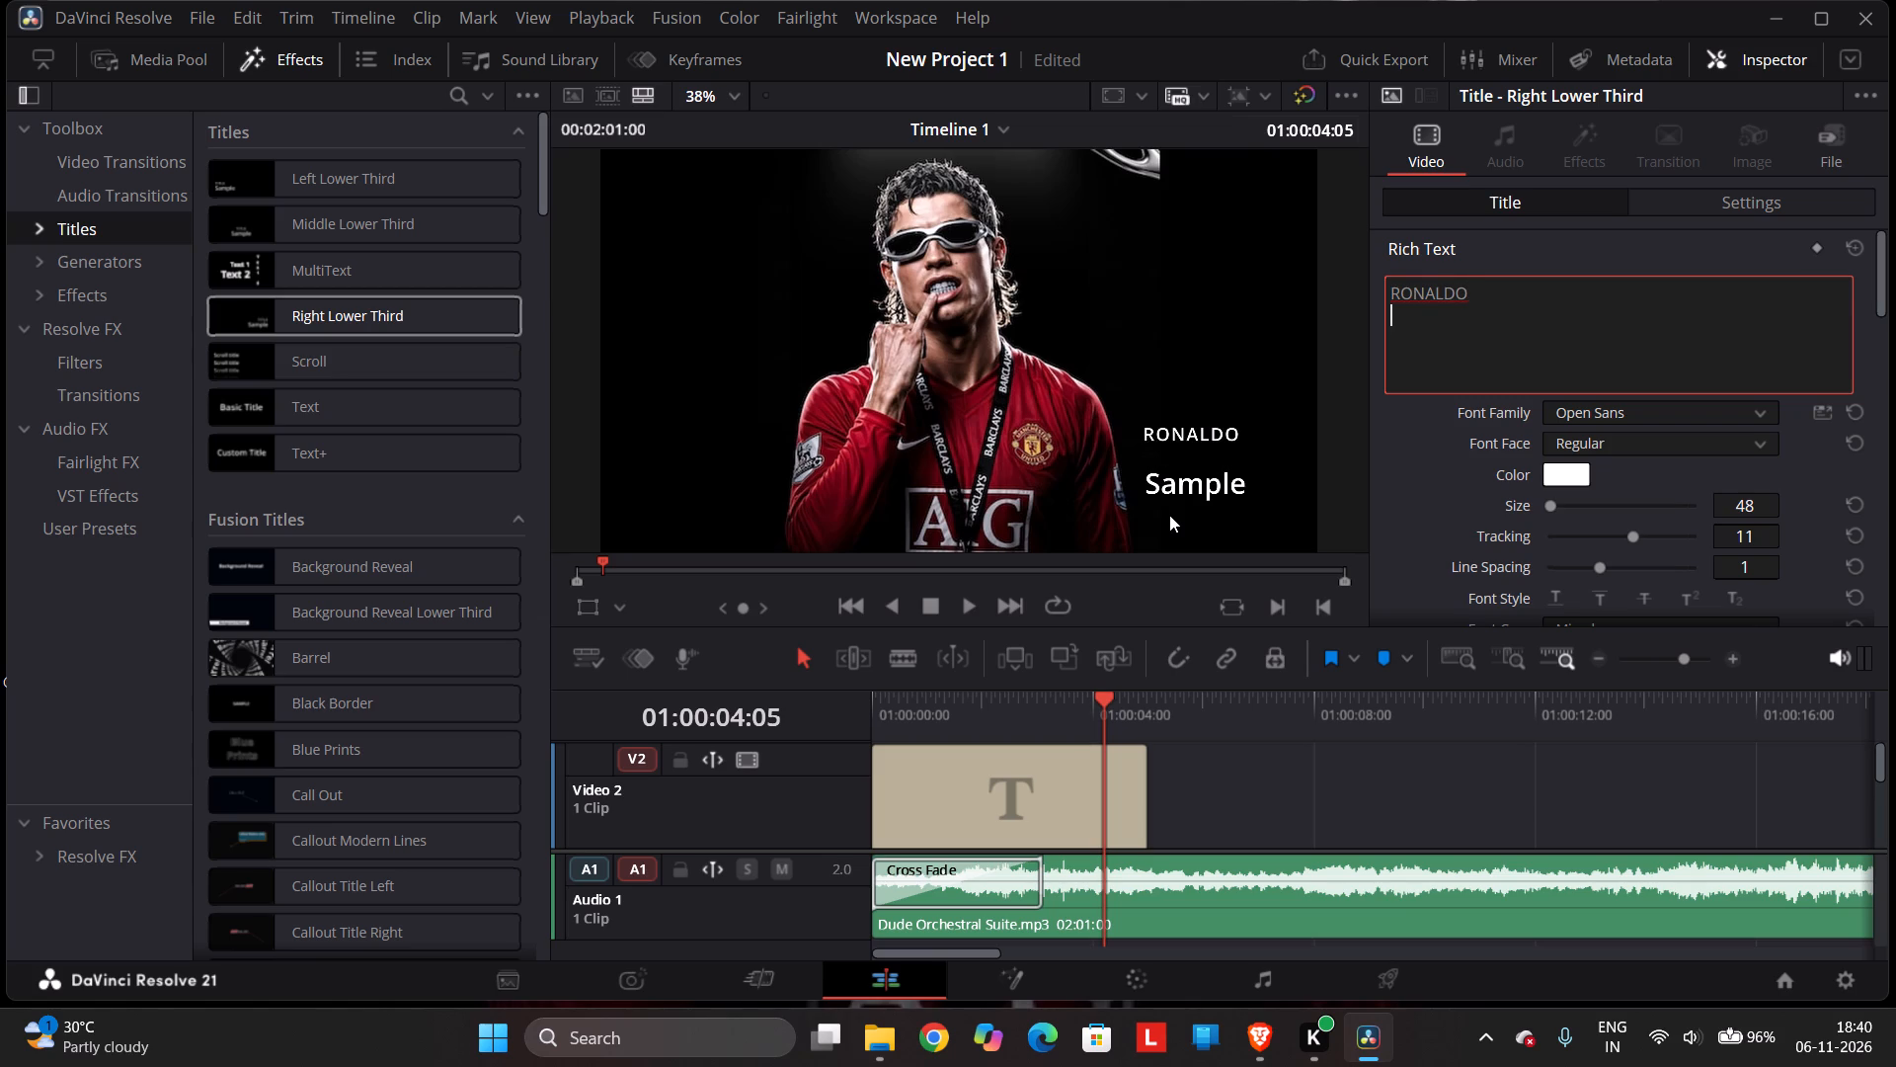
key("BackSpace")
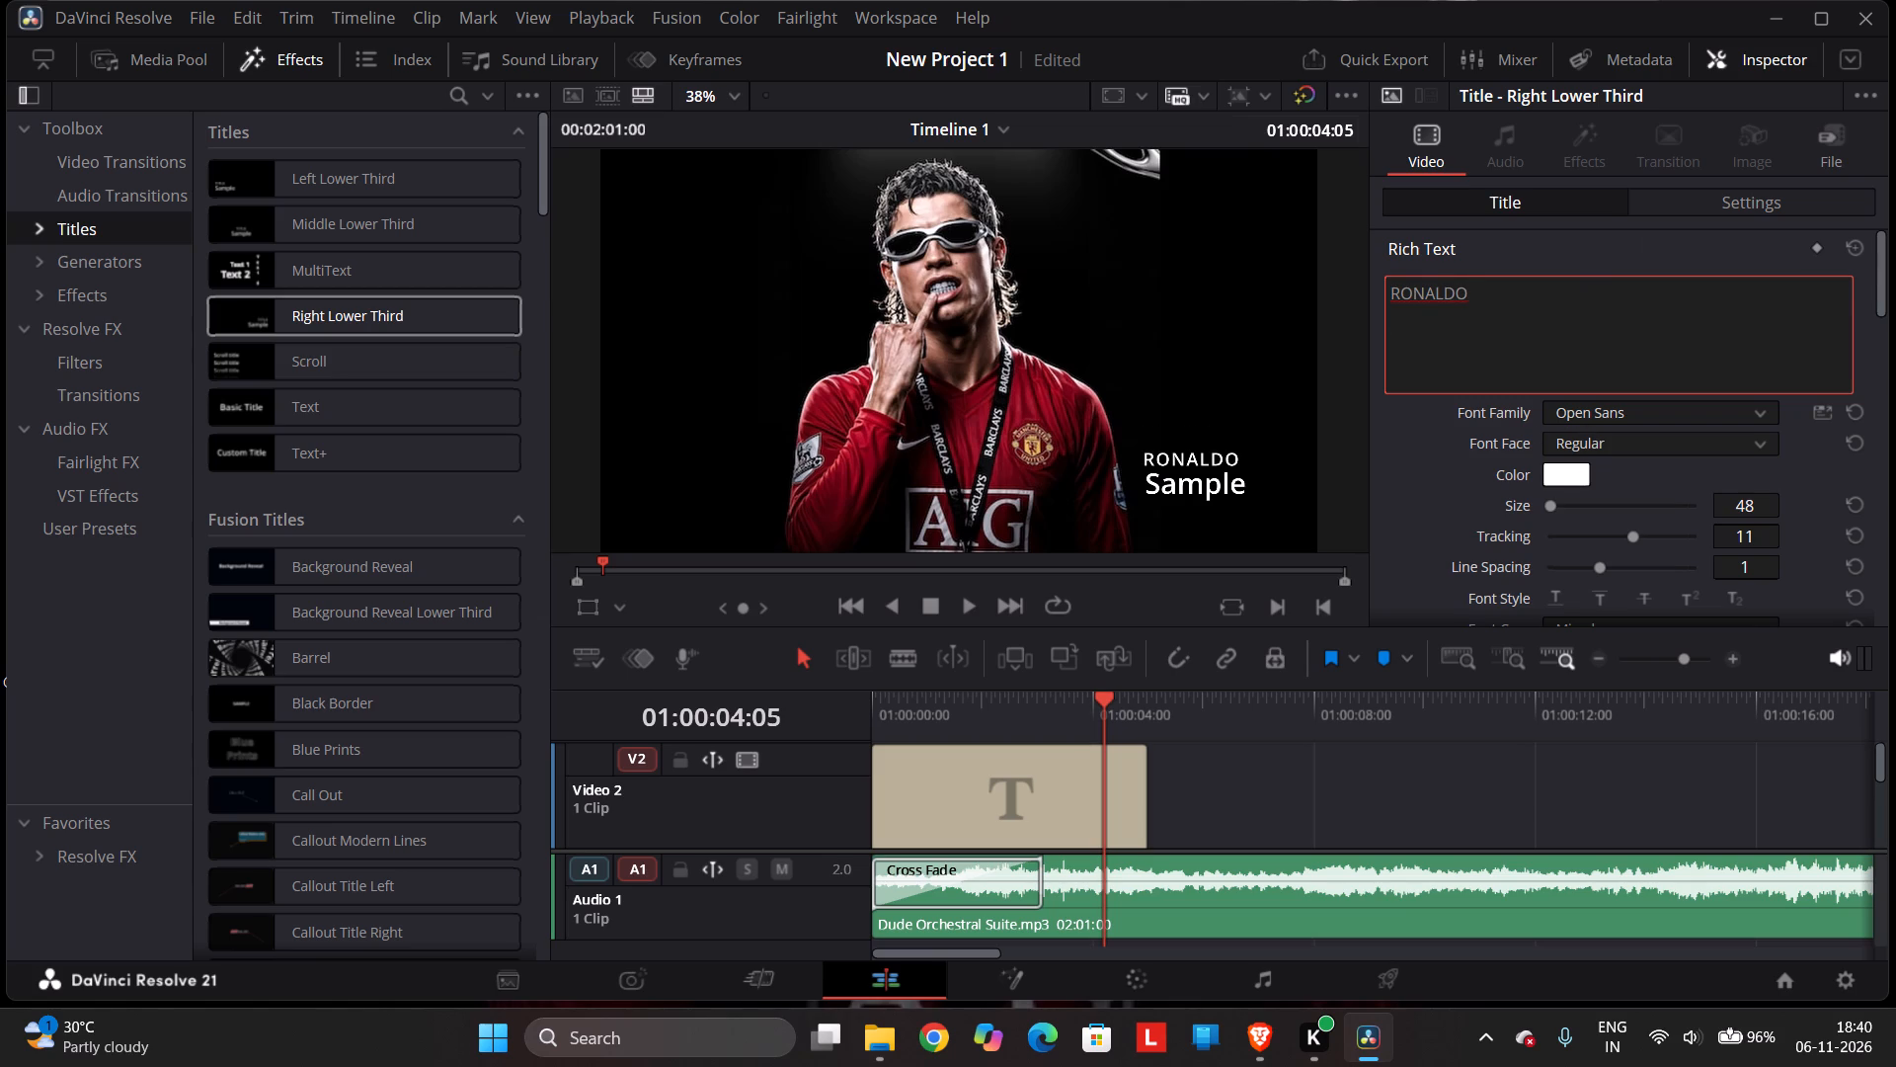
Play the timeline from the beginning to review the title over the image.
left_click_drag(1107, 700, 801, 764)
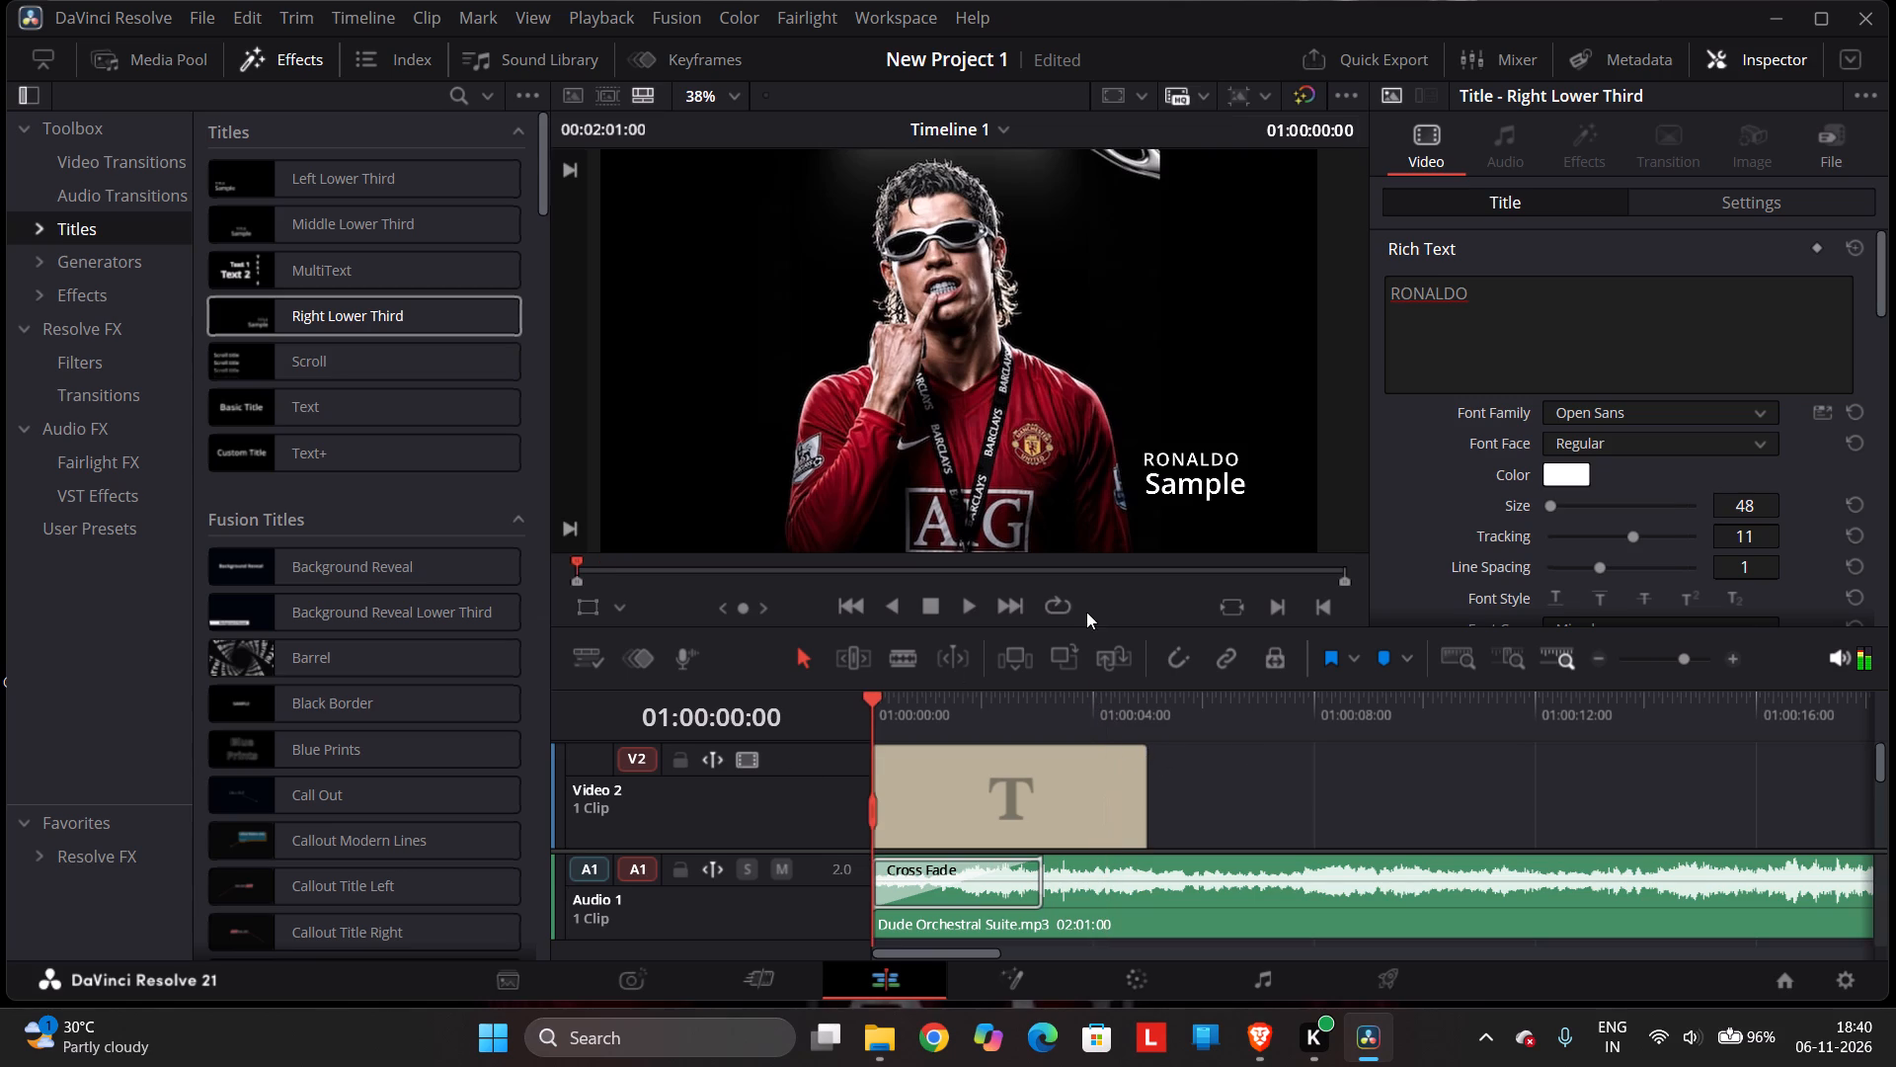
left_click(955, 605)
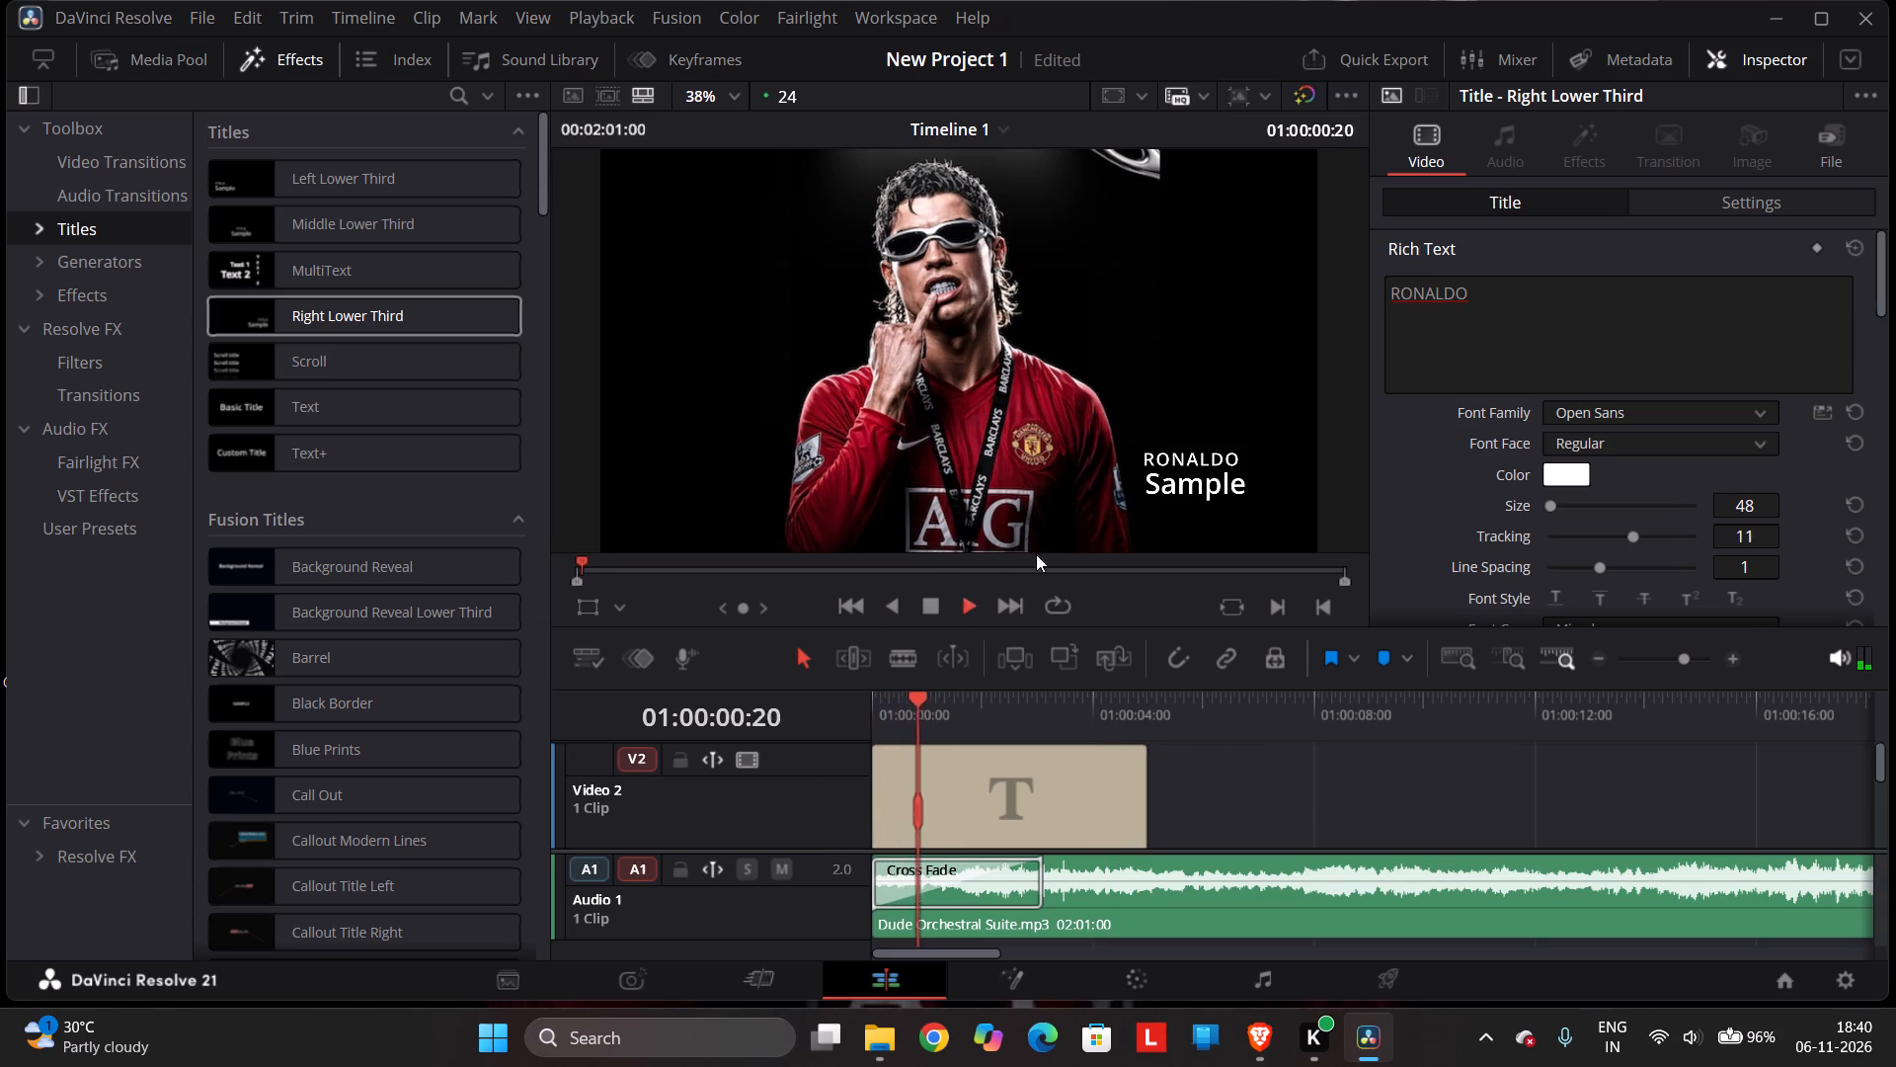
Stop the timeline playback at about 01:00:04:11, while the lower-third title is still on screen.
triple_click(1158, 488)
left_click(1158, 488)
left_click(1509, 345)
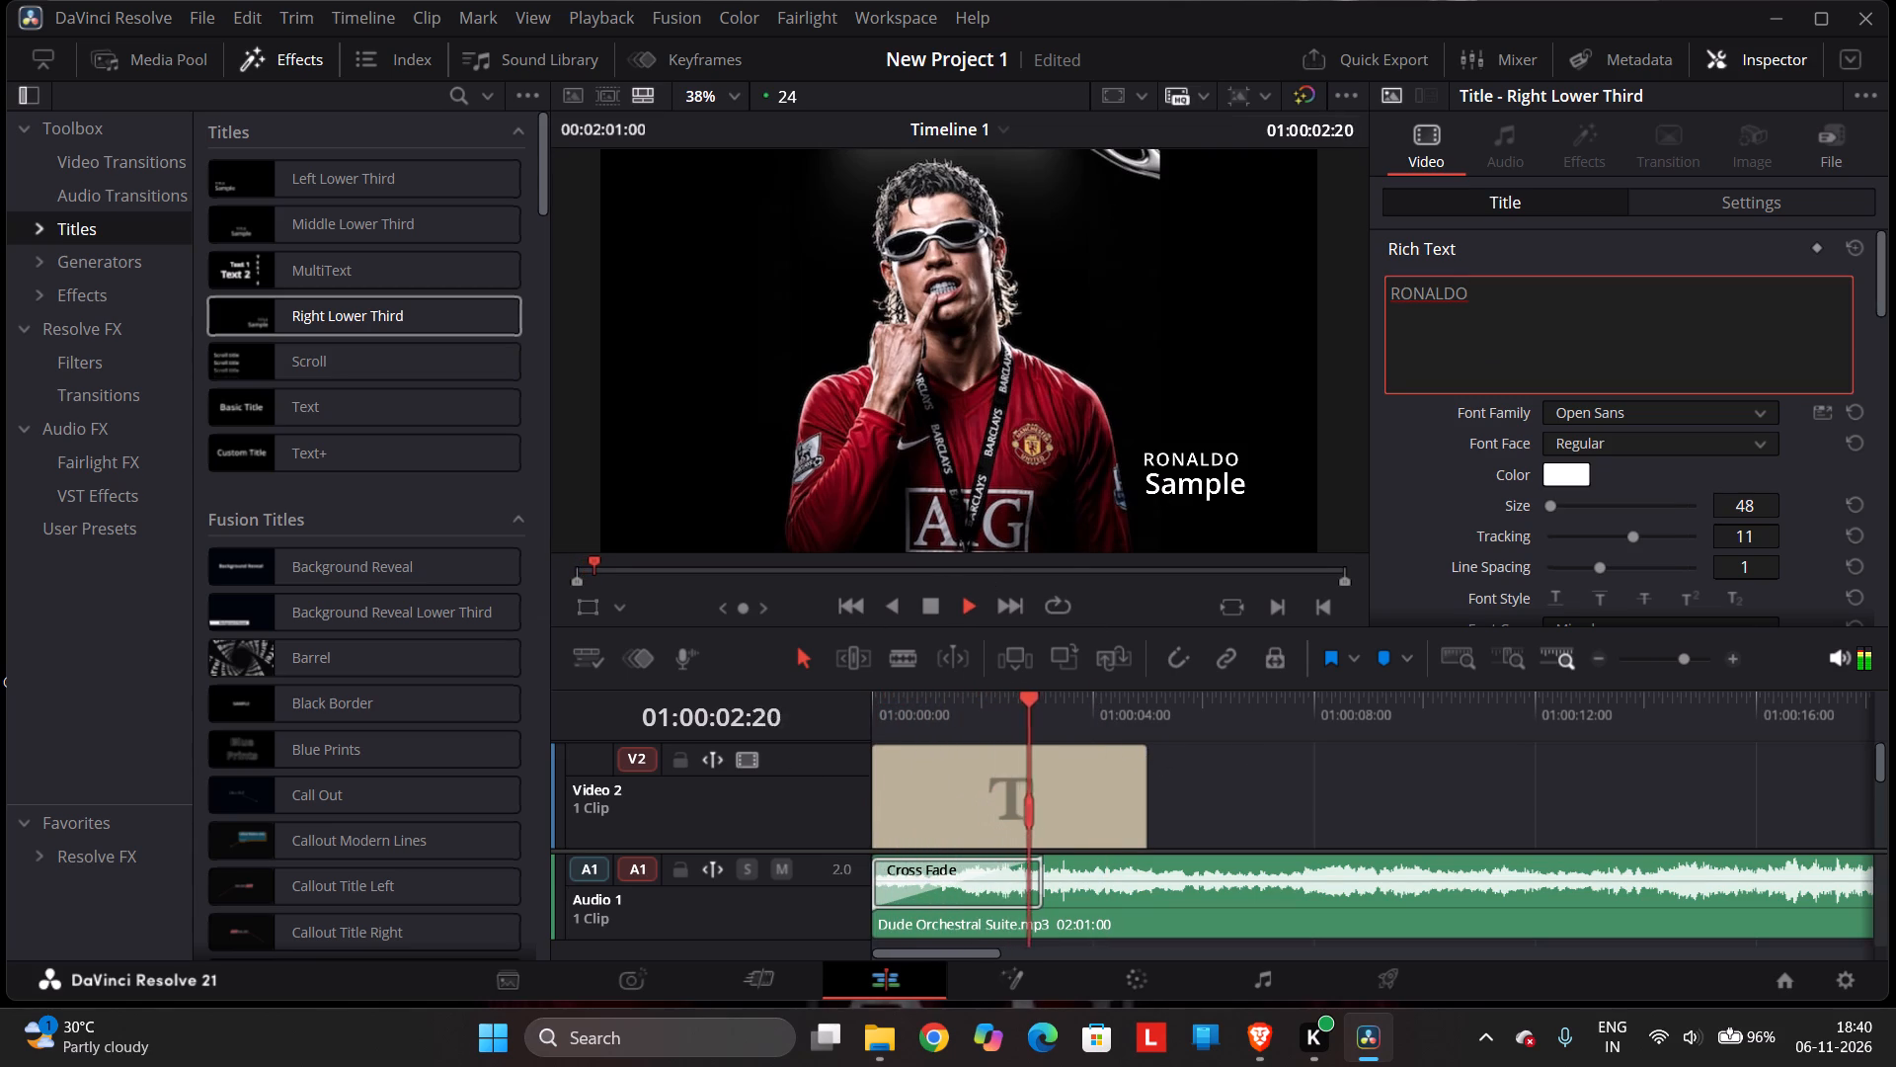
left_click(938, 607)
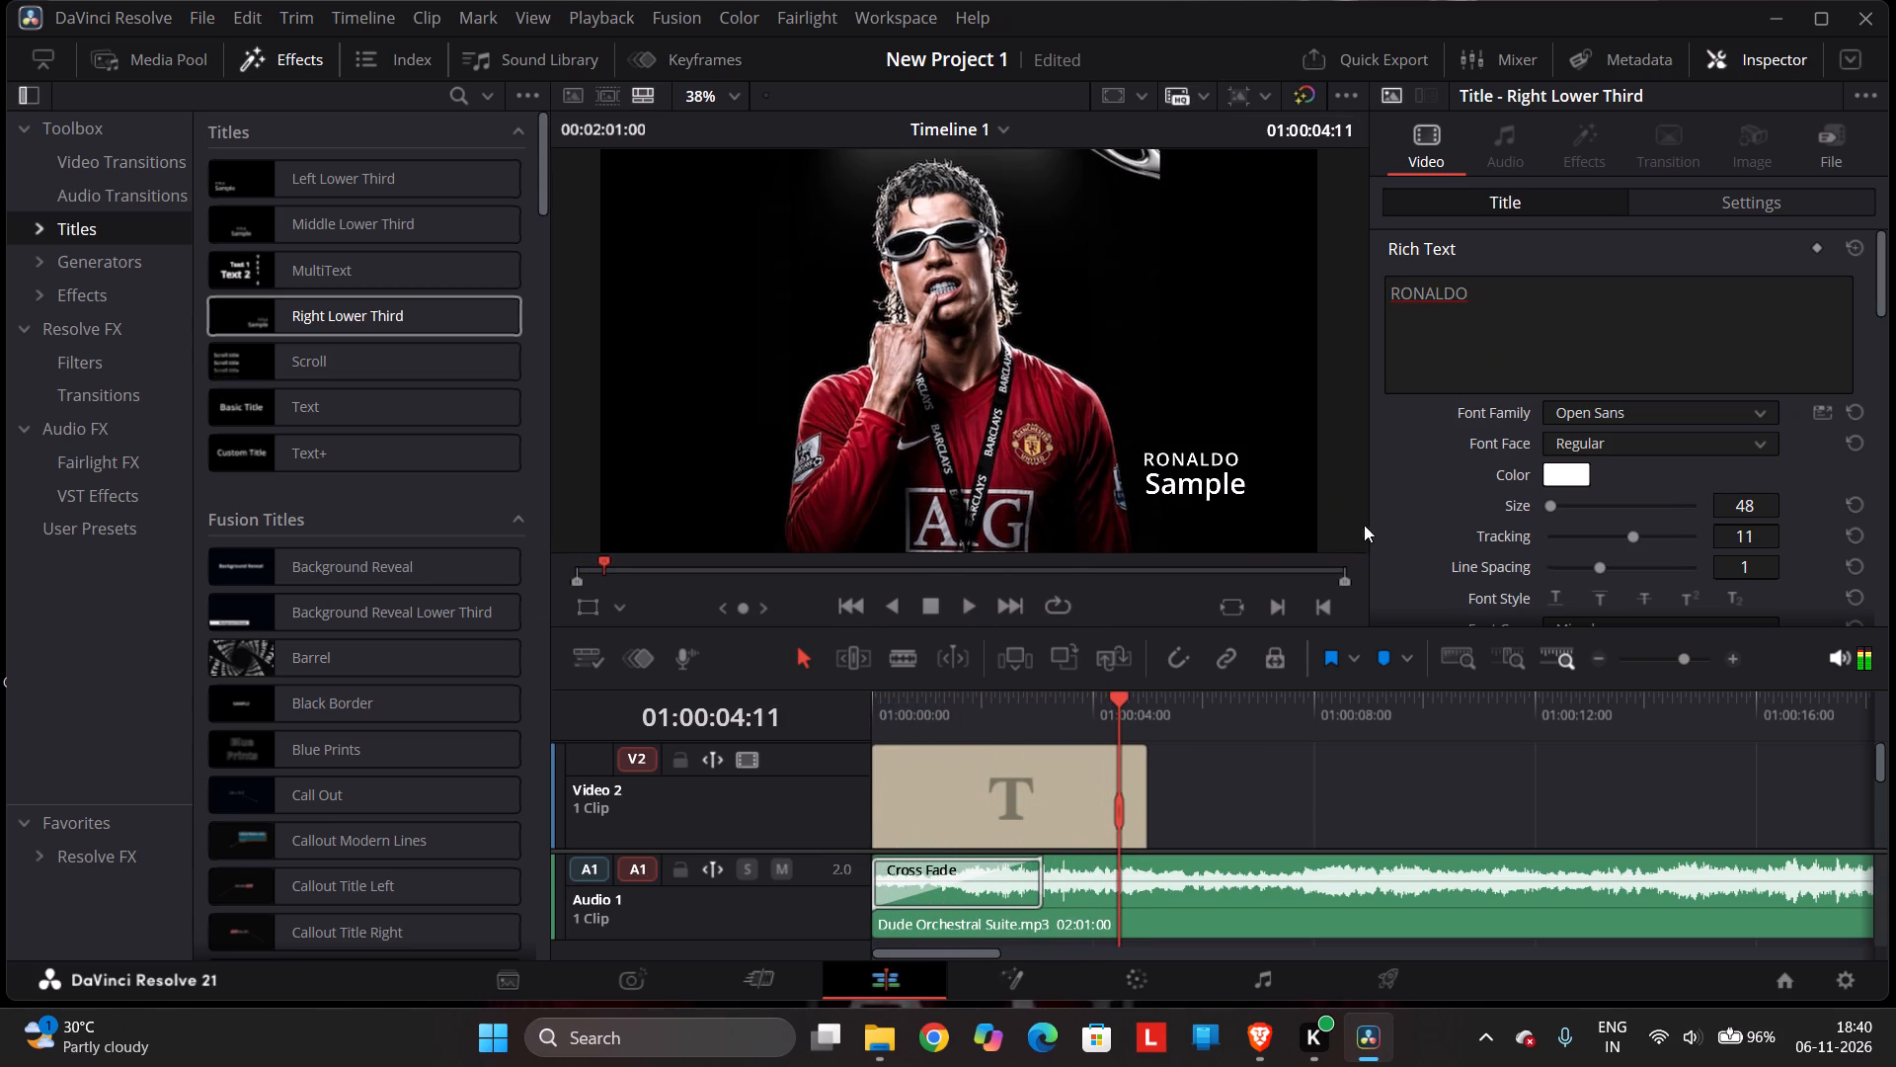
Set the RONALDO text's font family to NSimSun.
left_click(1585, 412)
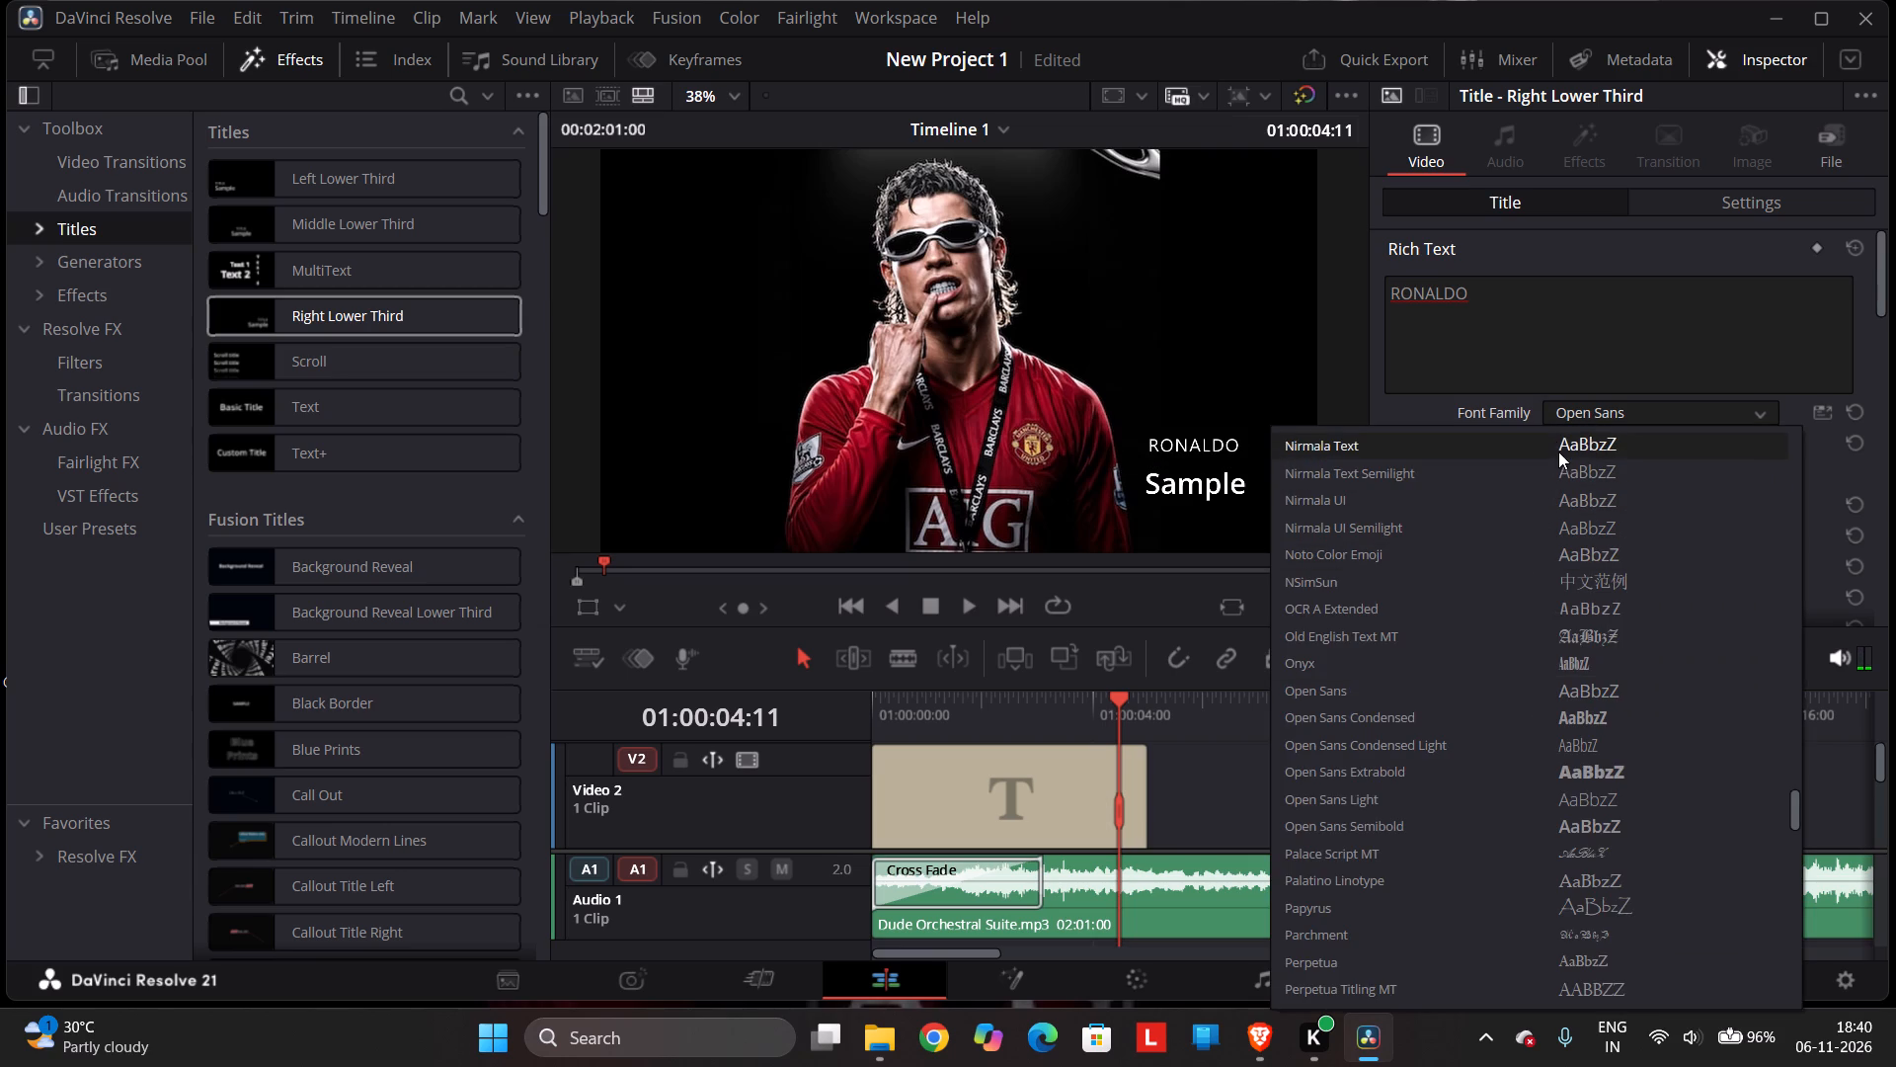
left_click_drag(1451, 455, 1459, 557)
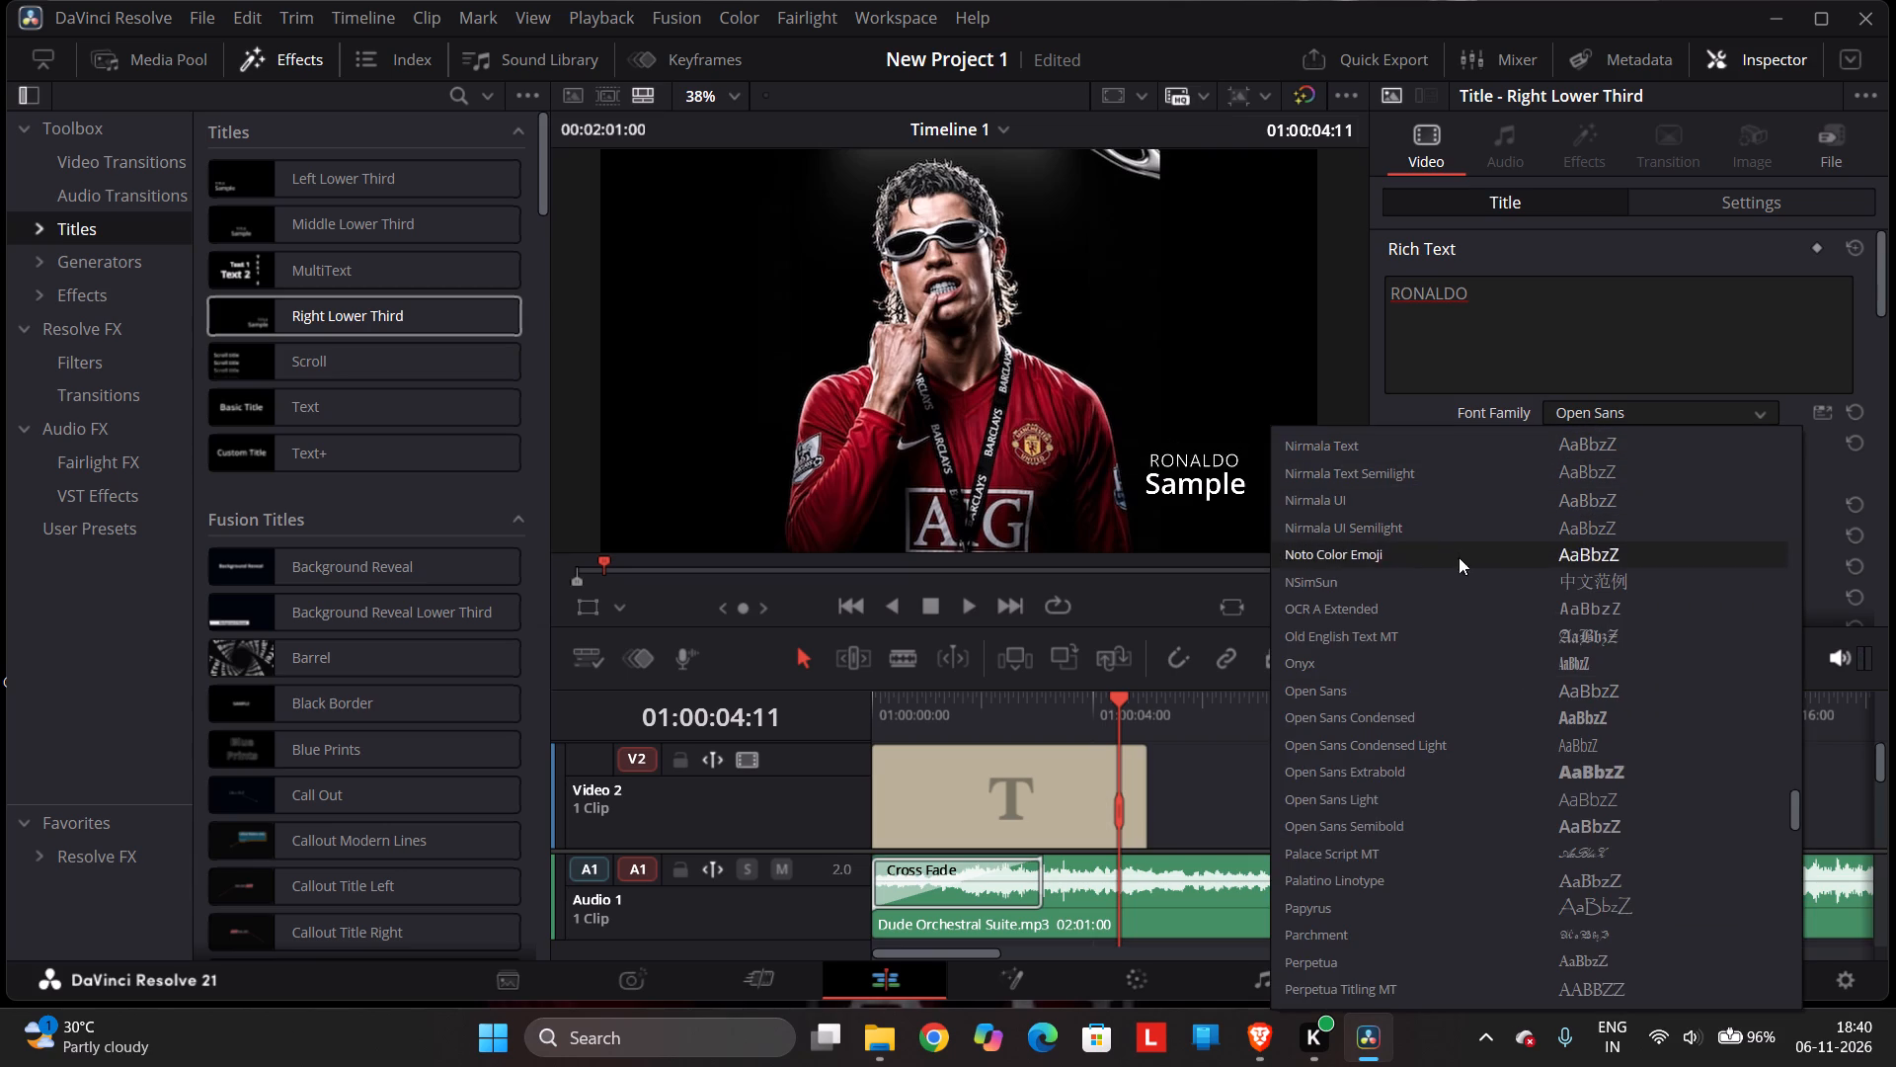
left_click_drag(1459, 557, 1460, 587)
left_click(1460, 587)
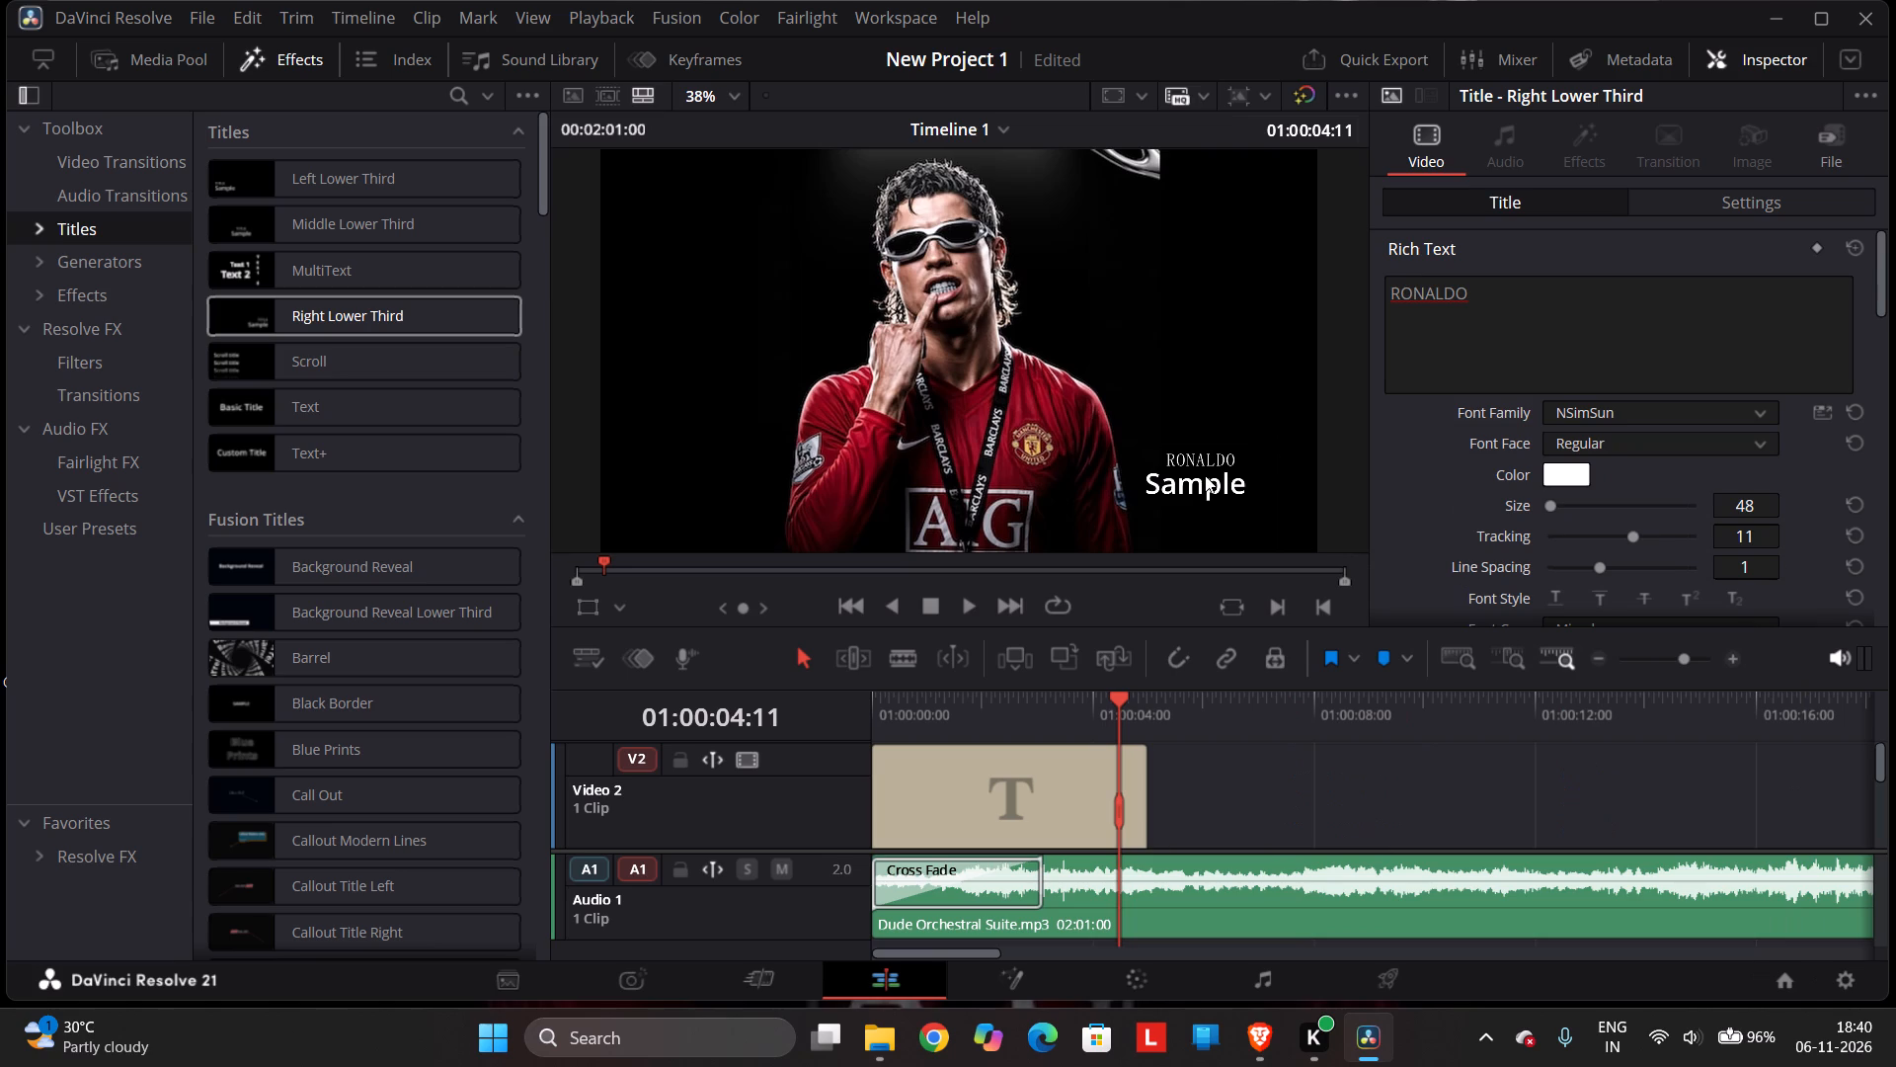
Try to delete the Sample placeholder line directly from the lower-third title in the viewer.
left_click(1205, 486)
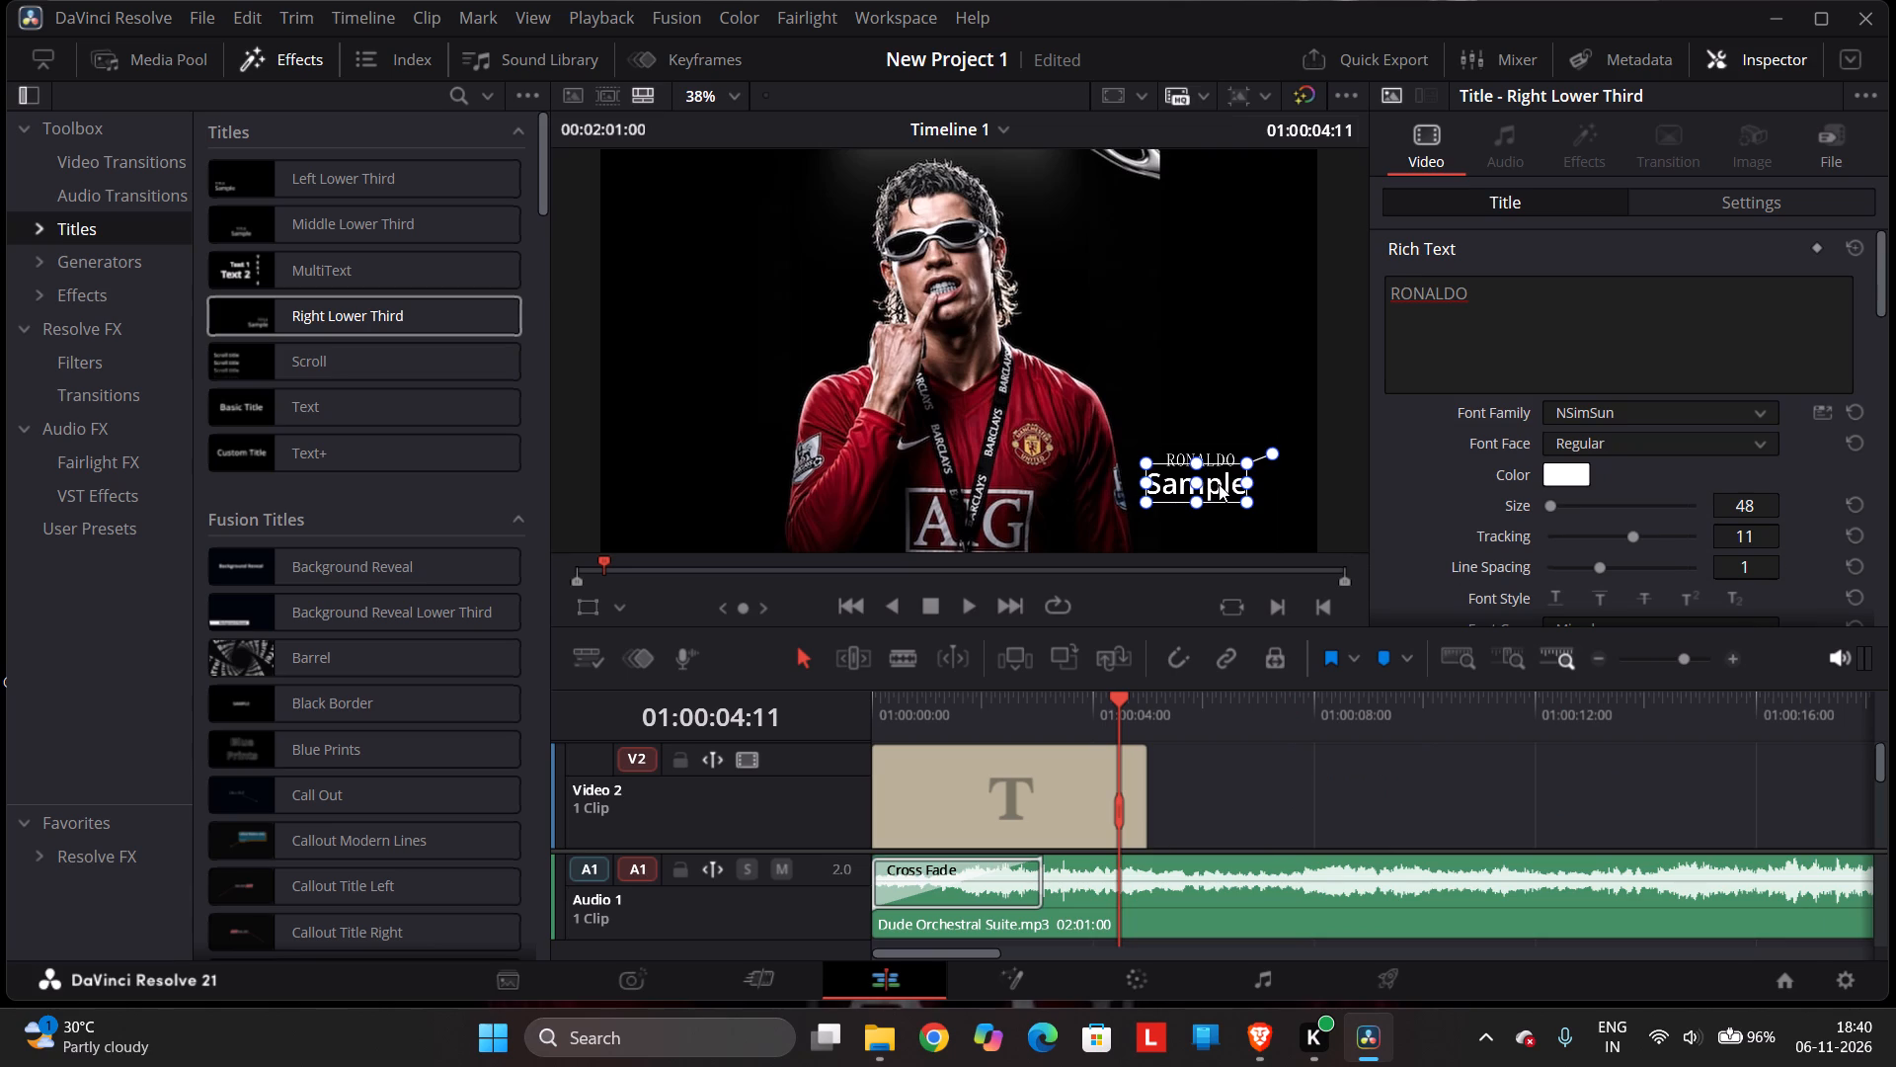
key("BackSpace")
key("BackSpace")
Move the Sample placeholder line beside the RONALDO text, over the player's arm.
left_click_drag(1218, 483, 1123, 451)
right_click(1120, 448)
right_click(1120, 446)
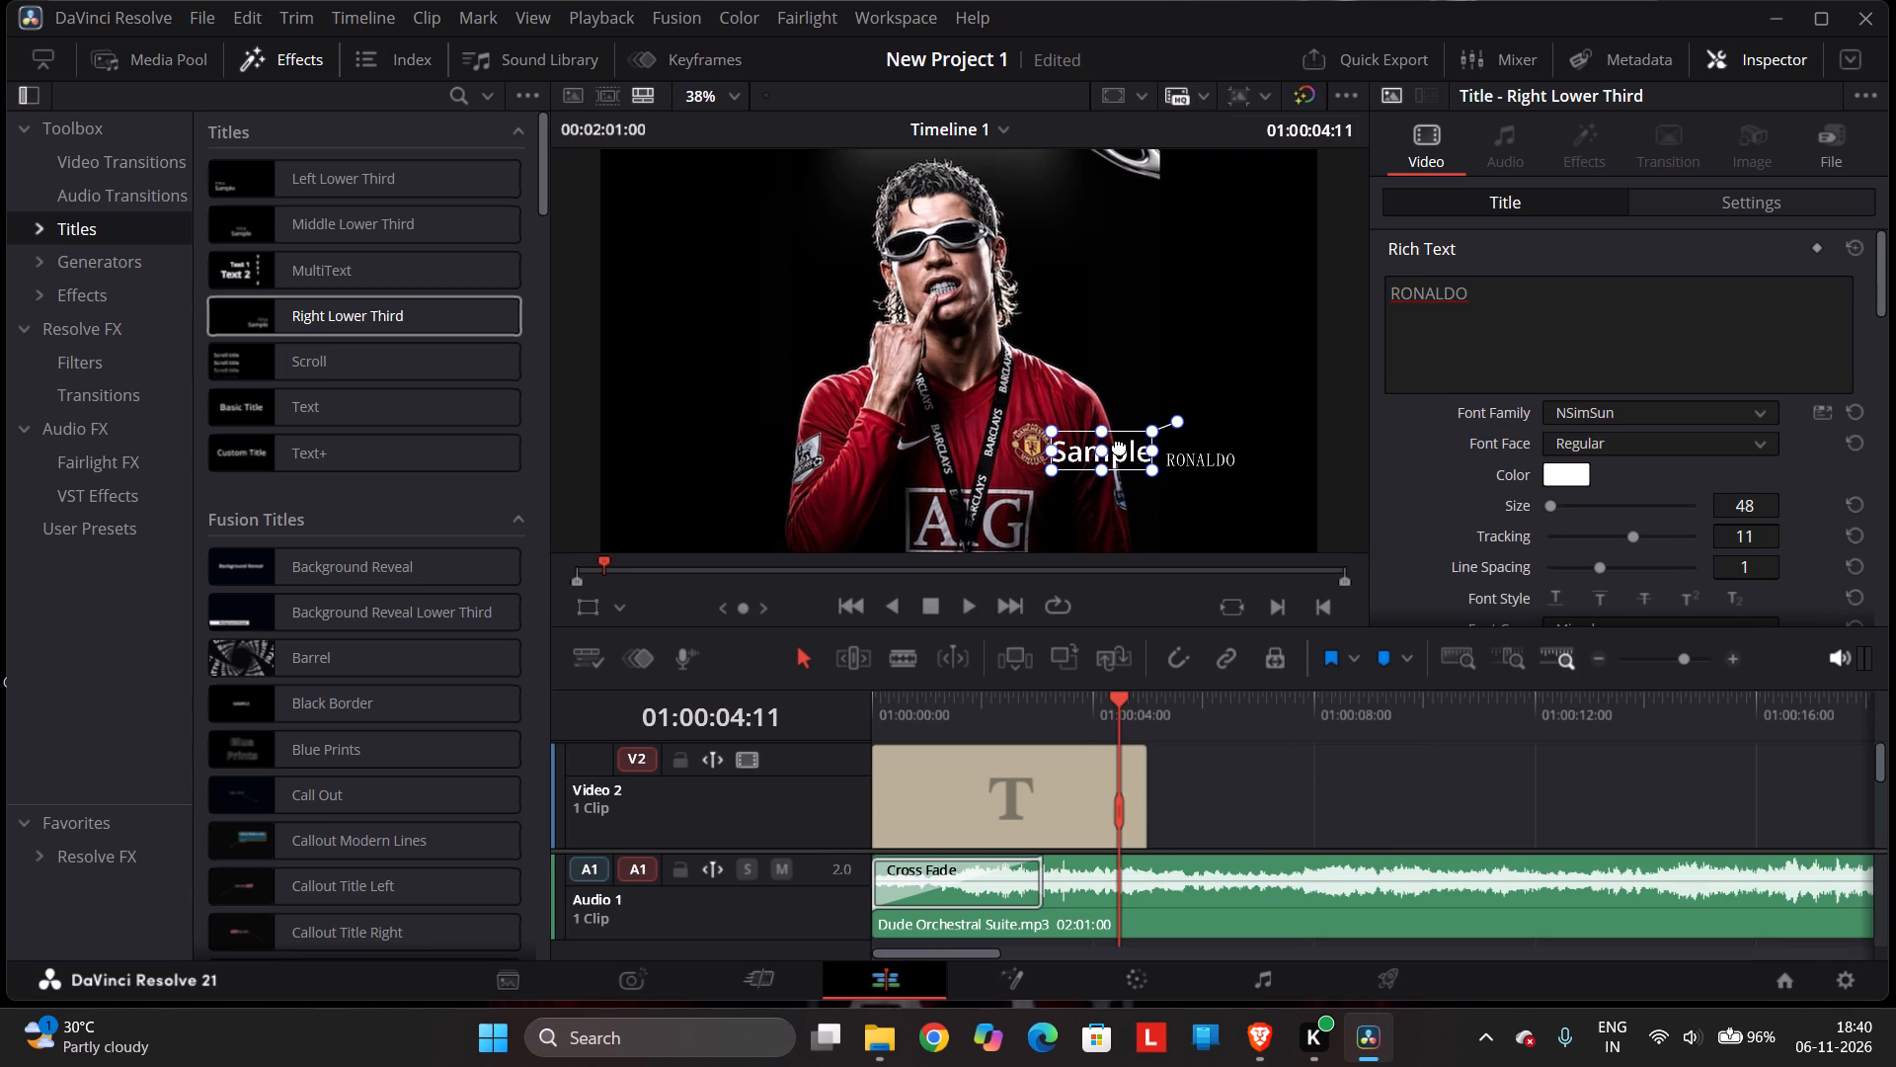
Replace the lower-third title's Sample placeholder text with CR7.
left_click(1119, 446)
left_click_drag(1119, 446, 1087, 446)
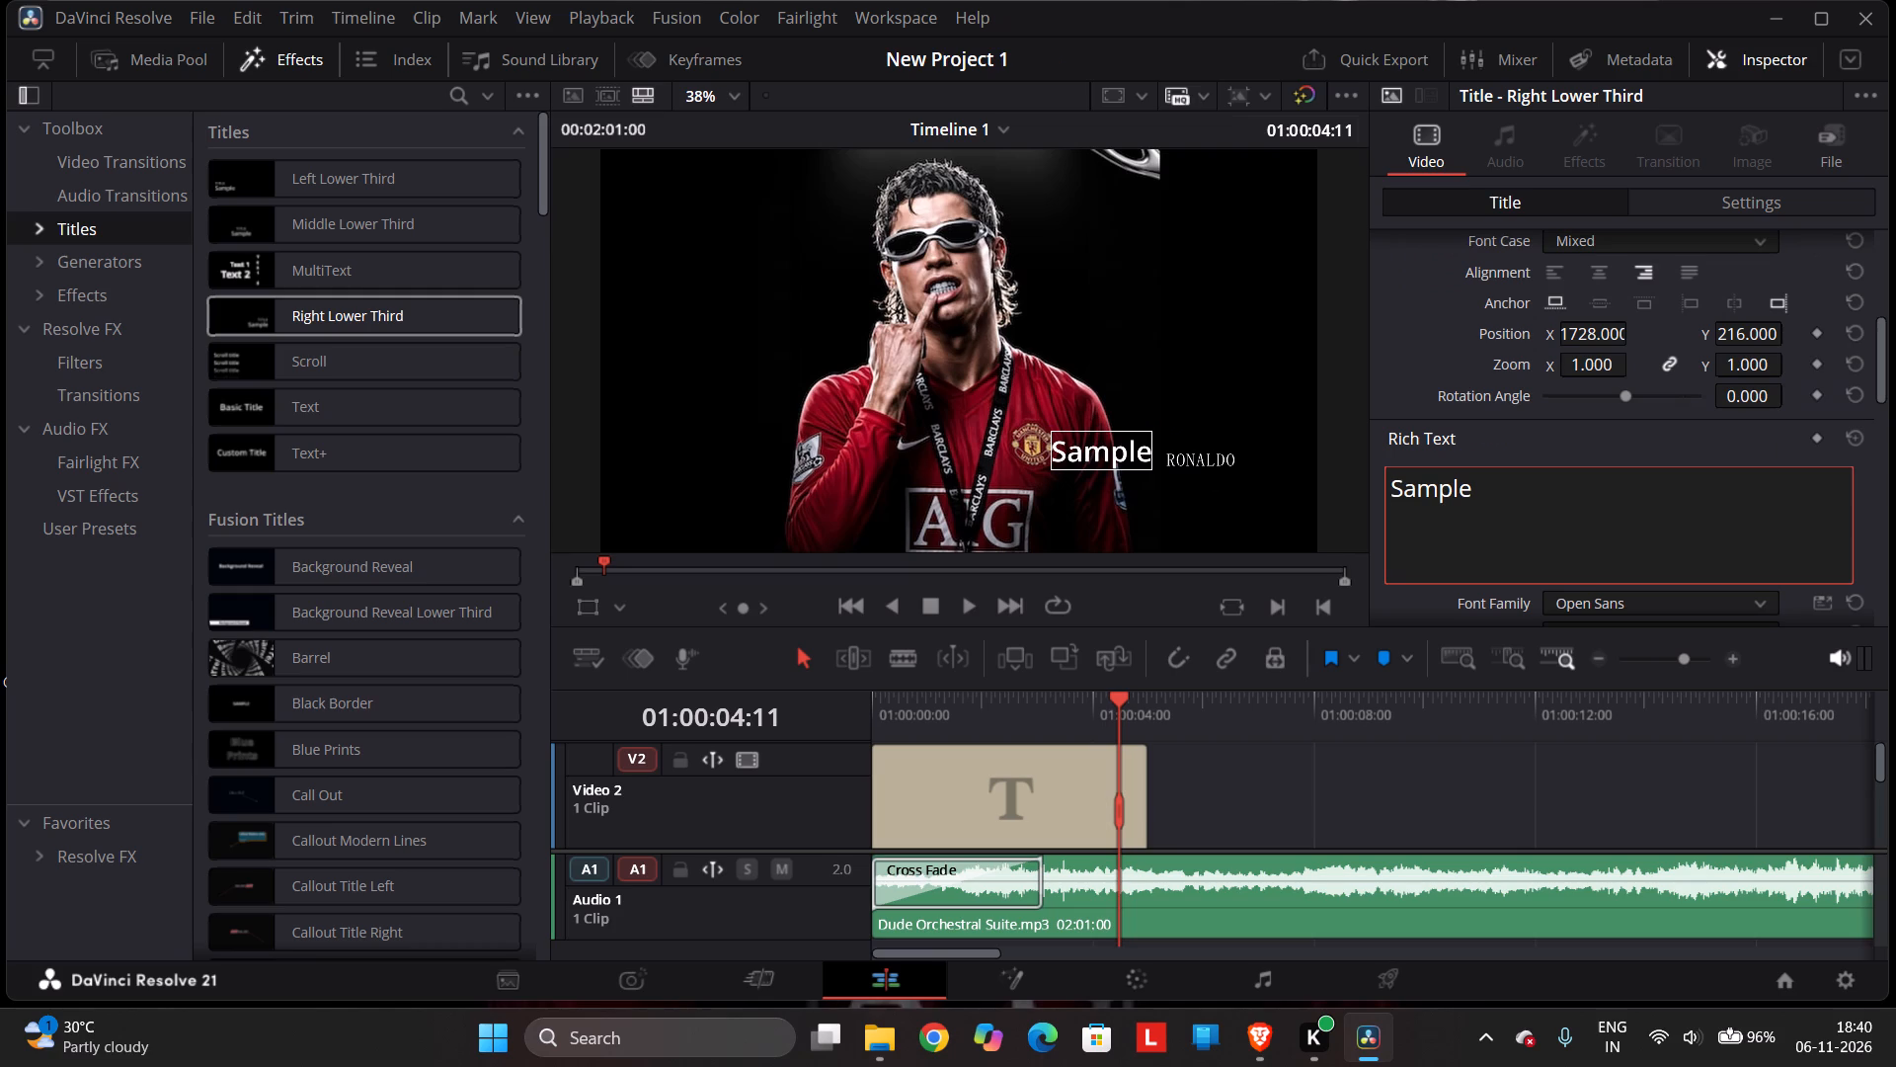
left_click(1496, 496)
key("BackSpace")
key("BackSpace")
key("BackSpace")
key("BackSpace")
key("BackSpace")
key("BackSpace")
key("BackSpace")
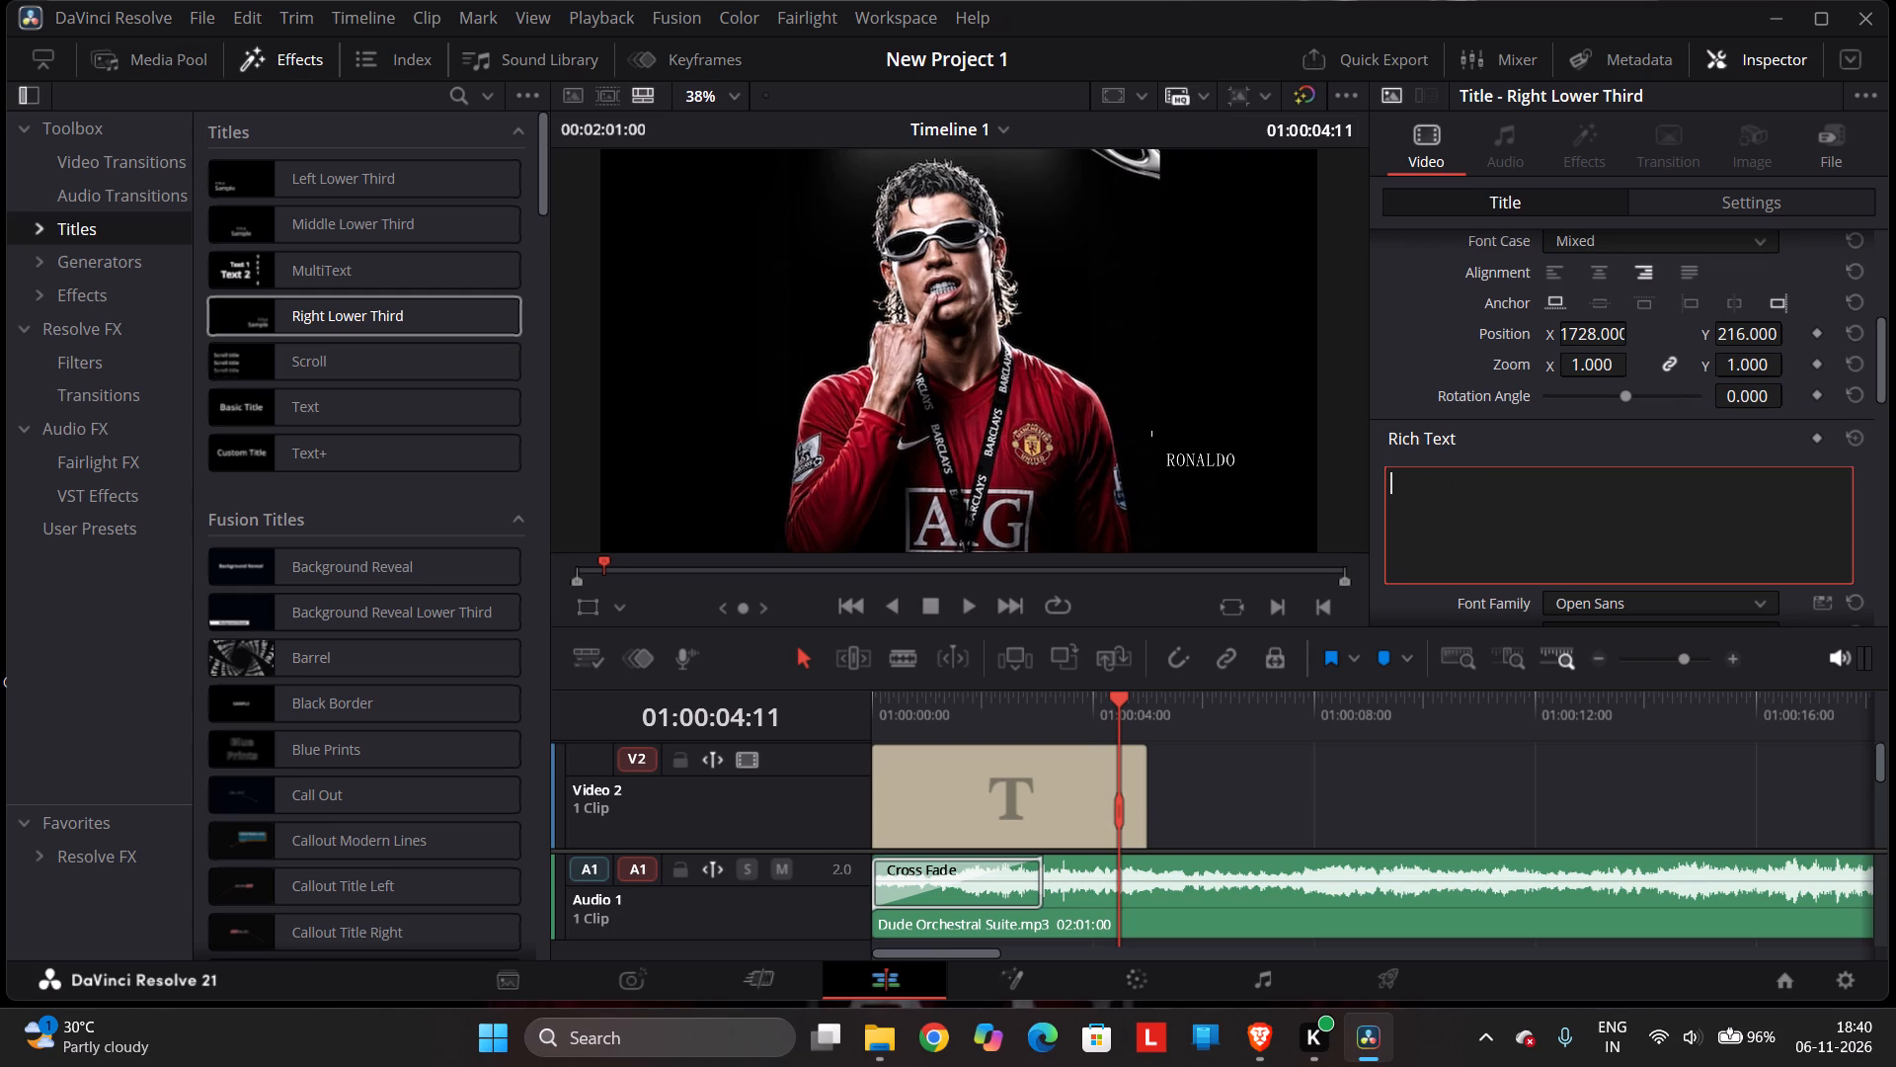
type("CR")
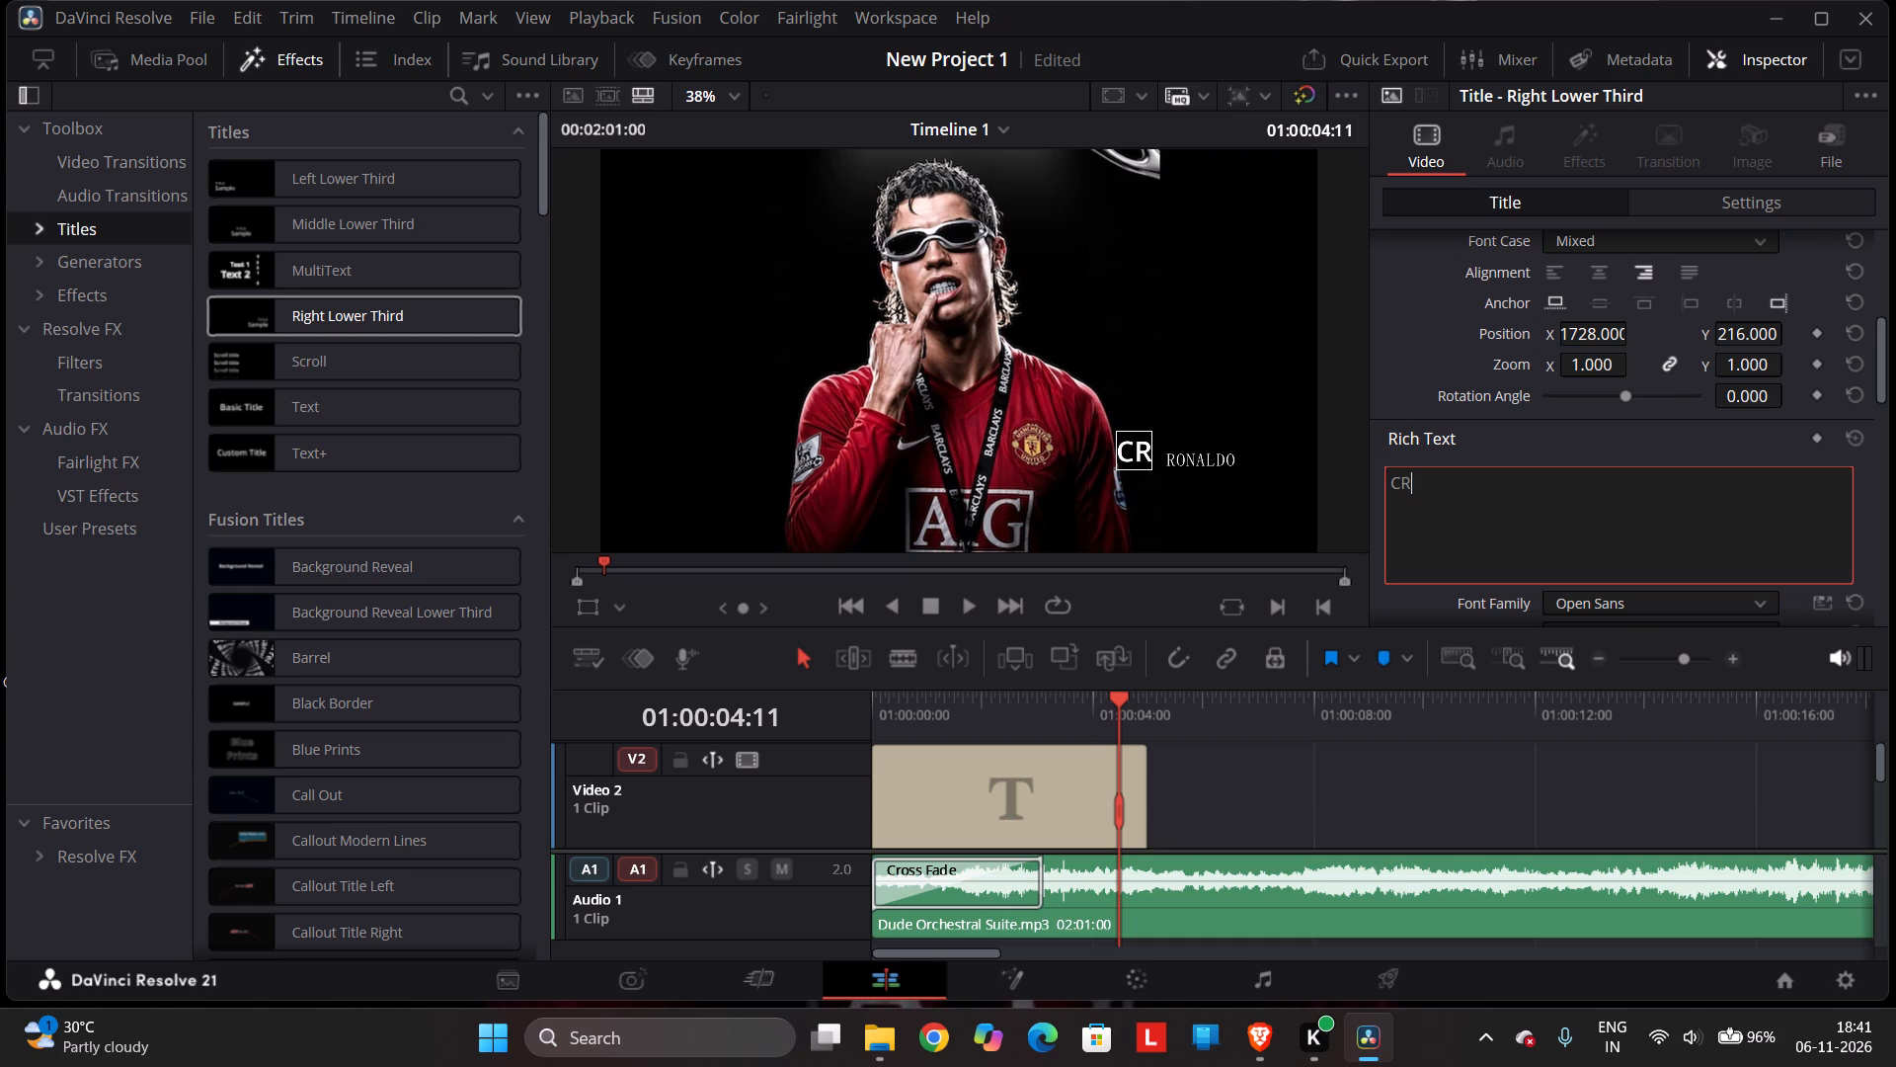
key("7")
Move the CR7 text so it sits directly below the RONALDO text, and deselect it.
left_click_drag(1119, 439, 1193, 489)
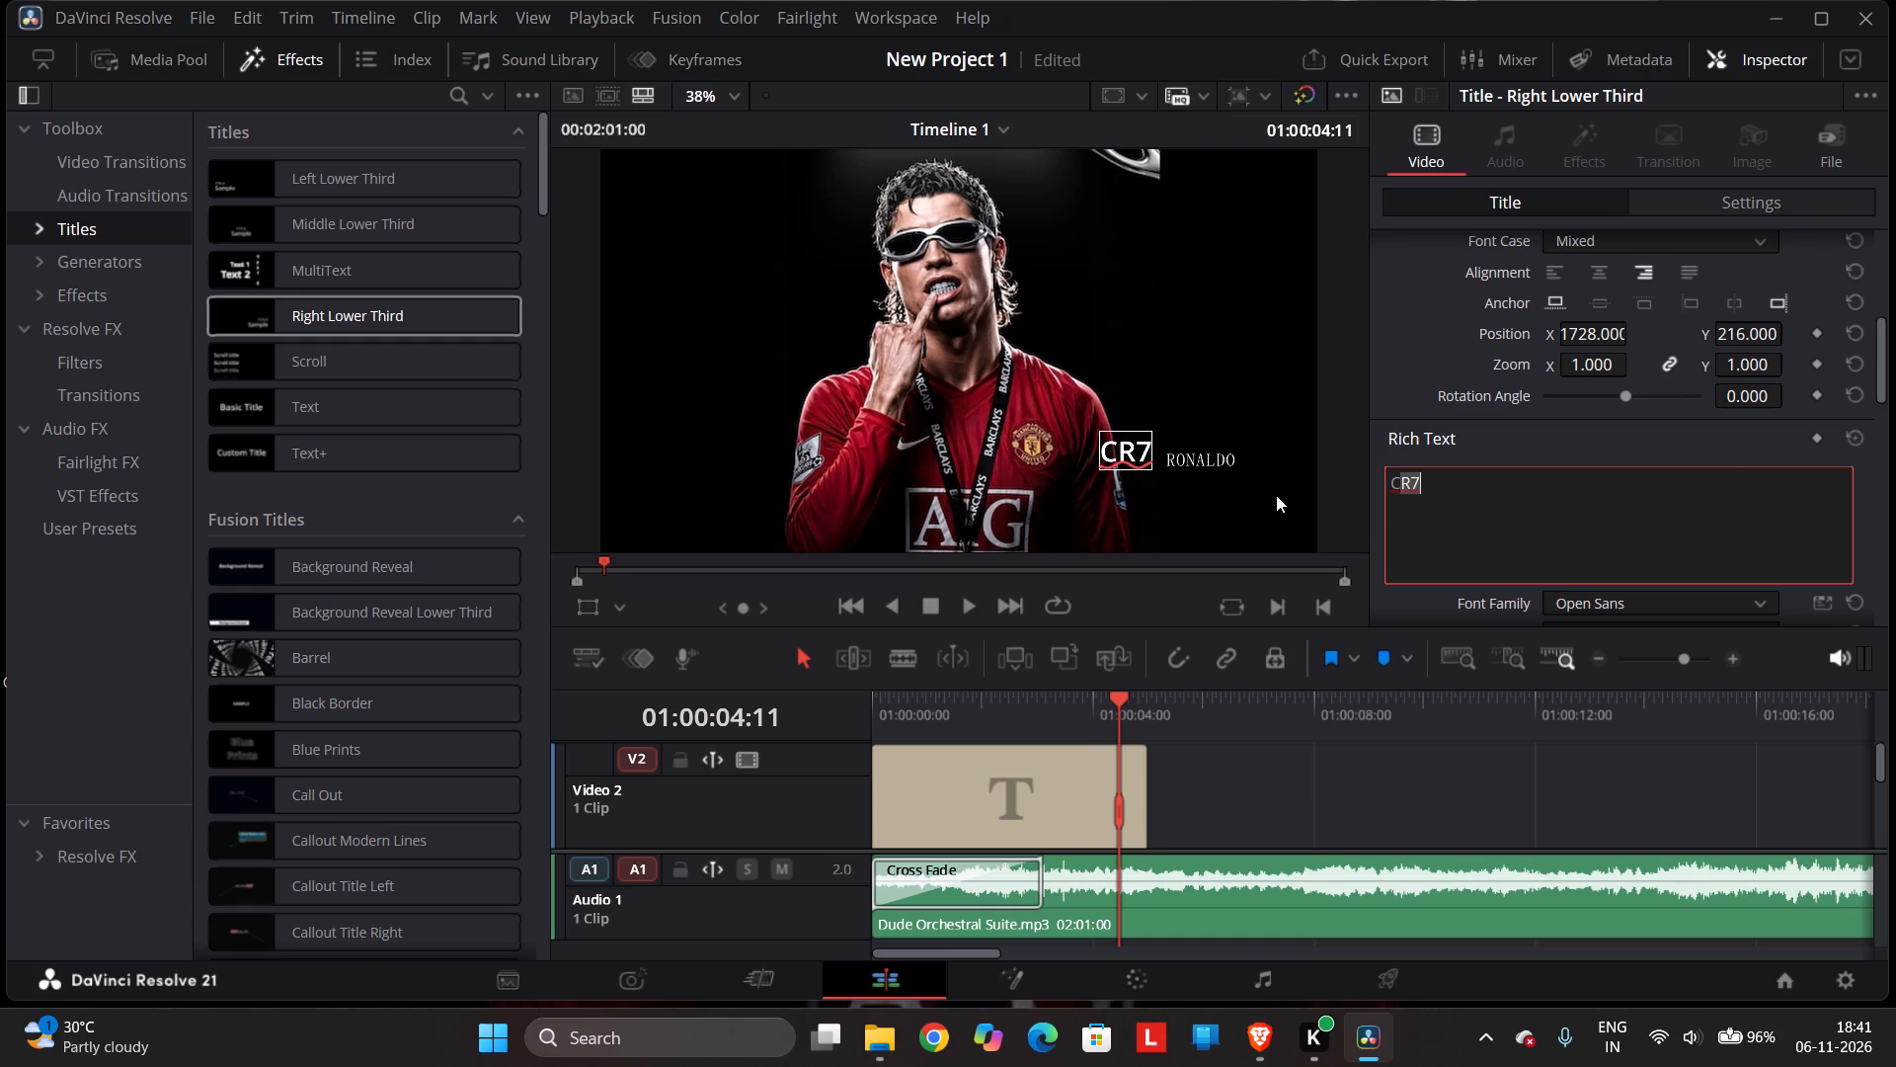
left_click(1140, 460)
left_click(1130, 447)
left_click_drag(1130, 447, 1259, 489)
left_click(1256, 485)
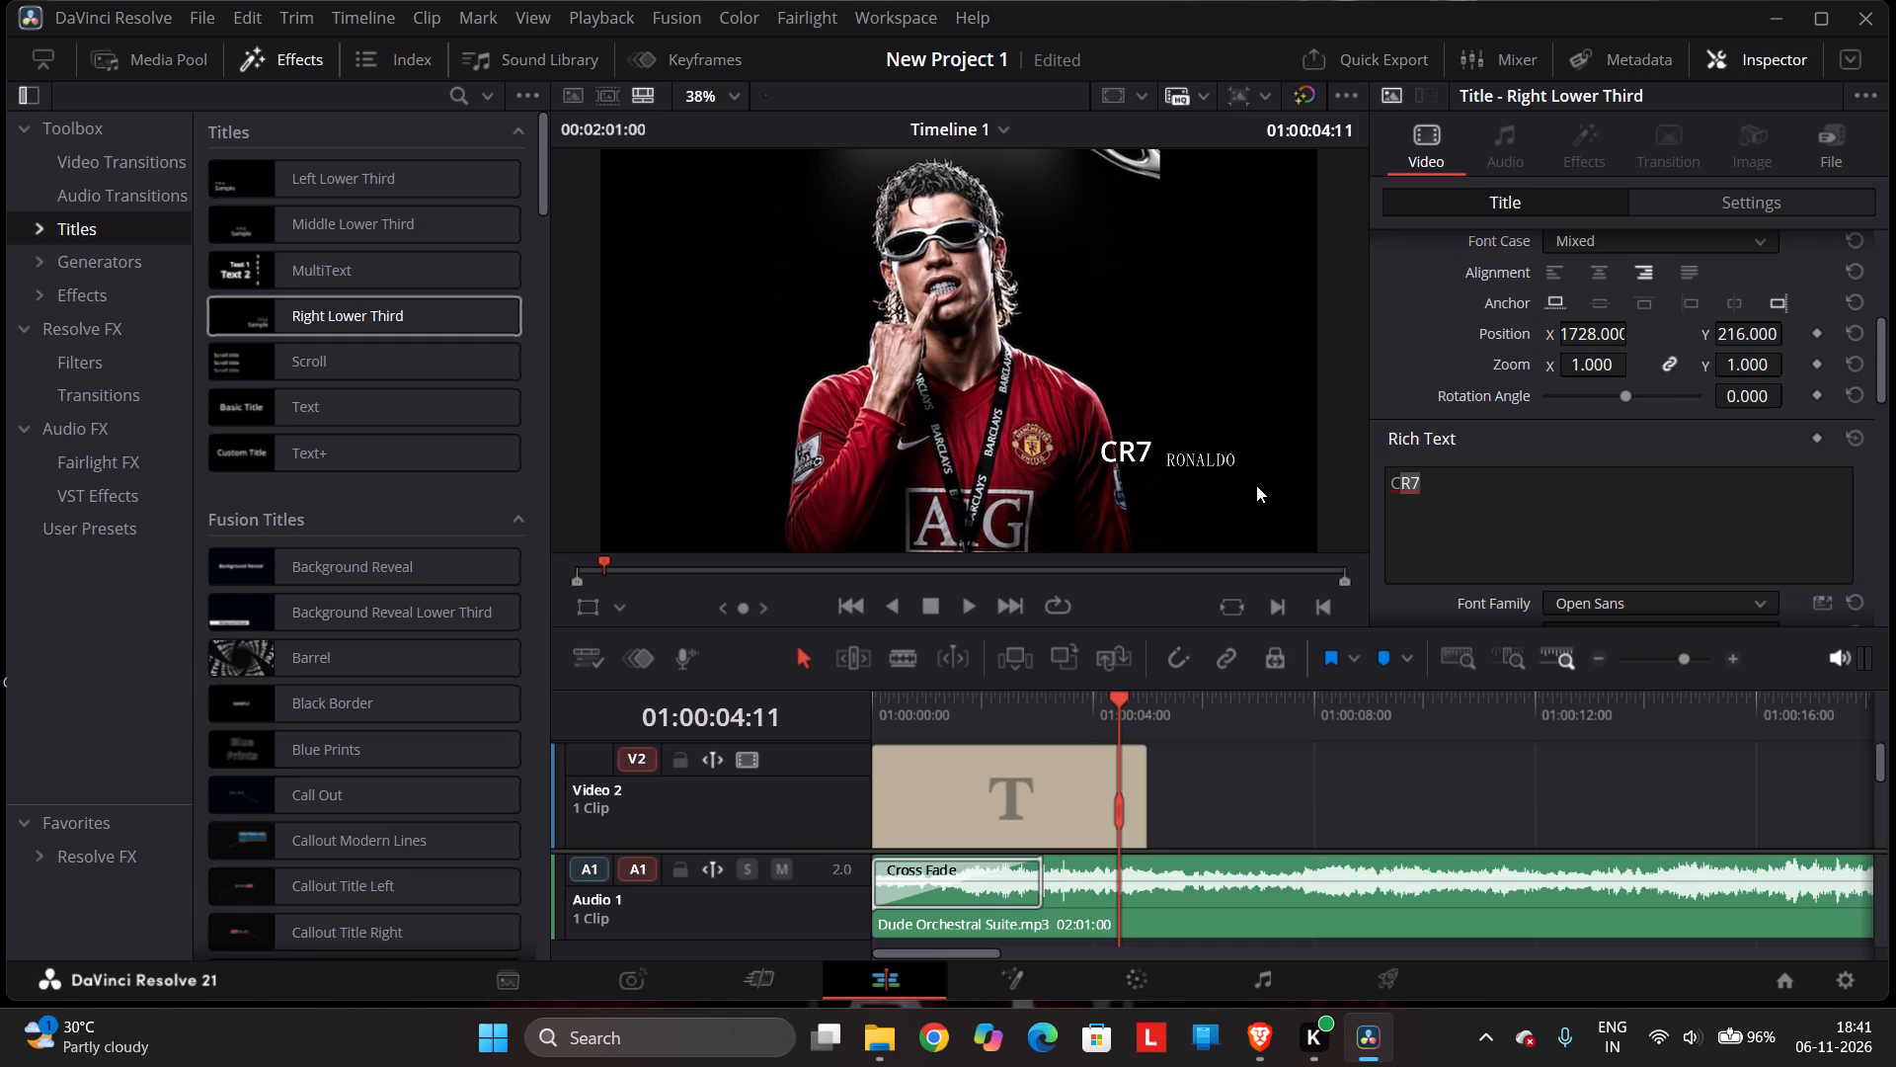
left_click(1138, 455)
left_click_drag(1138, 455, 1218, 515)
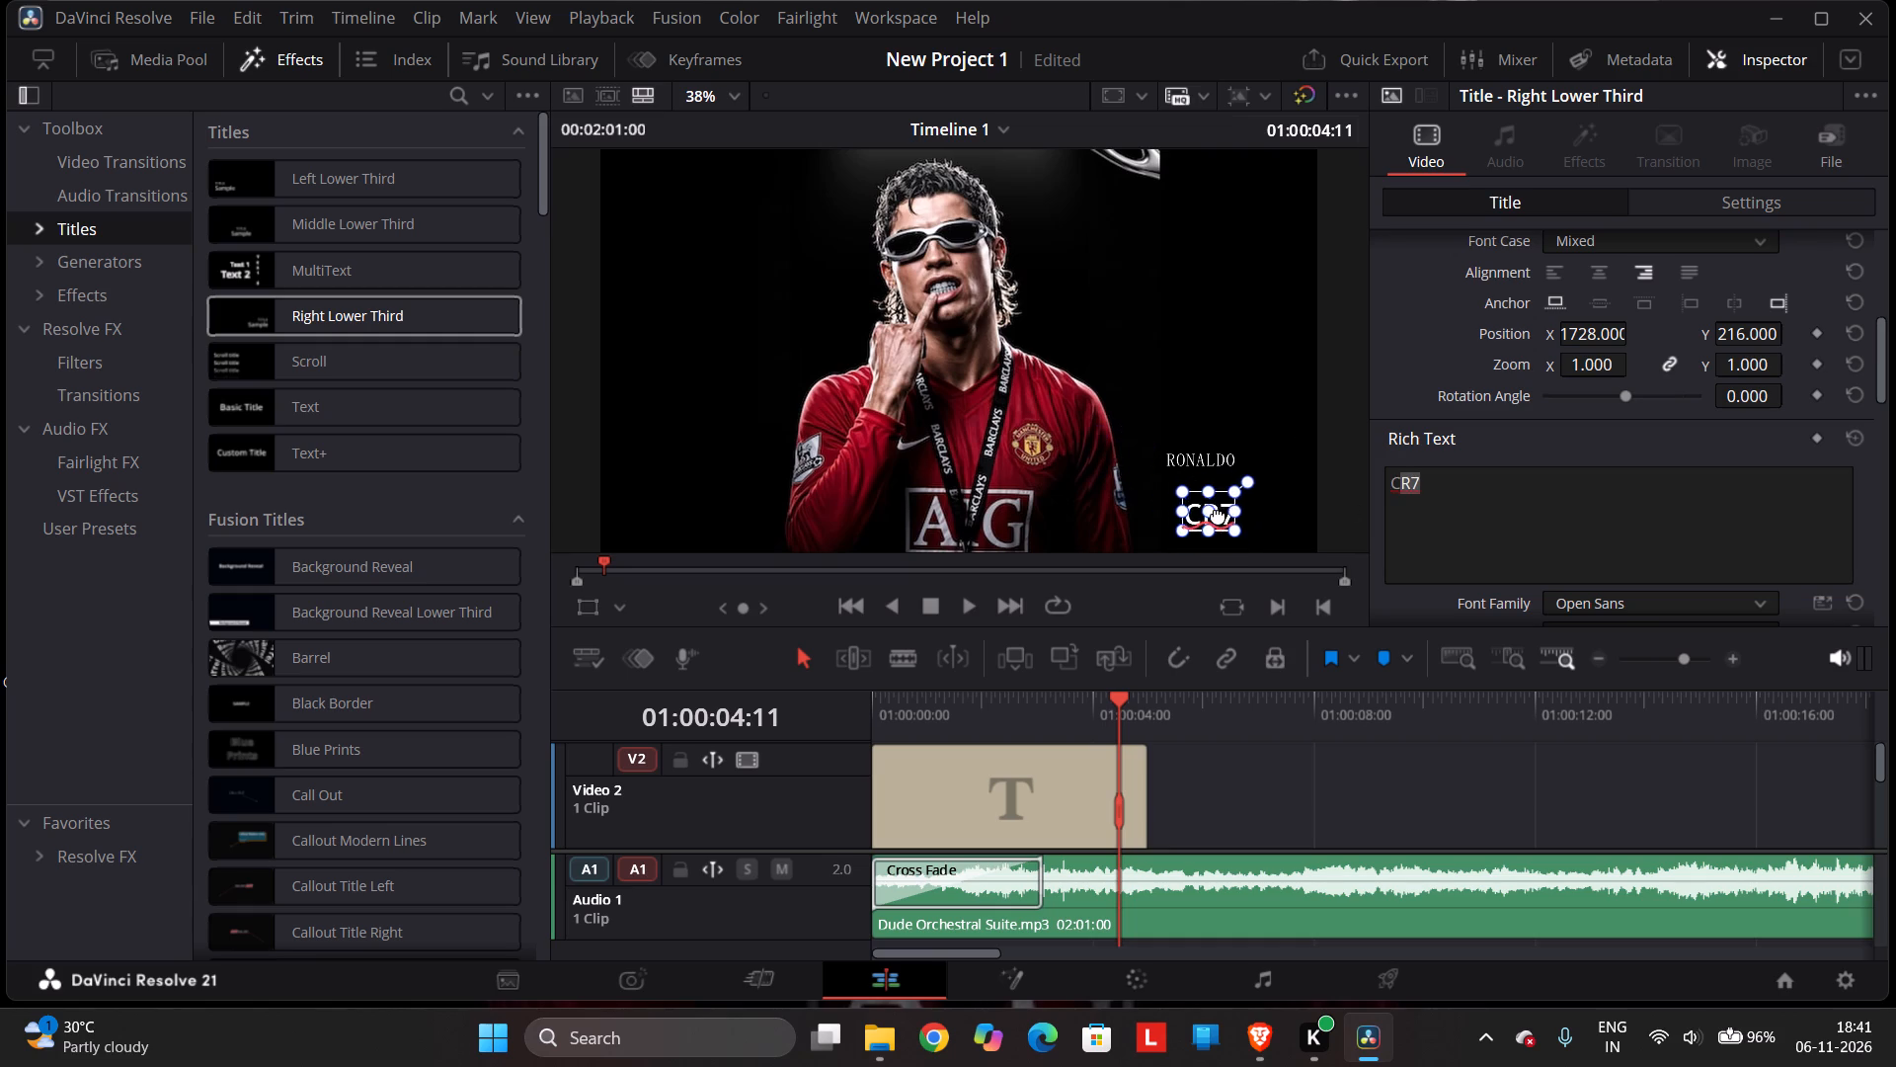
left_click_drag(1218, 515, 1211, 491)
left_click(1205, 387)
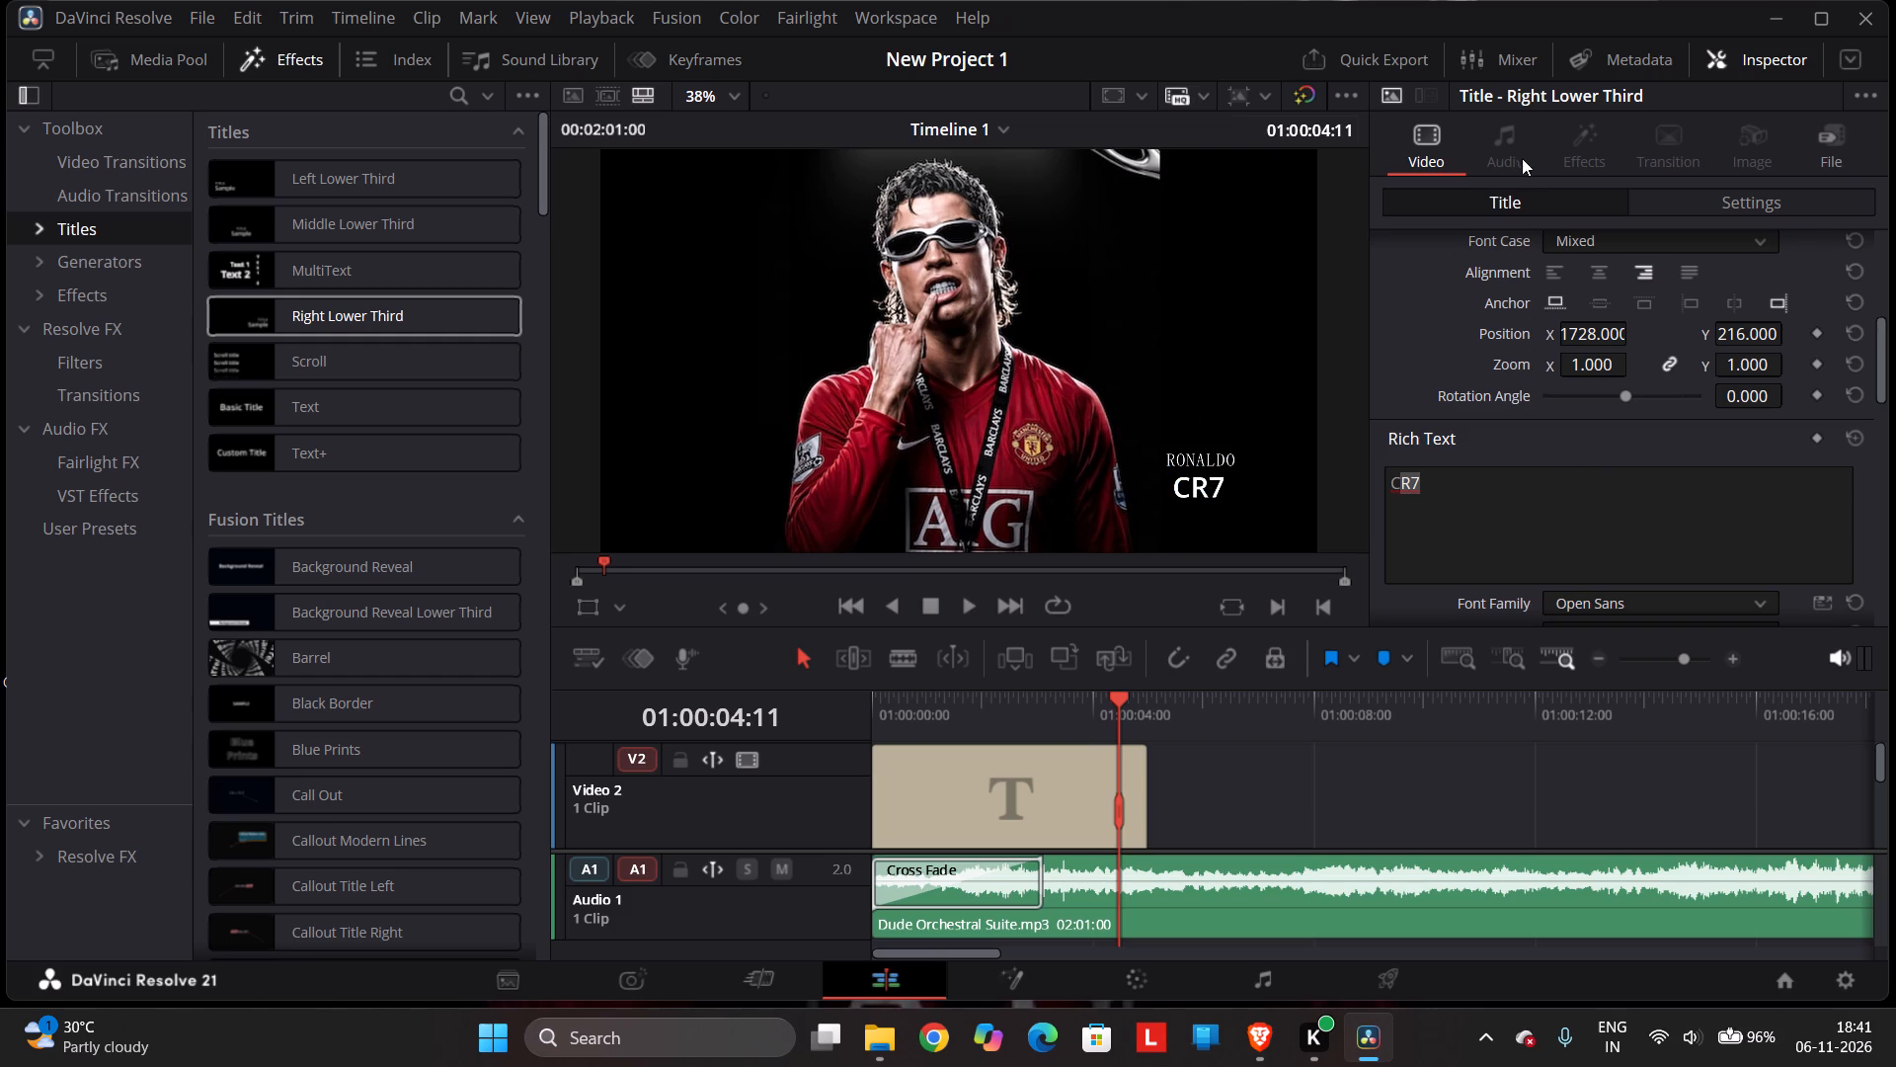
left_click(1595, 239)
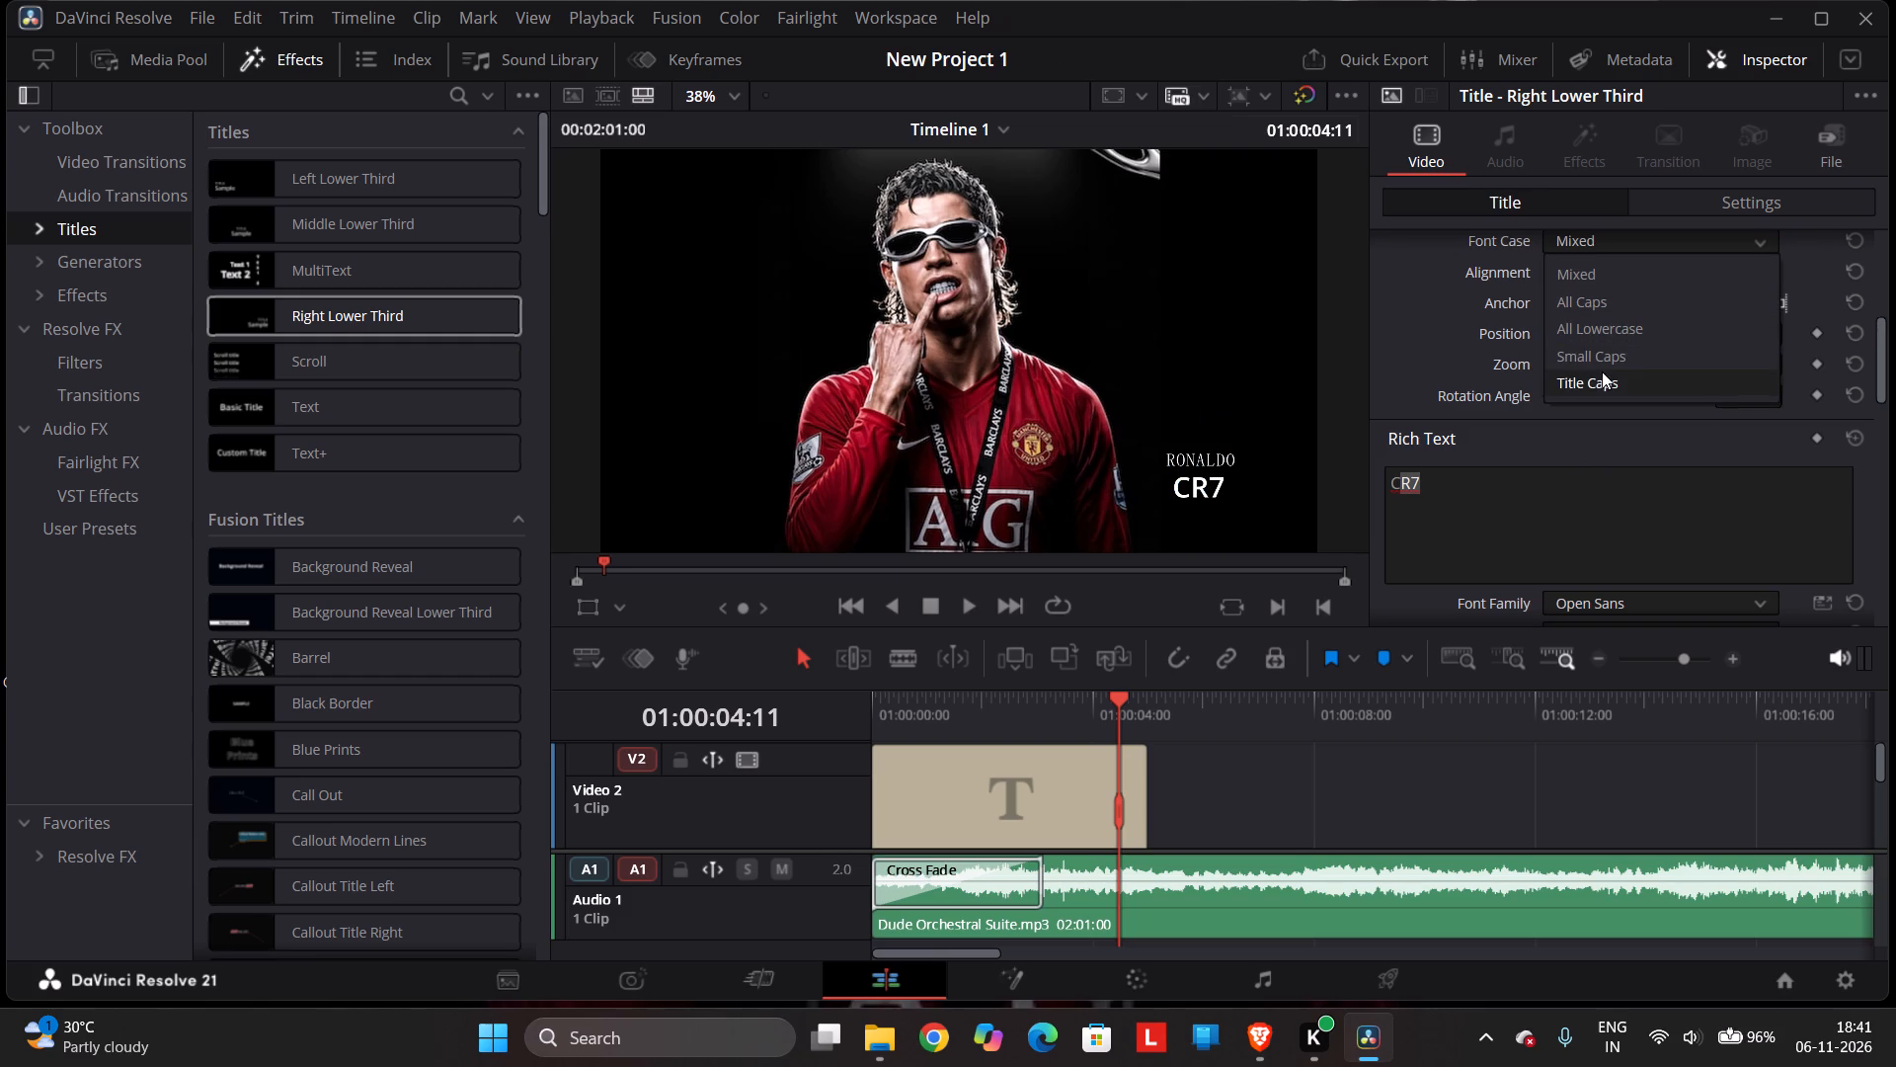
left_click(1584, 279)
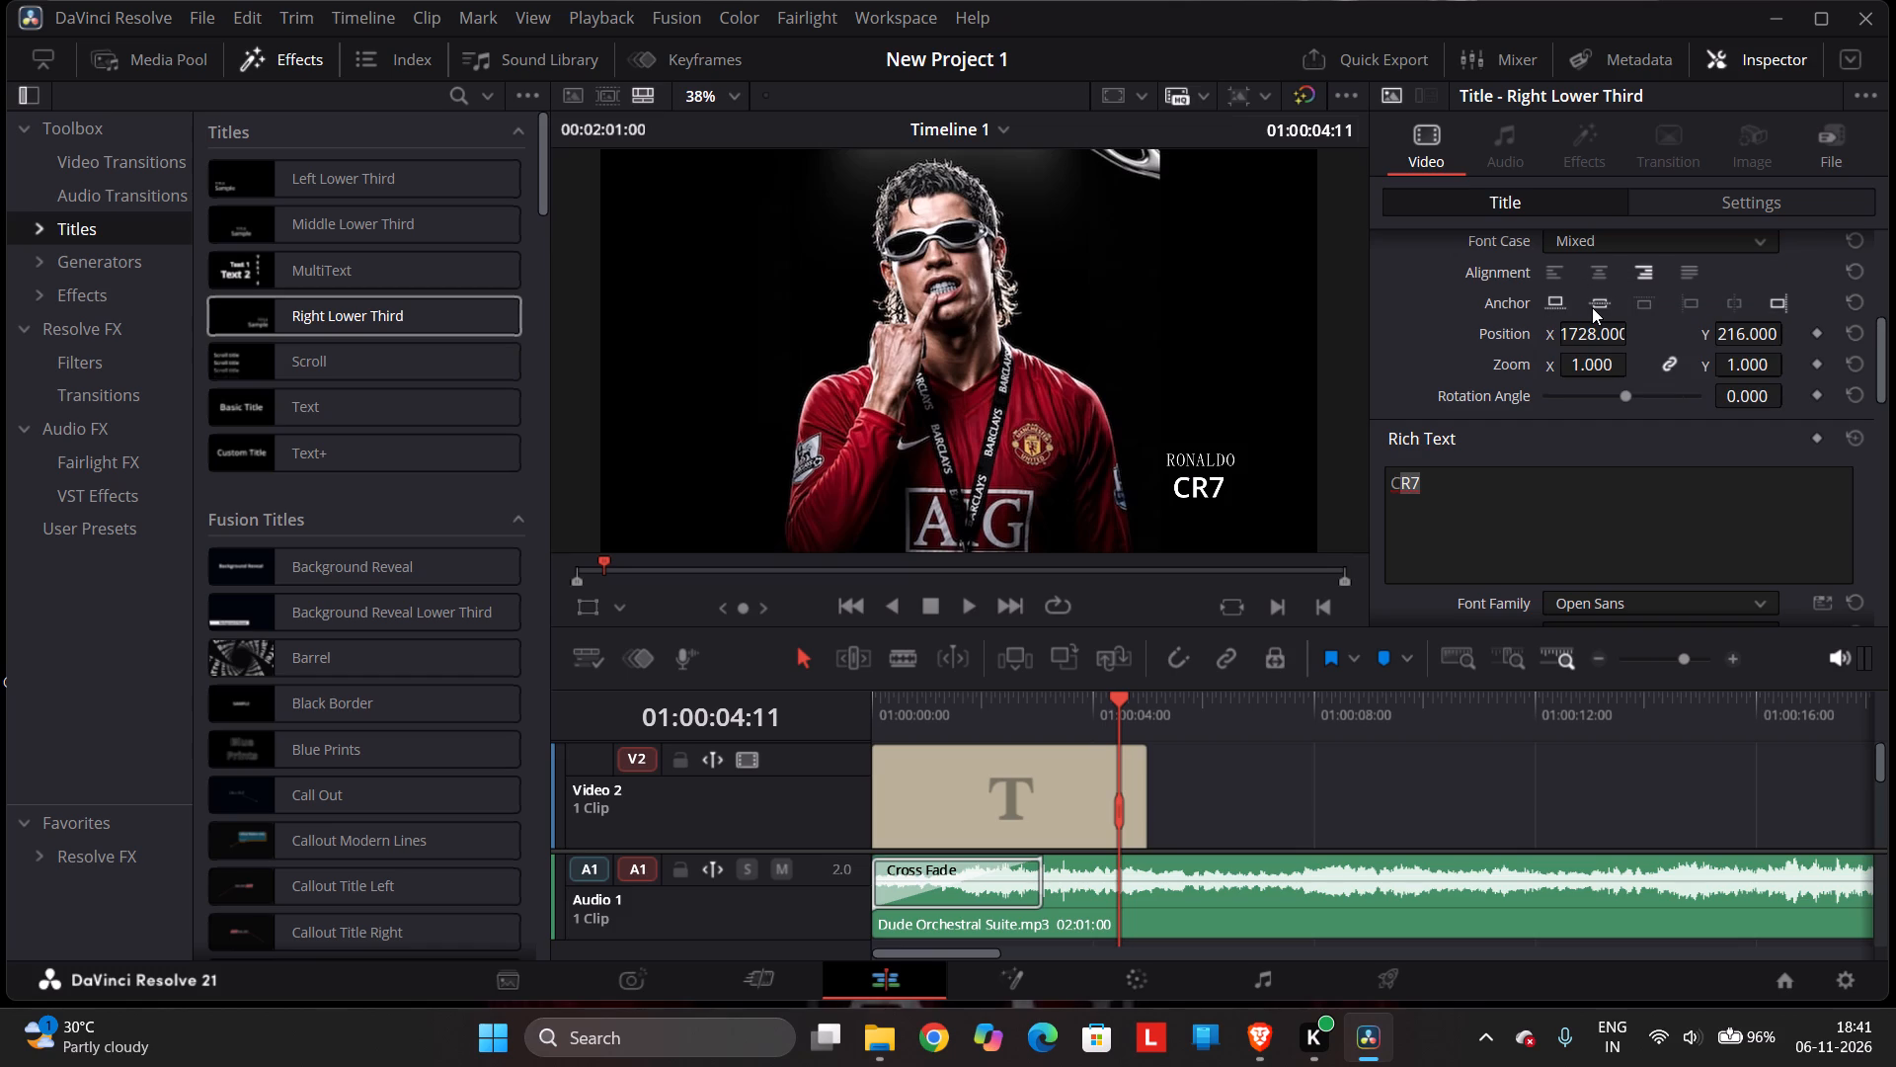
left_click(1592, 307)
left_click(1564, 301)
Browse and preview font families for the CR7 text, and set its font family to Onyx.
scroll(1635, 294, "down", 2)
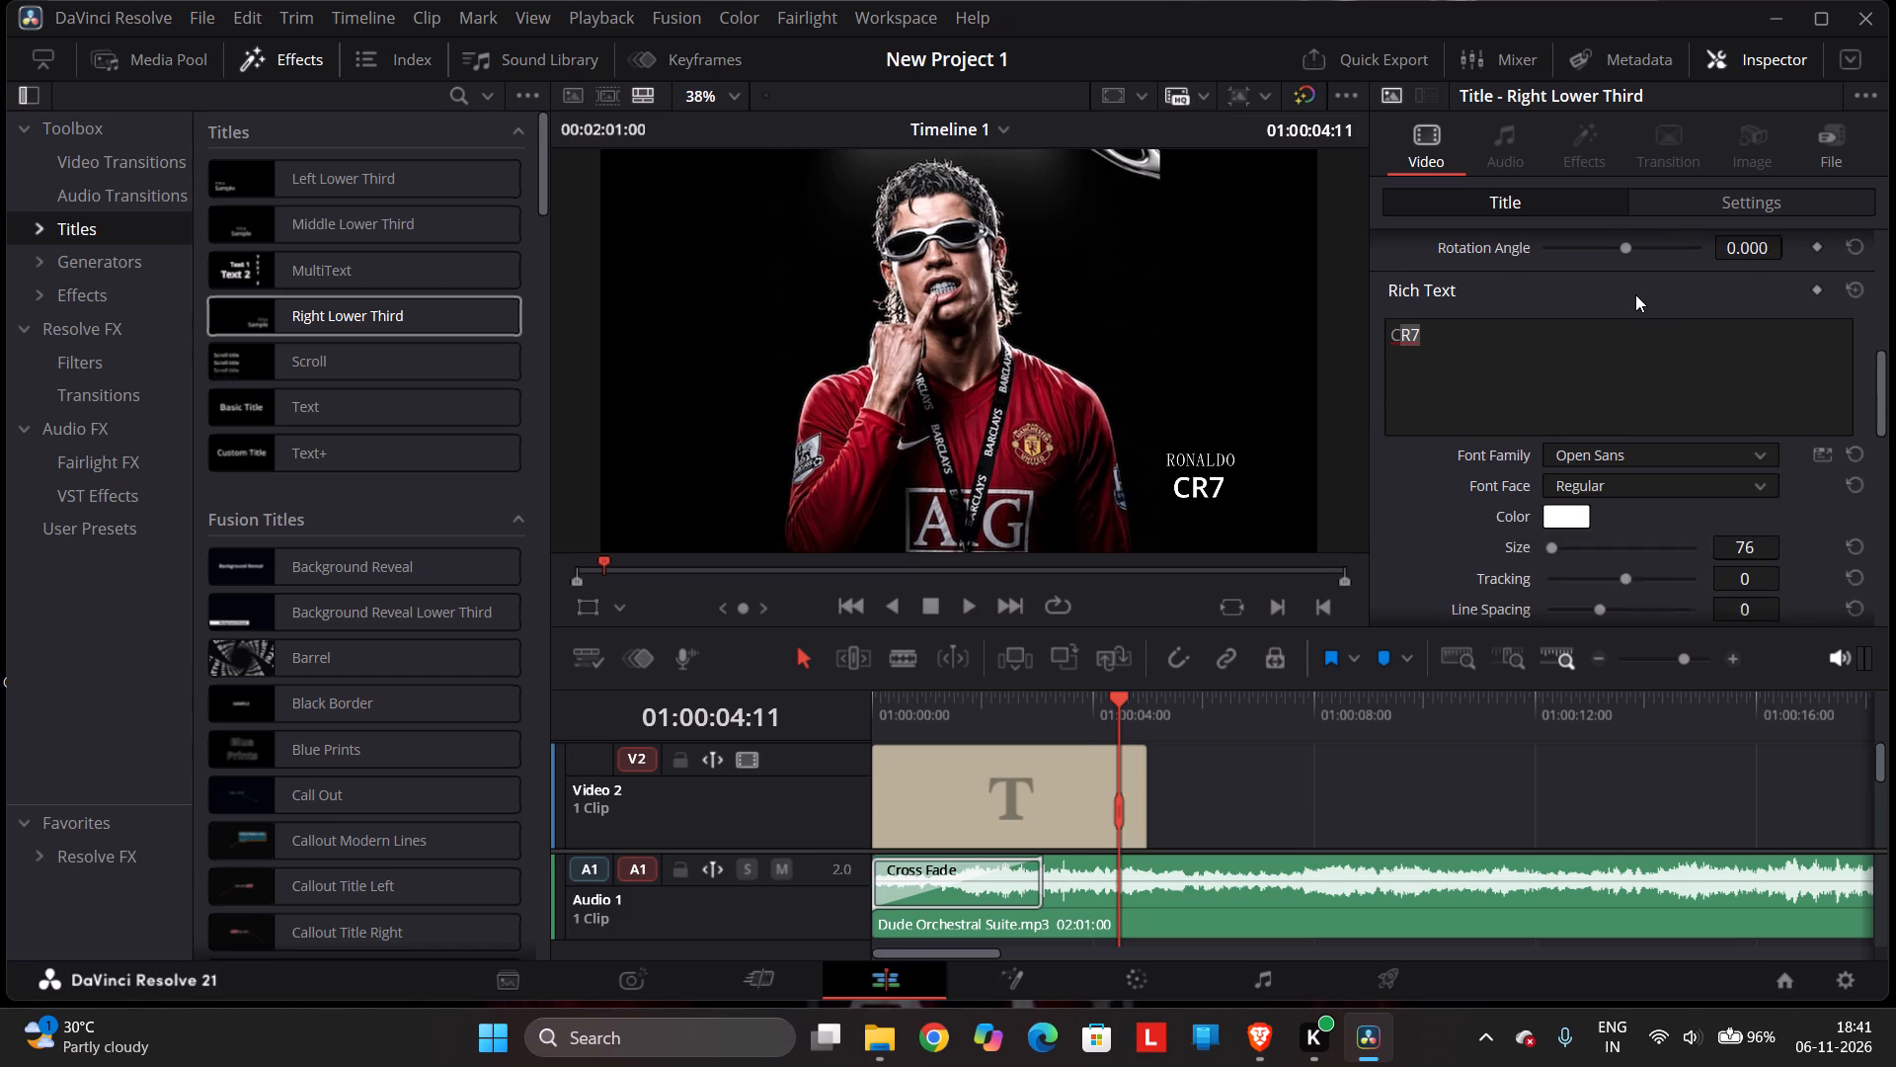
scroll(1635, 294, "up", 3)
scroll(1635, 294, "down", 4)
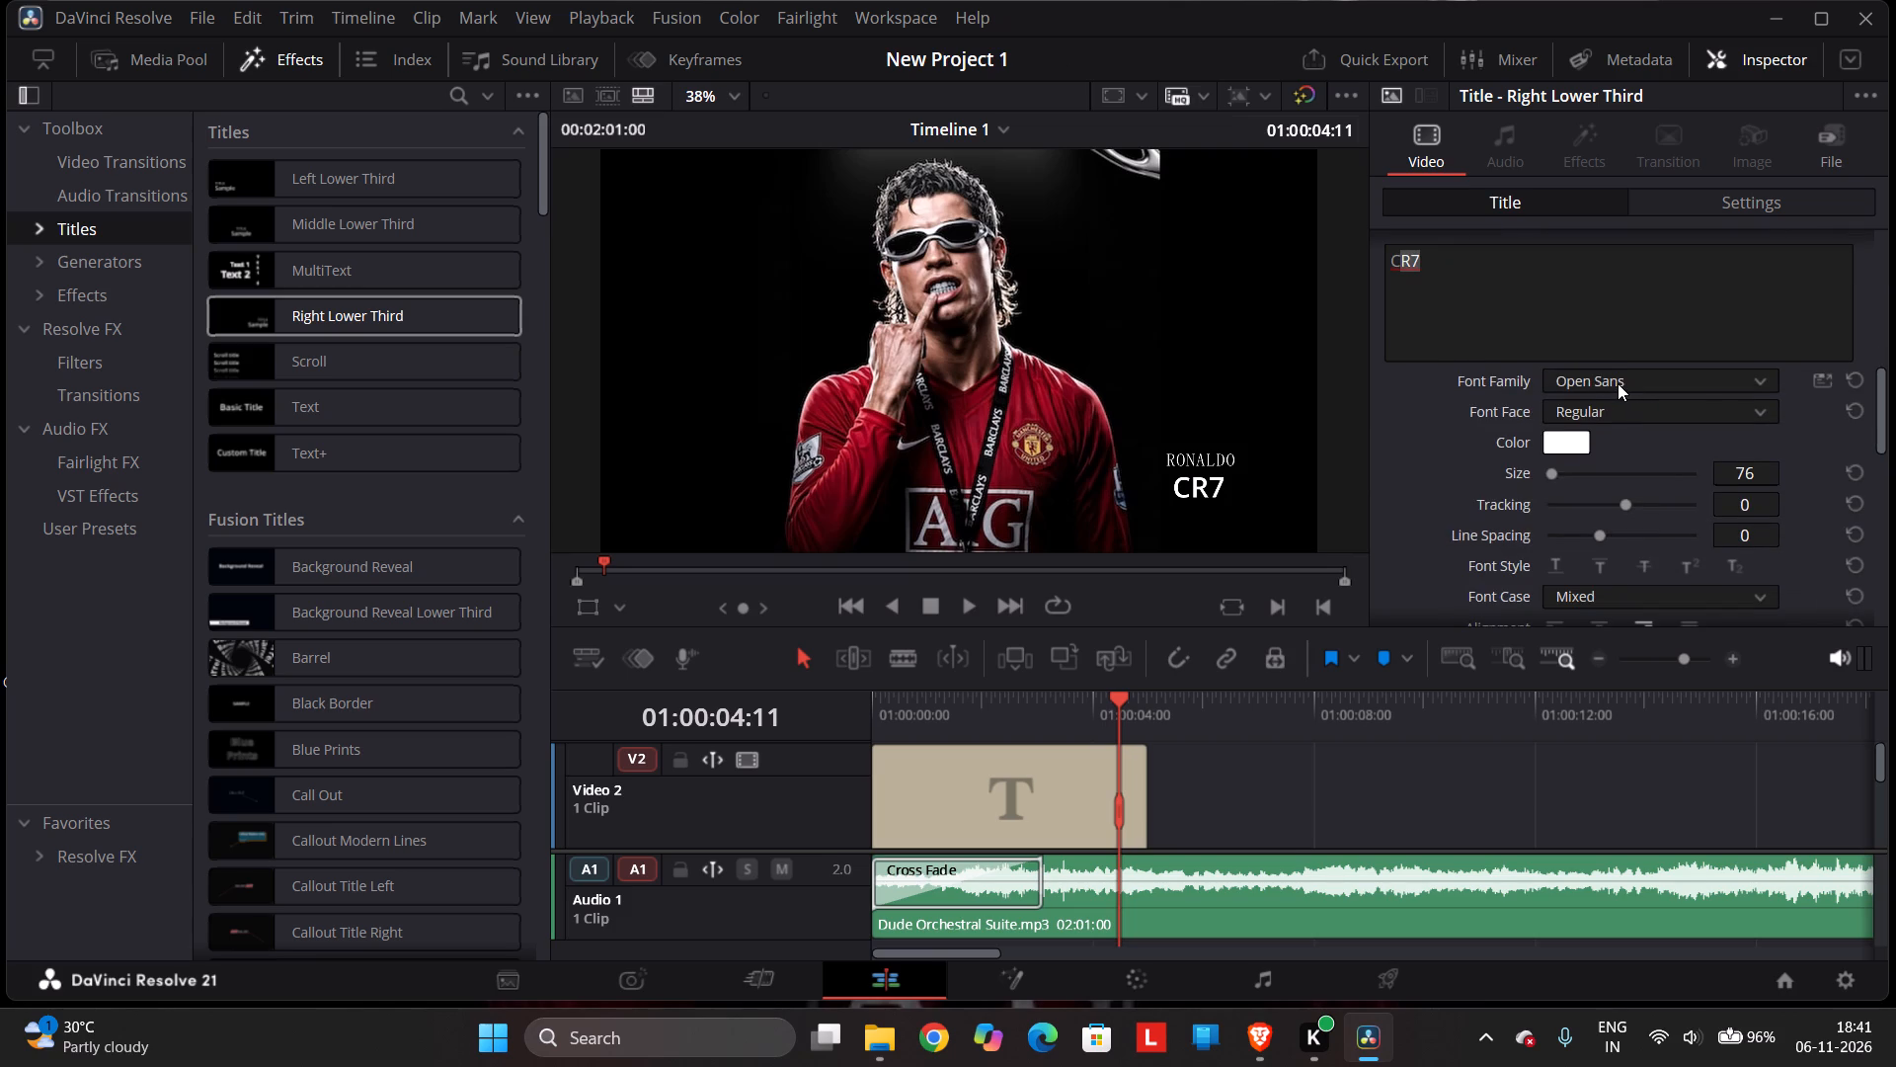
left_click(1618, 383)
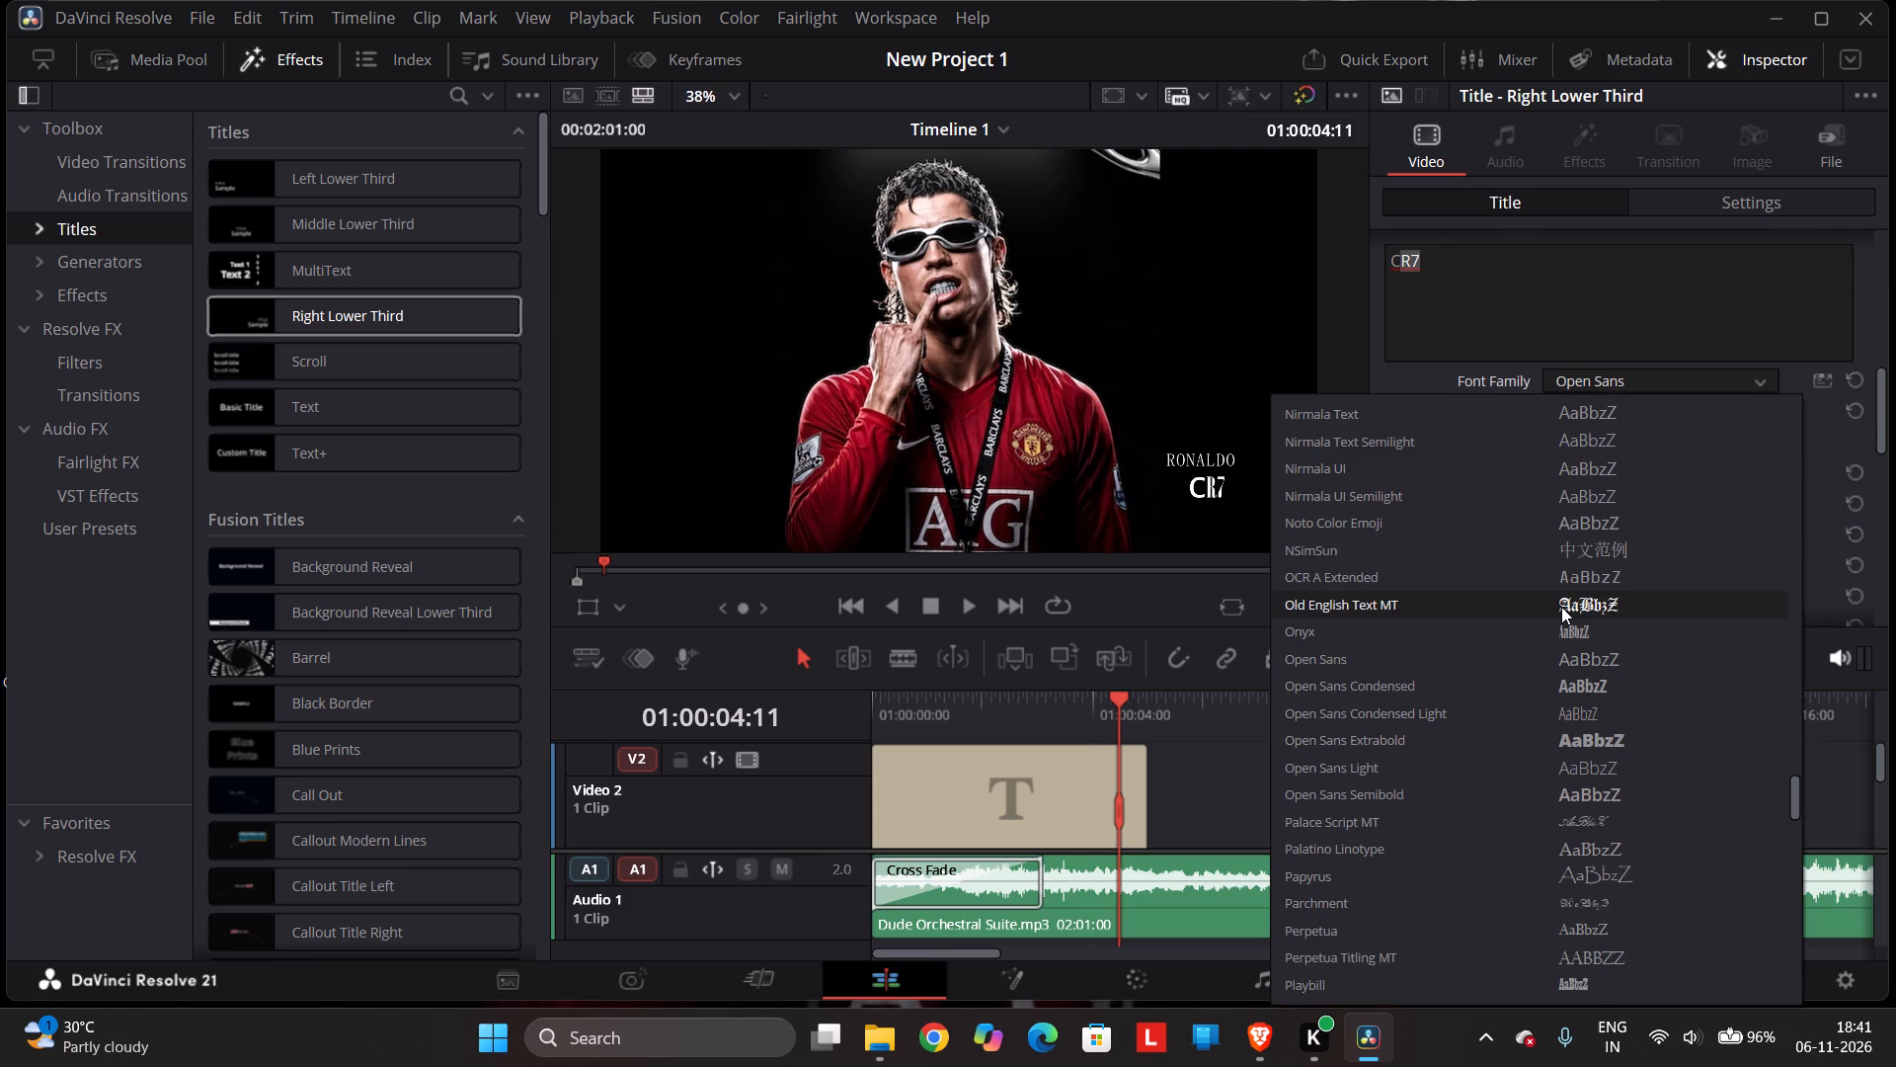
scroll(1561, 607, "down", 8)
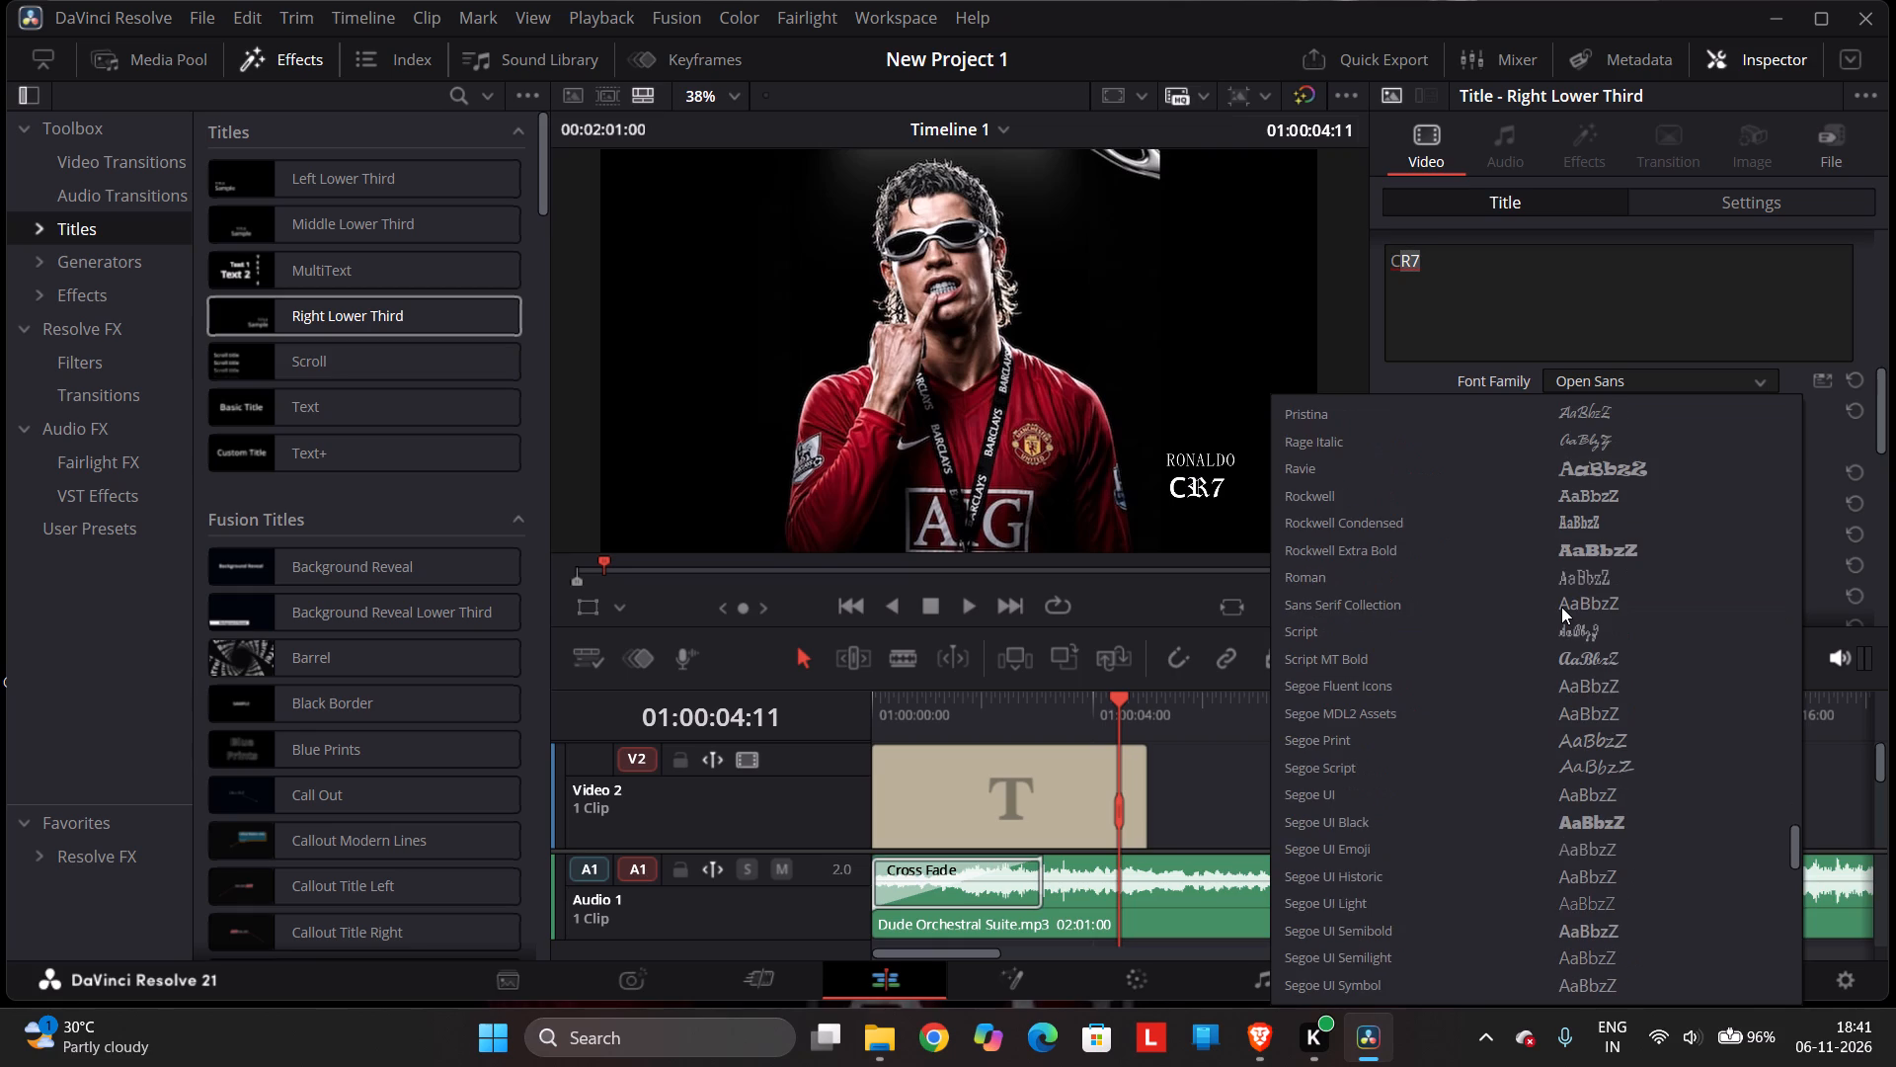
scroll(1561, 607, "up", 7)
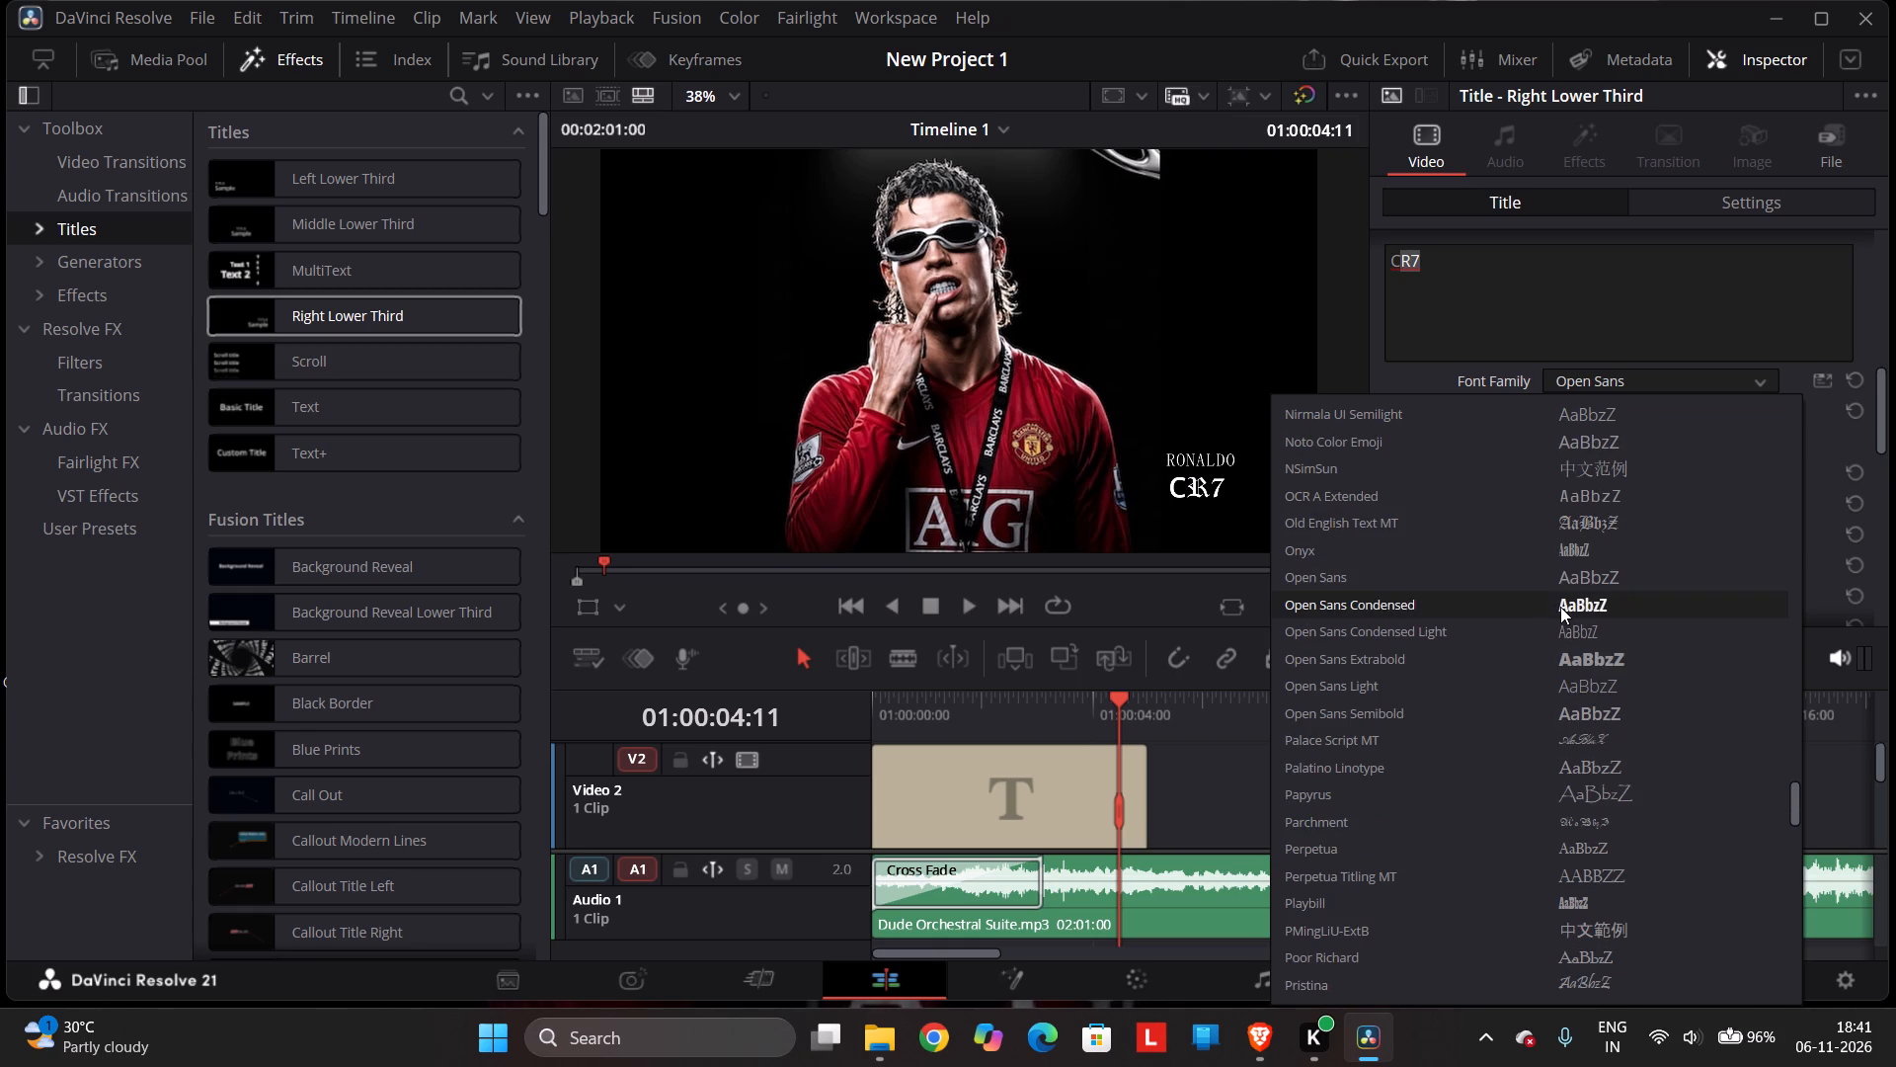
scroll(1544, 573, "up", 5)
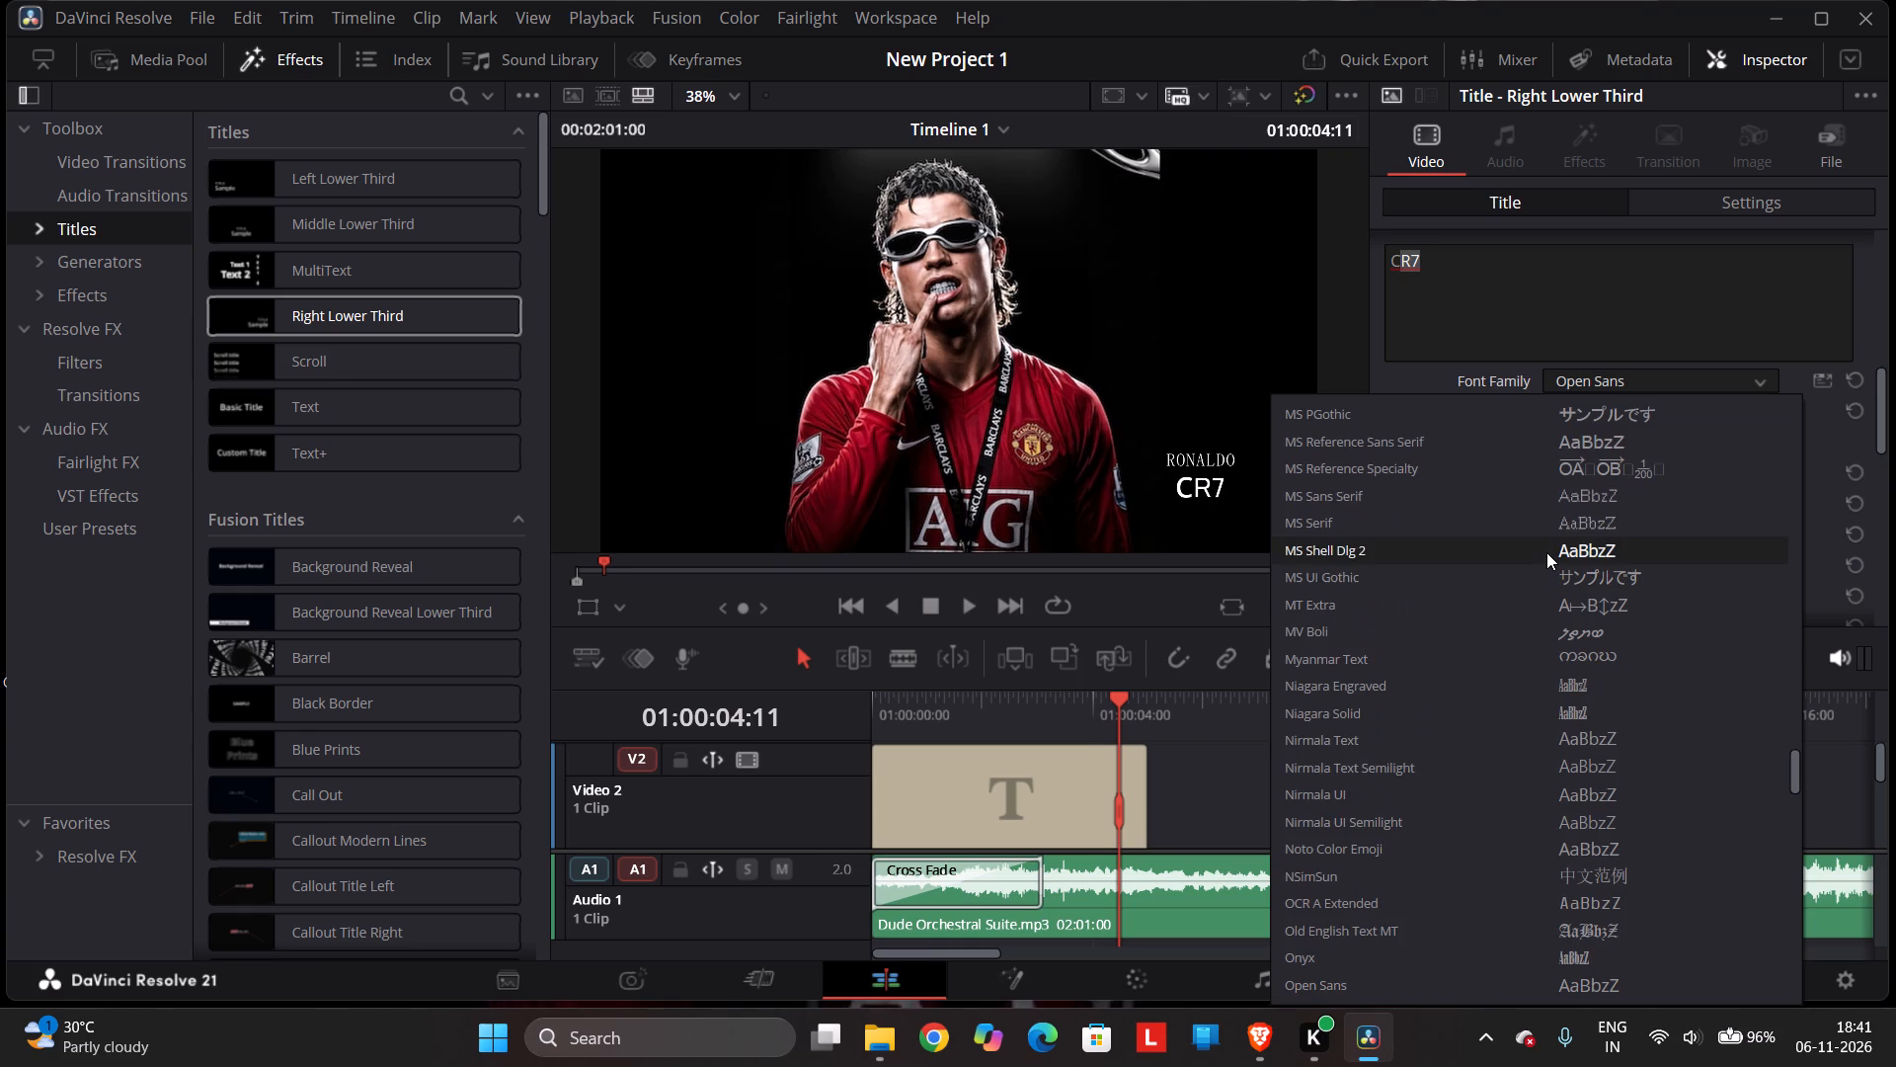
scroll(1546, 552, "up", 3)
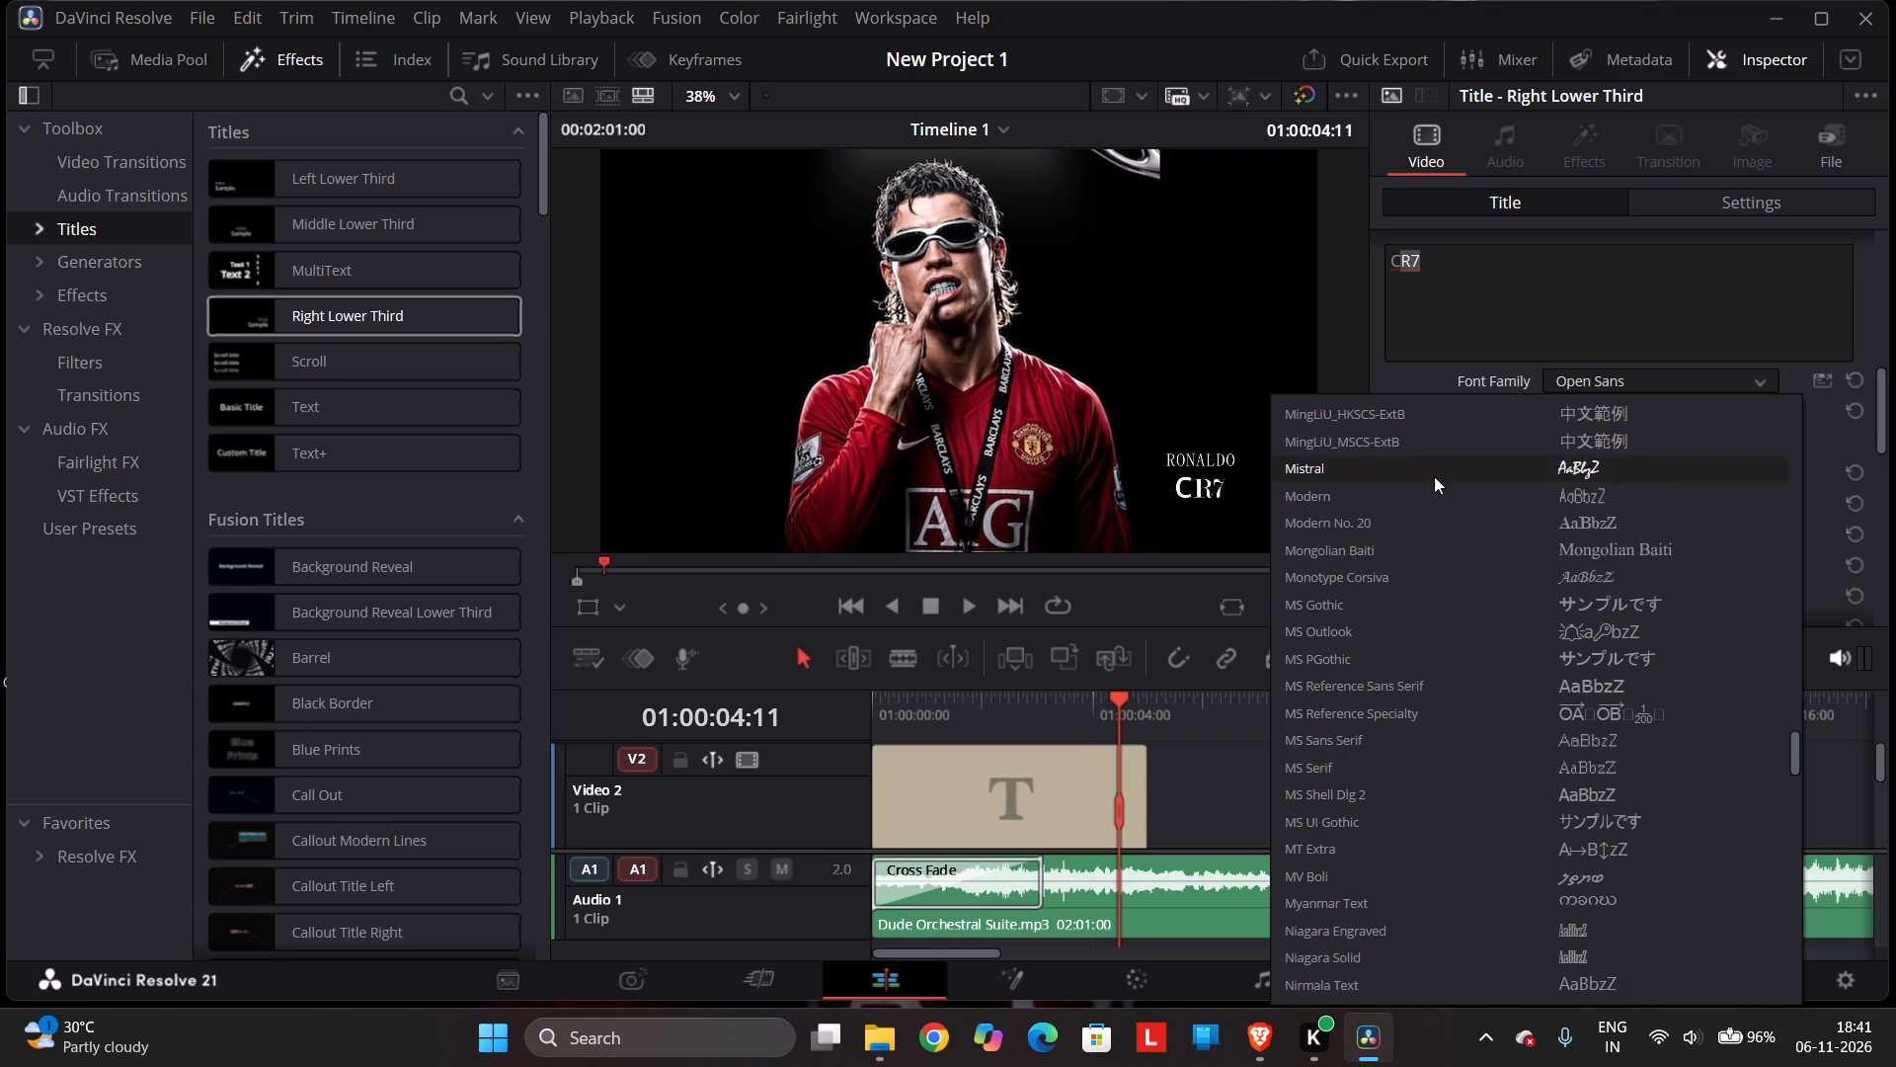
scroll(1474, 554, "up", 15)
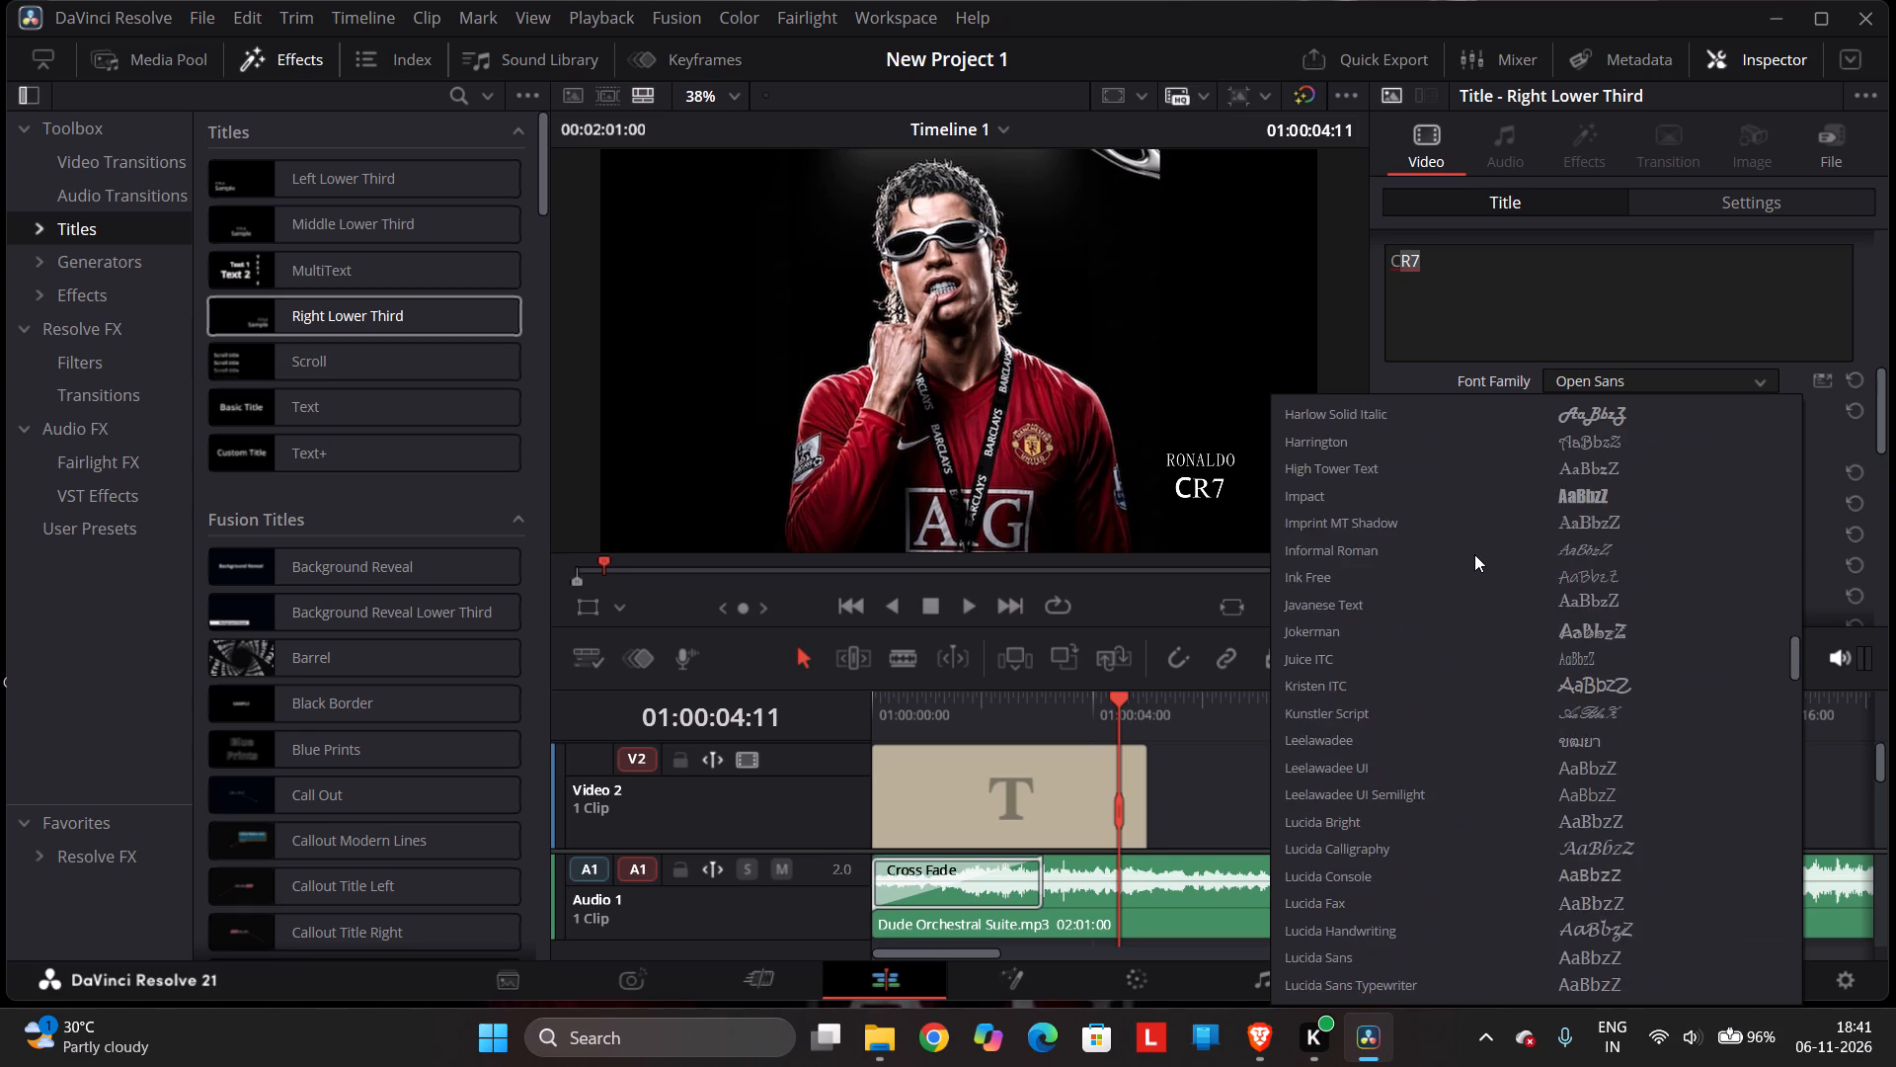
scroll(1474, 554, "down", 11)
double_click(1607, 375)
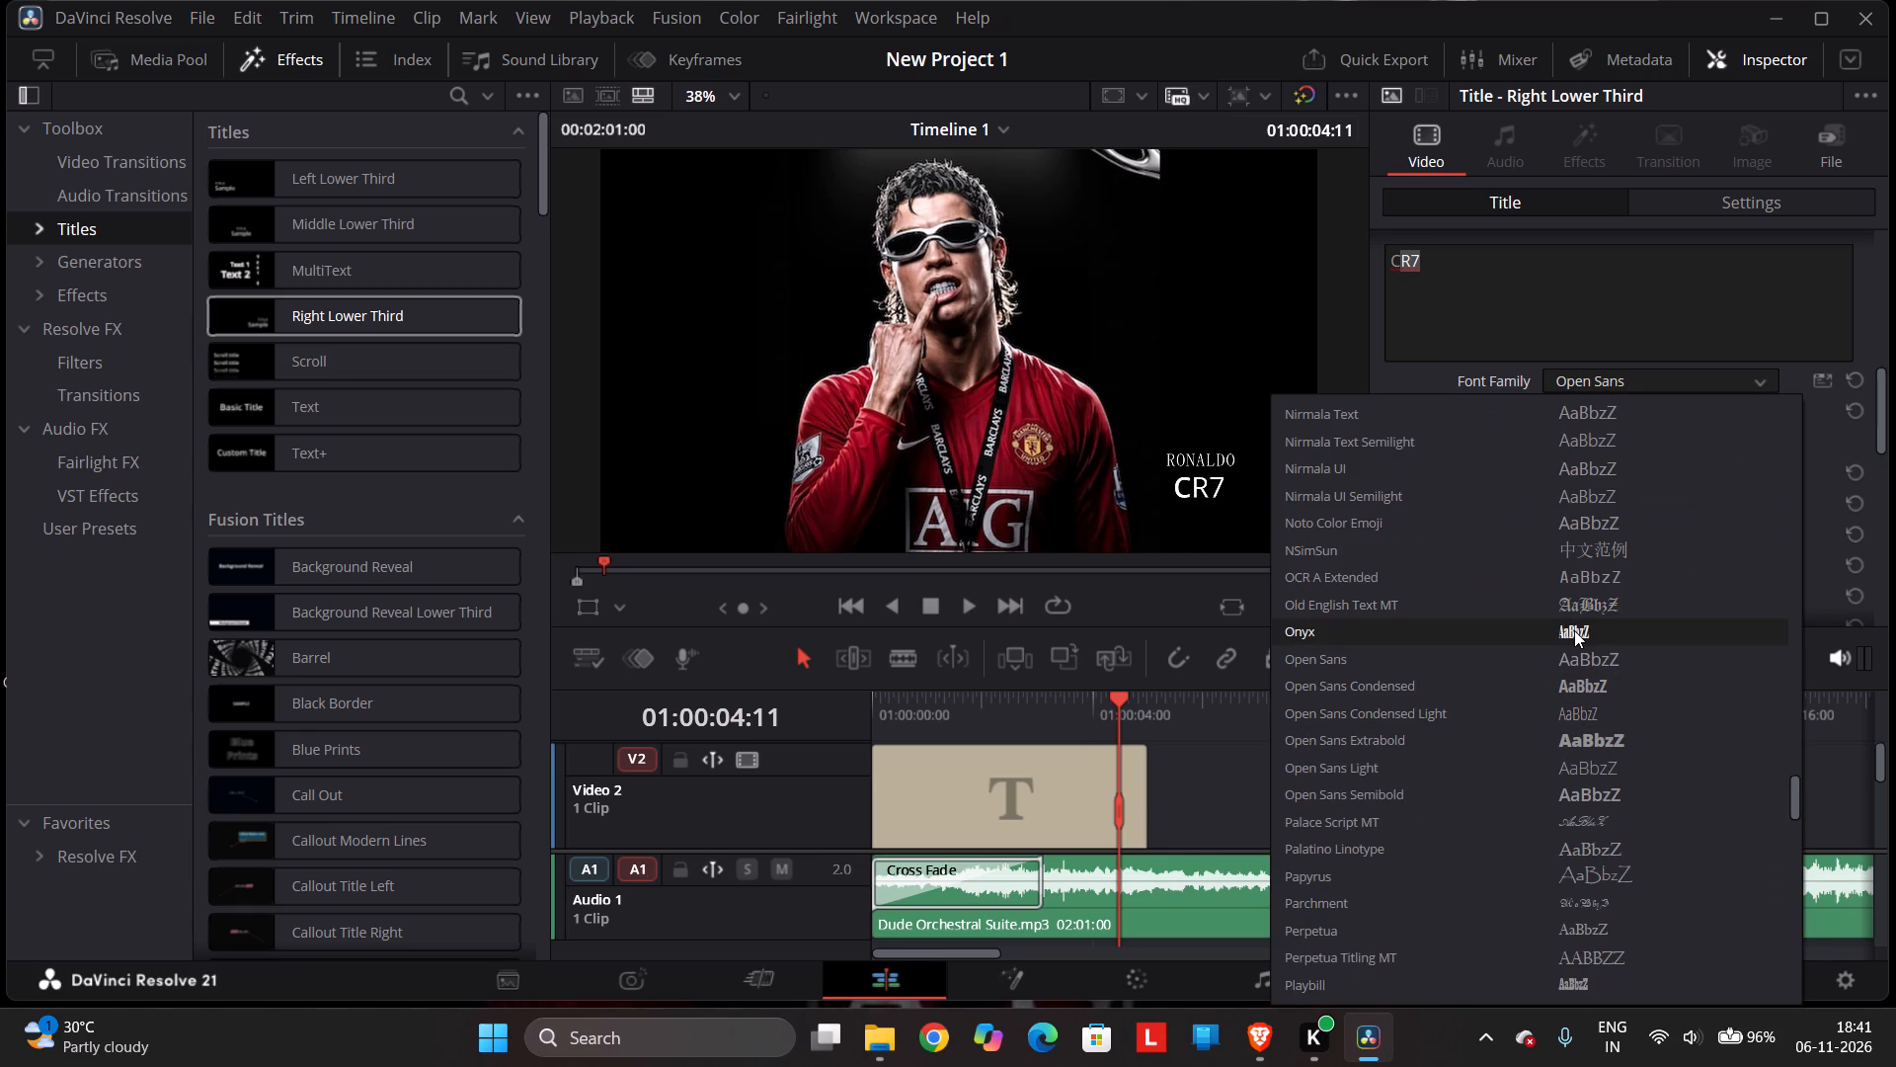
double_click(1574, 630)
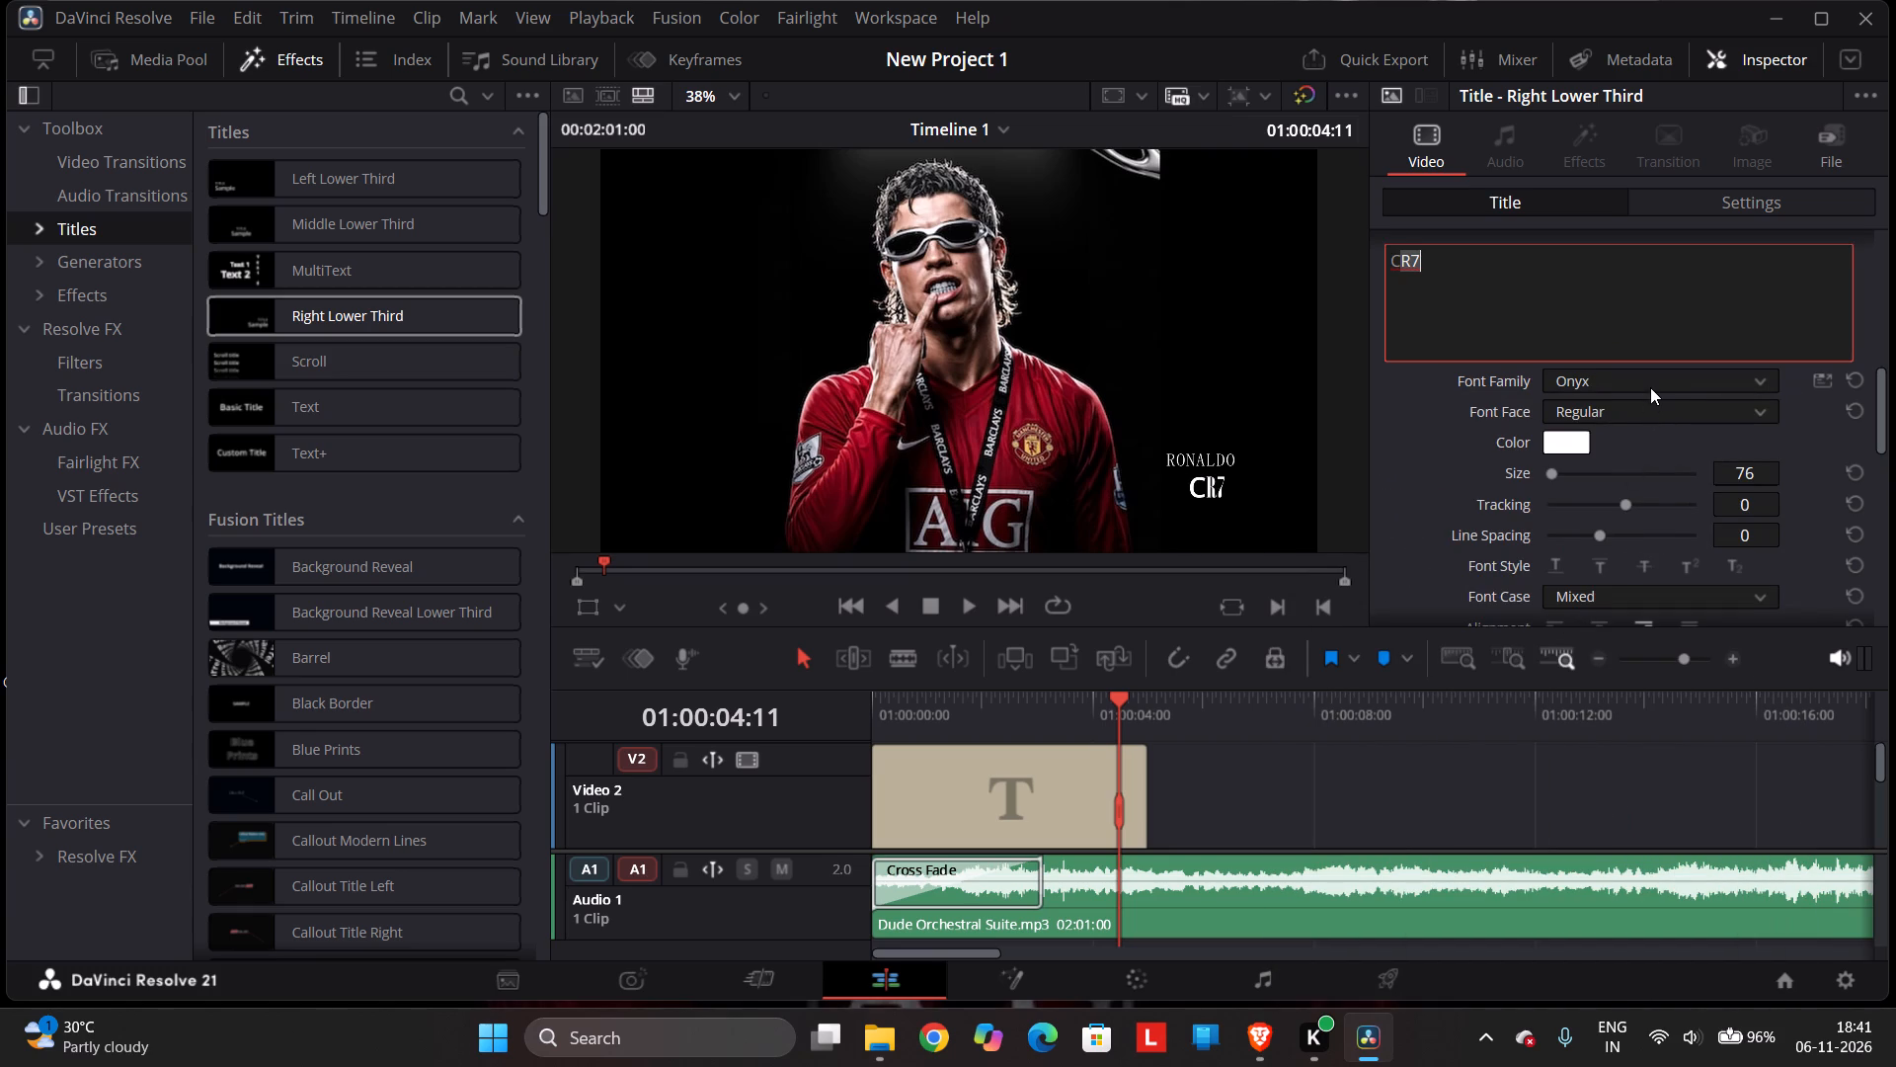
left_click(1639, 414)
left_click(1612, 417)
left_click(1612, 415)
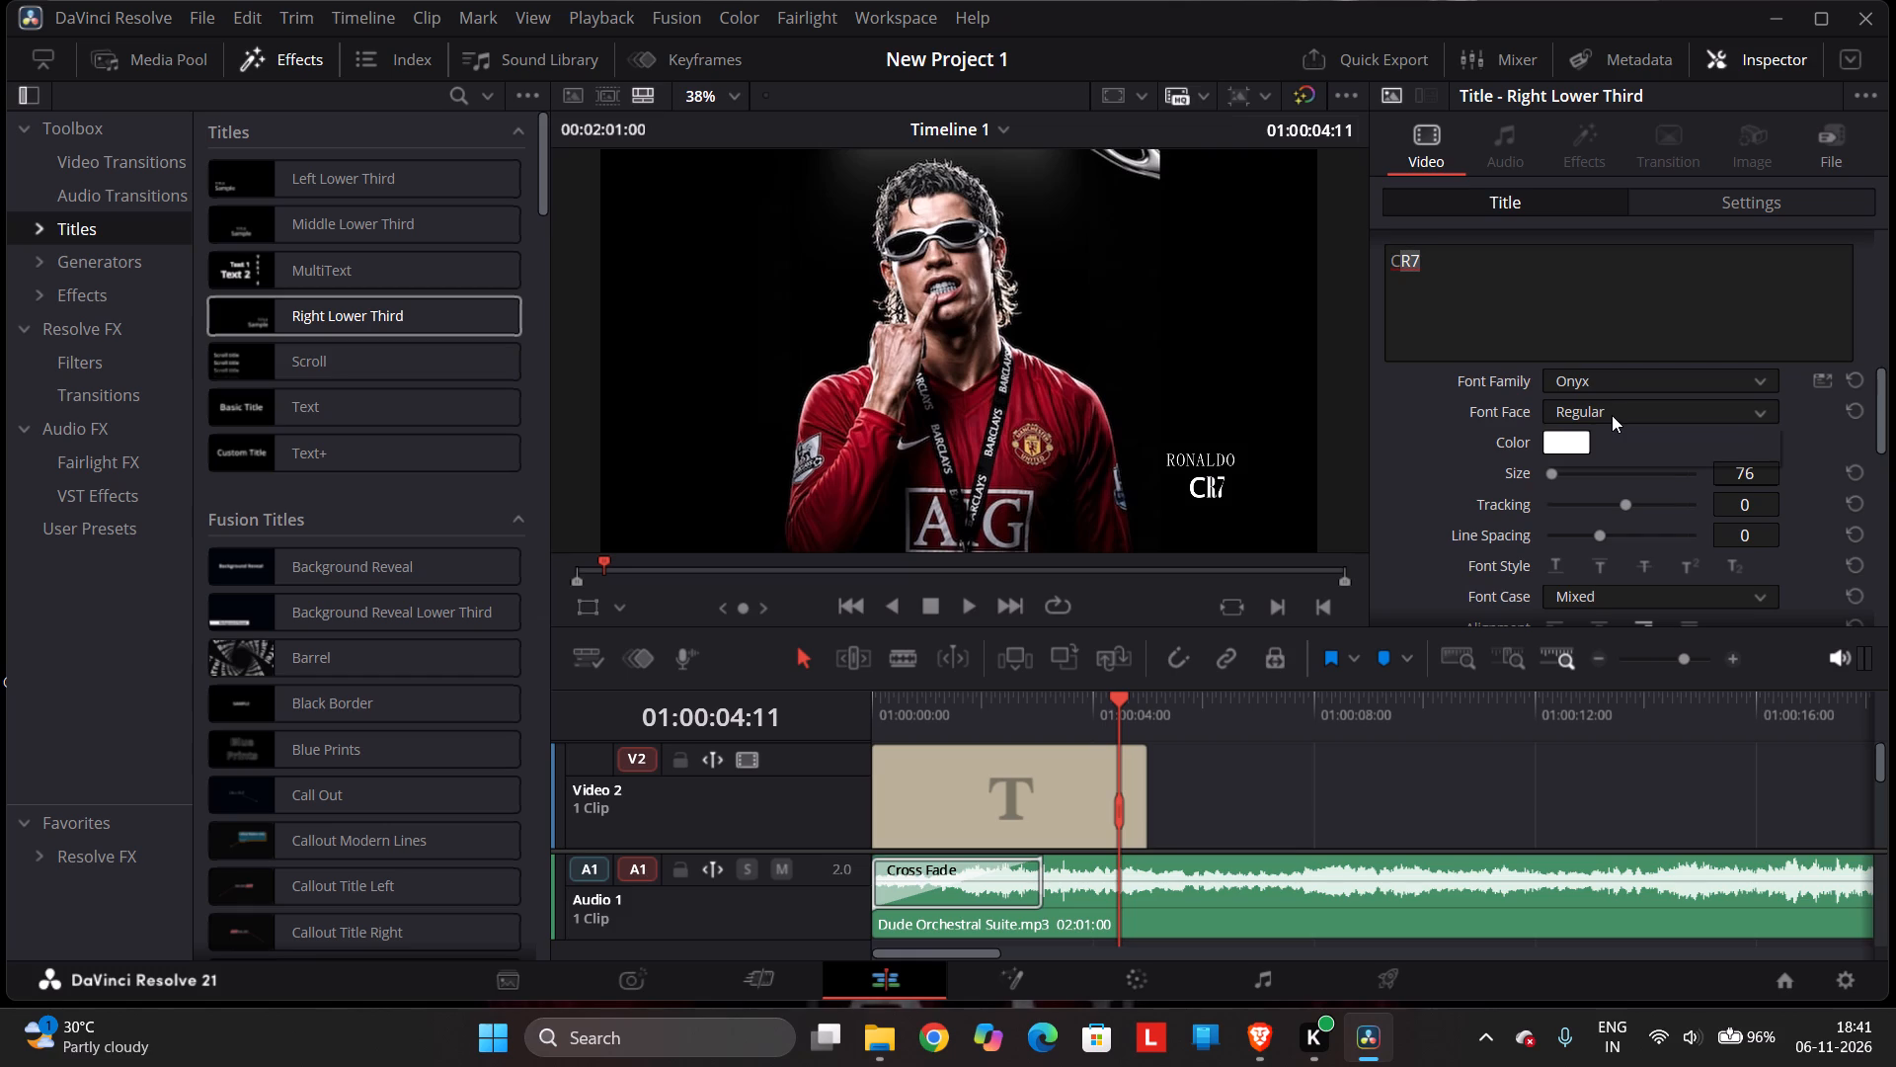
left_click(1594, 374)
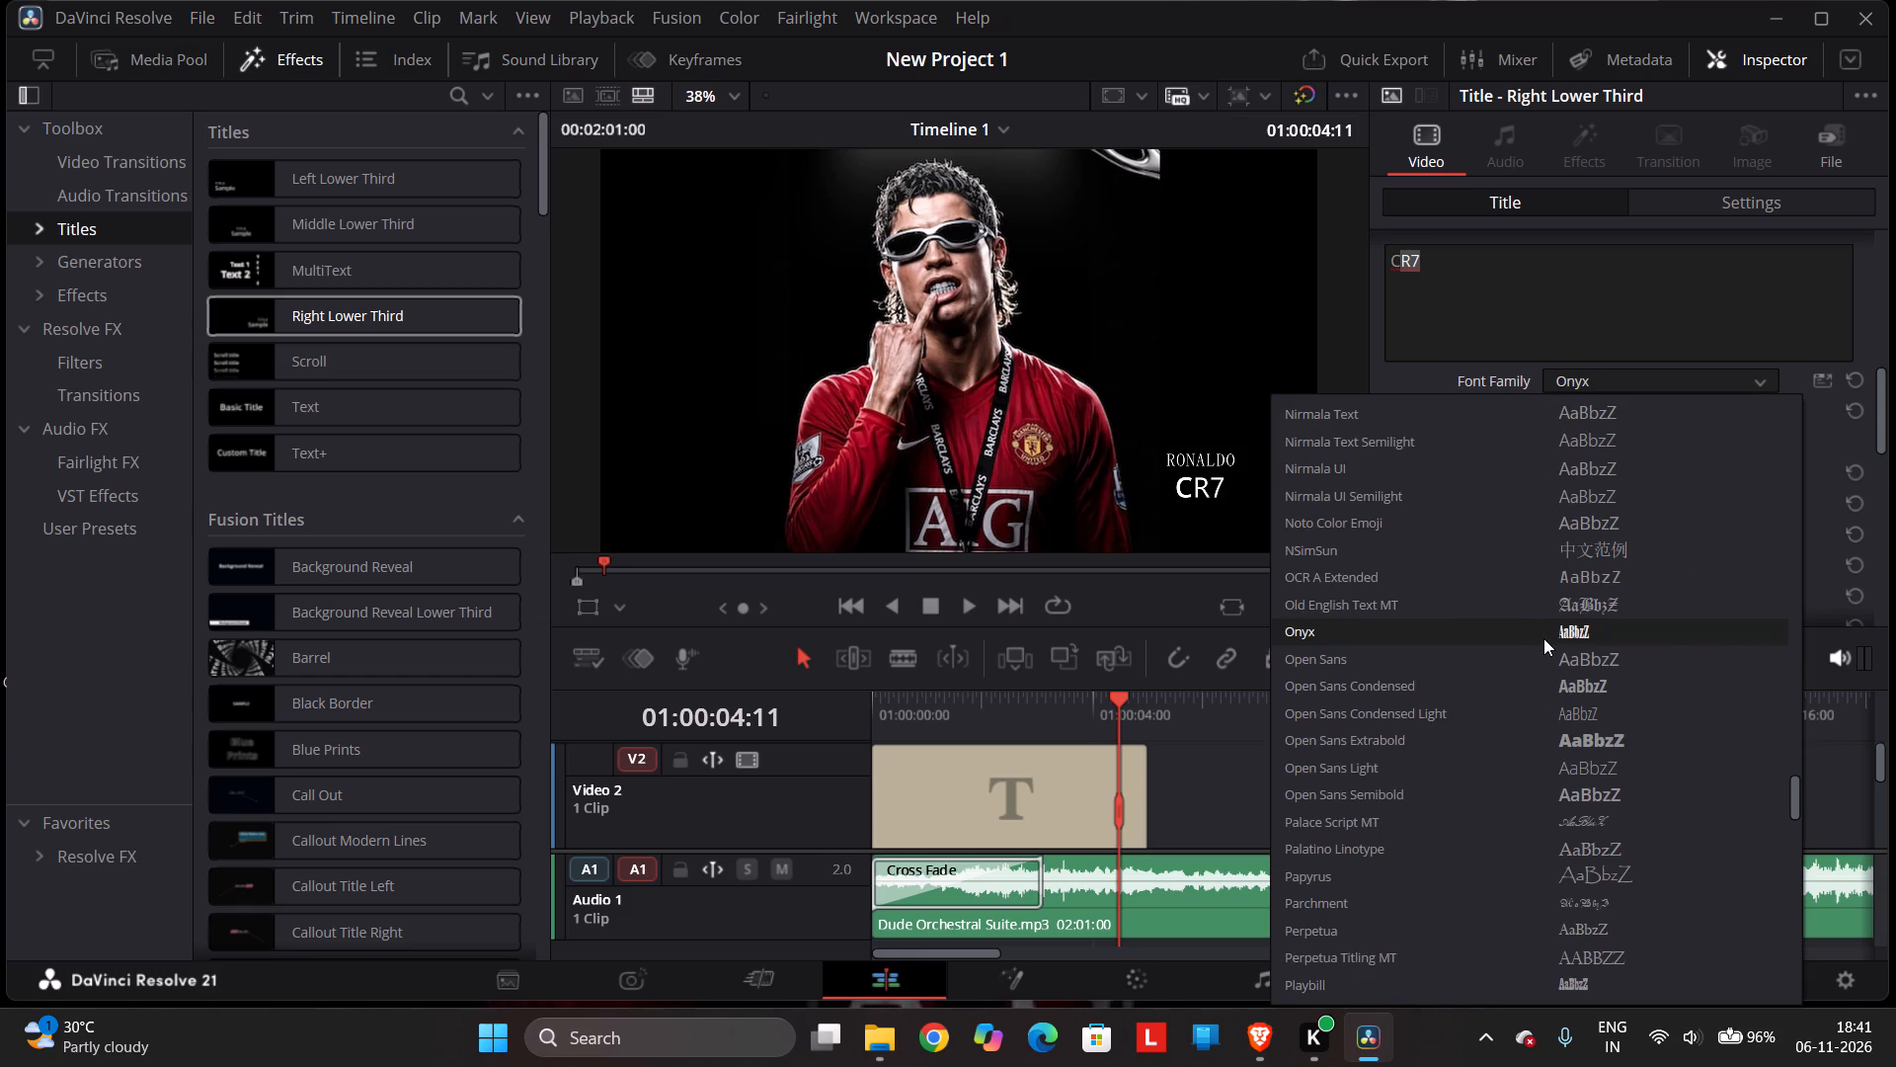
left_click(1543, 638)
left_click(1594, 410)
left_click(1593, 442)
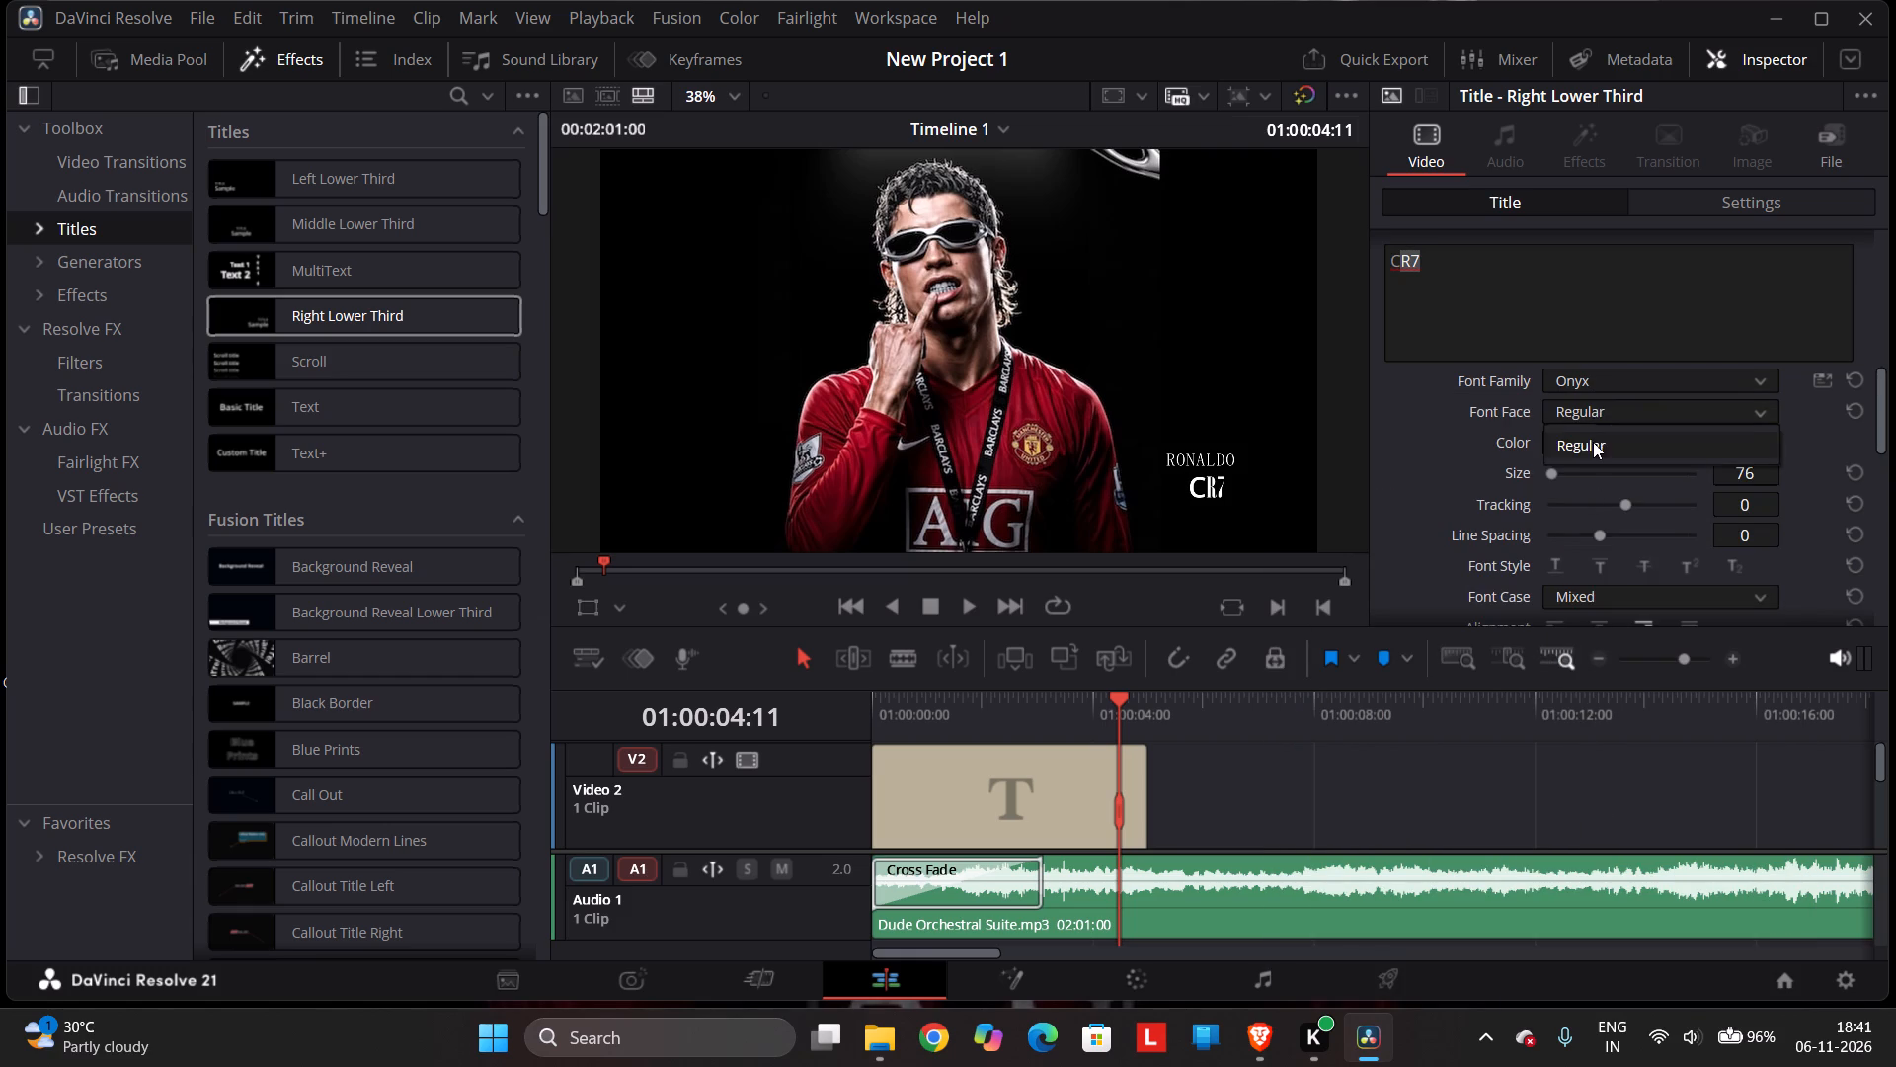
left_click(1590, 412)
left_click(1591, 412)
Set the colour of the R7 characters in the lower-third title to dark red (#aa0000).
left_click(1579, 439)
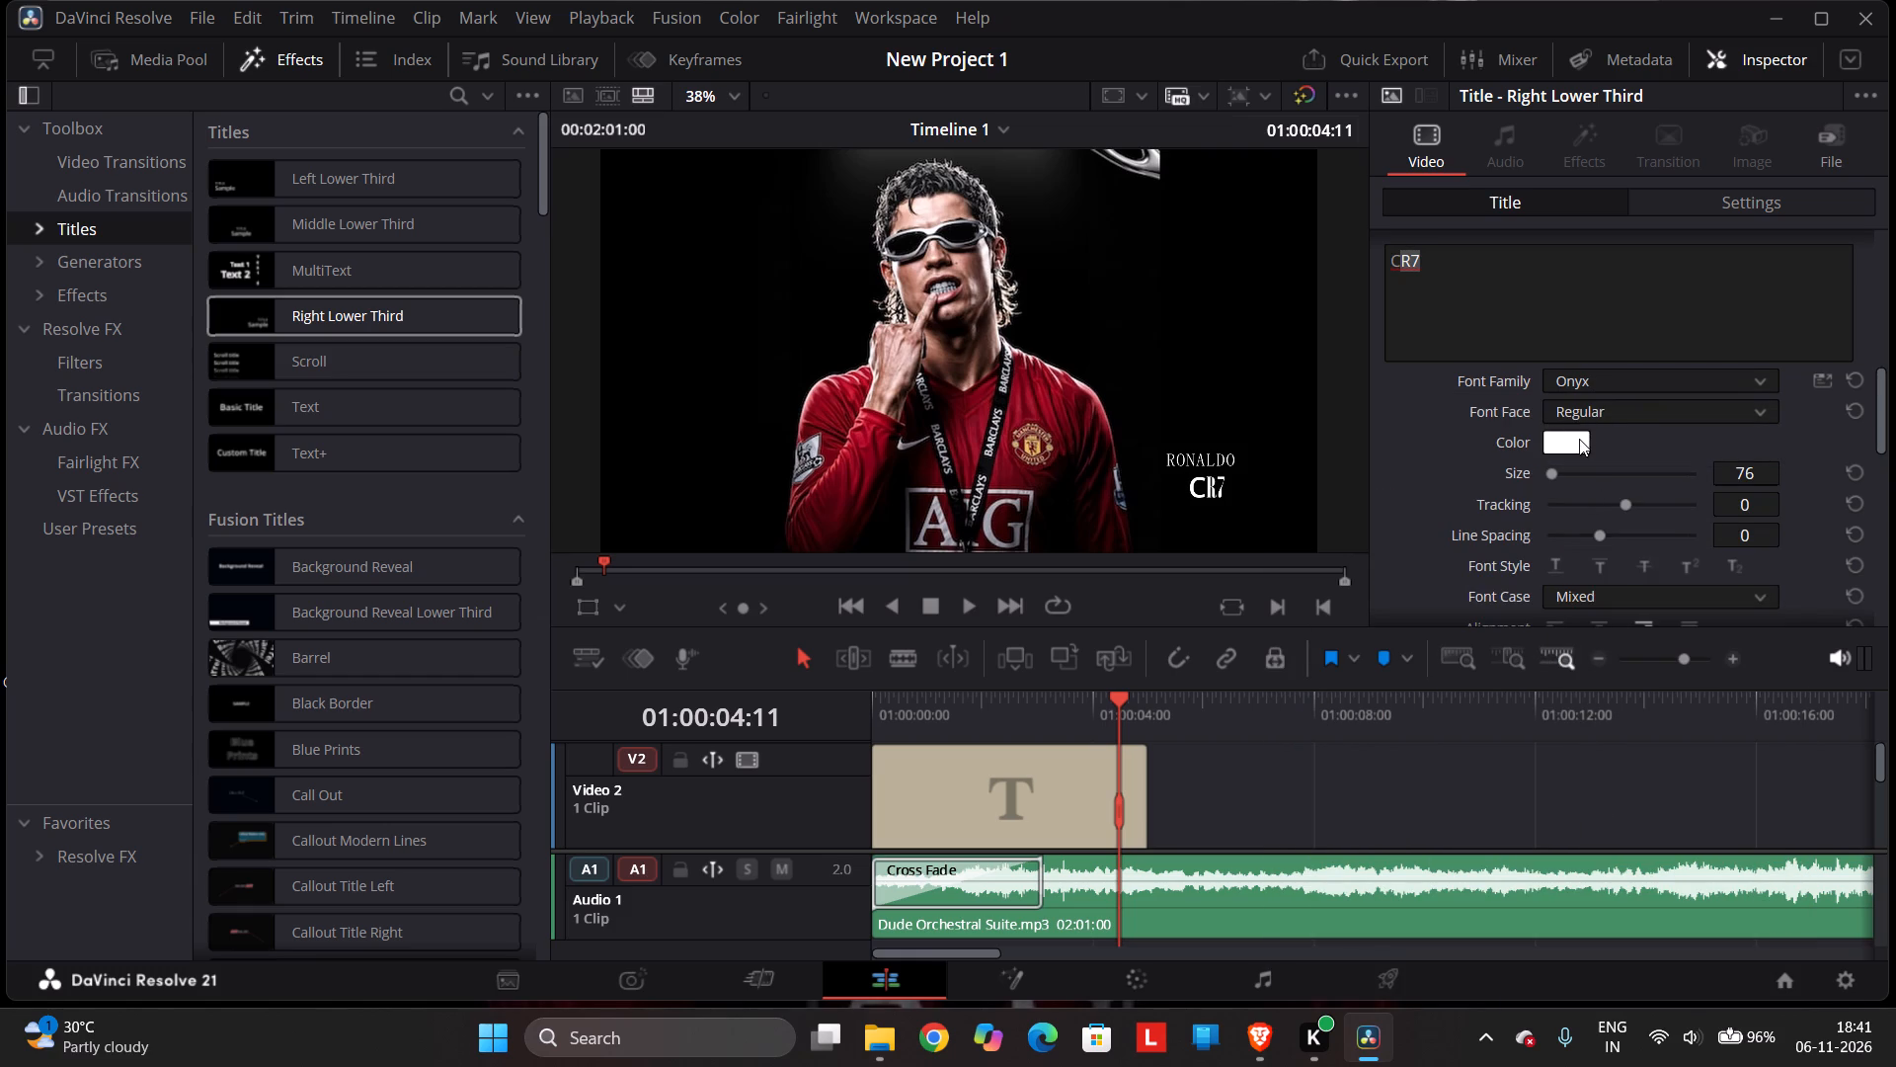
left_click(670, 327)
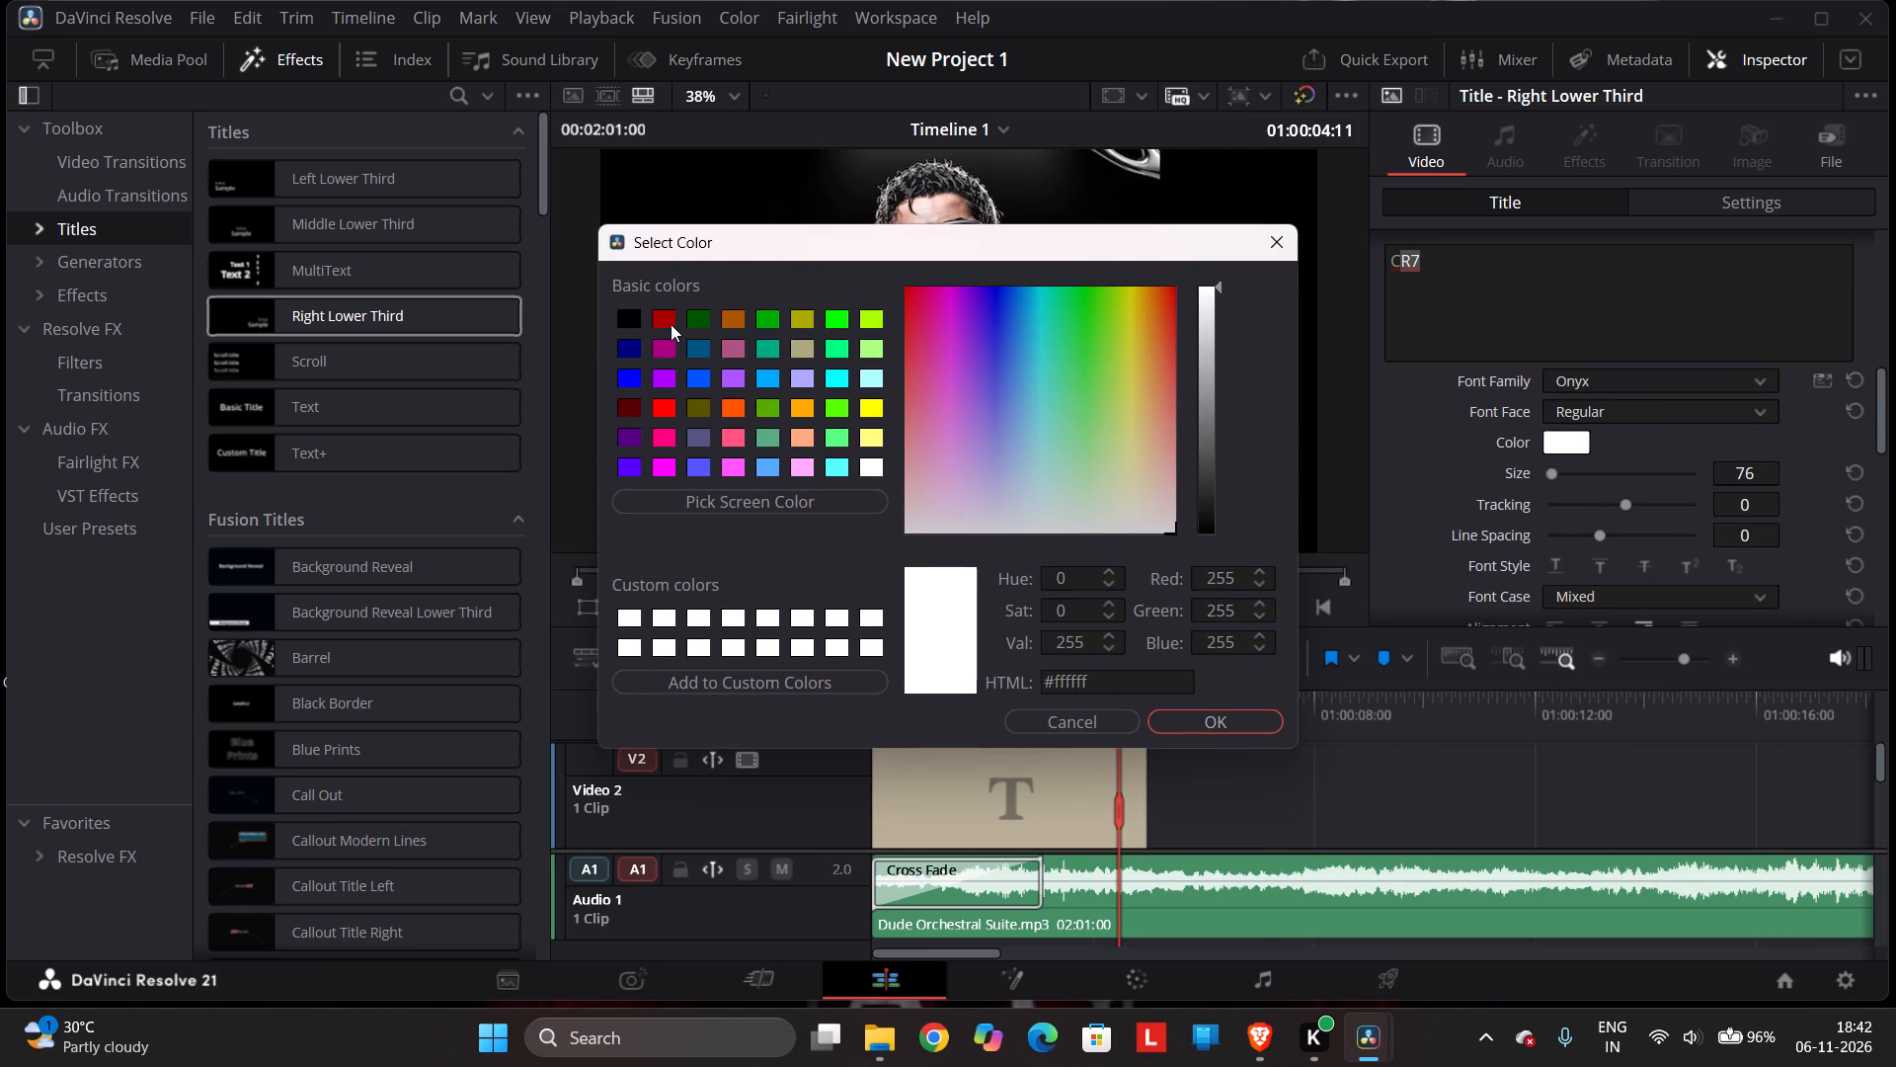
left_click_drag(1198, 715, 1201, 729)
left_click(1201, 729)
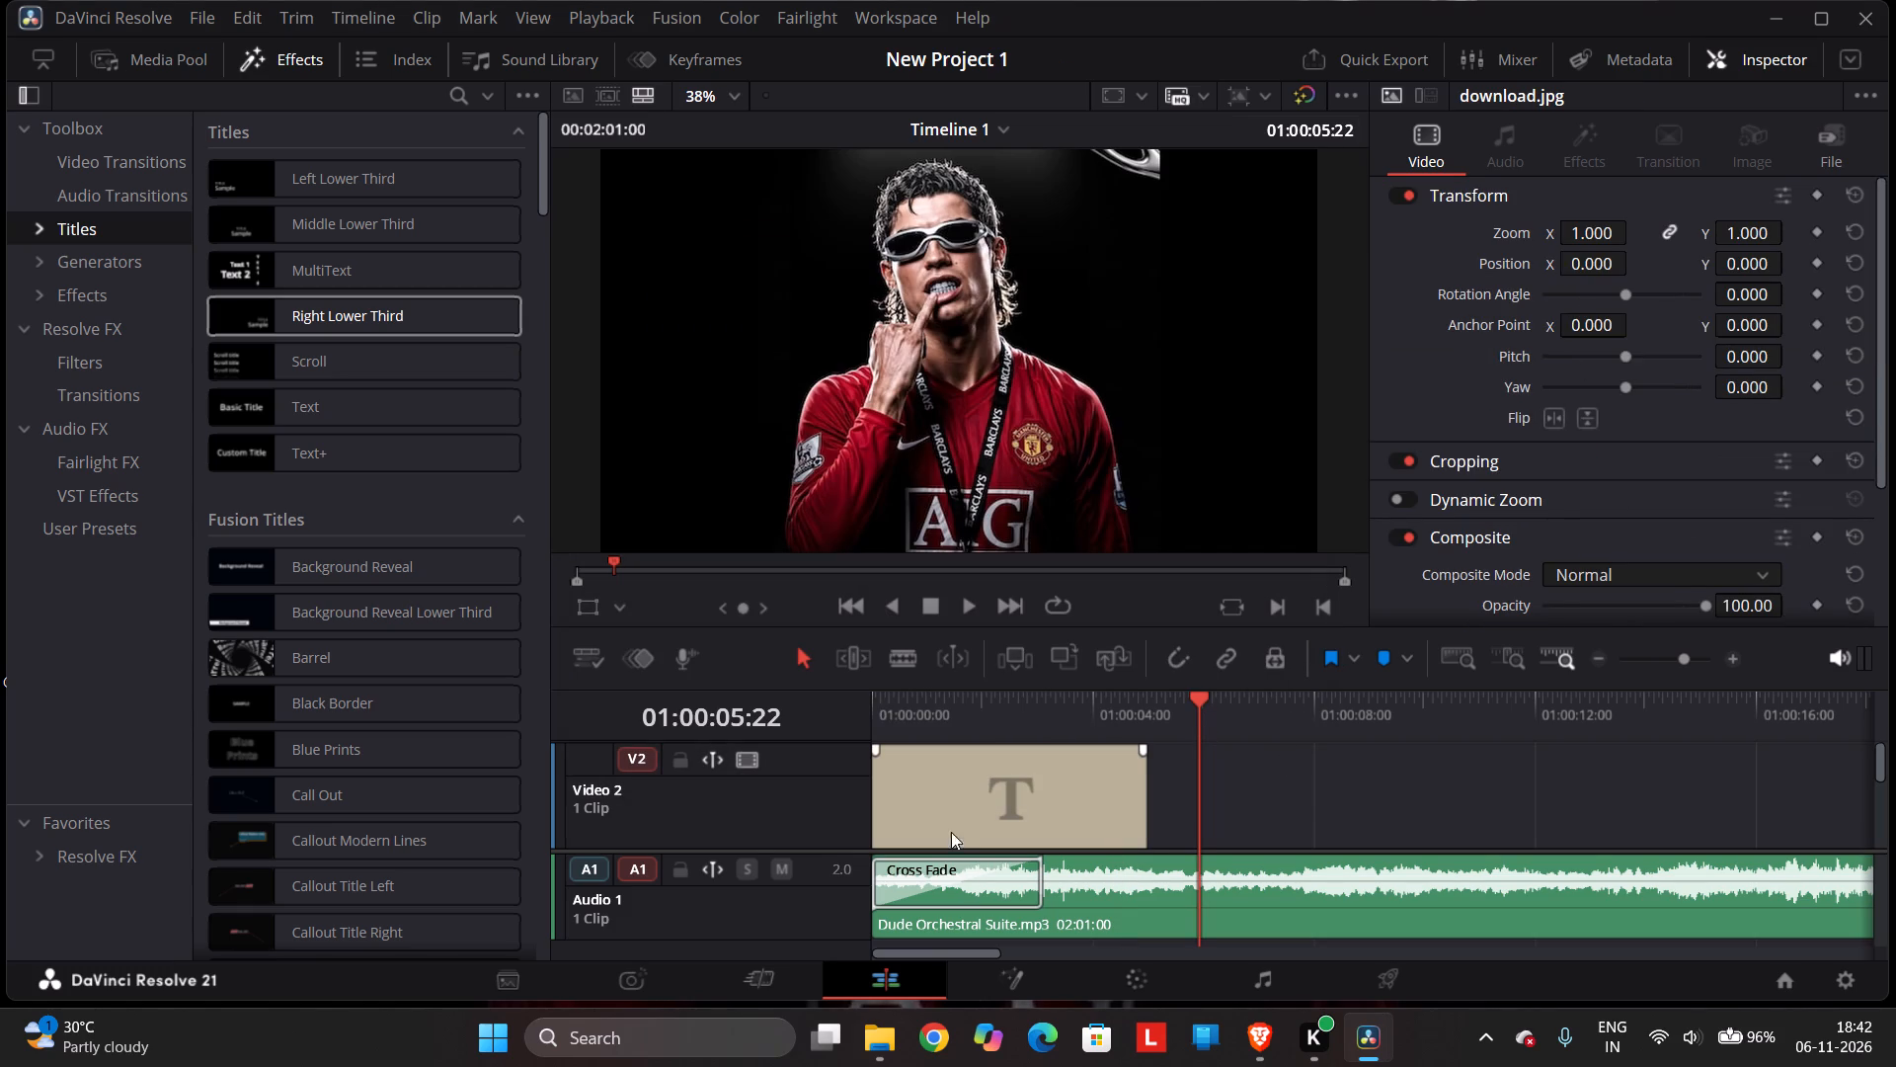
Return the playhead to the start of the timeline and reselect the lower-third title clip on Video 2.
left_click(968, 764)
left_click_drag(1200, 691, 861, 783)
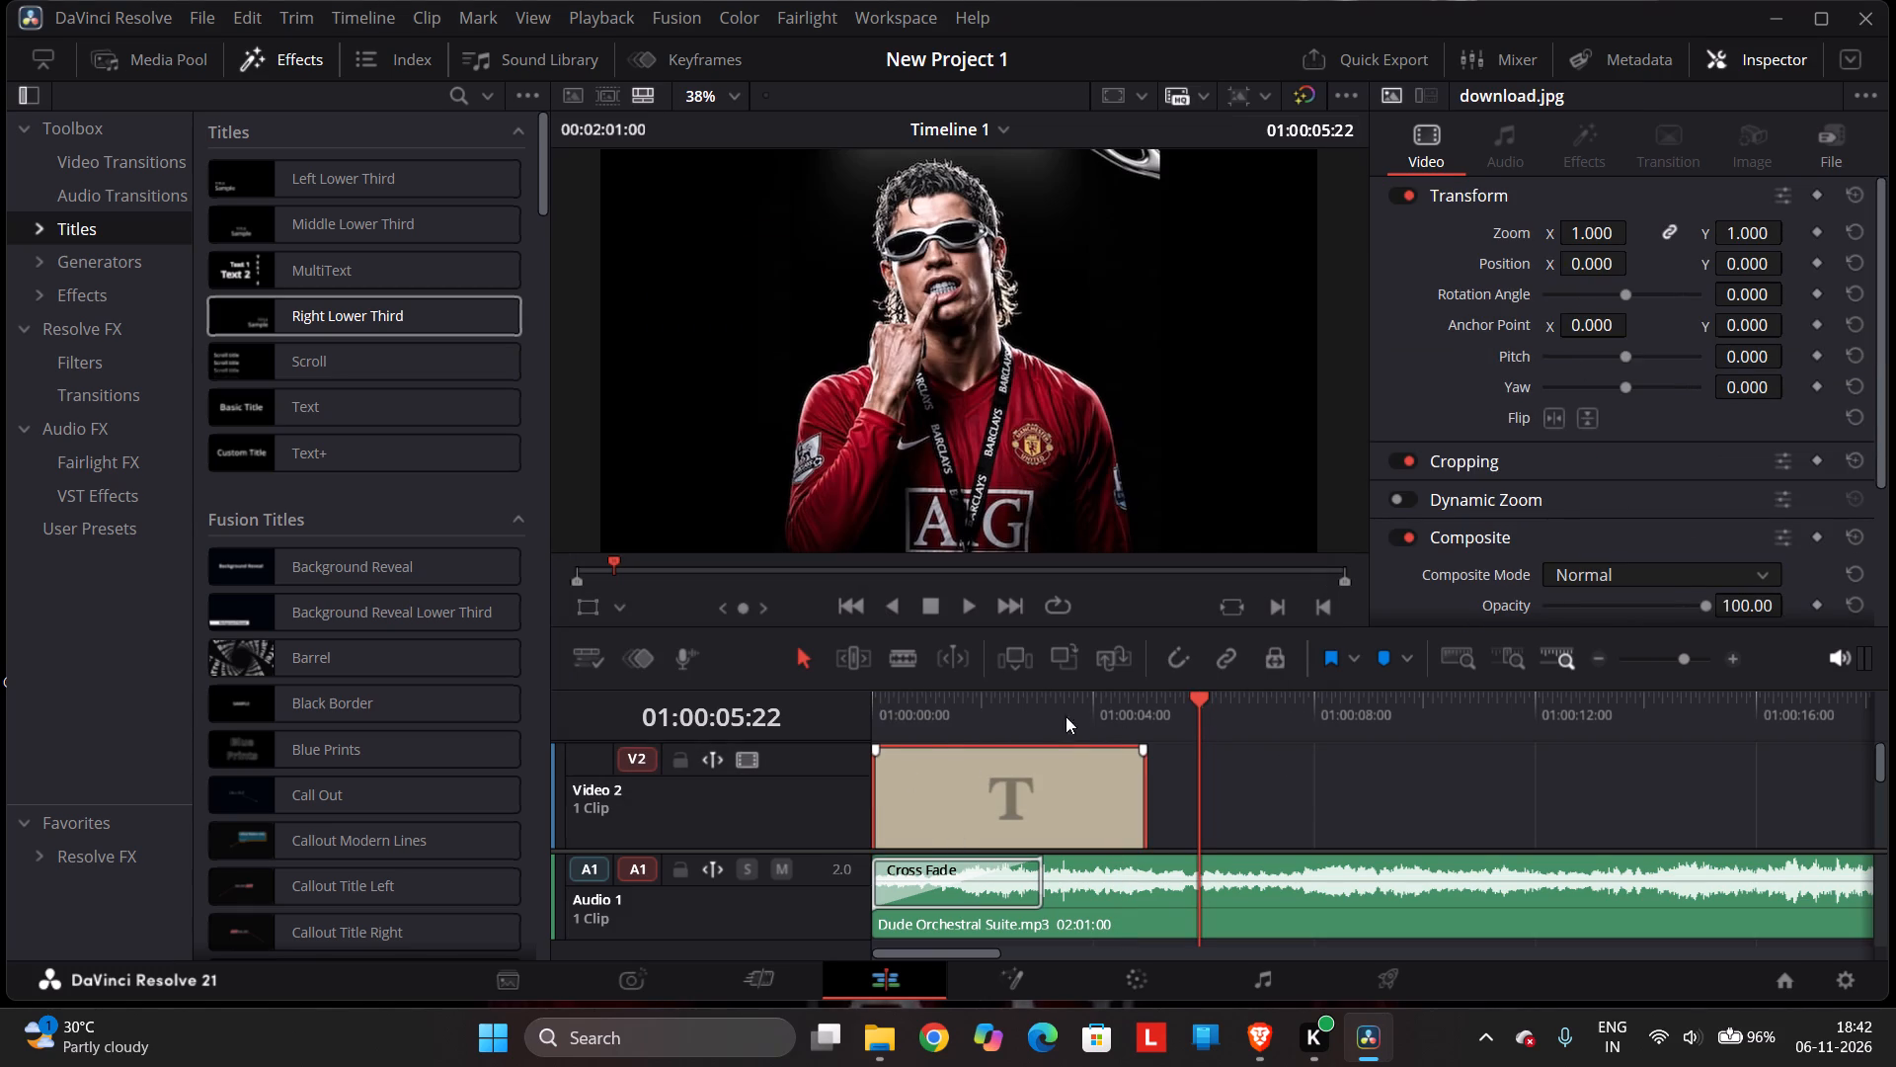
left_click_drag(1203, 693, 831, 752)
left_click(831, 752)
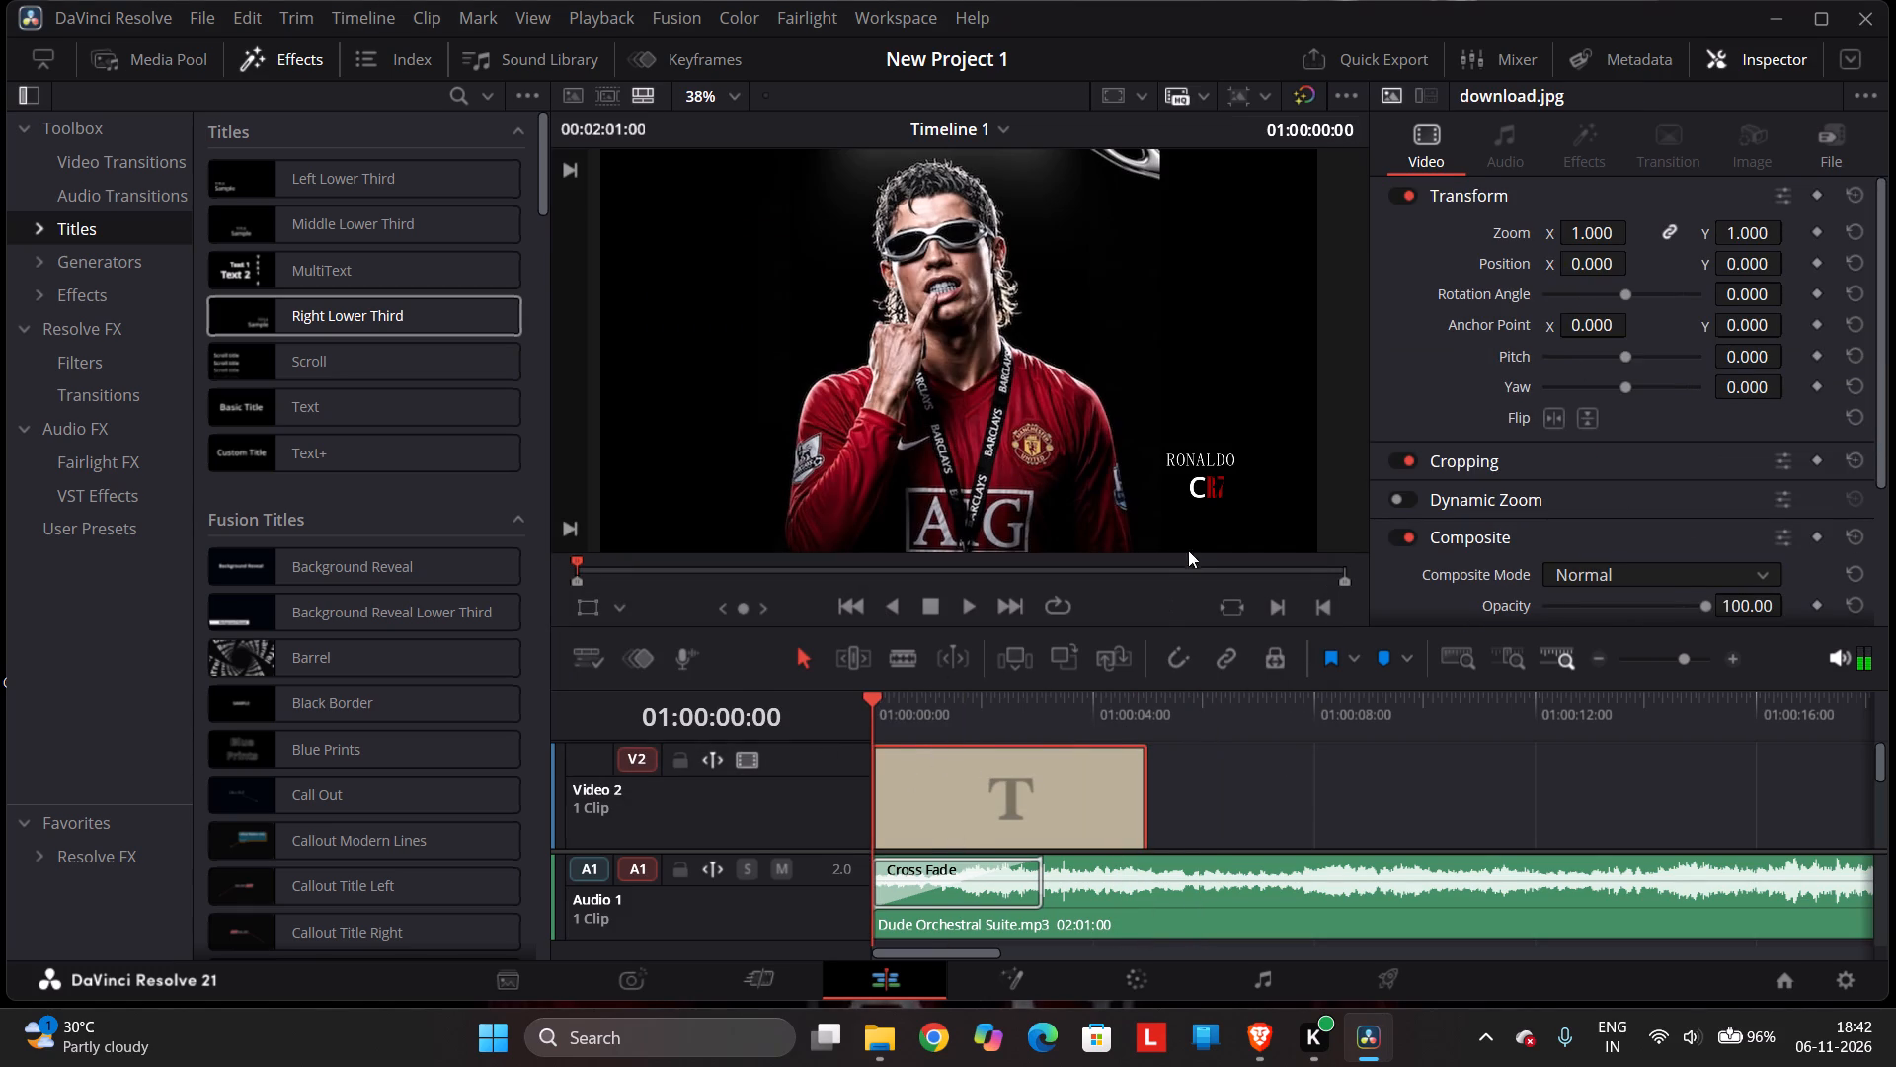
left_click(1207, 494)
triple_click(1217, 491)
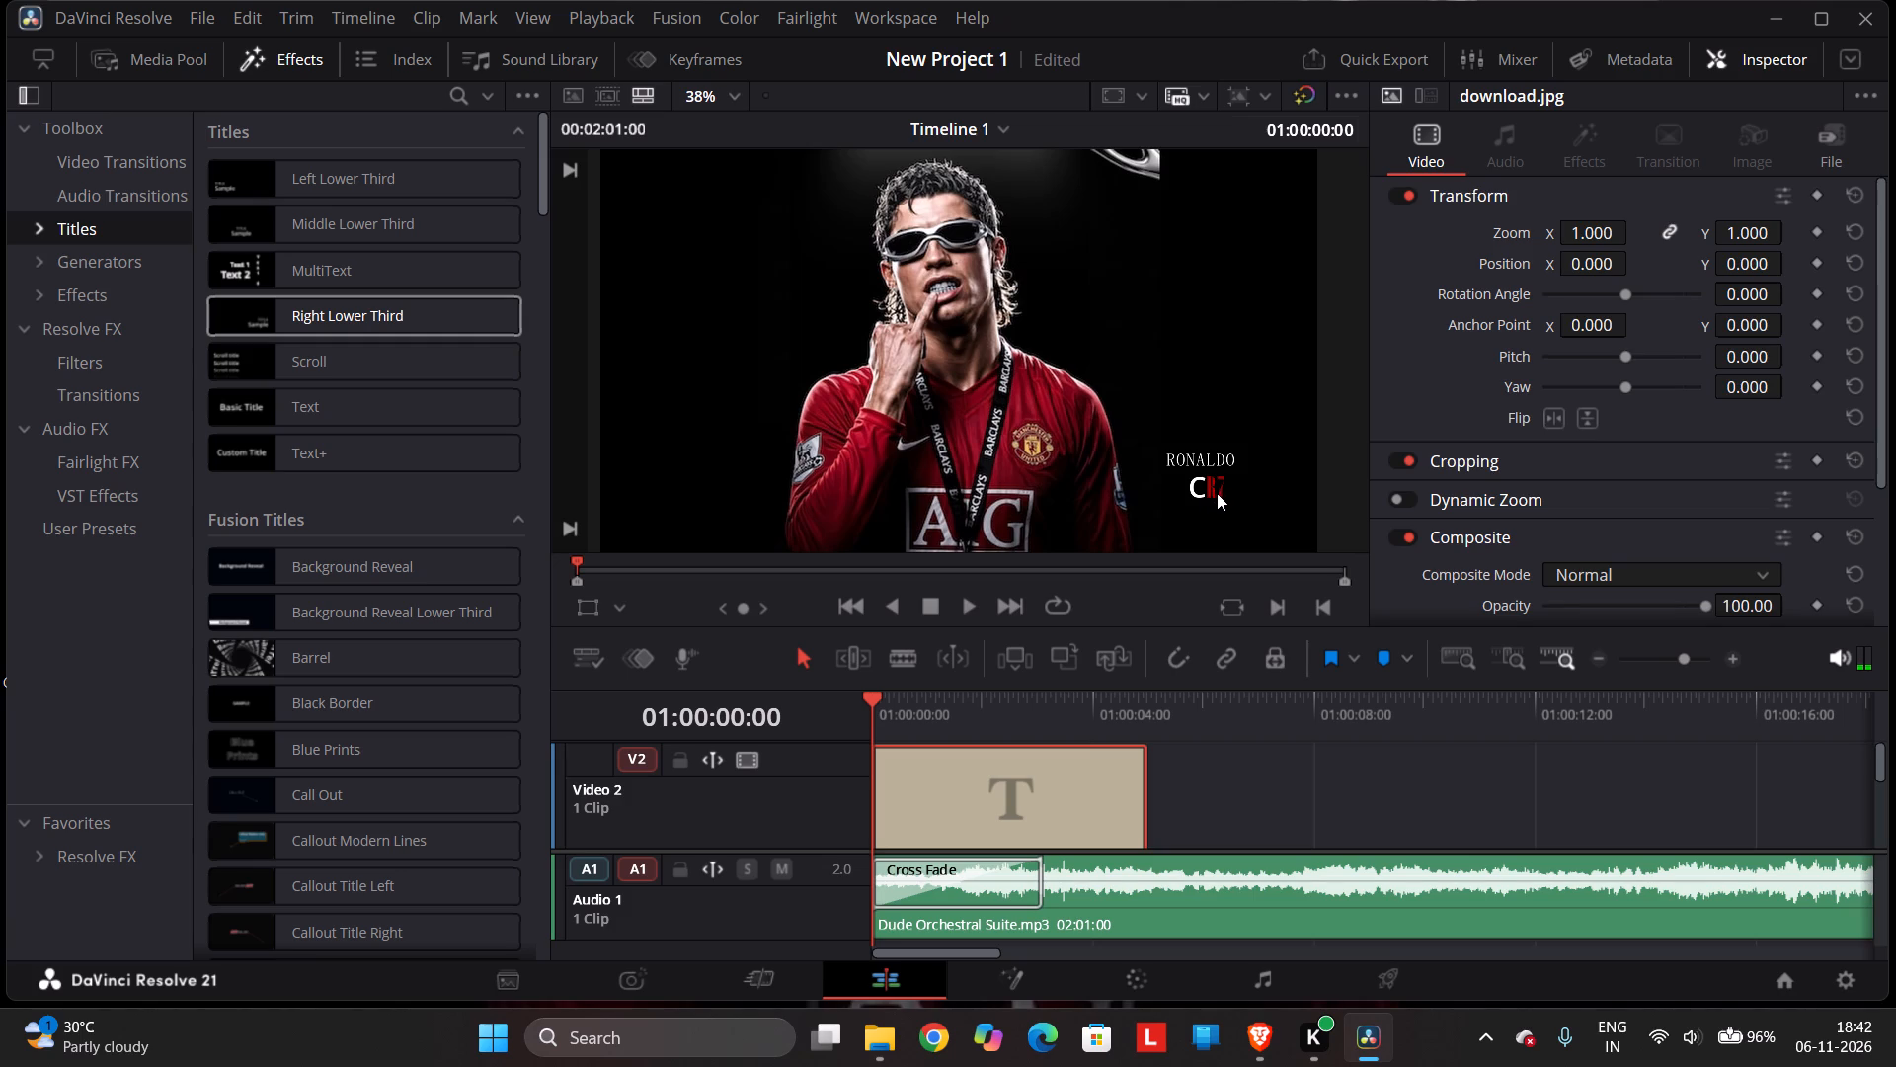
double_click(1196, 478)
left_click(1211, 491)
left_click(1066, 814)
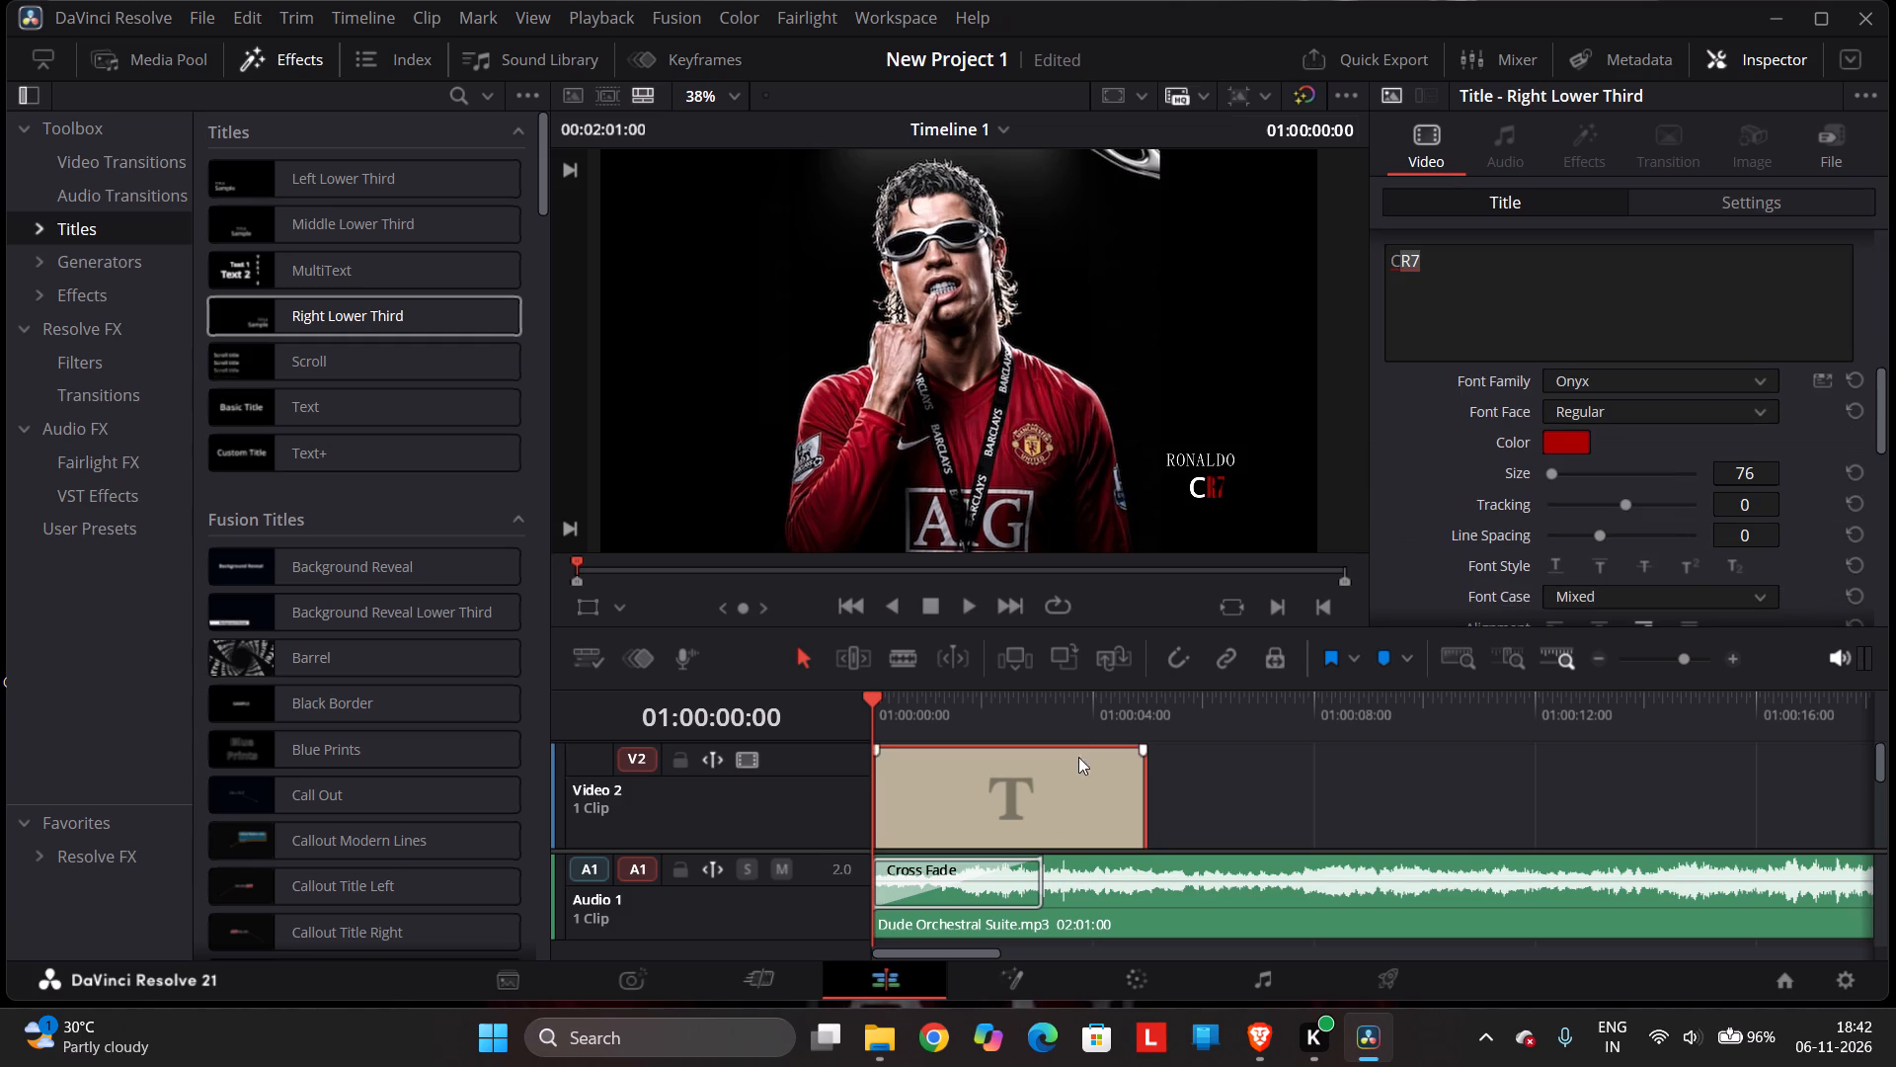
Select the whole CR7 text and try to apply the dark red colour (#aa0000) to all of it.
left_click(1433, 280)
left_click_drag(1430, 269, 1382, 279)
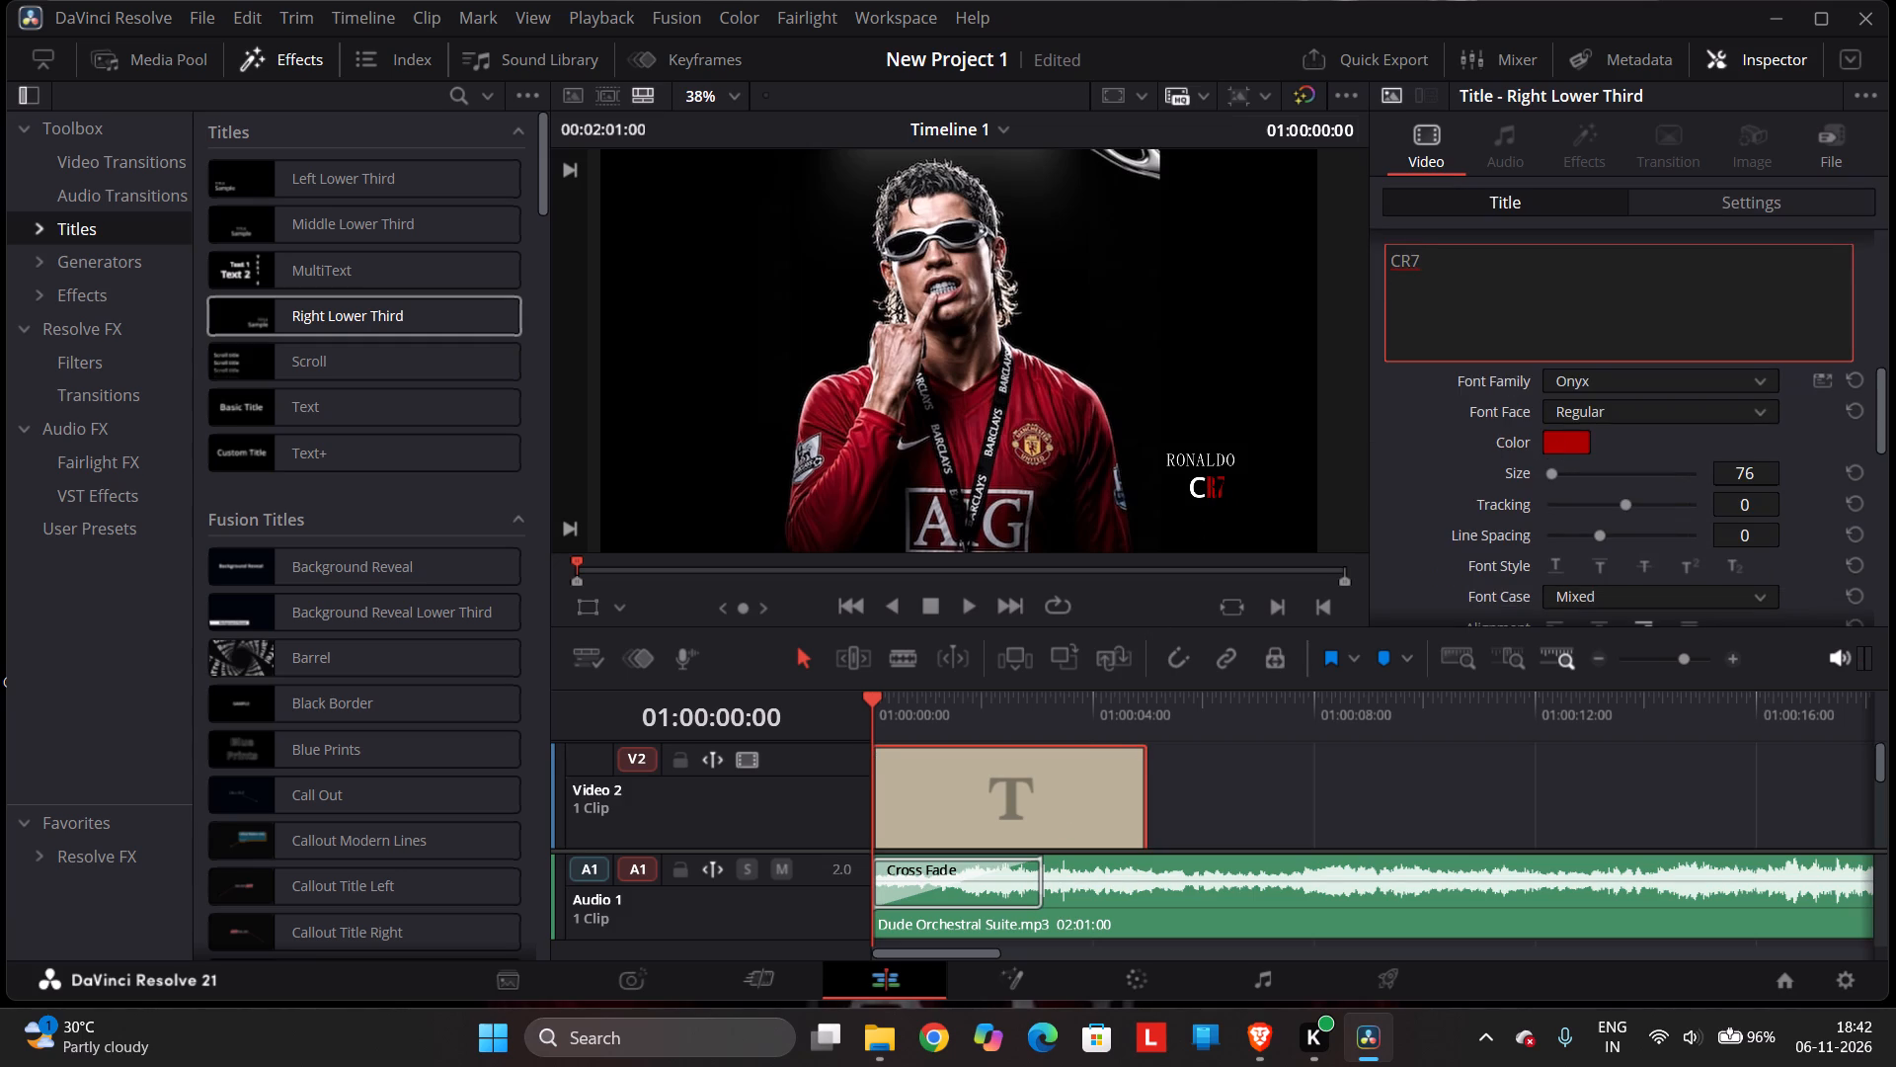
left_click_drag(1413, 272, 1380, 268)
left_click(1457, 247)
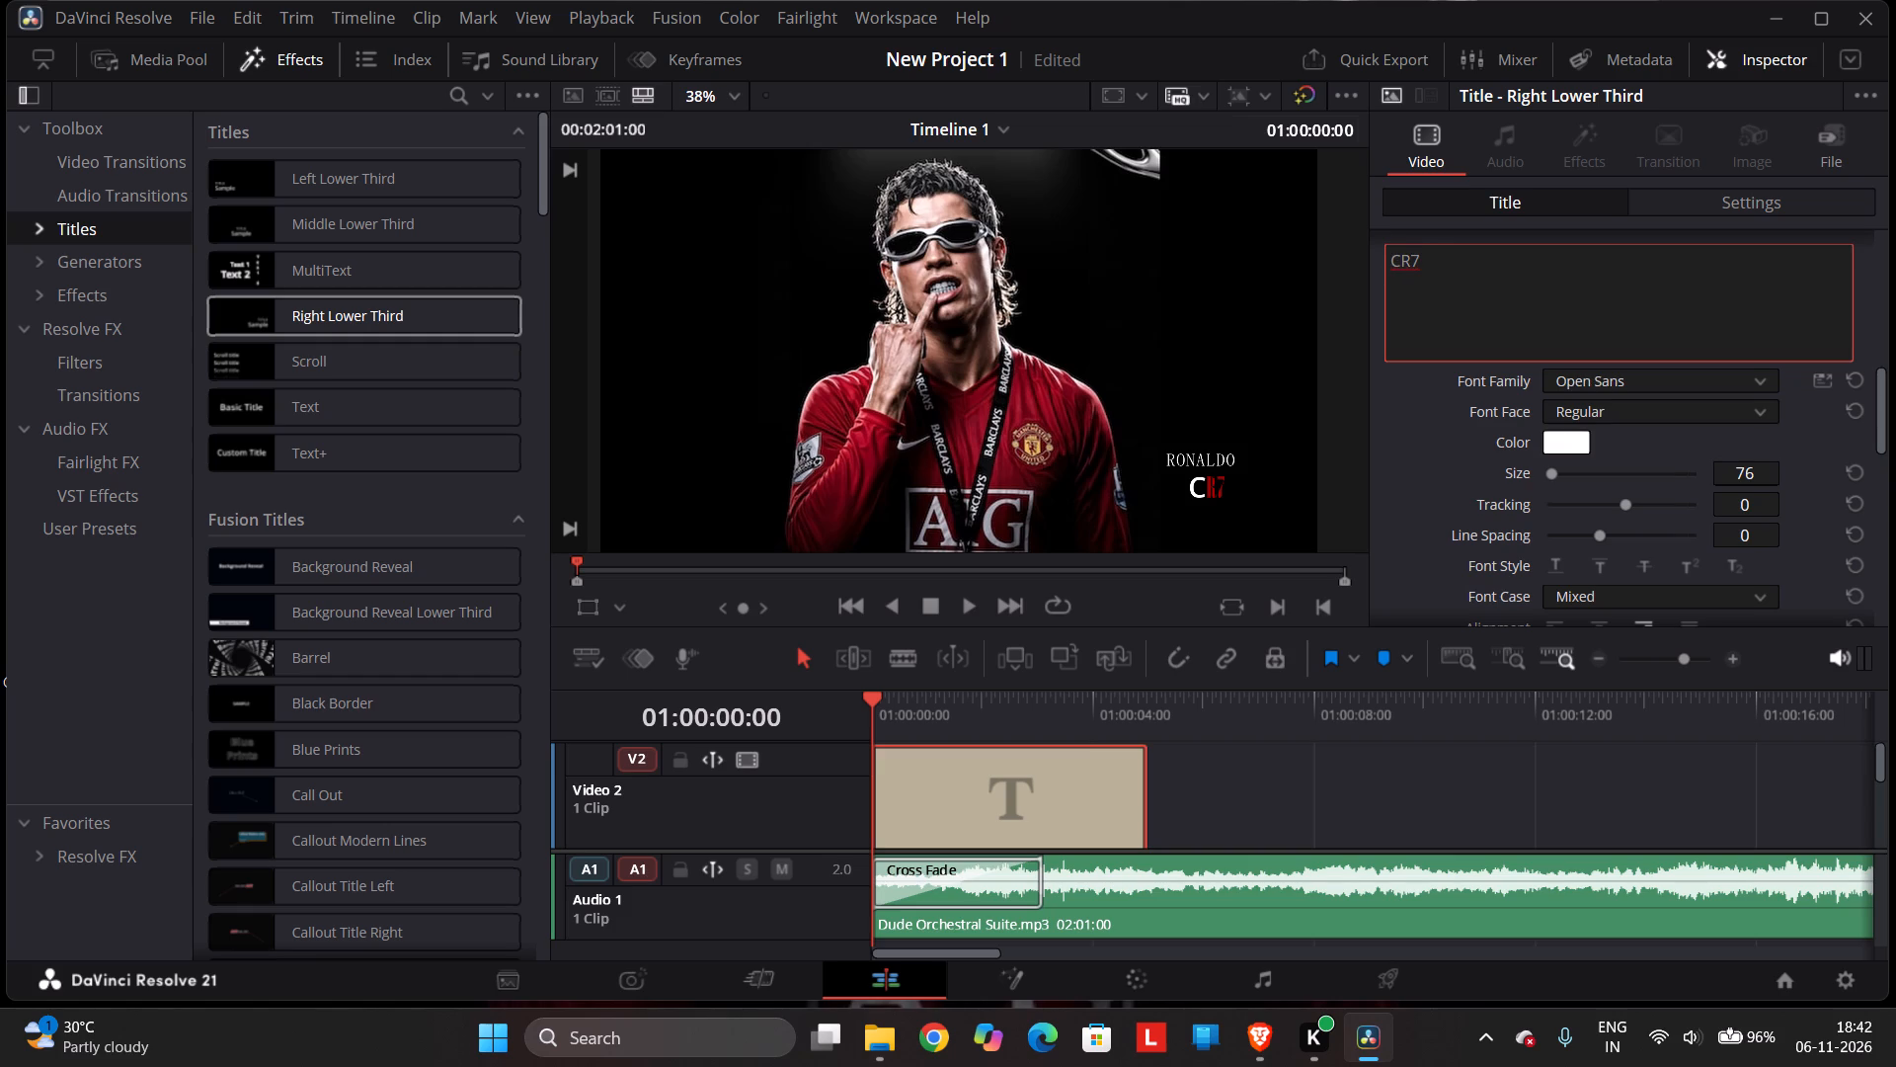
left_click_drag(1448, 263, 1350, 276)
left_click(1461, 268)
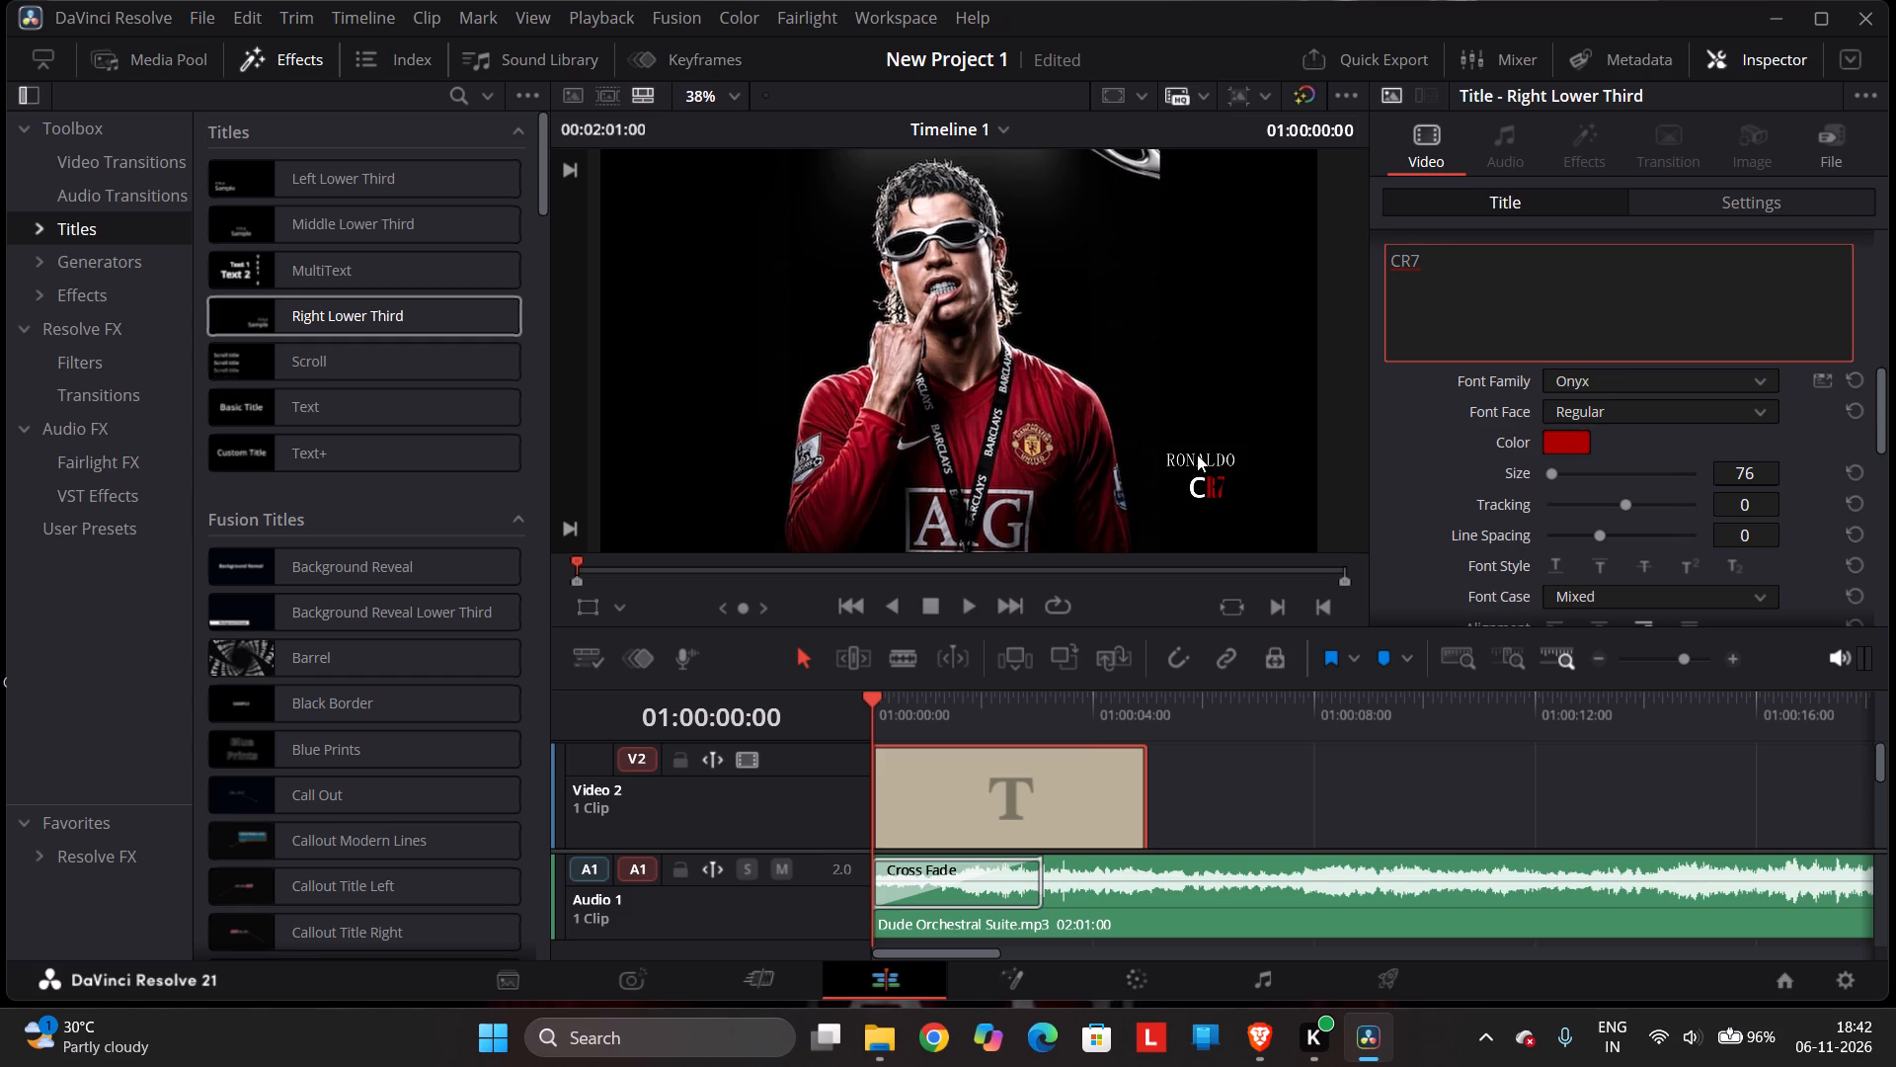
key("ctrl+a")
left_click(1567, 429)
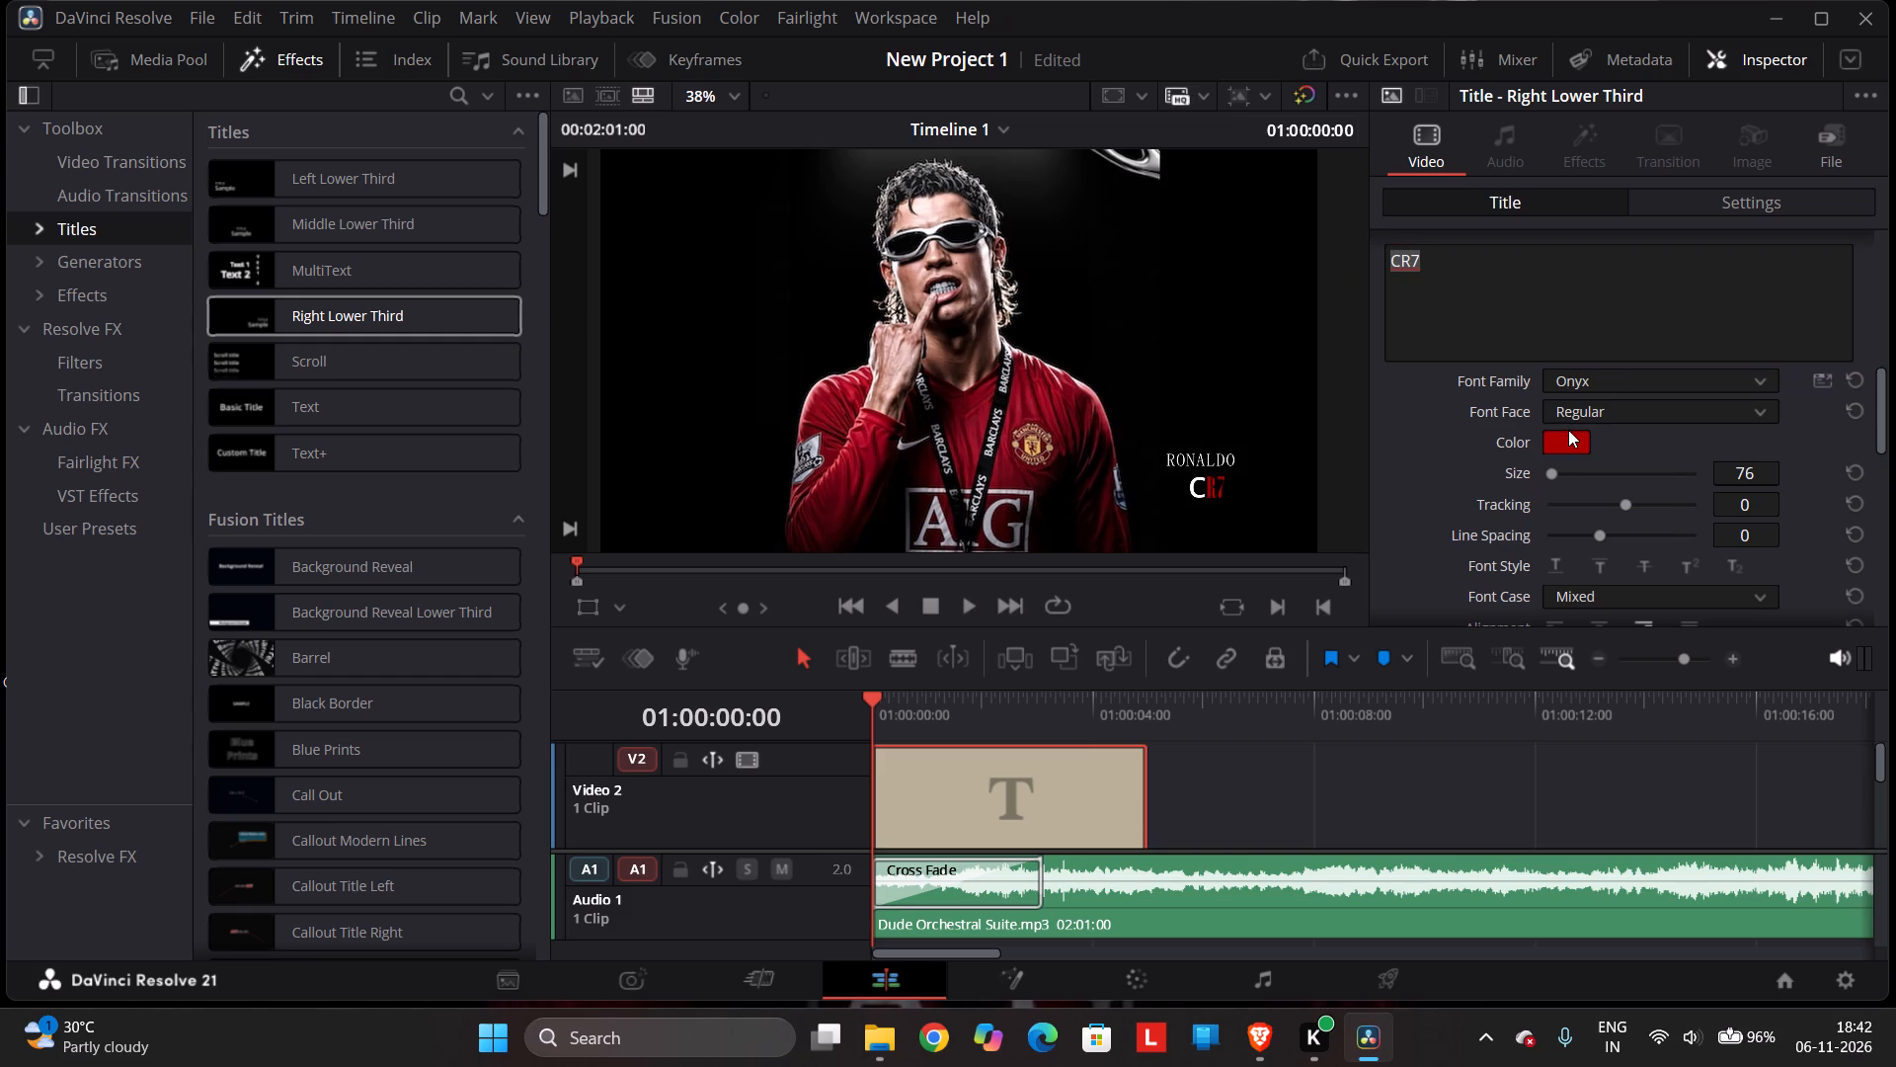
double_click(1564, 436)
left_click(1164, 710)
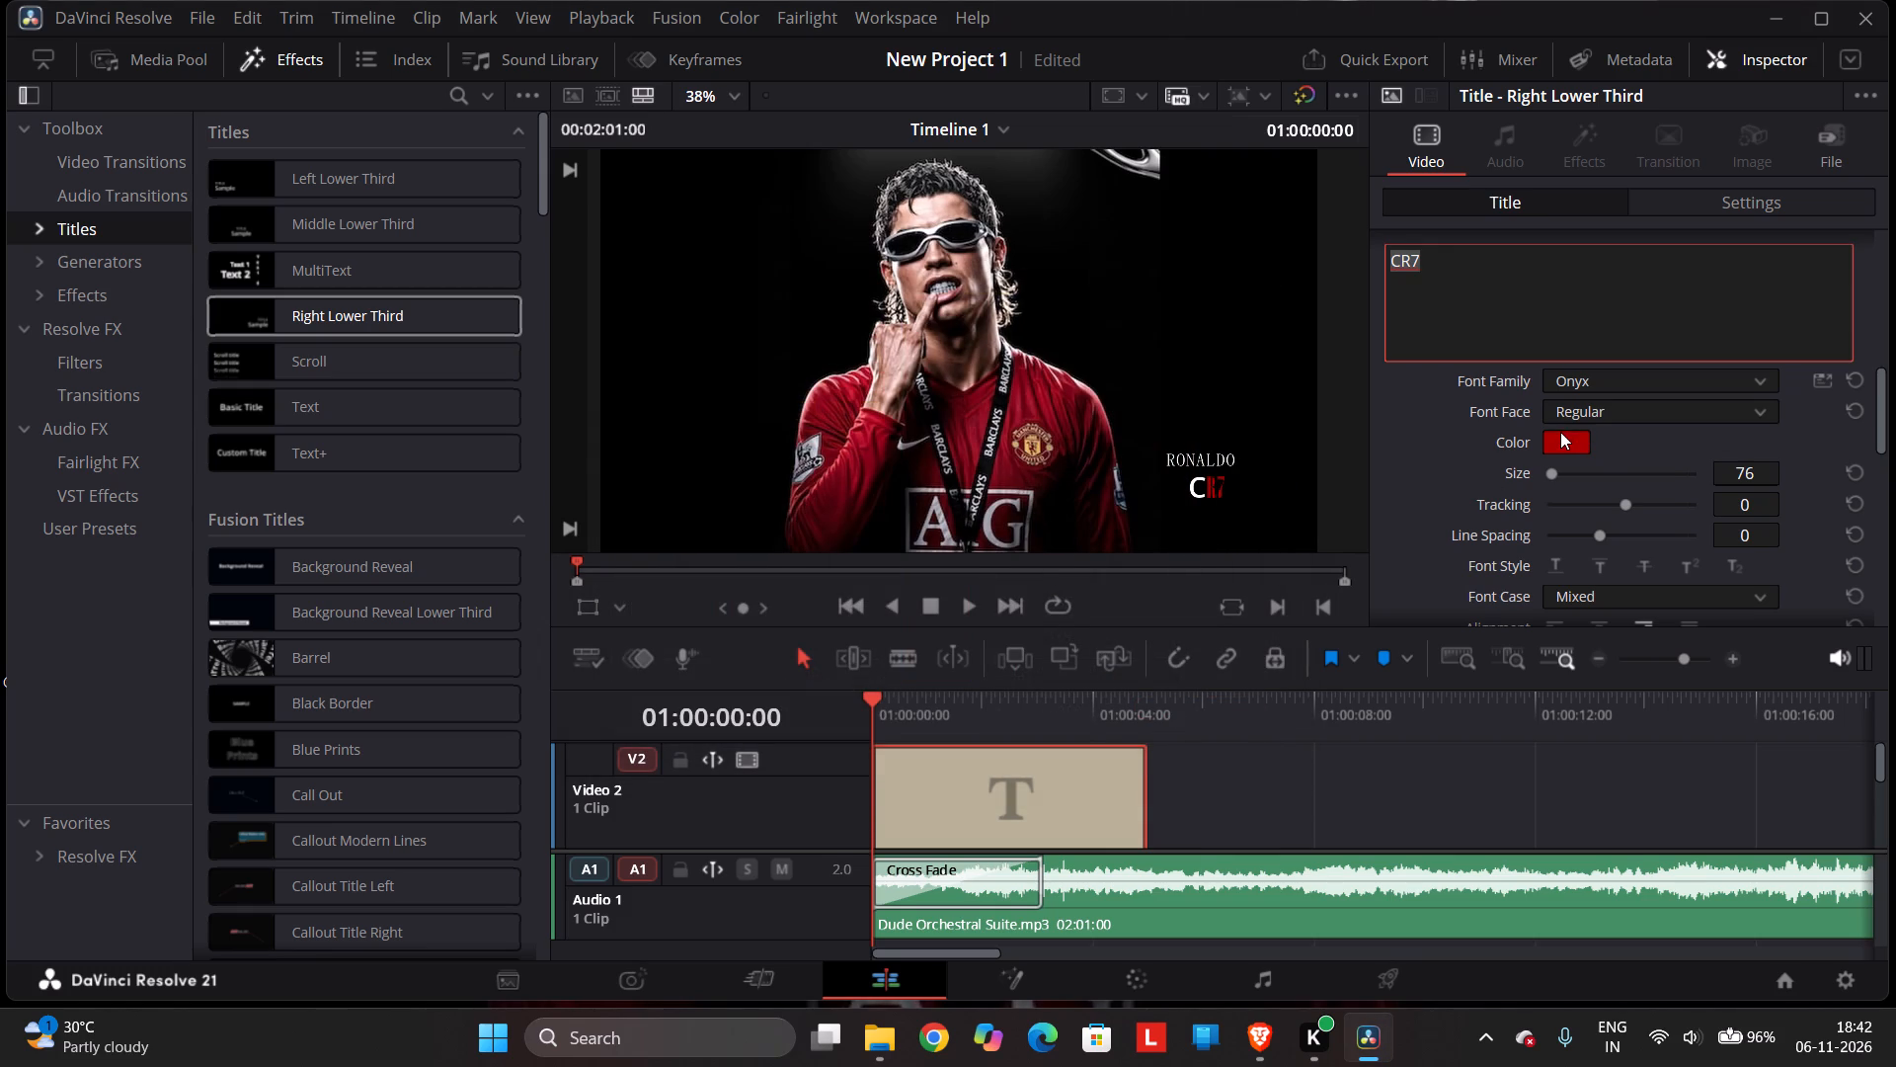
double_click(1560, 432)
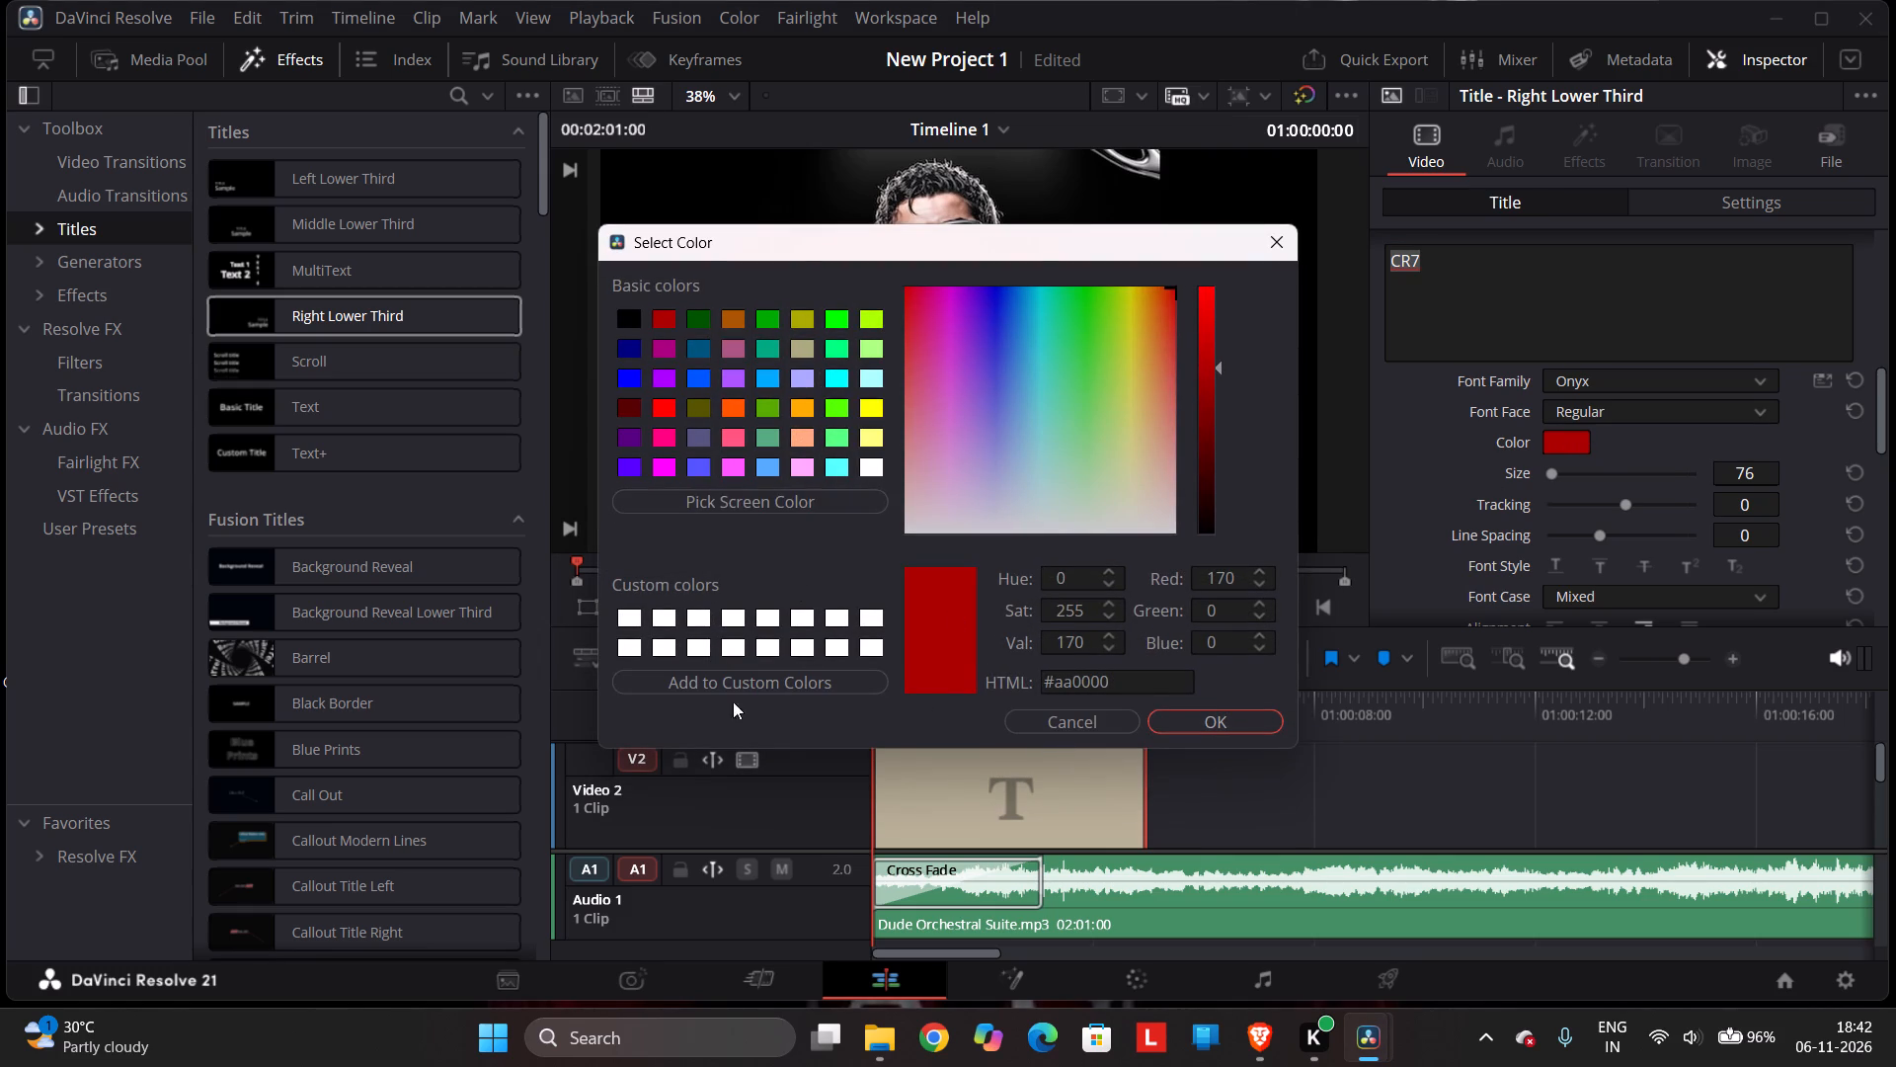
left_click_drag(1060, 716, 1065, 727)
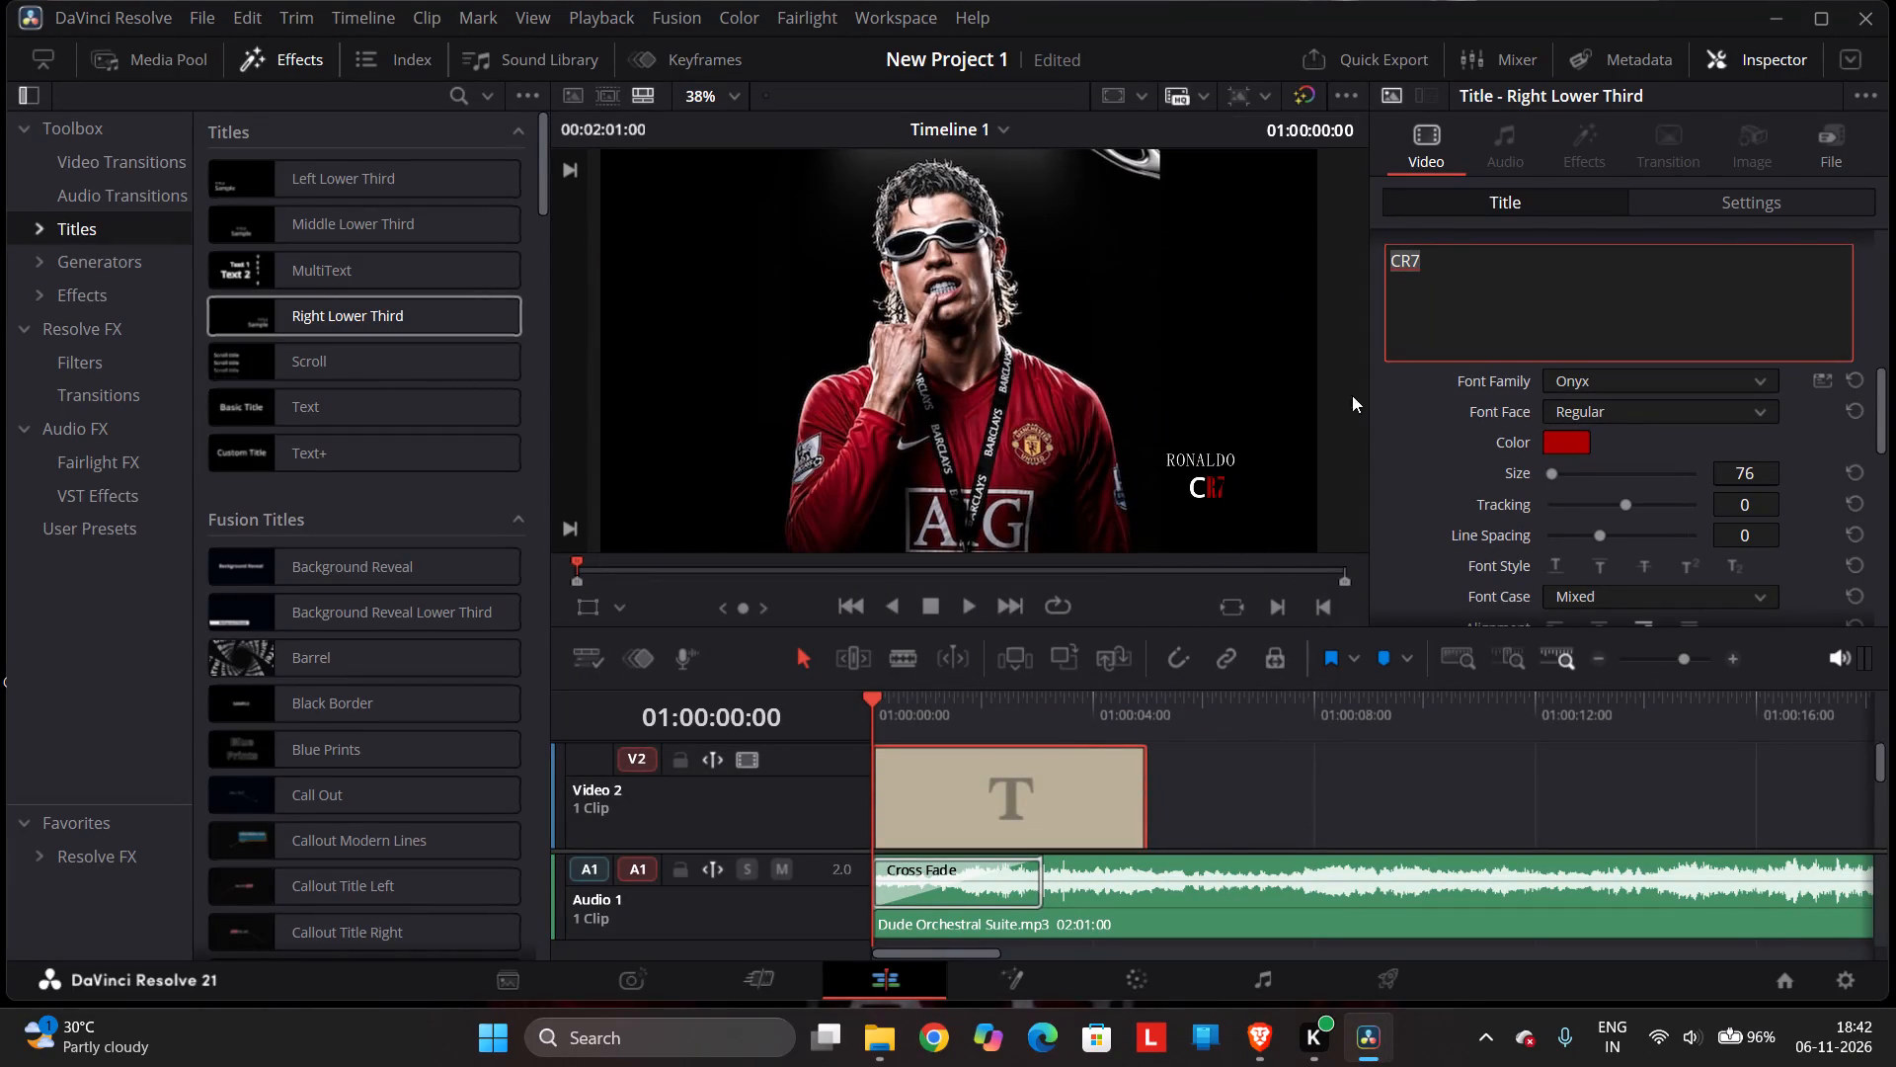
Deselect the characters and set the colour of the entire CR7 text to dark red (#aa0003).
left_click(1409, 344)
left_click(1584, 438)
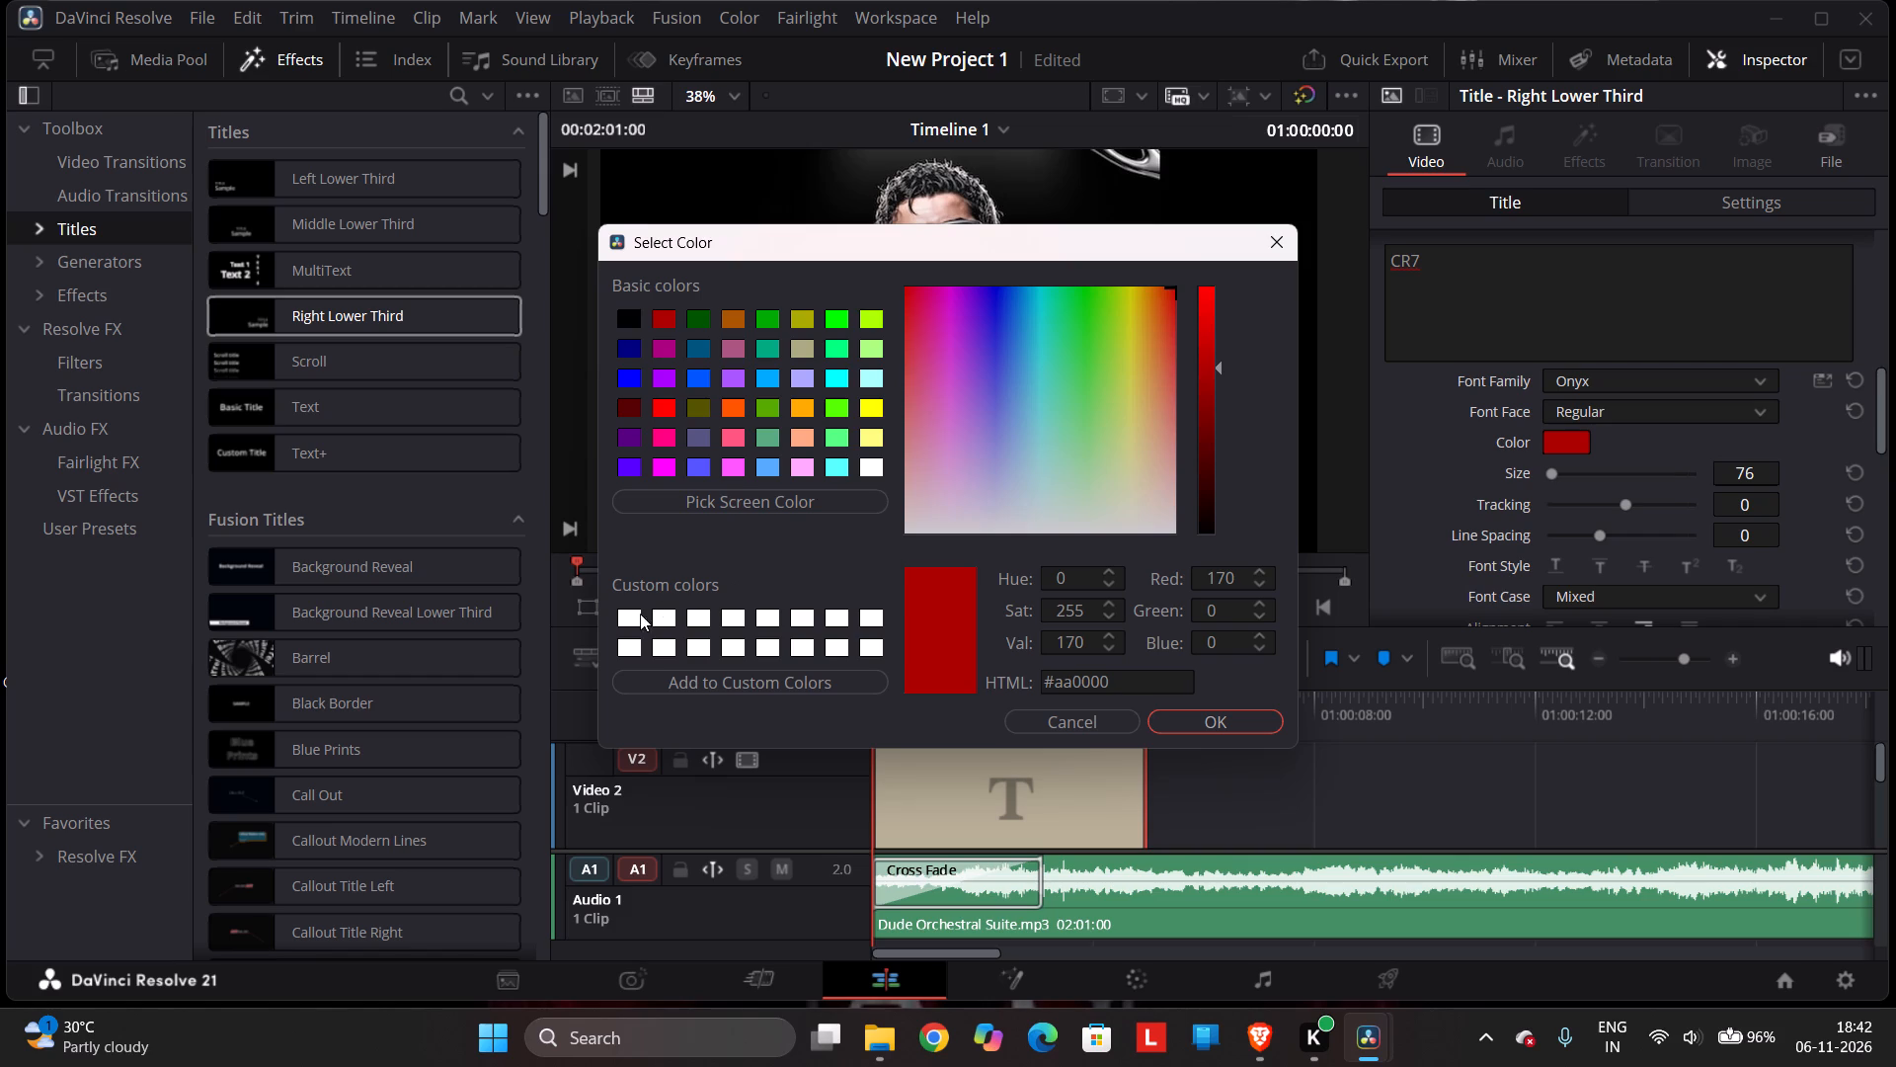
scroll(870, 364, "down", 2)
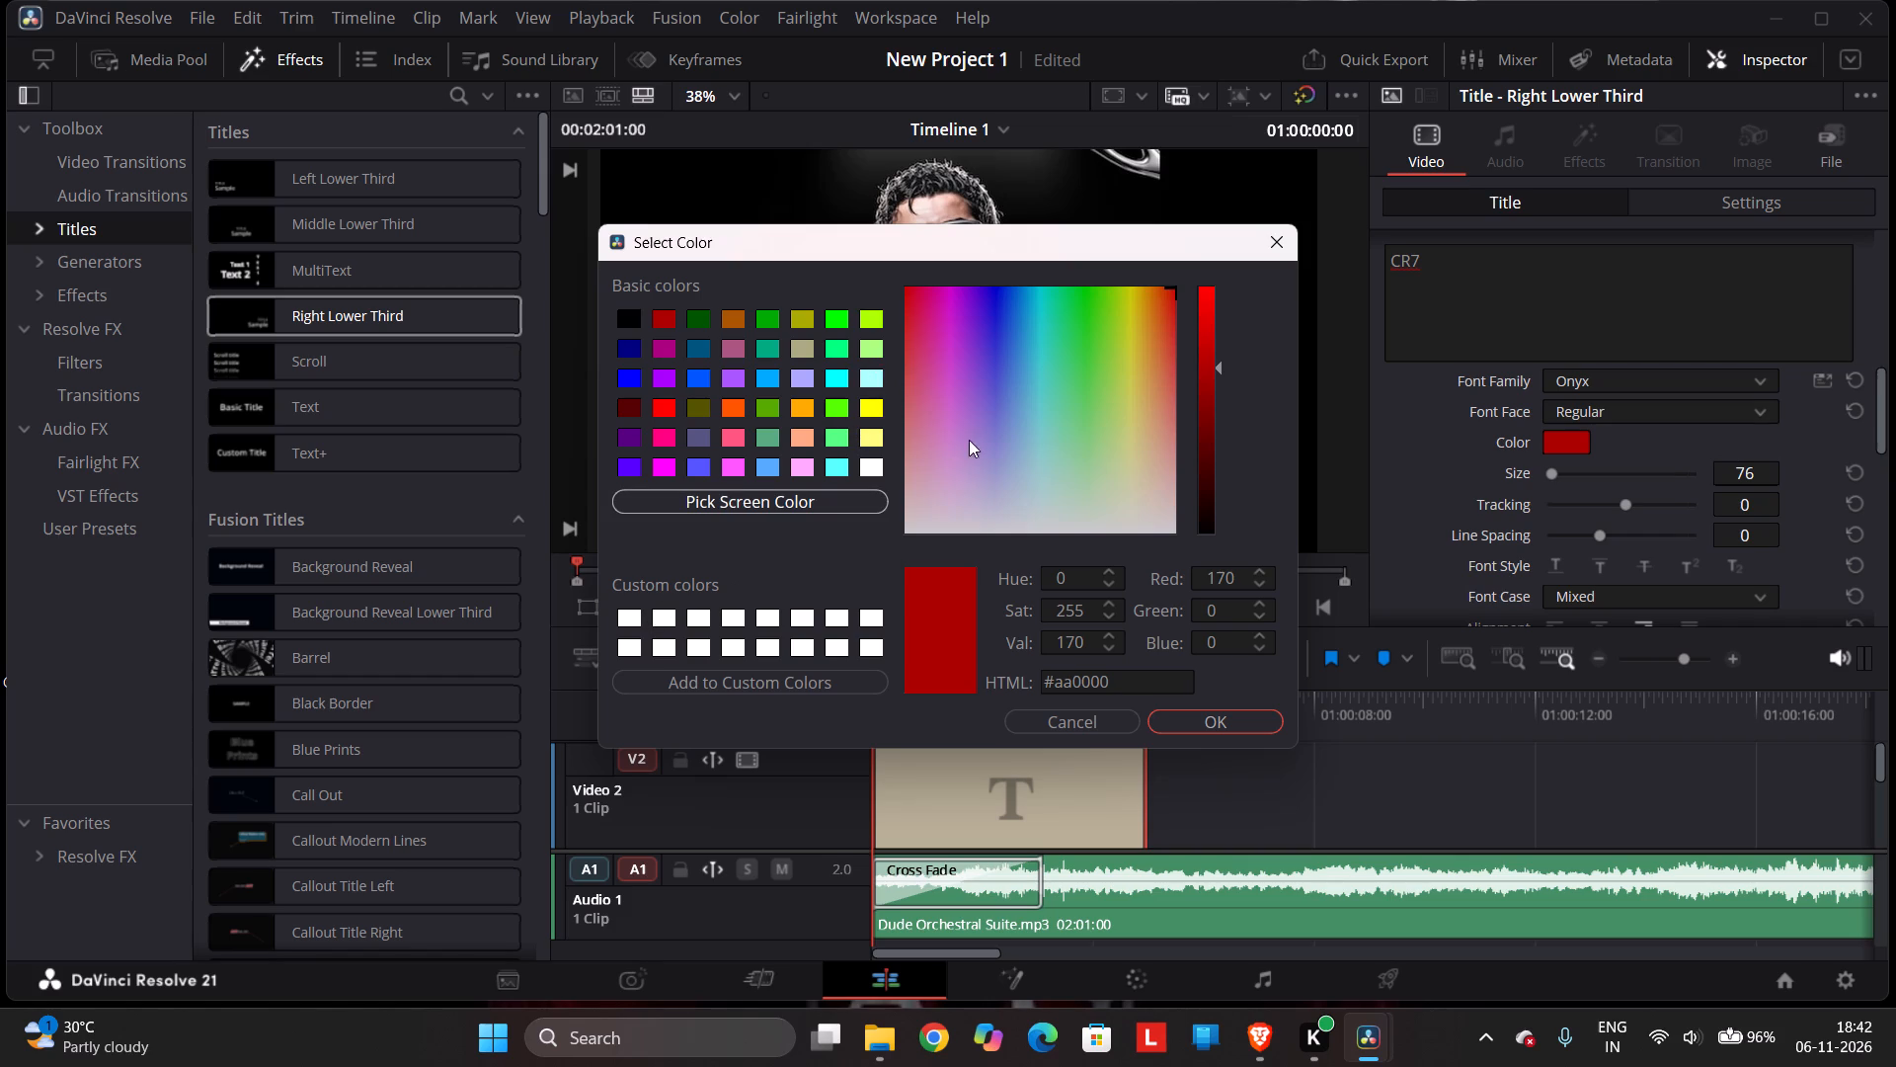
left_click_drag(1080, 504, 1168, 477)
left_click(1165, 460)
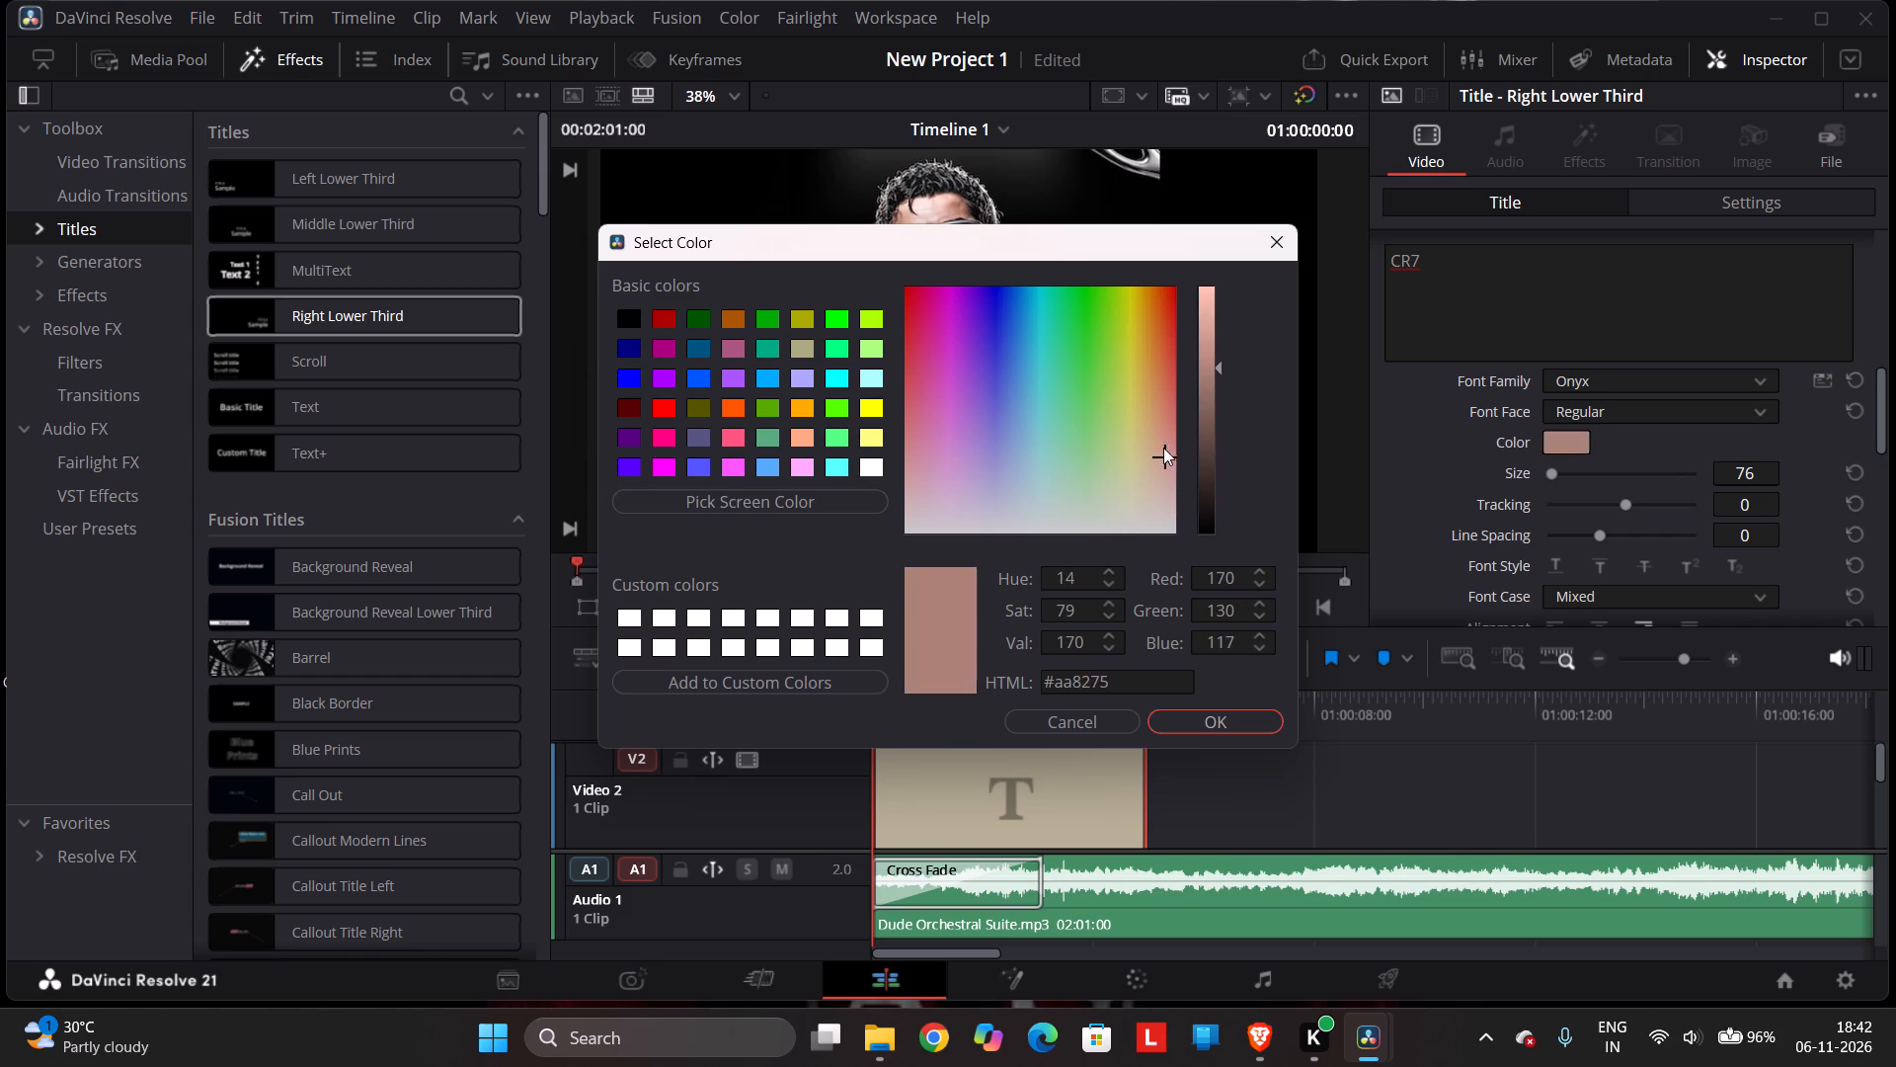
left_click(1158, 436)
left_click_drag(1157, 433, 1152, 417)
left_click_drag(1152, 417, 1106, 376)
left_click_drag(1079, 359, 891, 286)
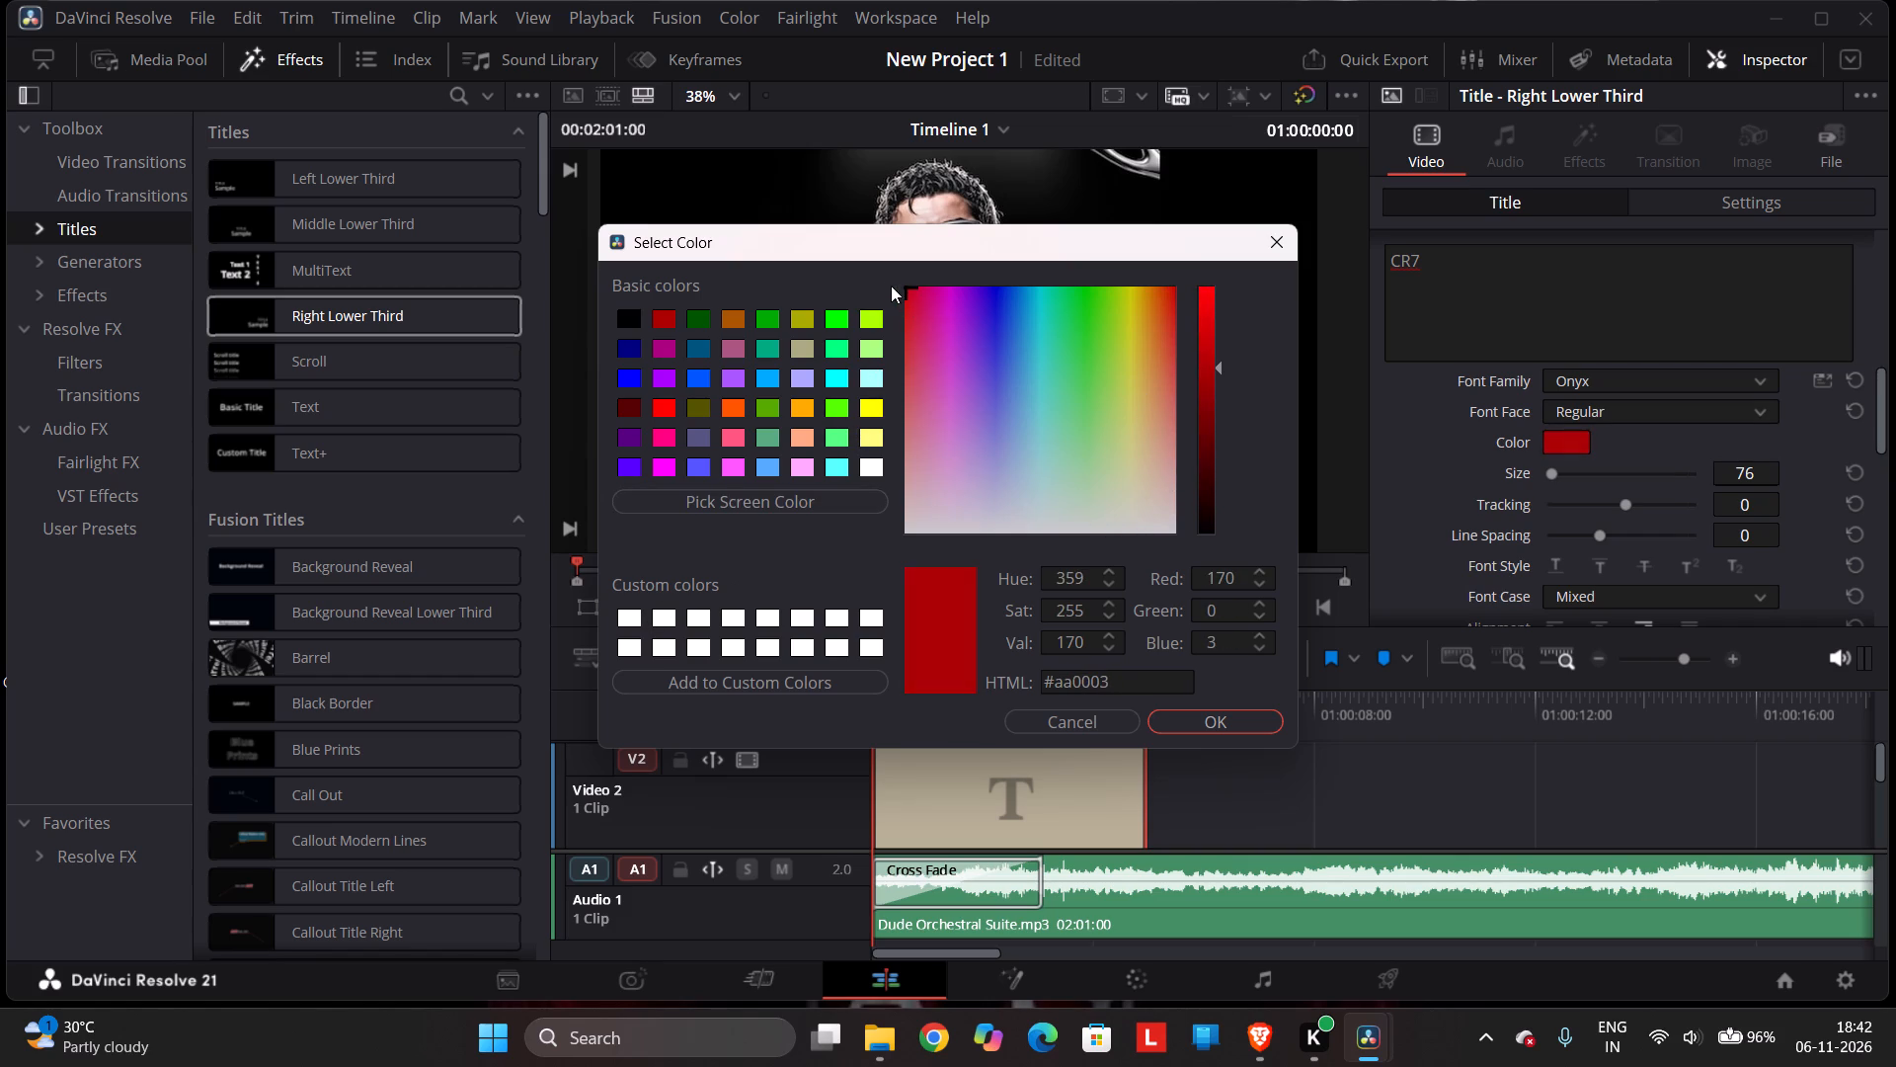
left_click_drag(891, 286, 873, 267)
left_click(1183, 707)
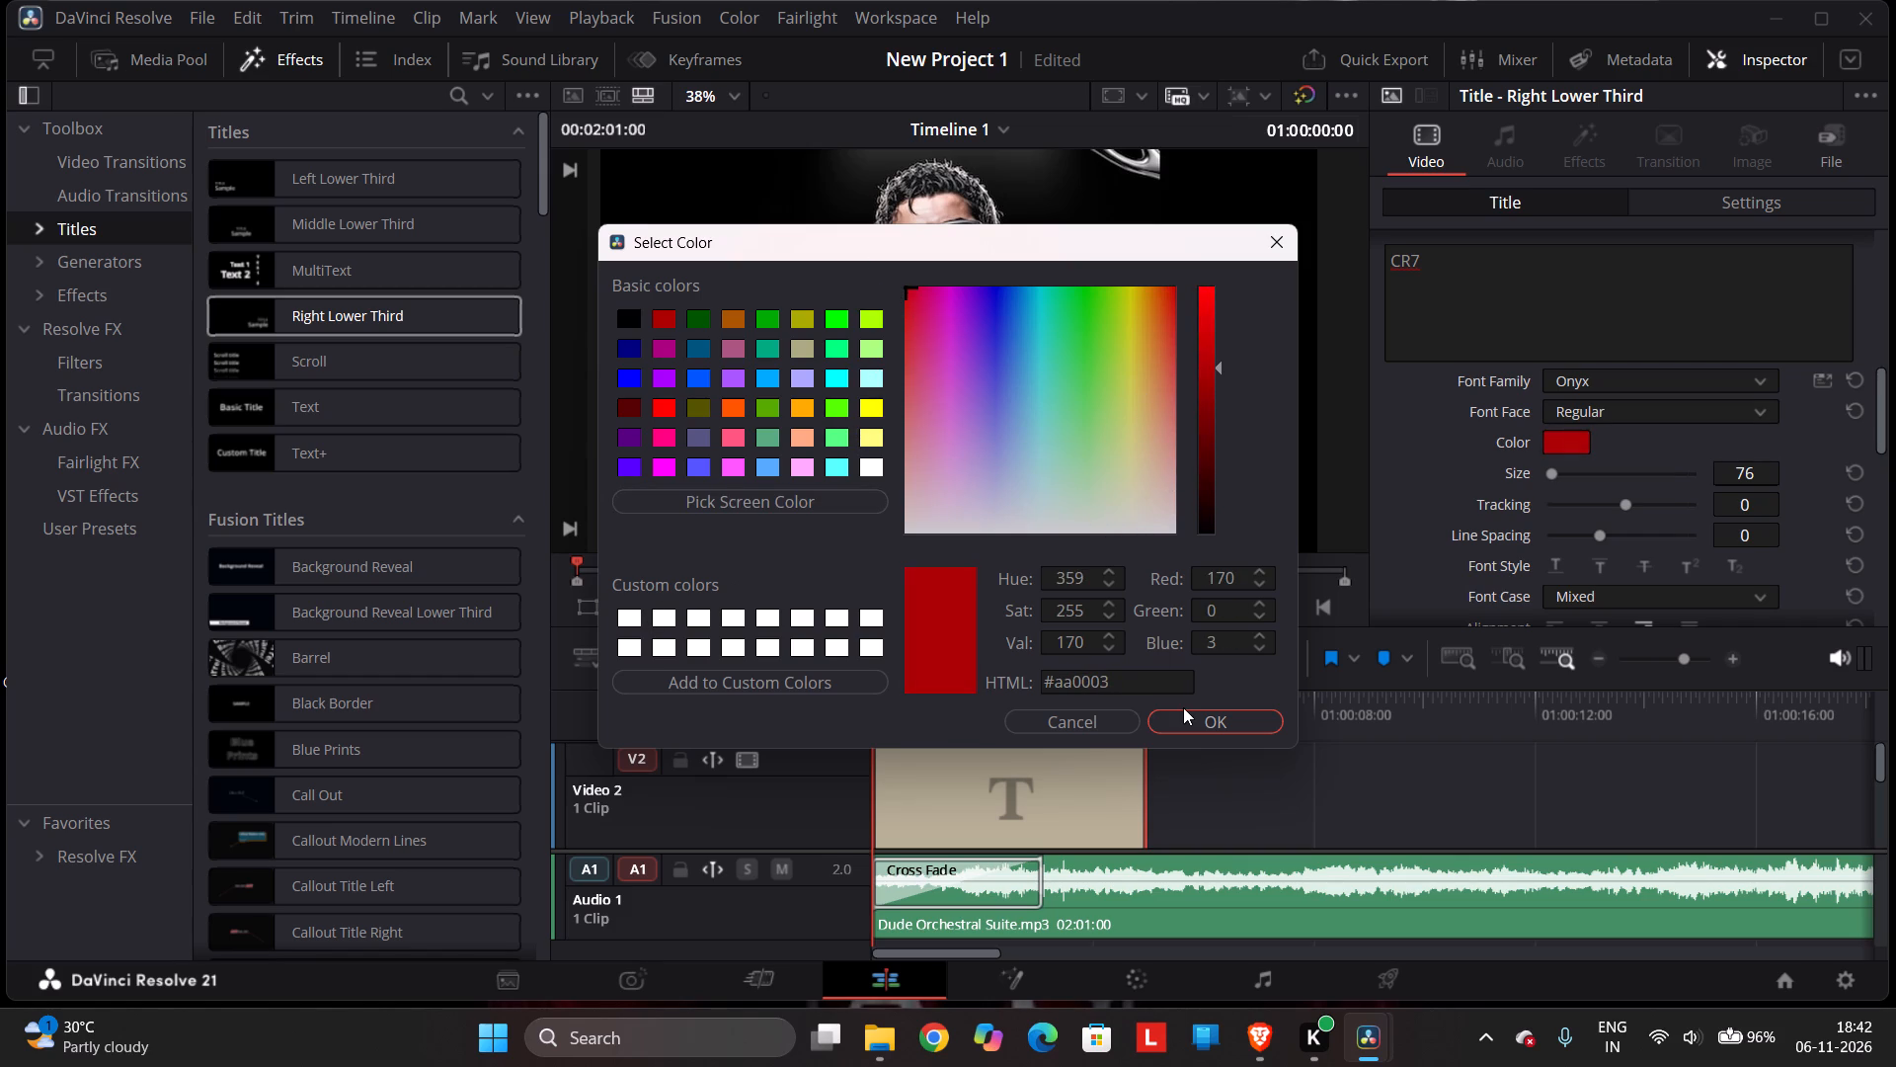
left_click(1183, 711)
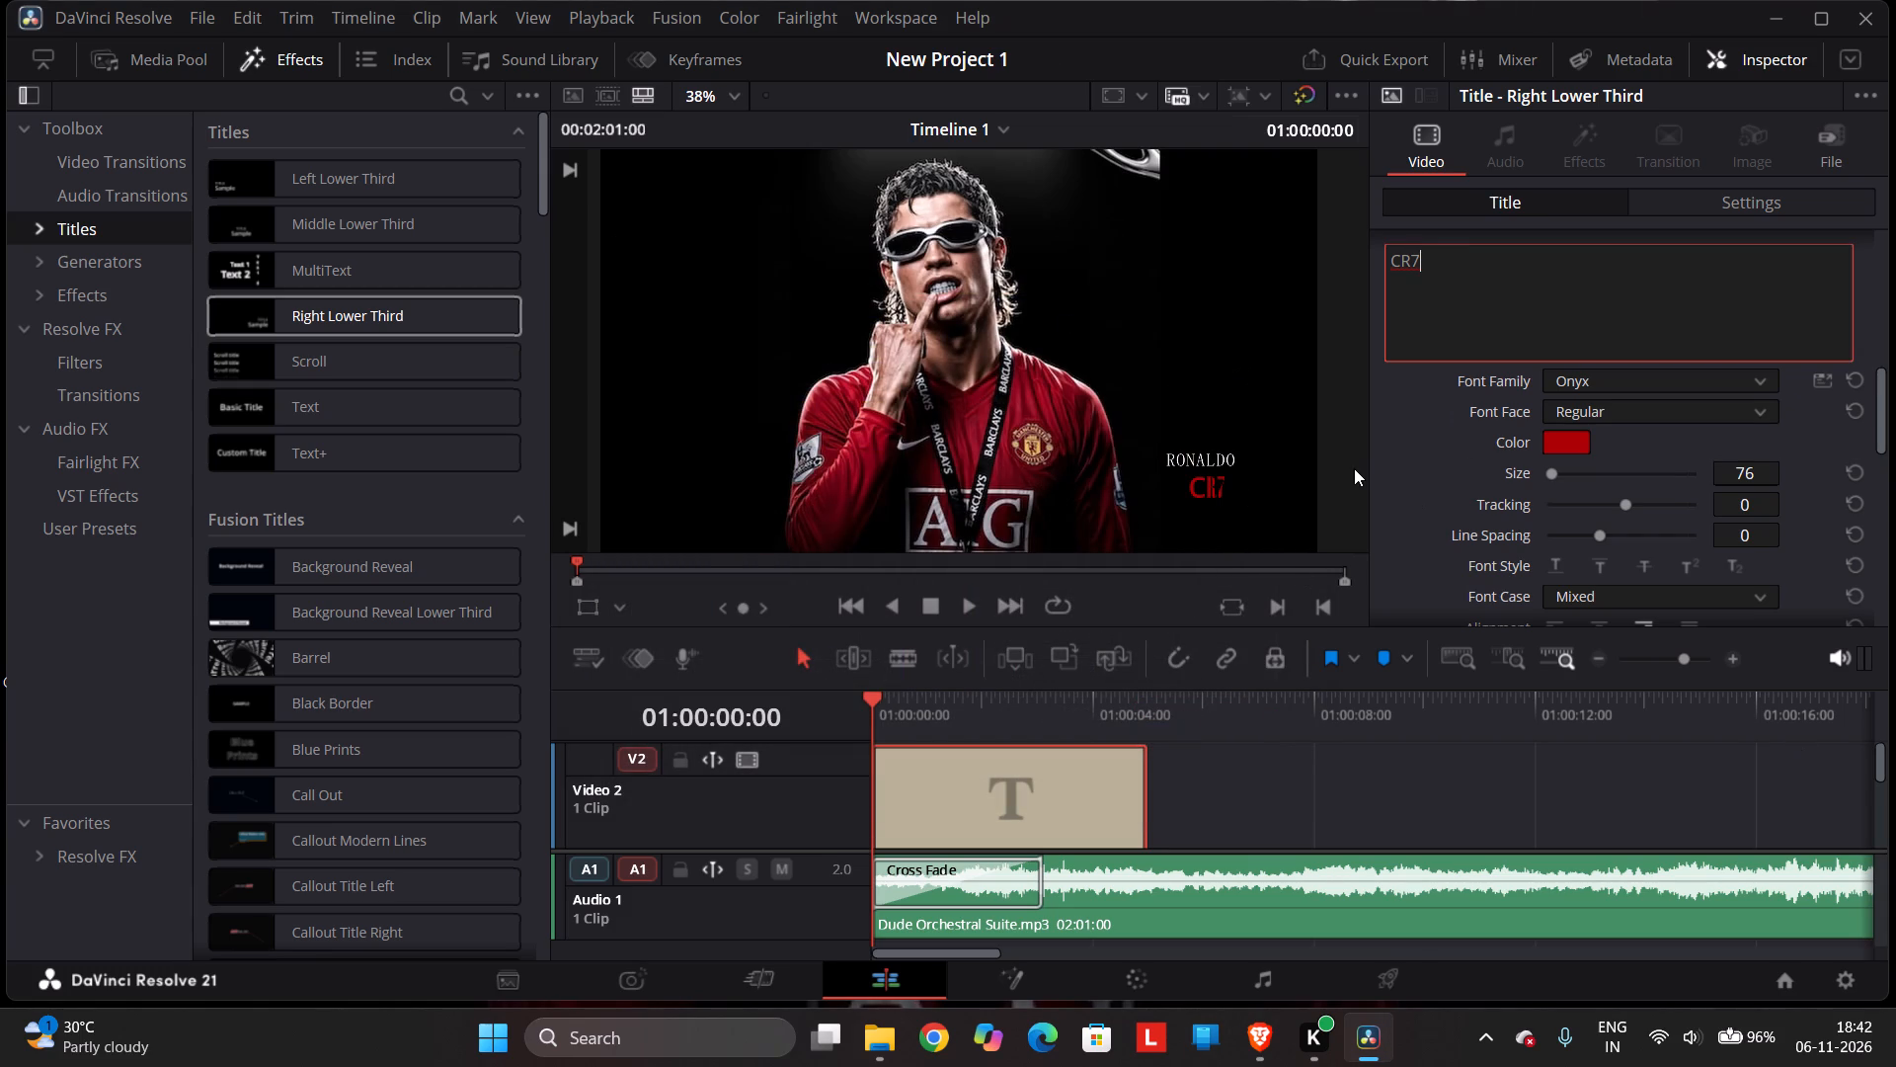
Set the font size of the CR7 text to 167.
scroll(1468, 498, "down", 1)
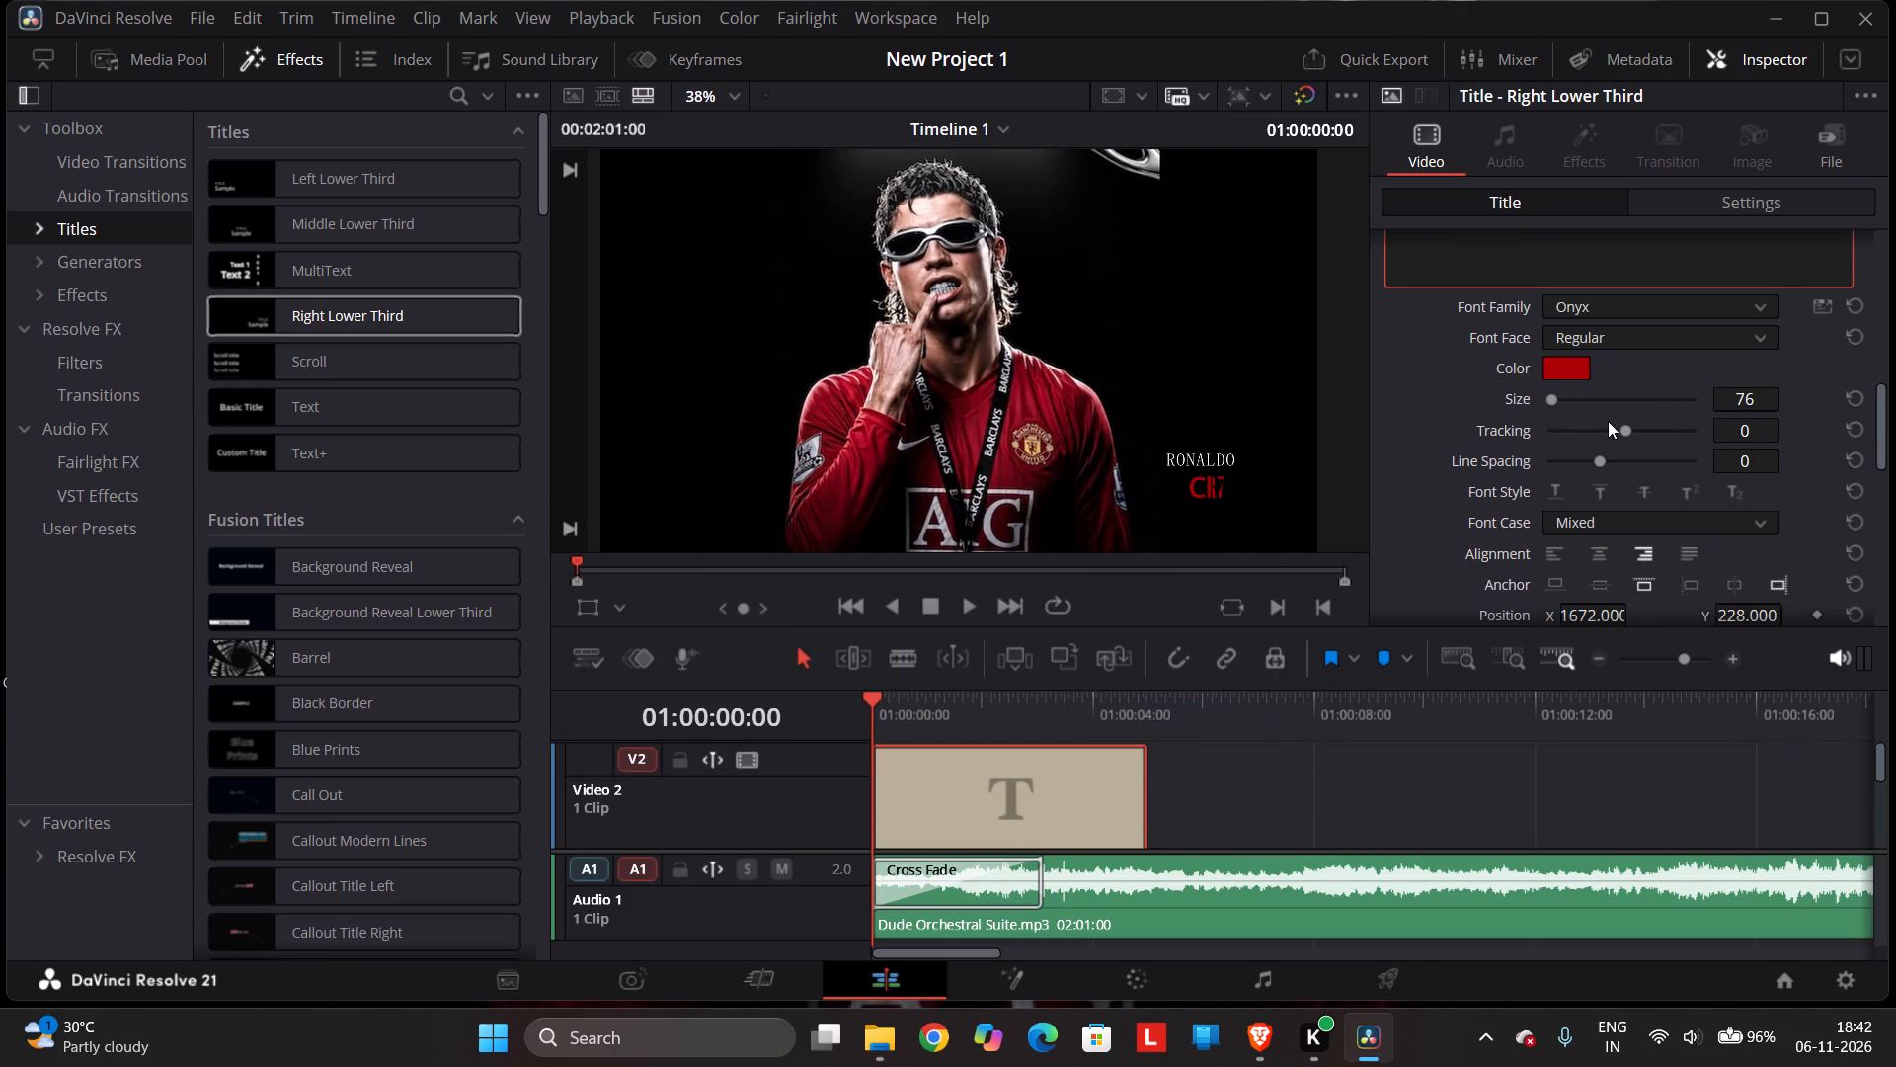
left_click(1555, 397)
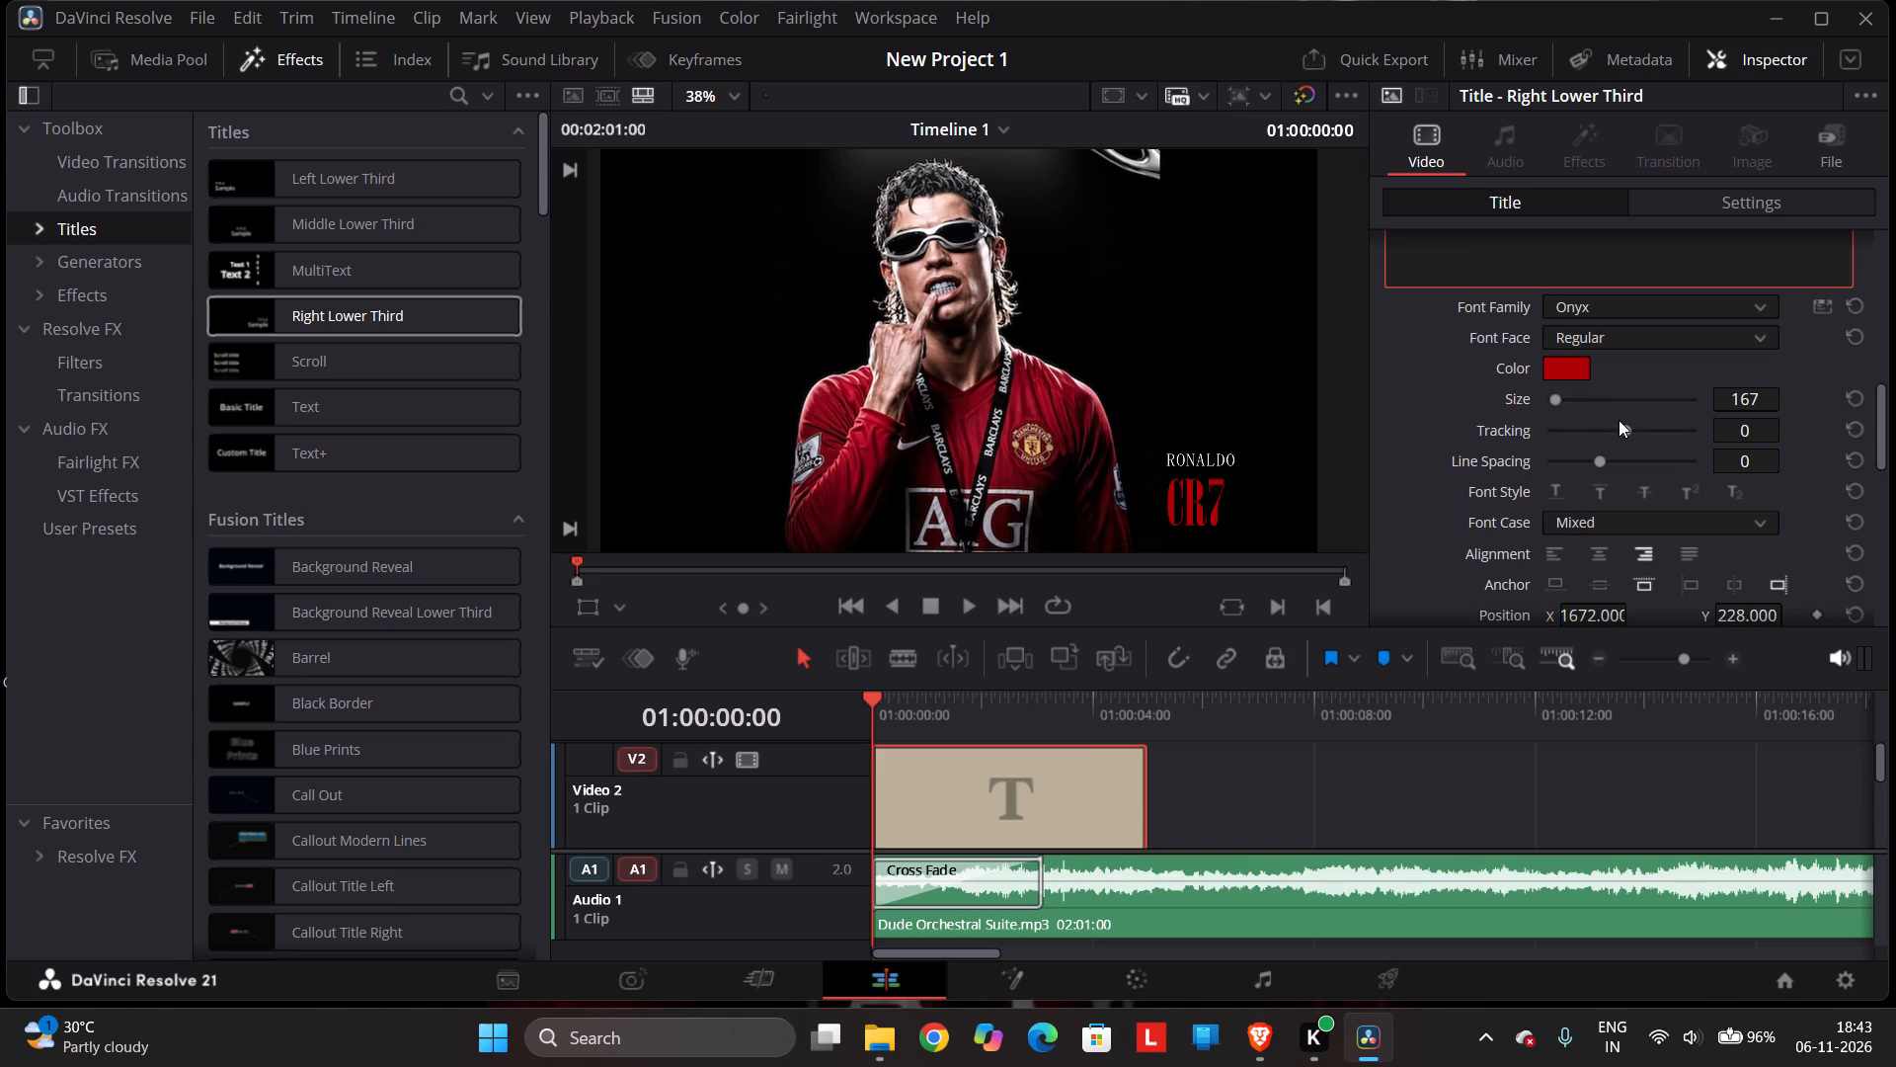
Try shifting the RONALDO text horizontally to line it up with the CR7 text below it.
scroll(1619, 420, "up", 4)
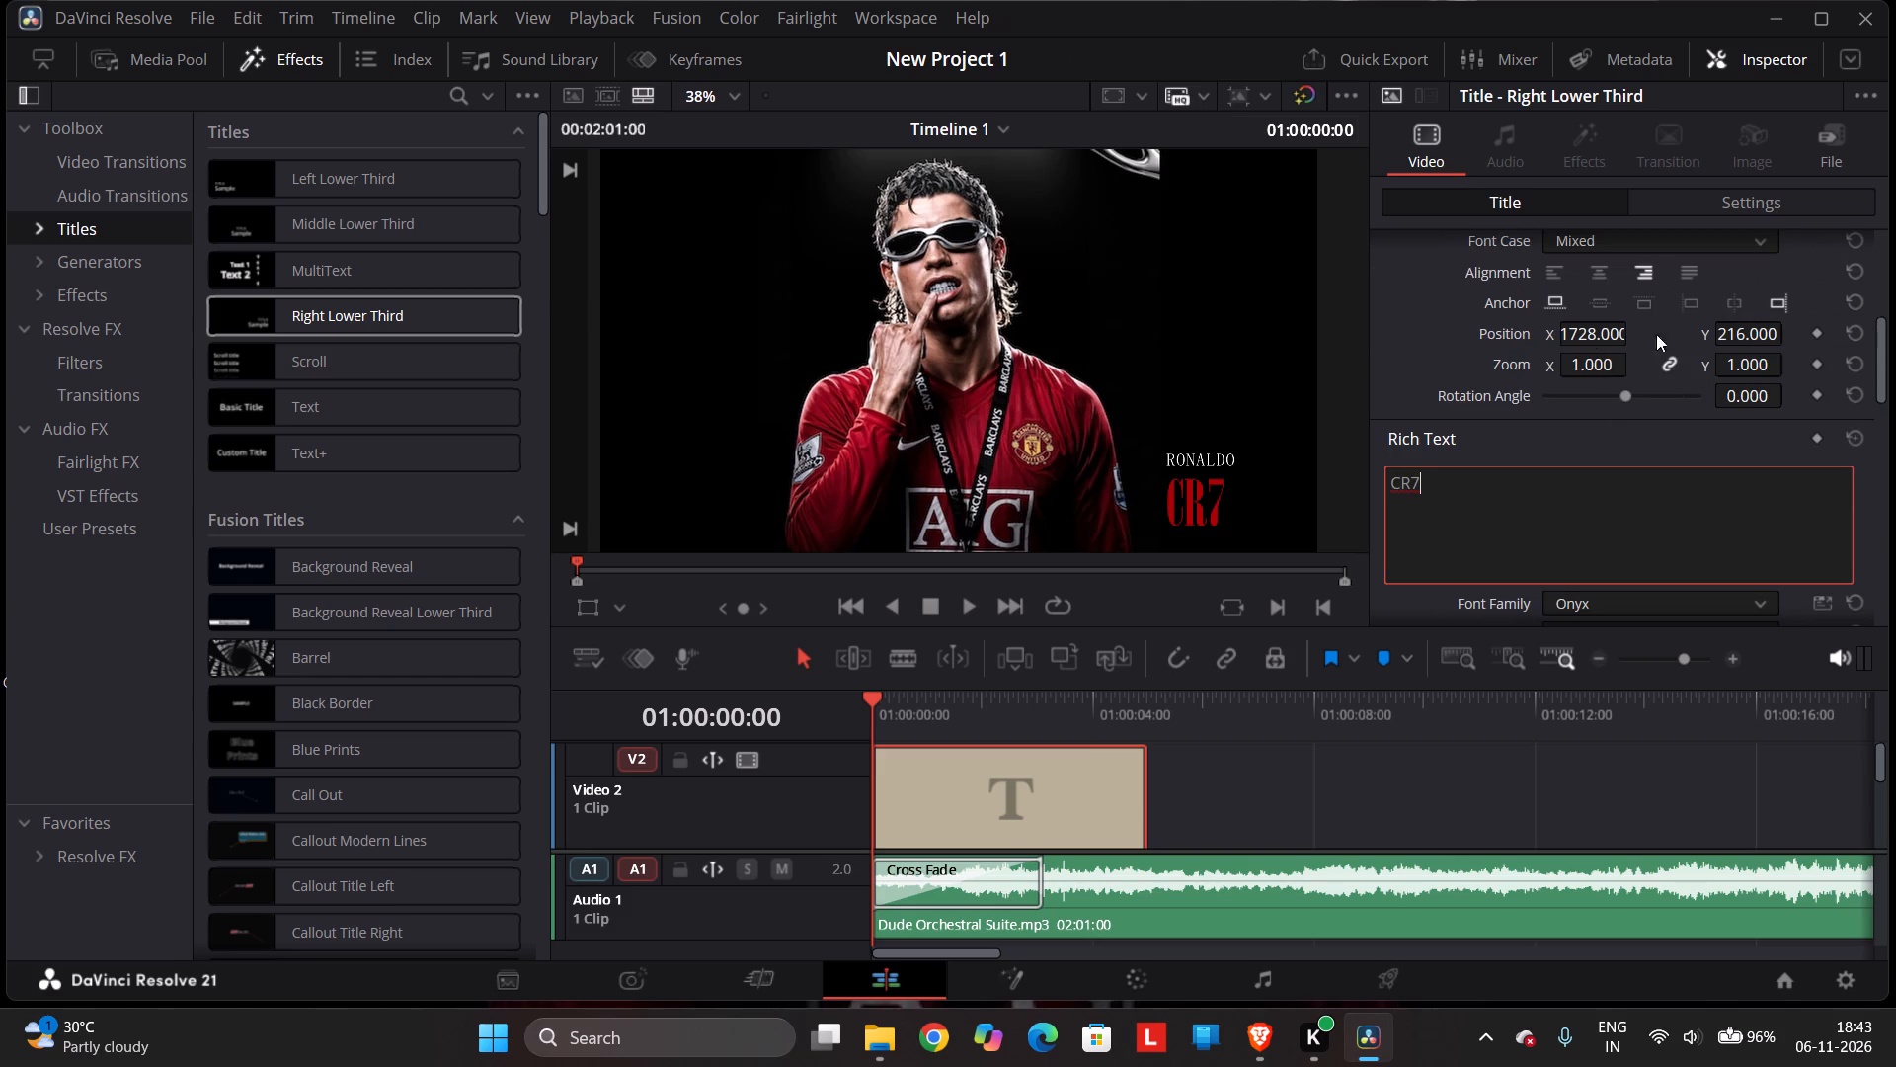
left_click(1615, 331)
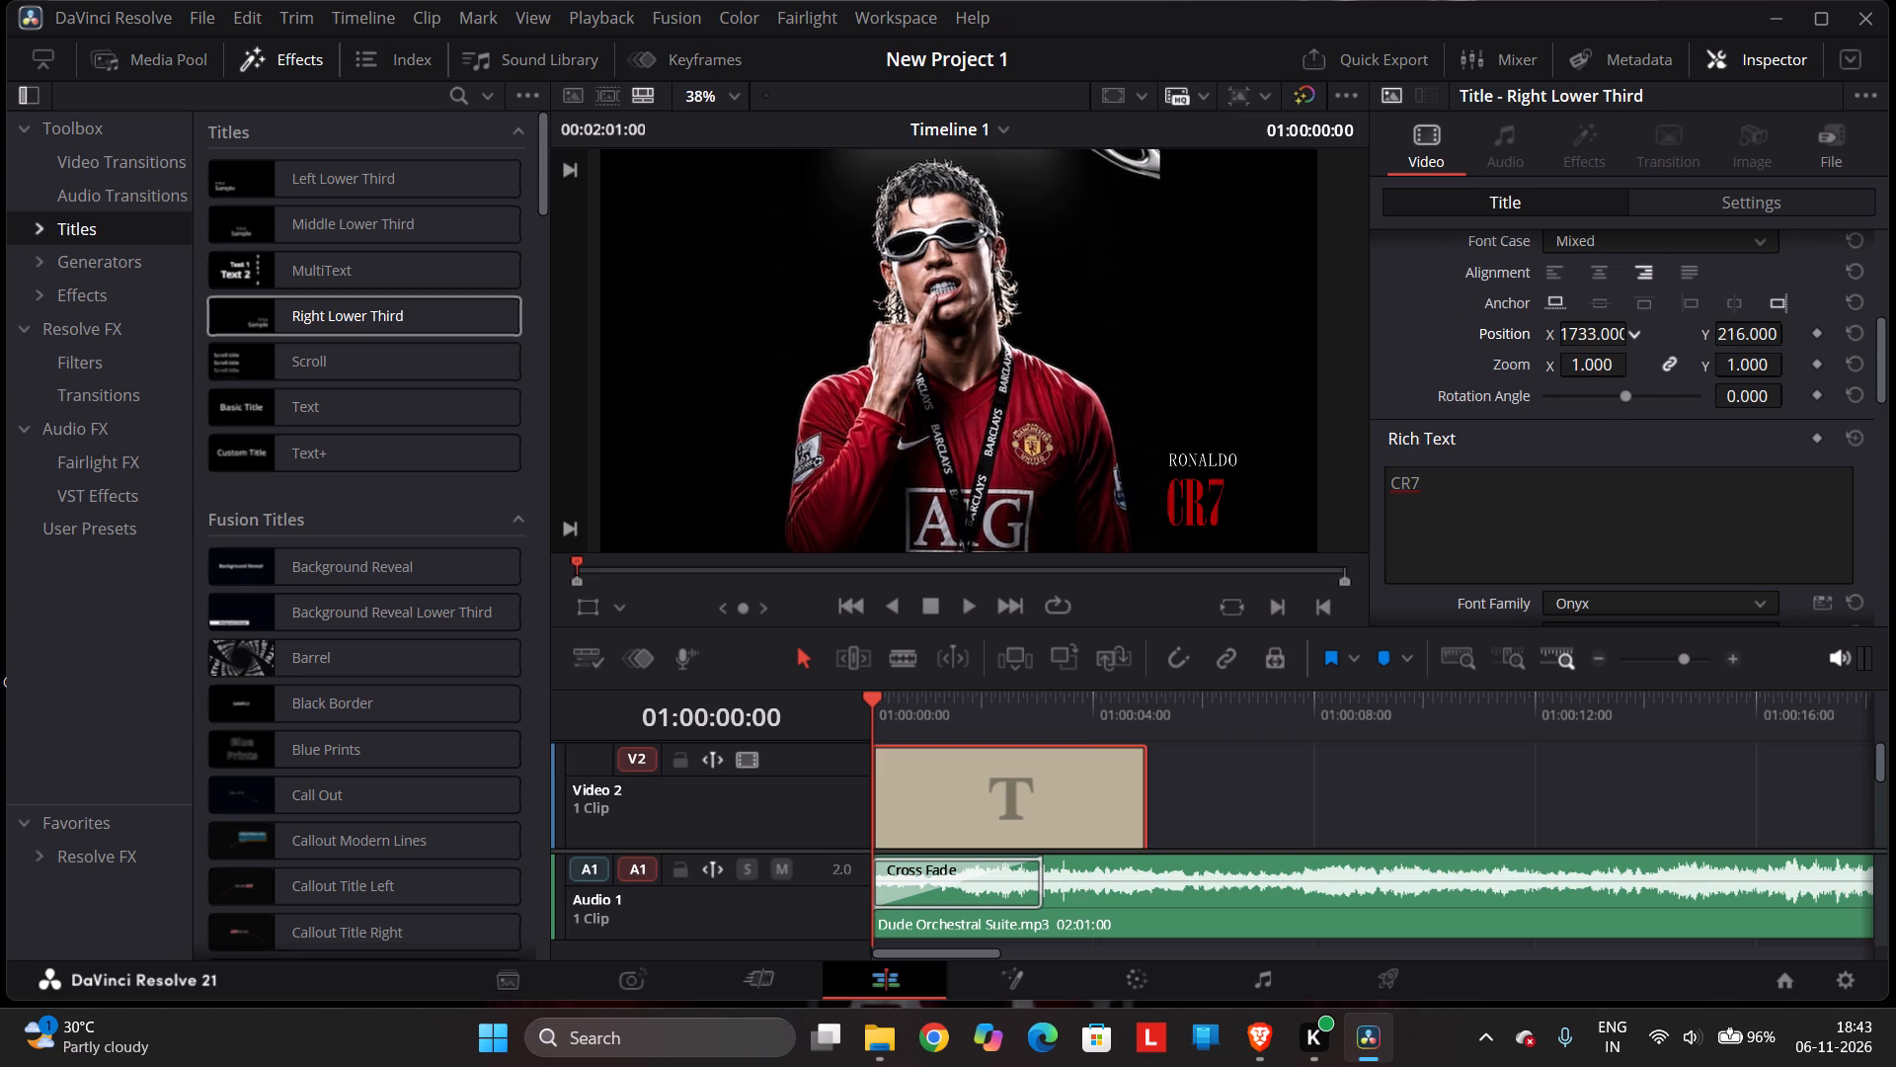
Centre the CR7 text beneath the RONALDO text by setting its X position to 1688.
scroll(1580, 423, "up", 4)
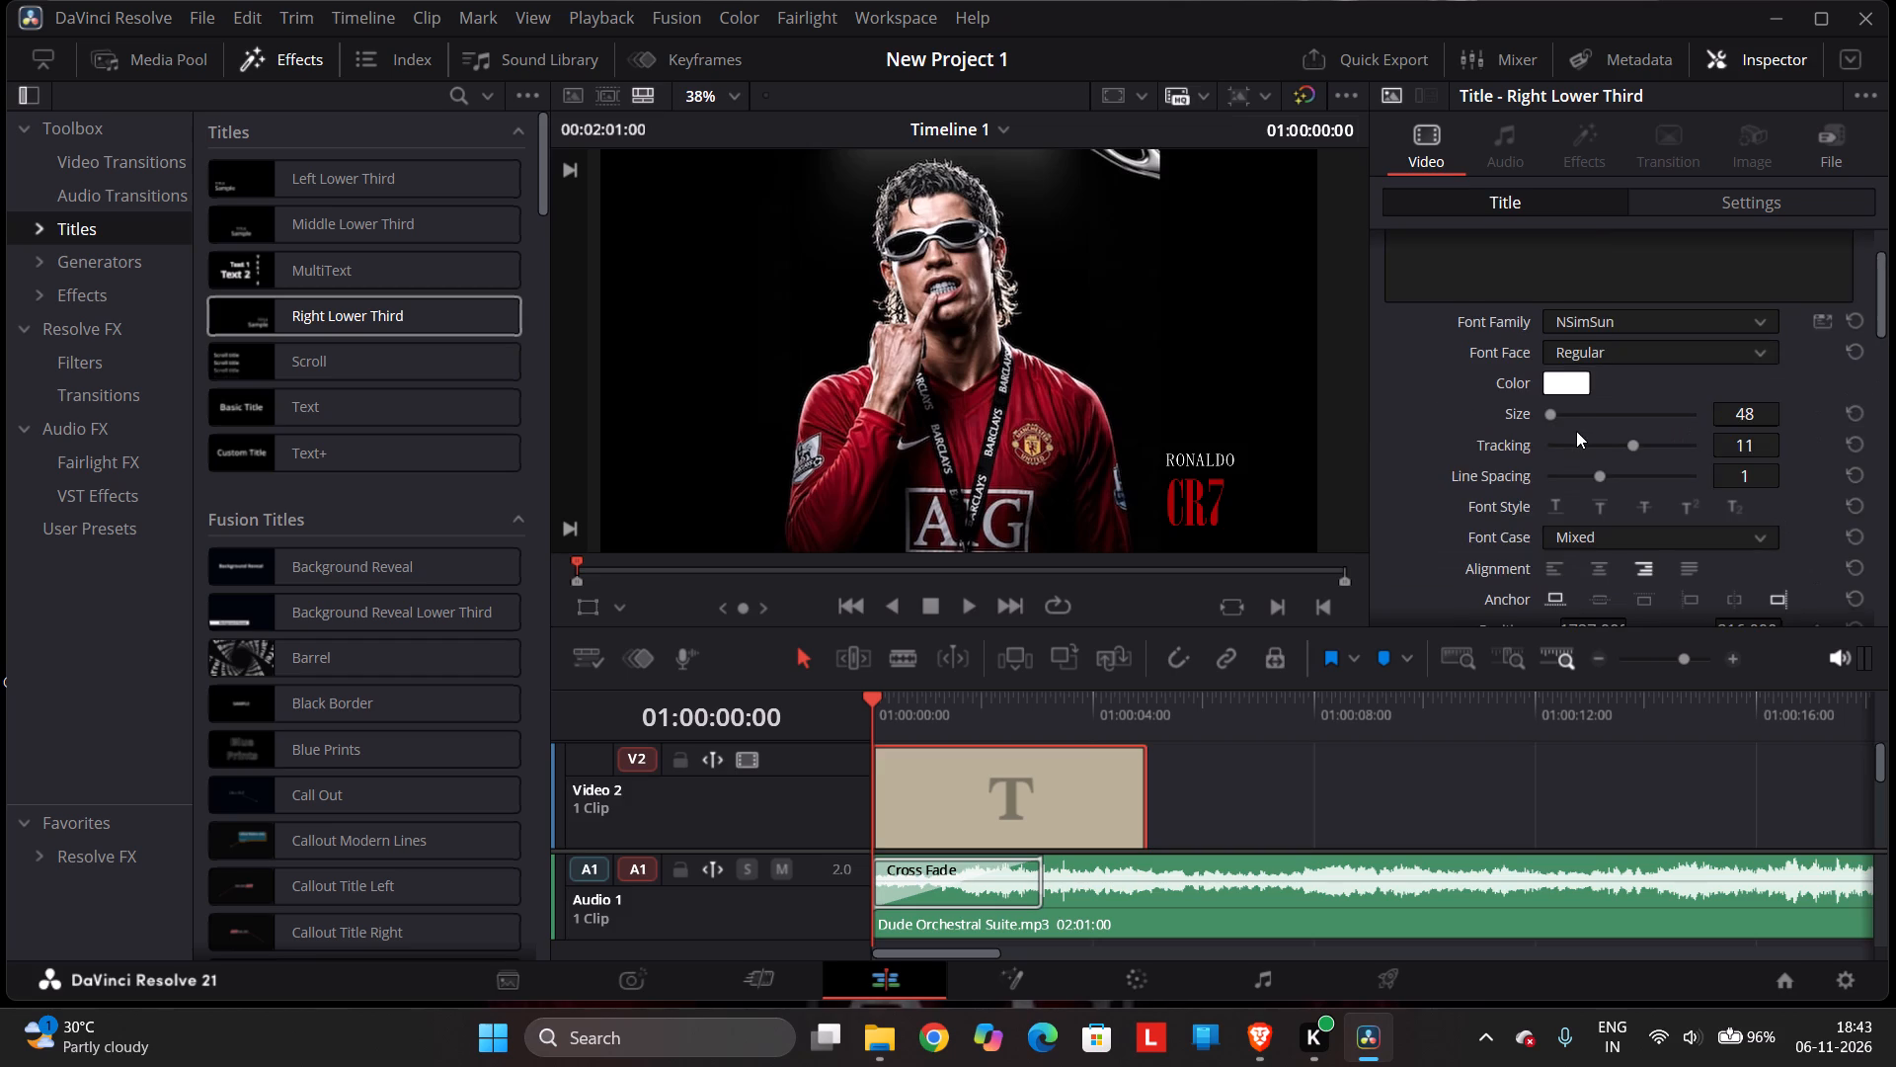
scroll(1576, 431, "down", 1)
scroll(1576, 431, "up", 5)
scroll(1576, 431, "down", 11)
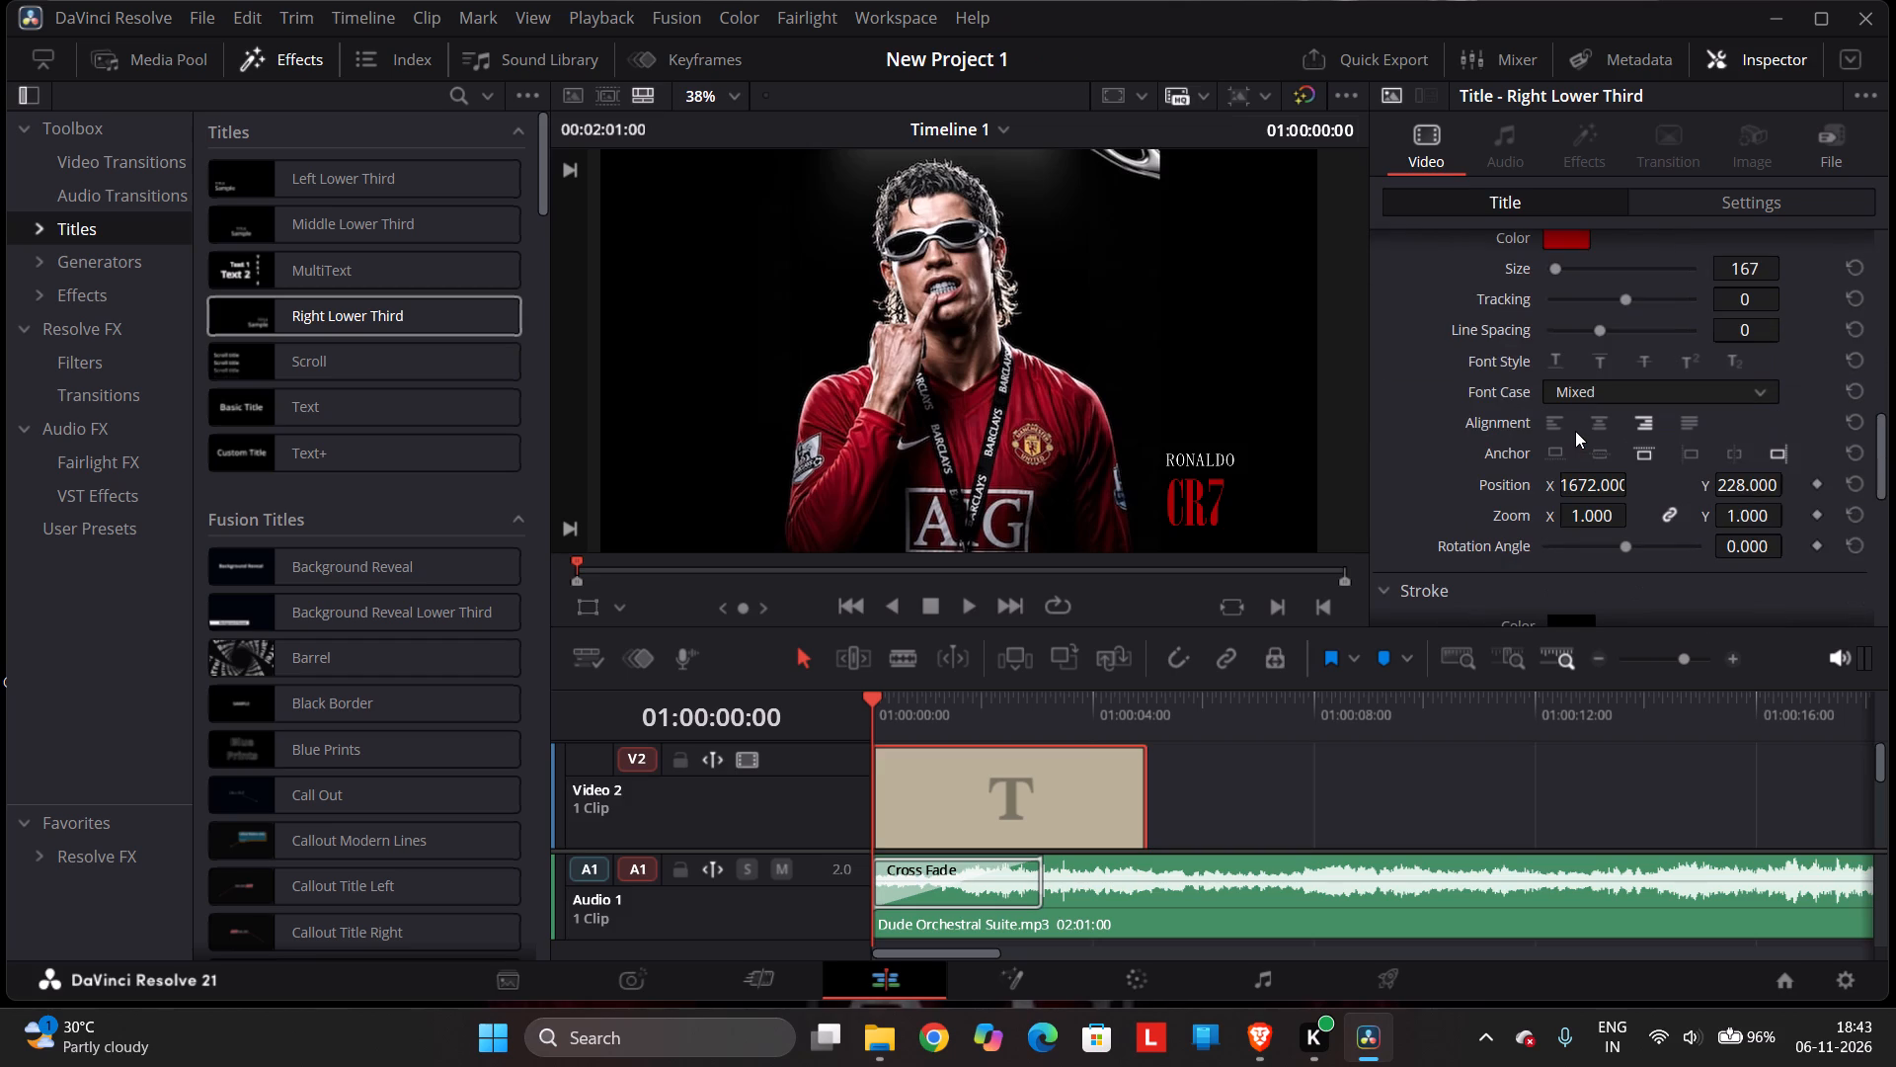
scroll(1599, 334, "down", 2)
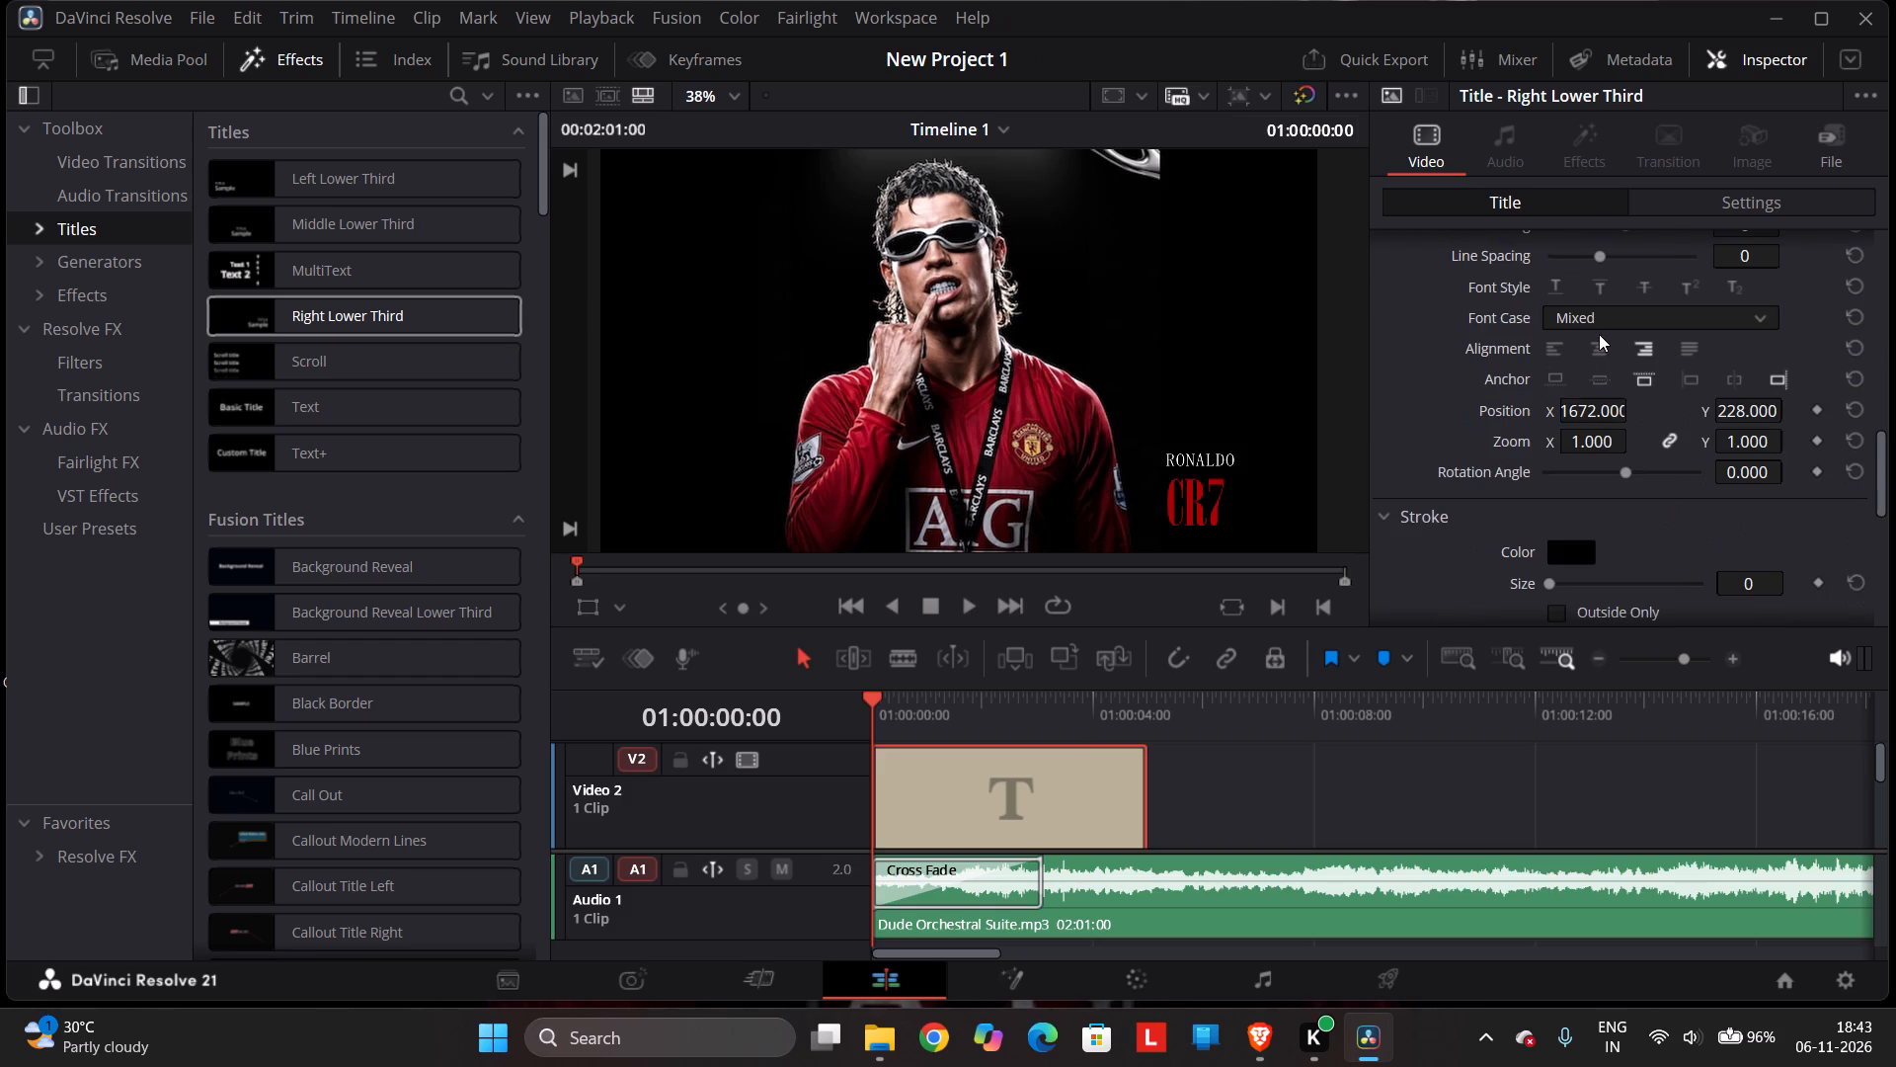
left_click_drag(1599, 338, 1581, 345)
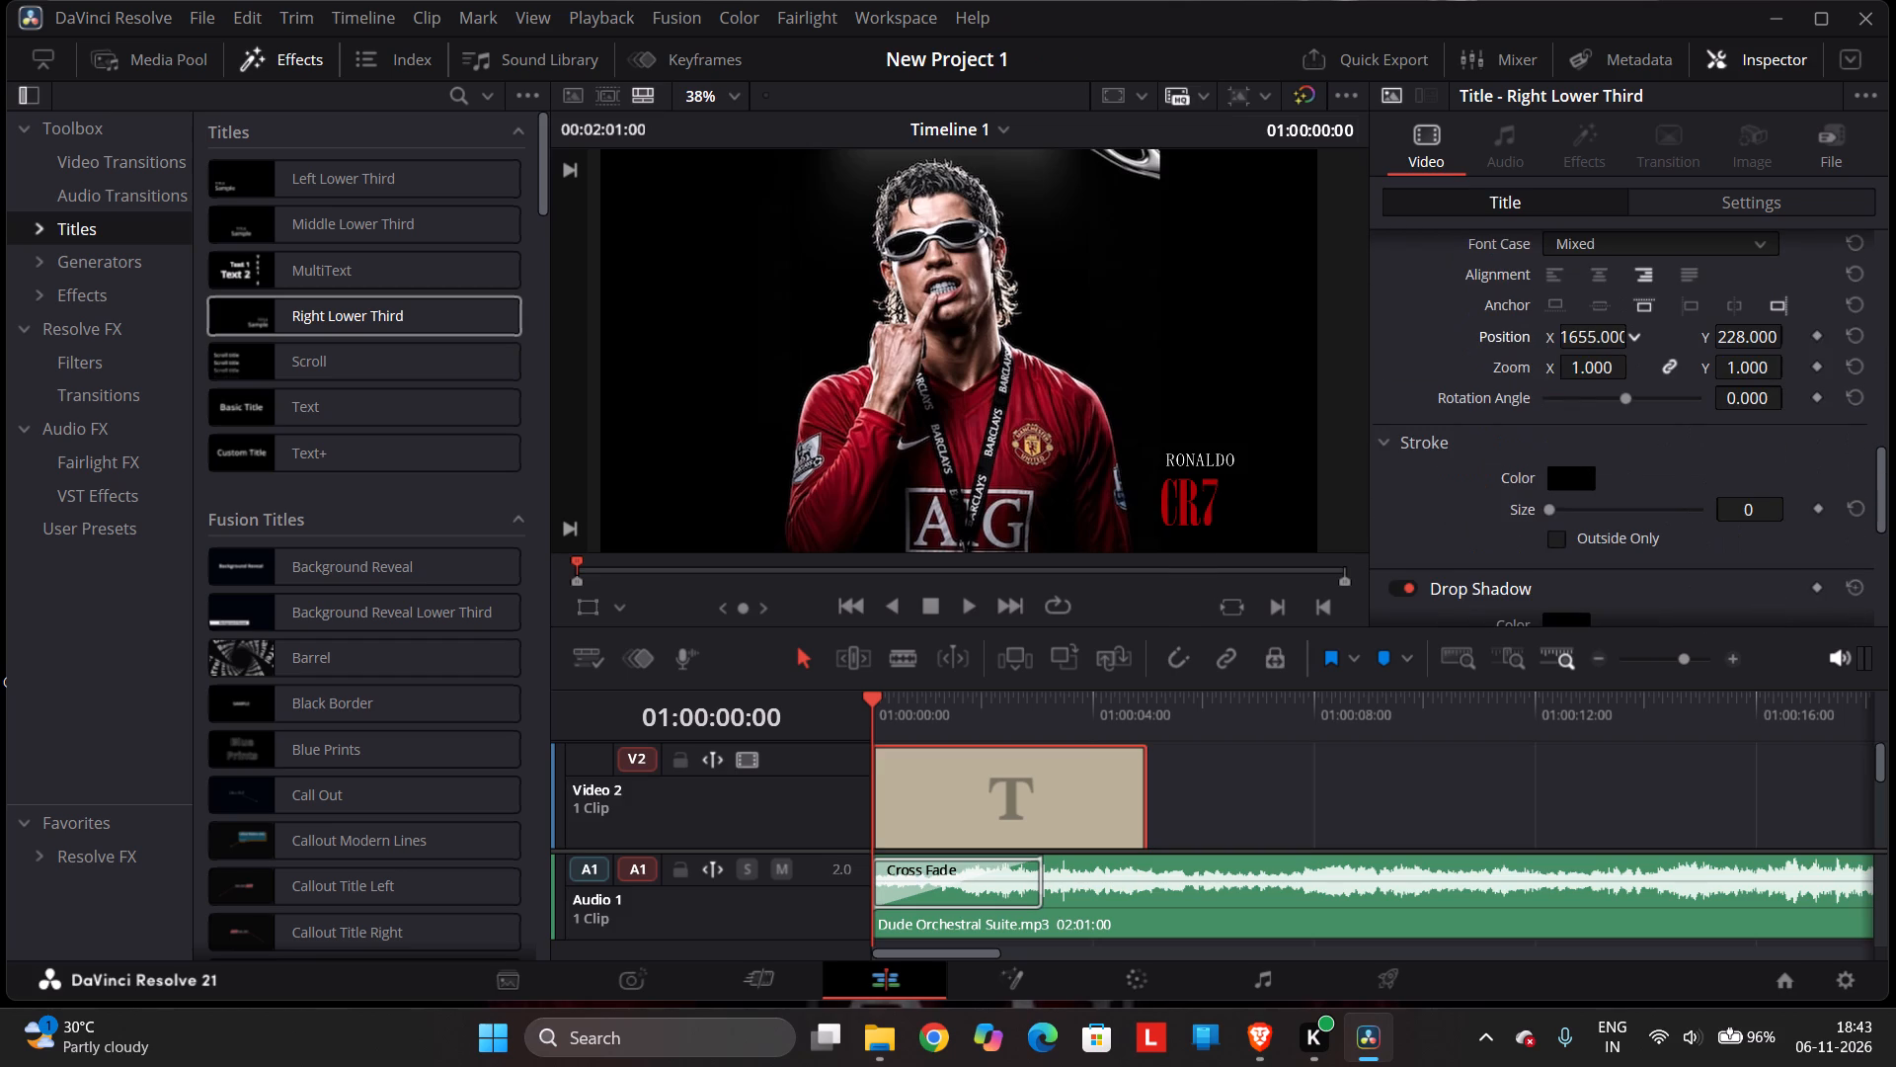
left_click_drag(1581, 345, 1619, 354)
left_click(1243, 432)
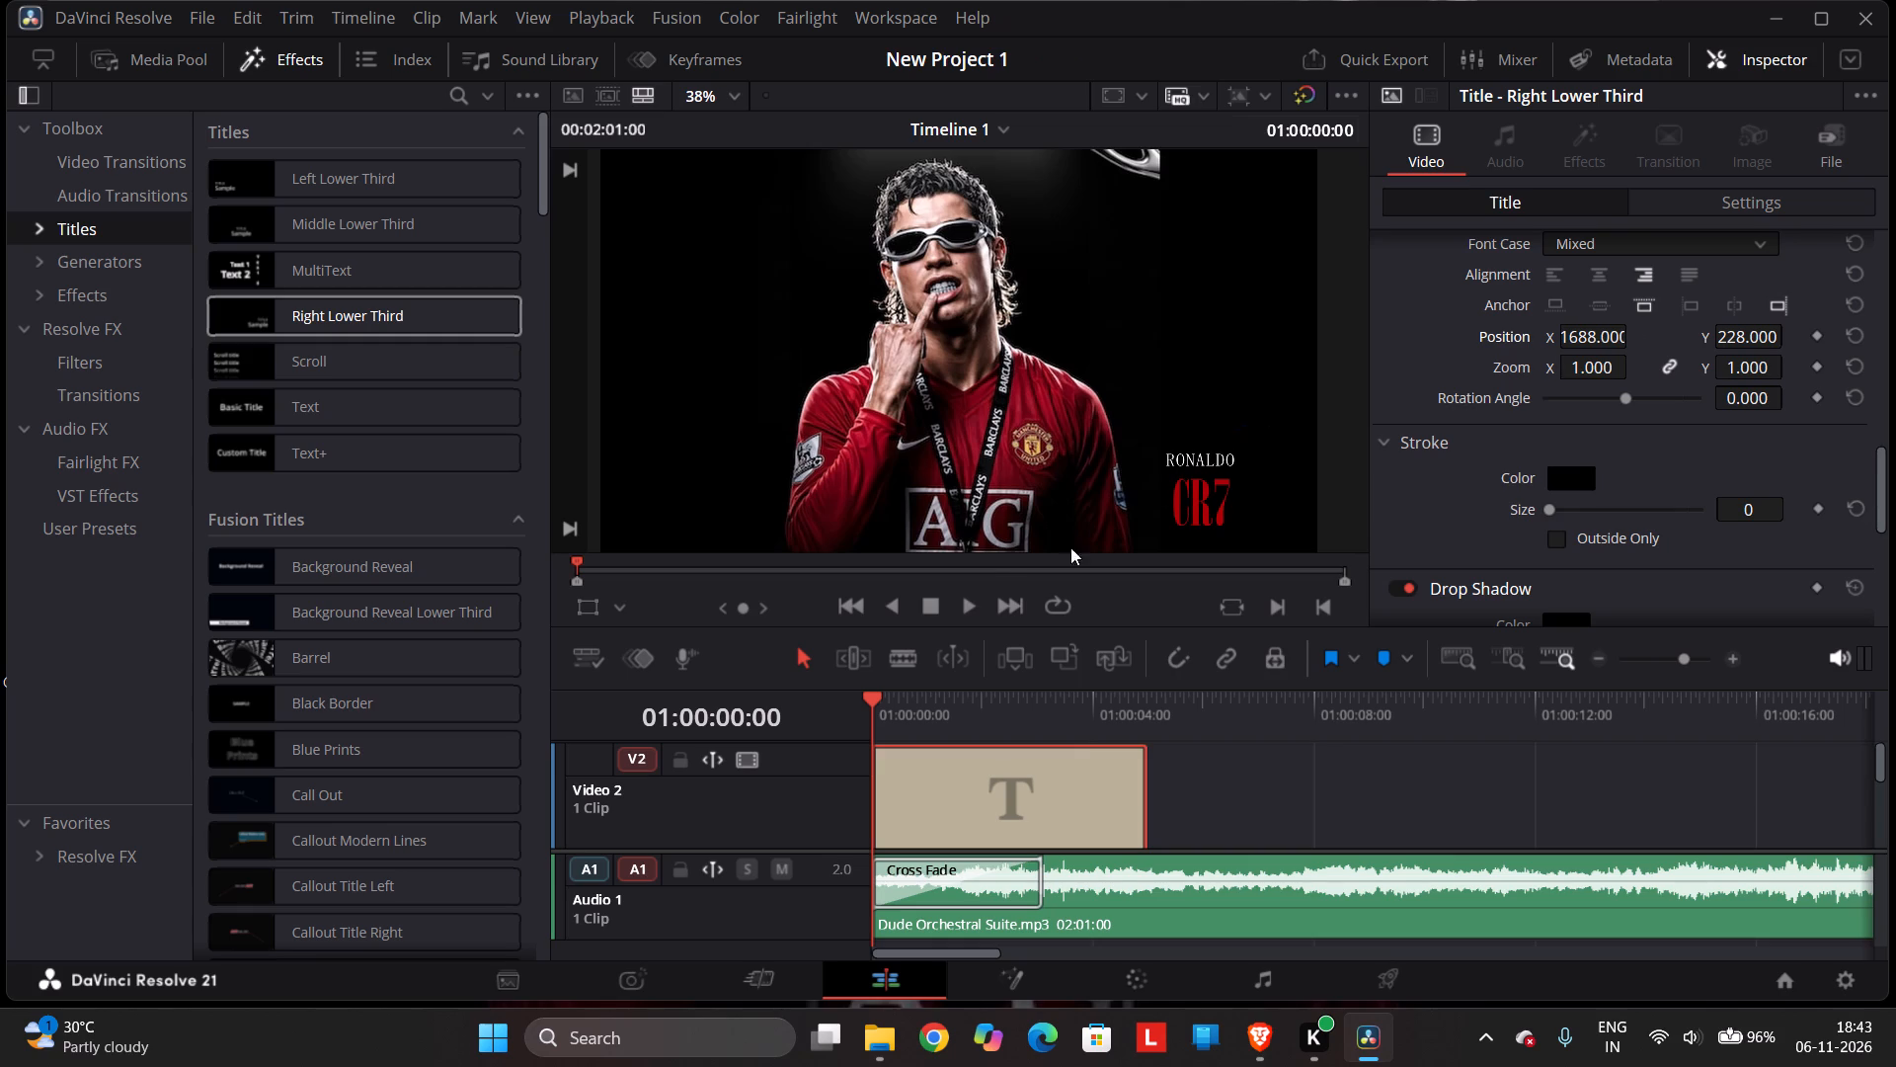
Play the opening of the timeline past the title's end to review the styled title with the music.
left_click(981, 613)
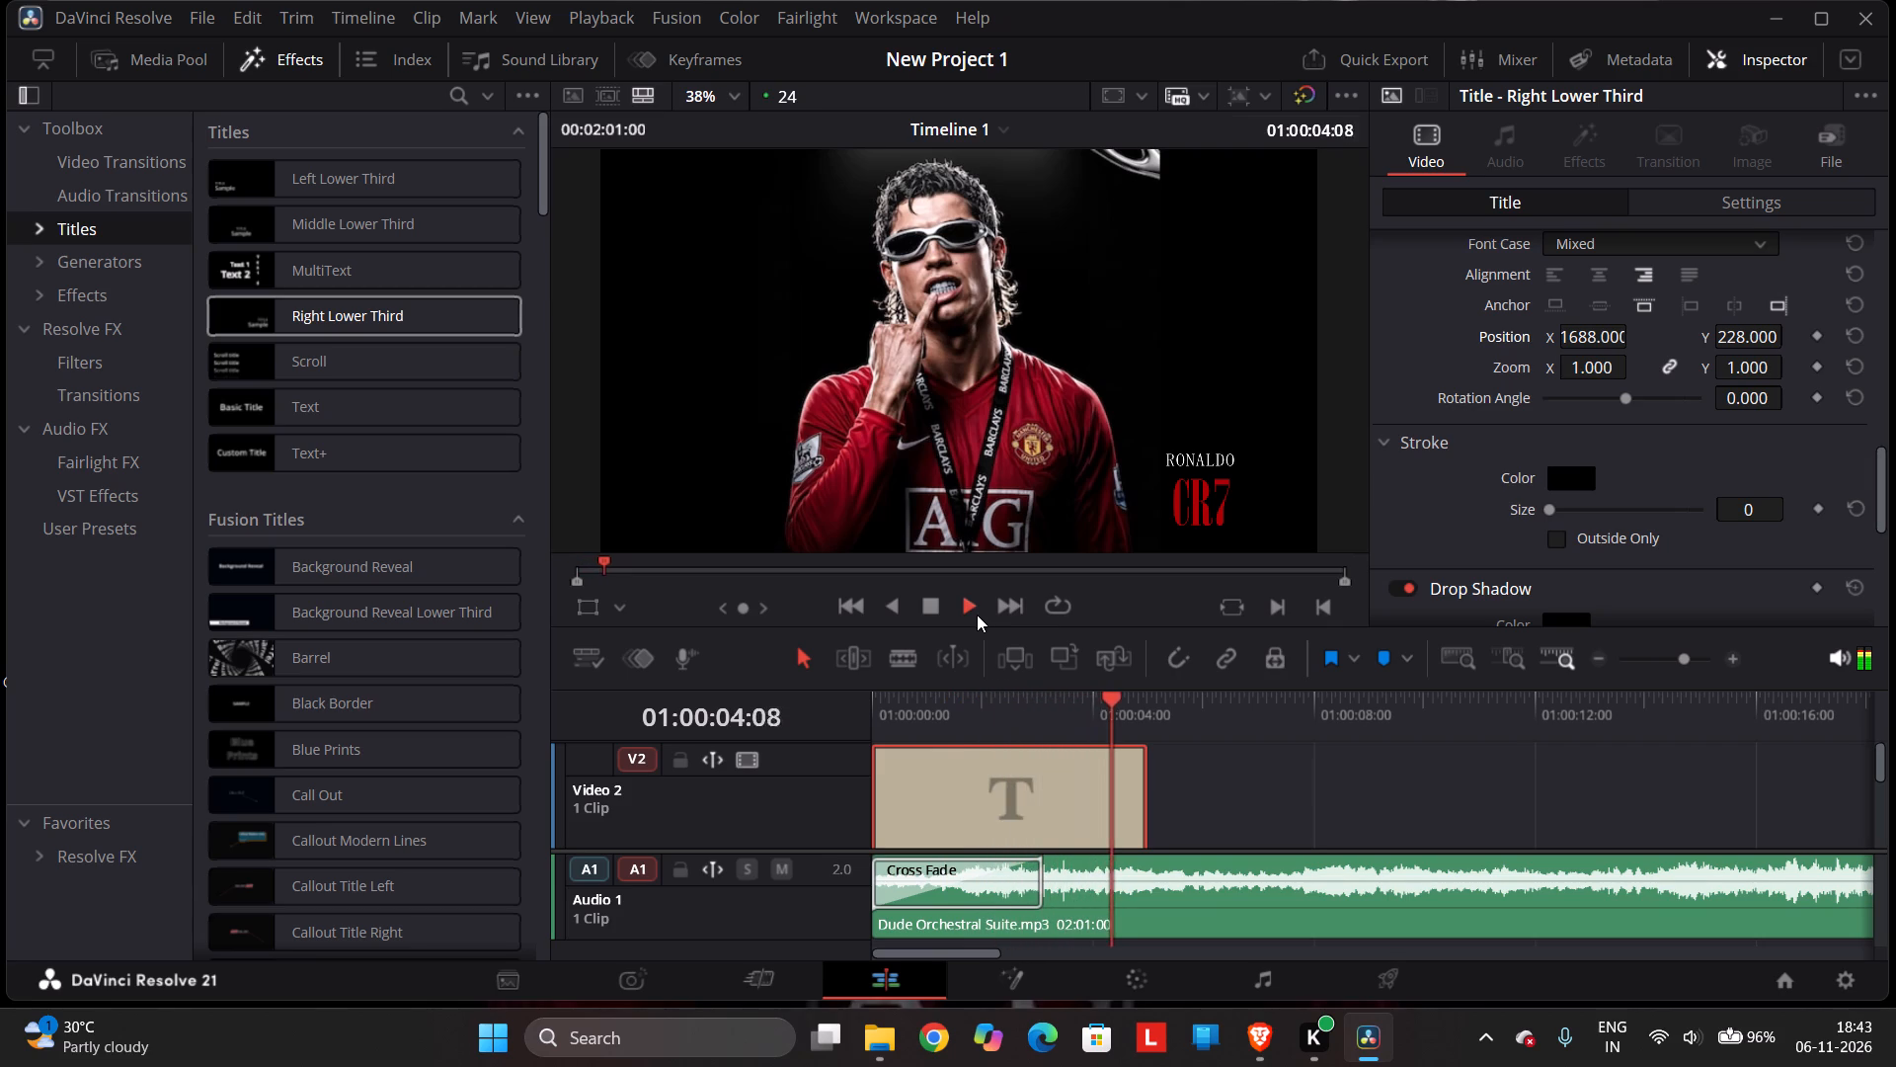
left_click(944, 614)
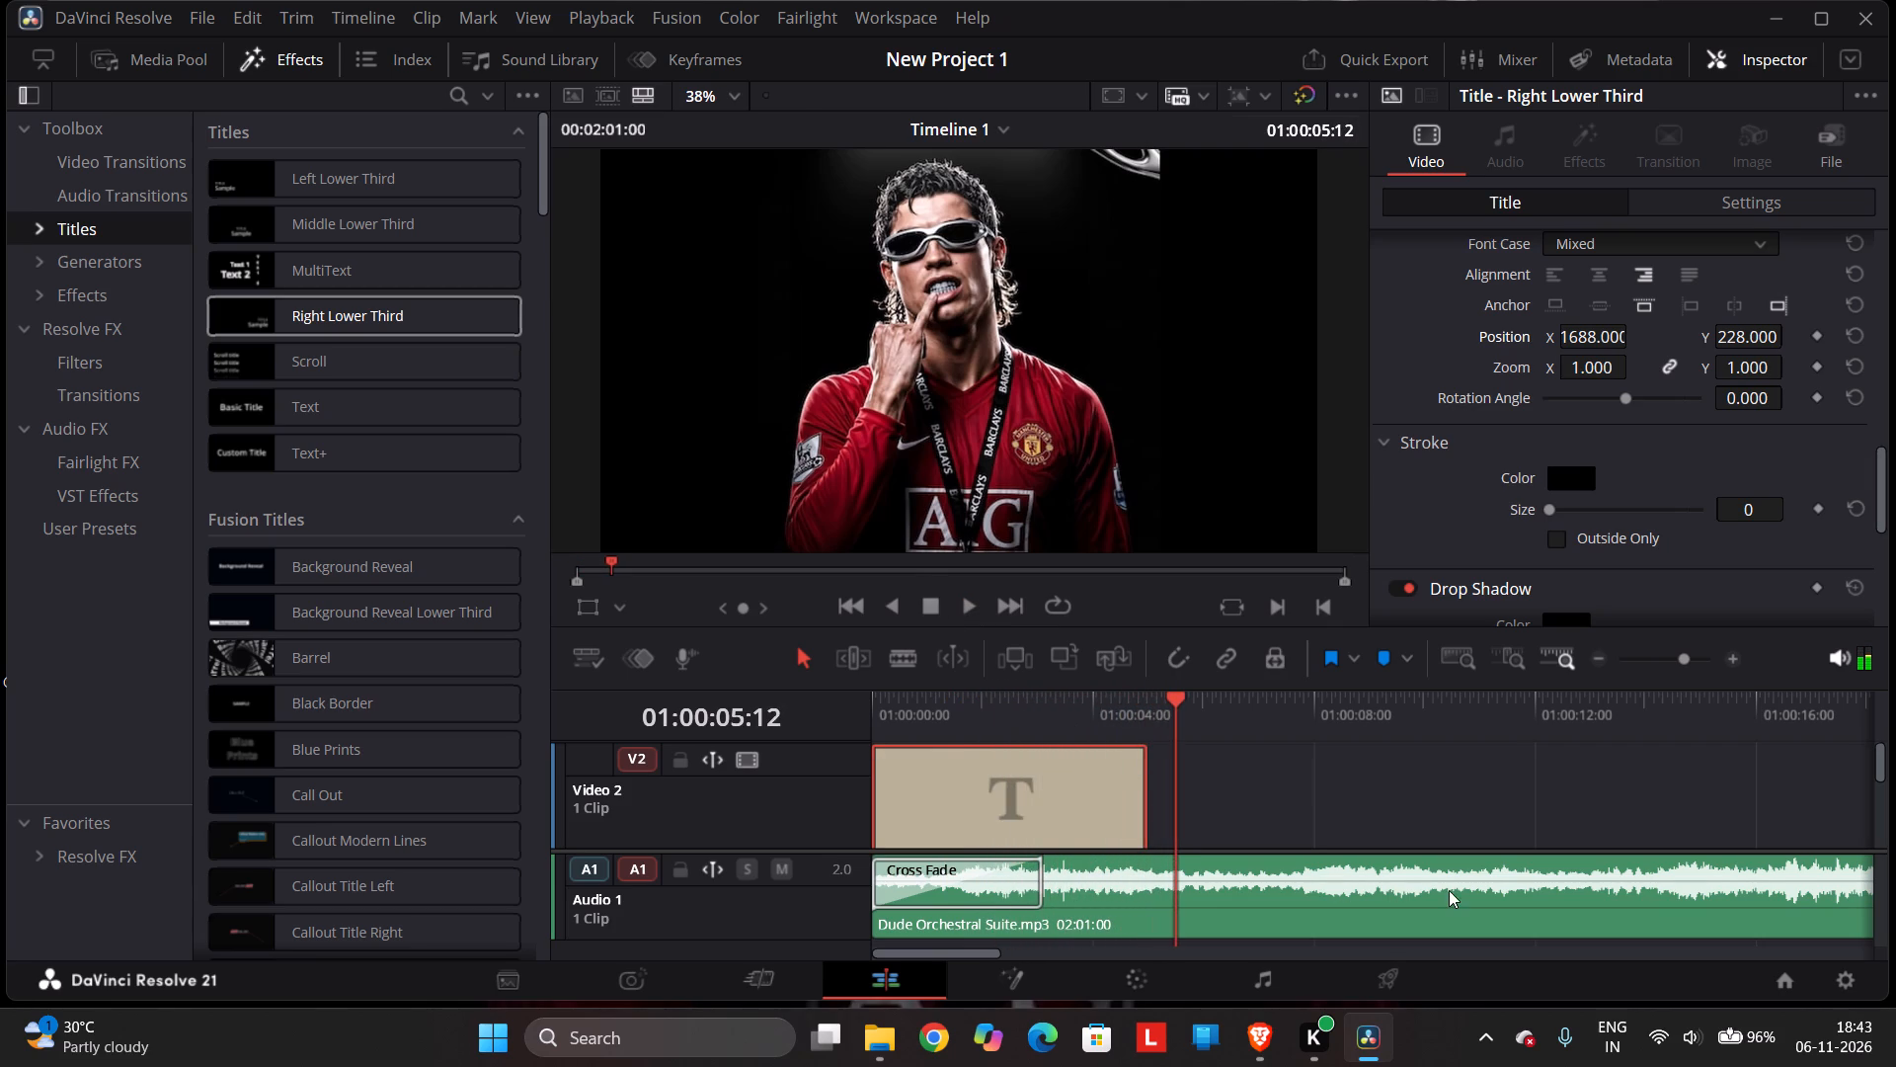
Play the music beyond the end of the download.jpg image, from about 01:00:30, to find where to cut it.
left_click_drag(1465, 820, 1025, 871)
scroll(1179, 827, "up", 1)
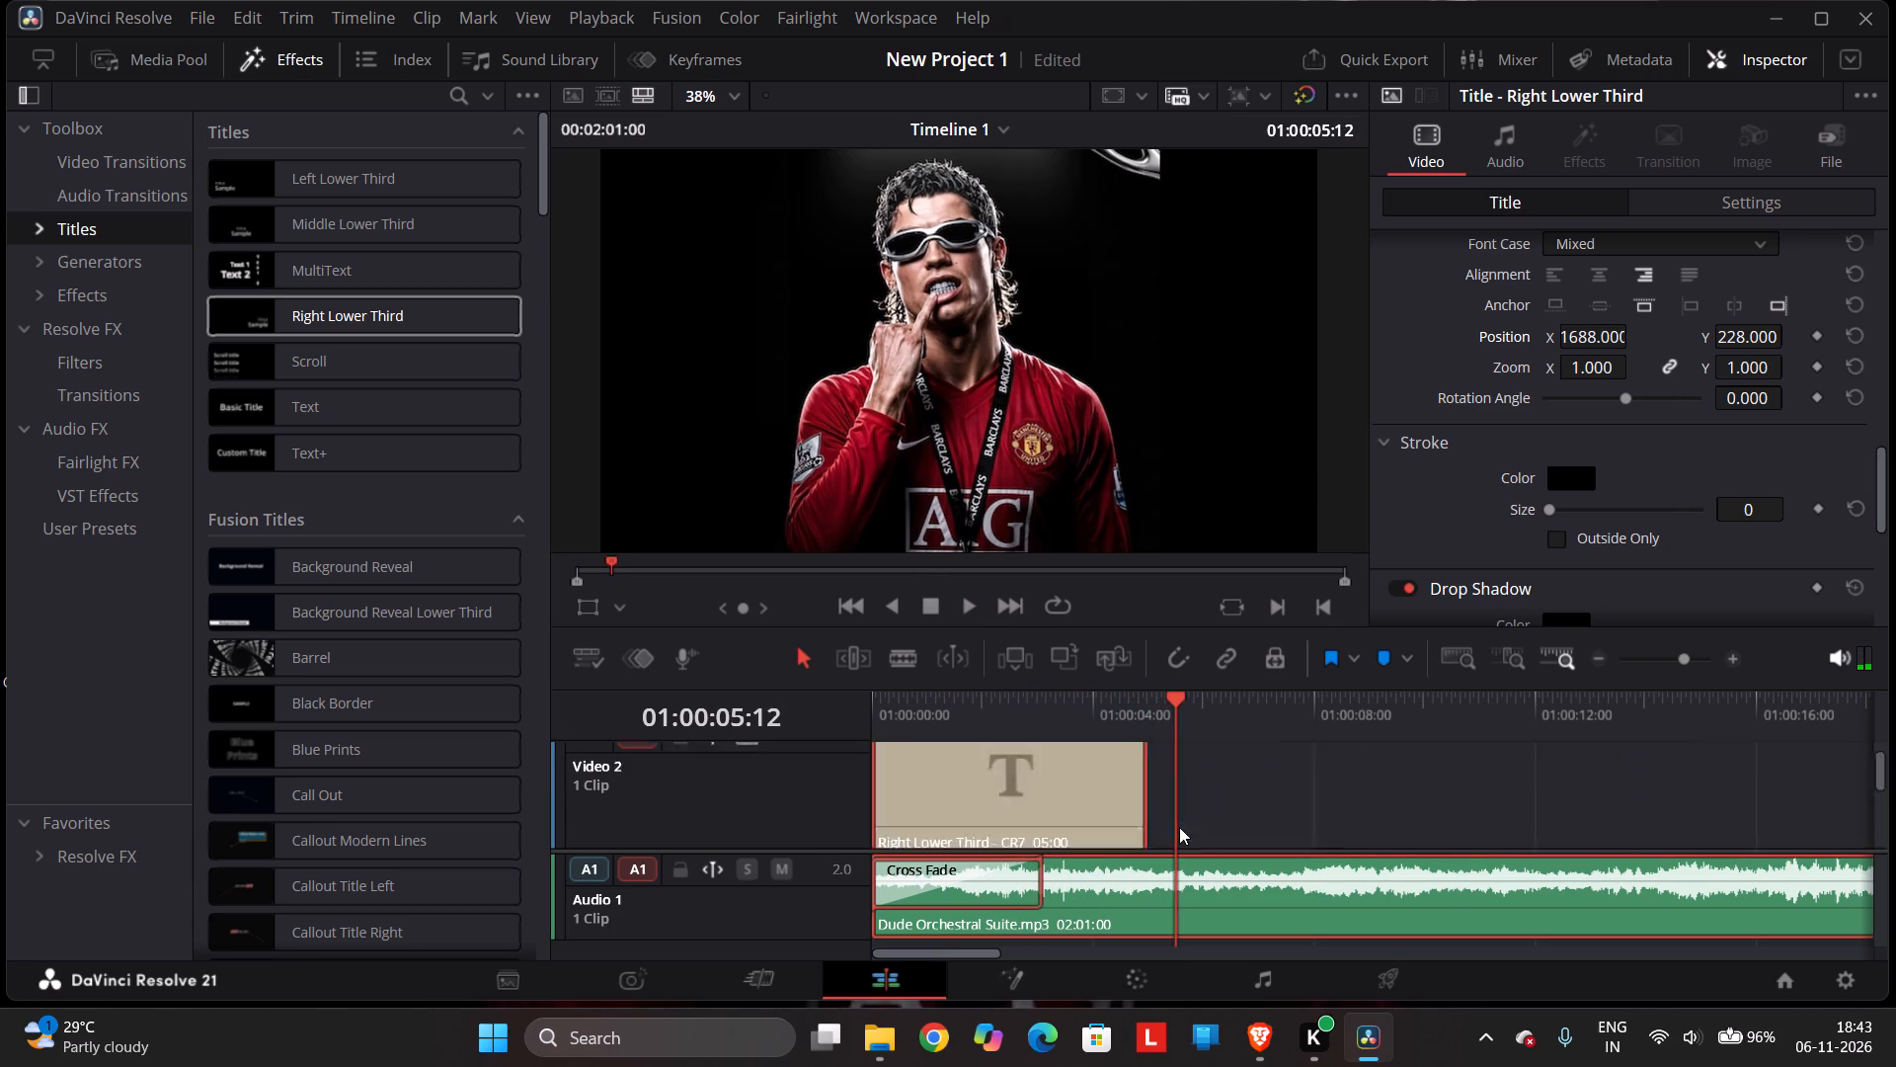
scroll(1179, 827, "down", 4)
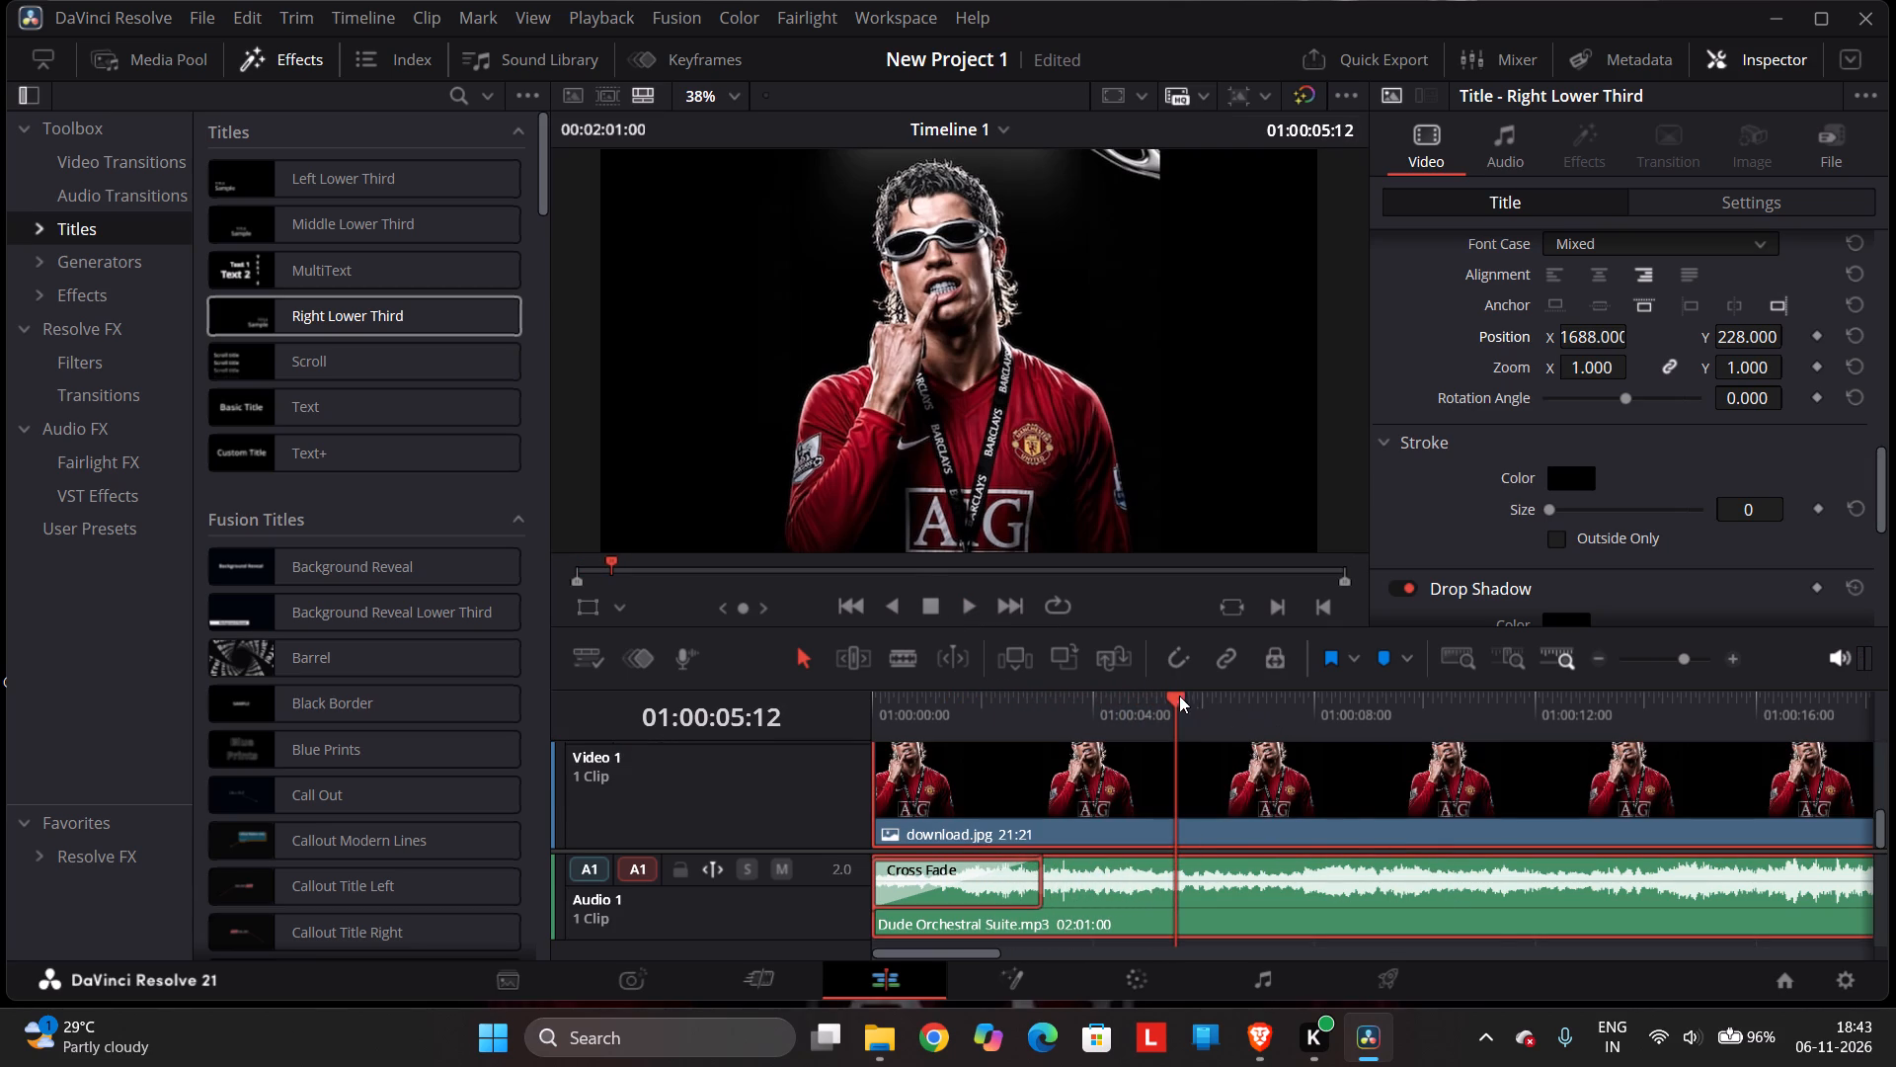
left_click_drag(1176, 695, 1721, 762)
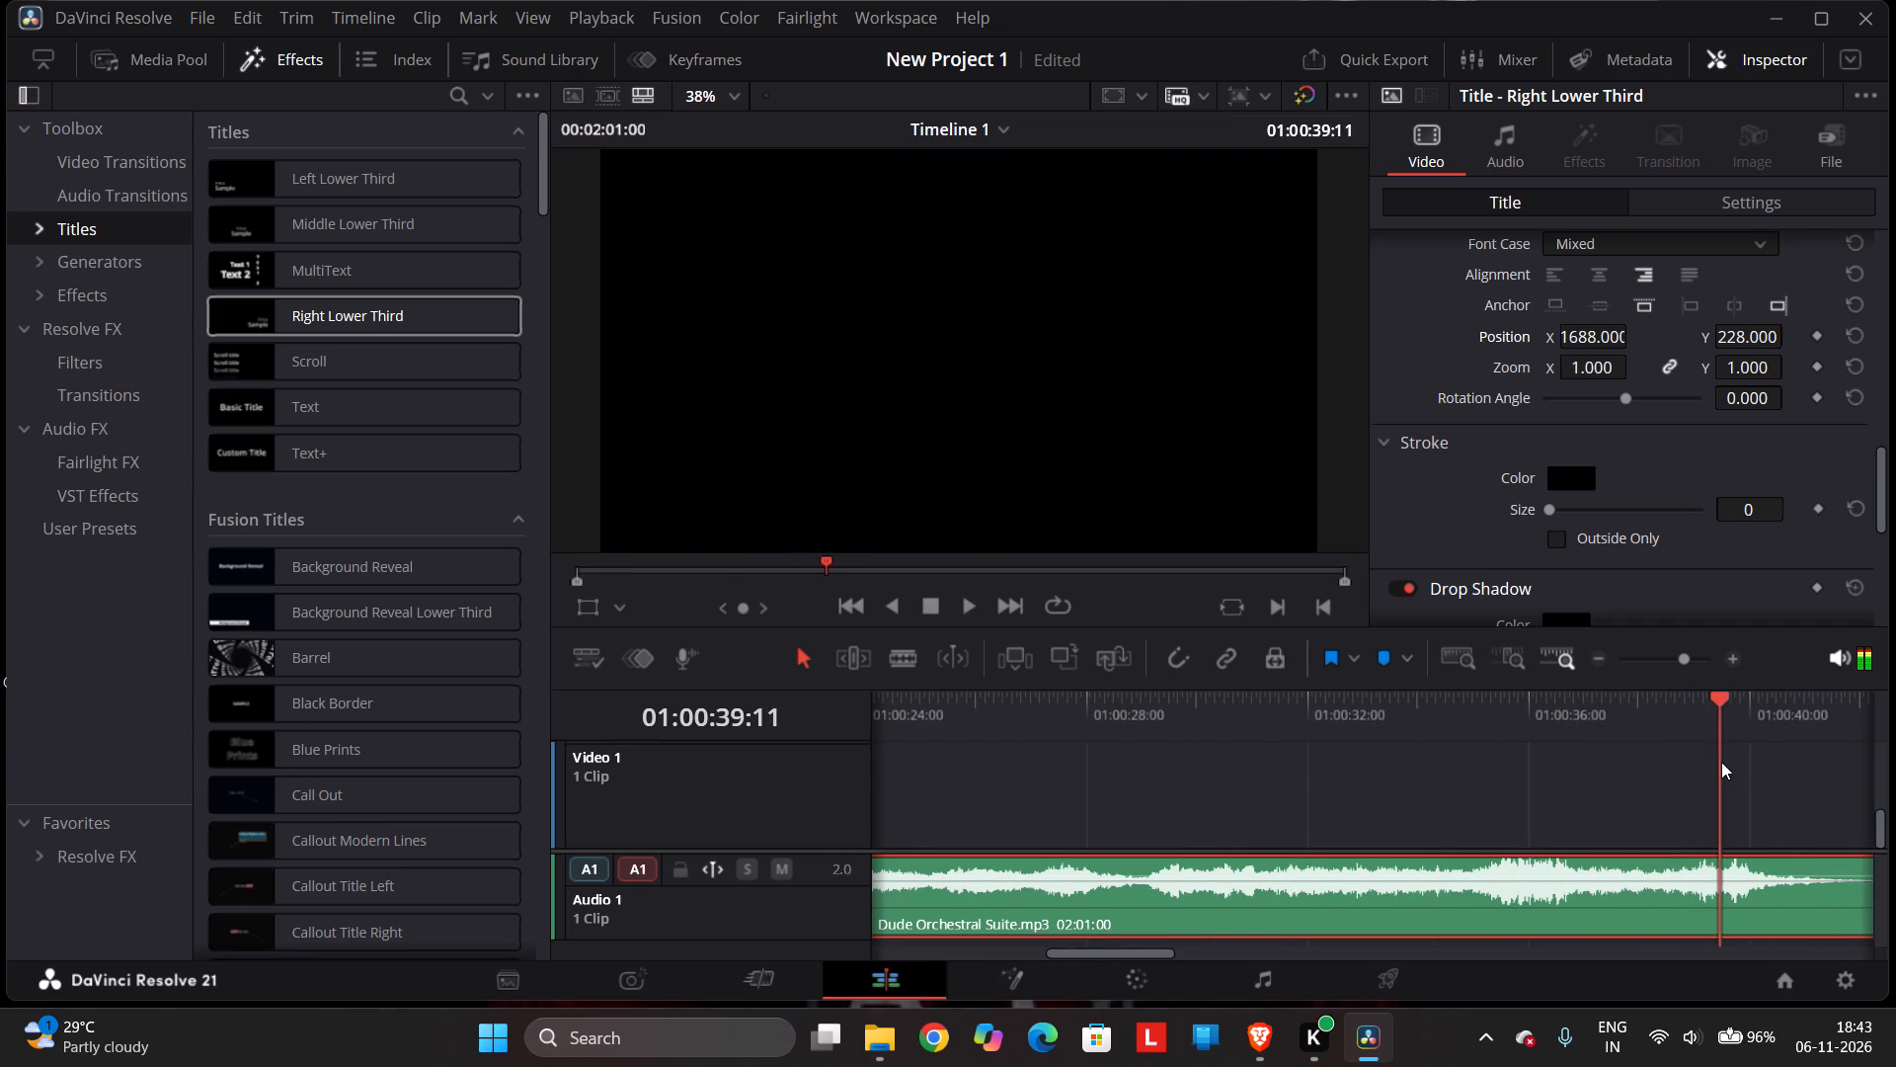
left_click_drag(1721, 762, 1205, 888)
double_click(964, 622)
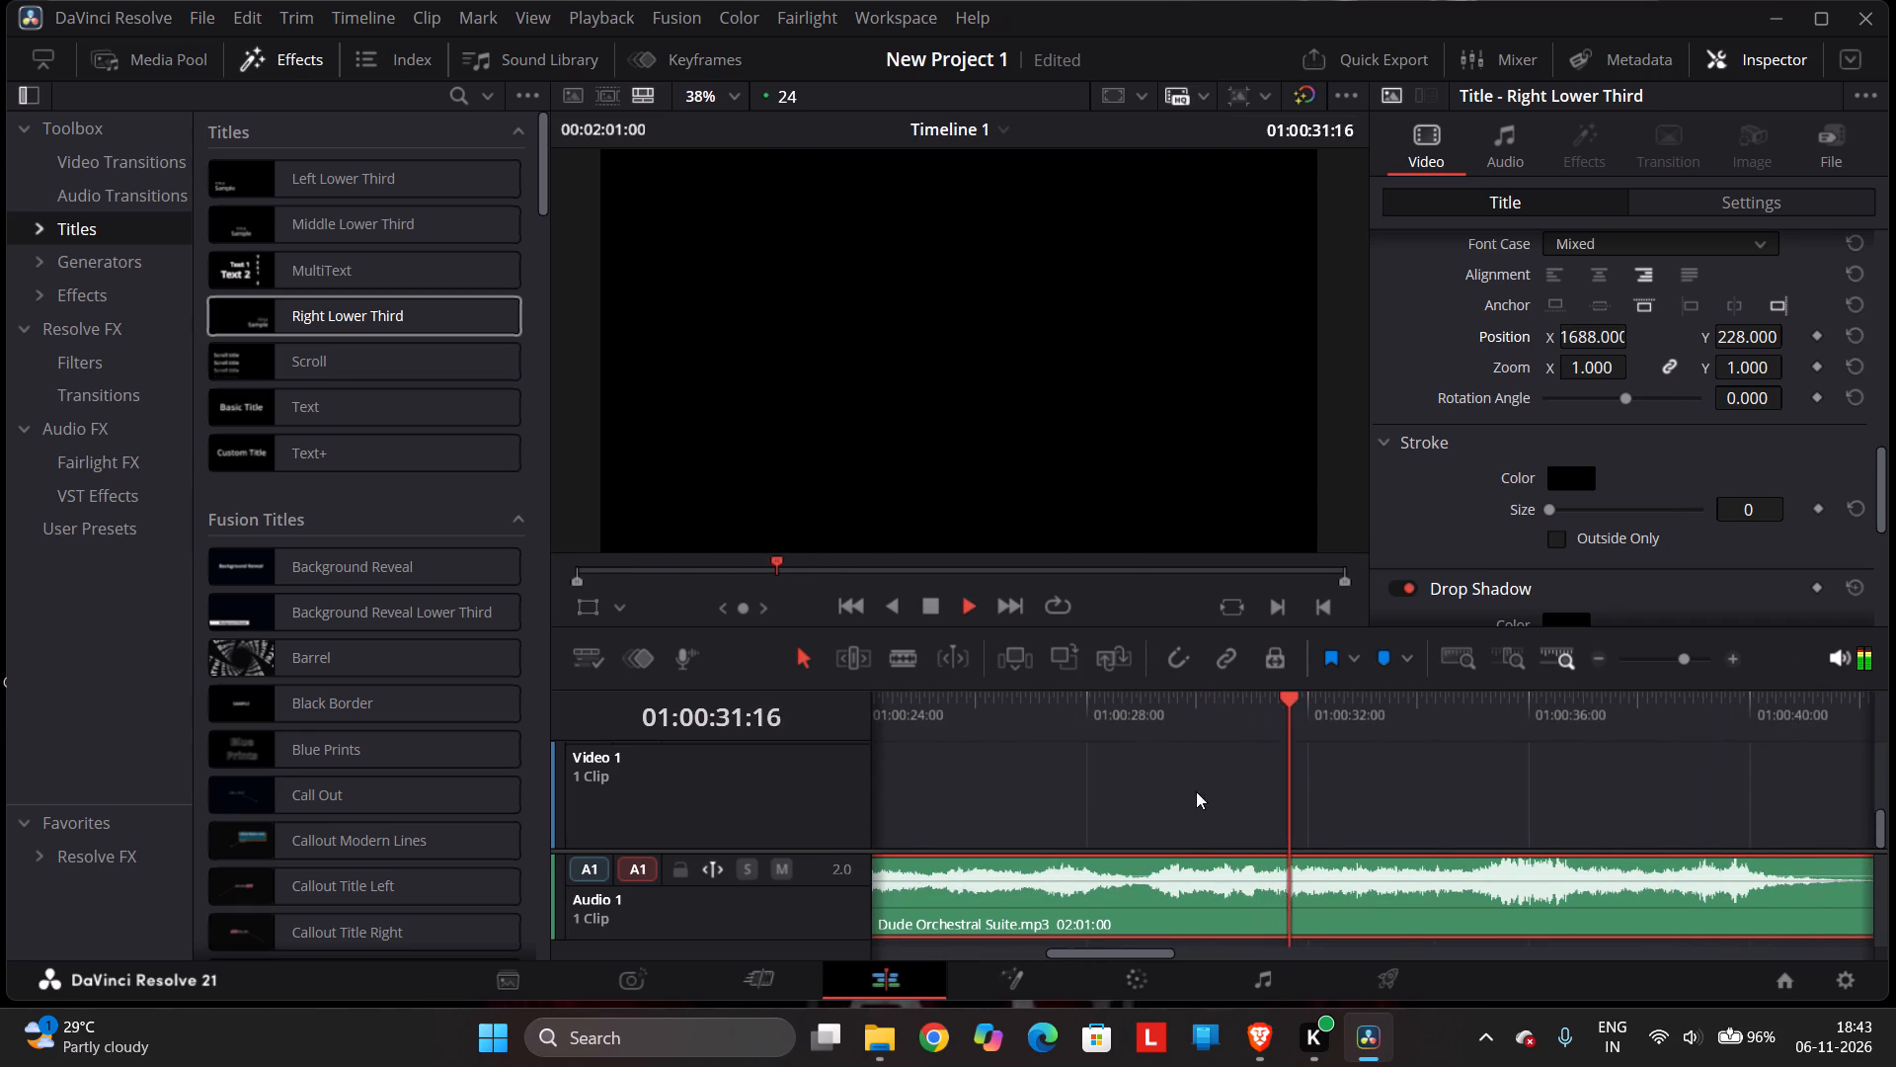
left_click(1268, 869)
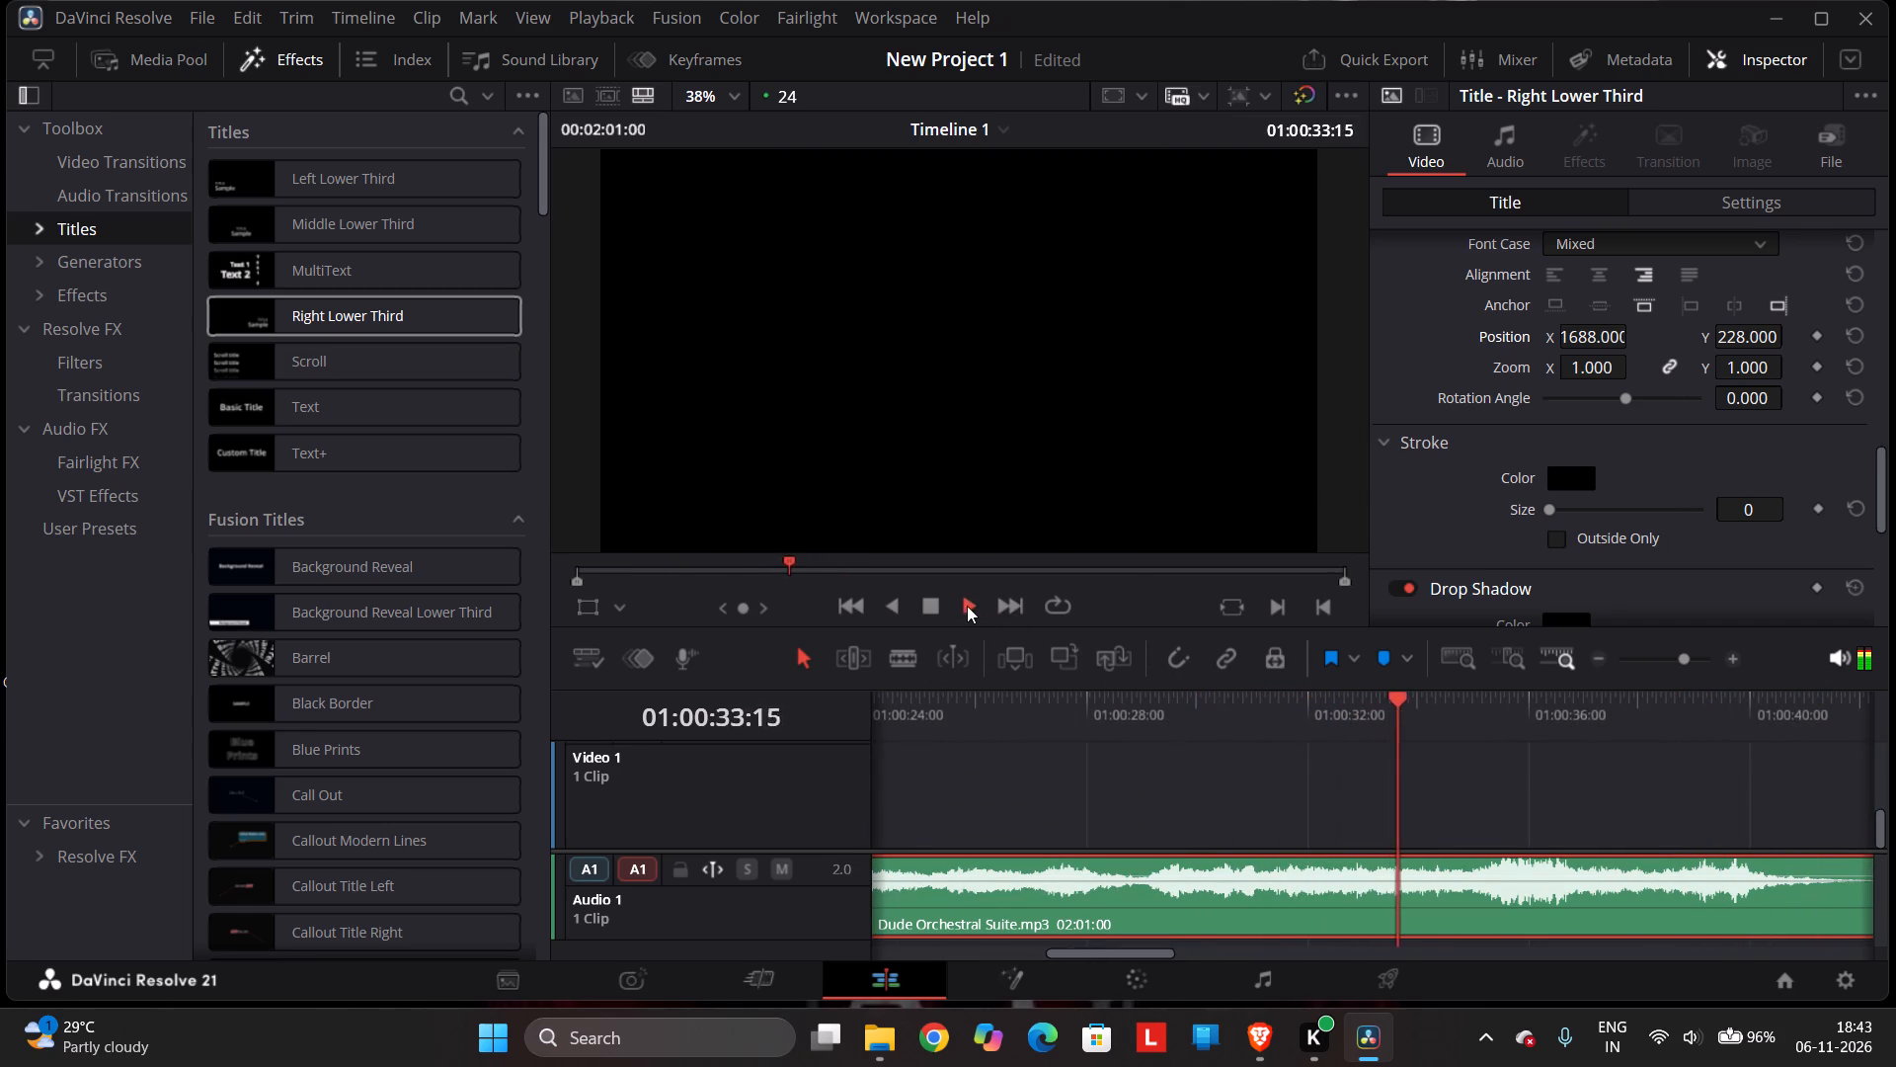
left_click(943, 608)
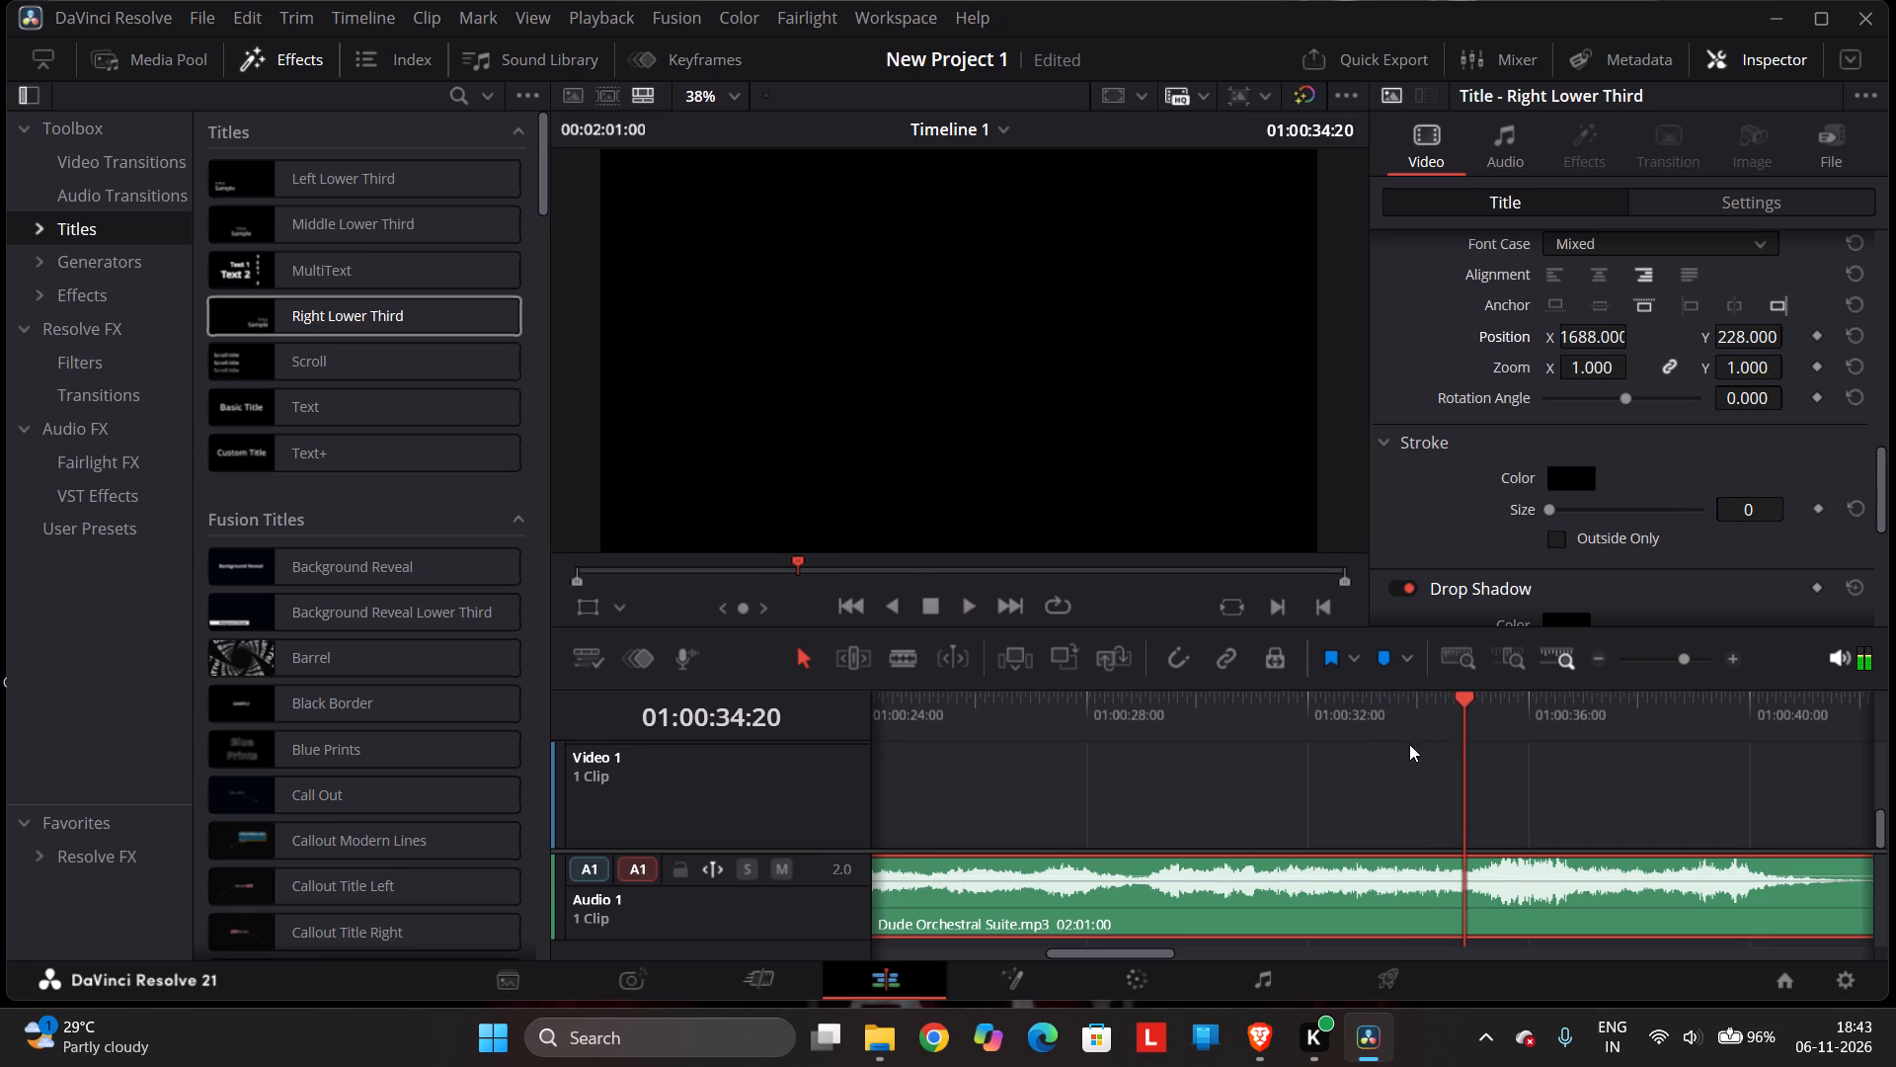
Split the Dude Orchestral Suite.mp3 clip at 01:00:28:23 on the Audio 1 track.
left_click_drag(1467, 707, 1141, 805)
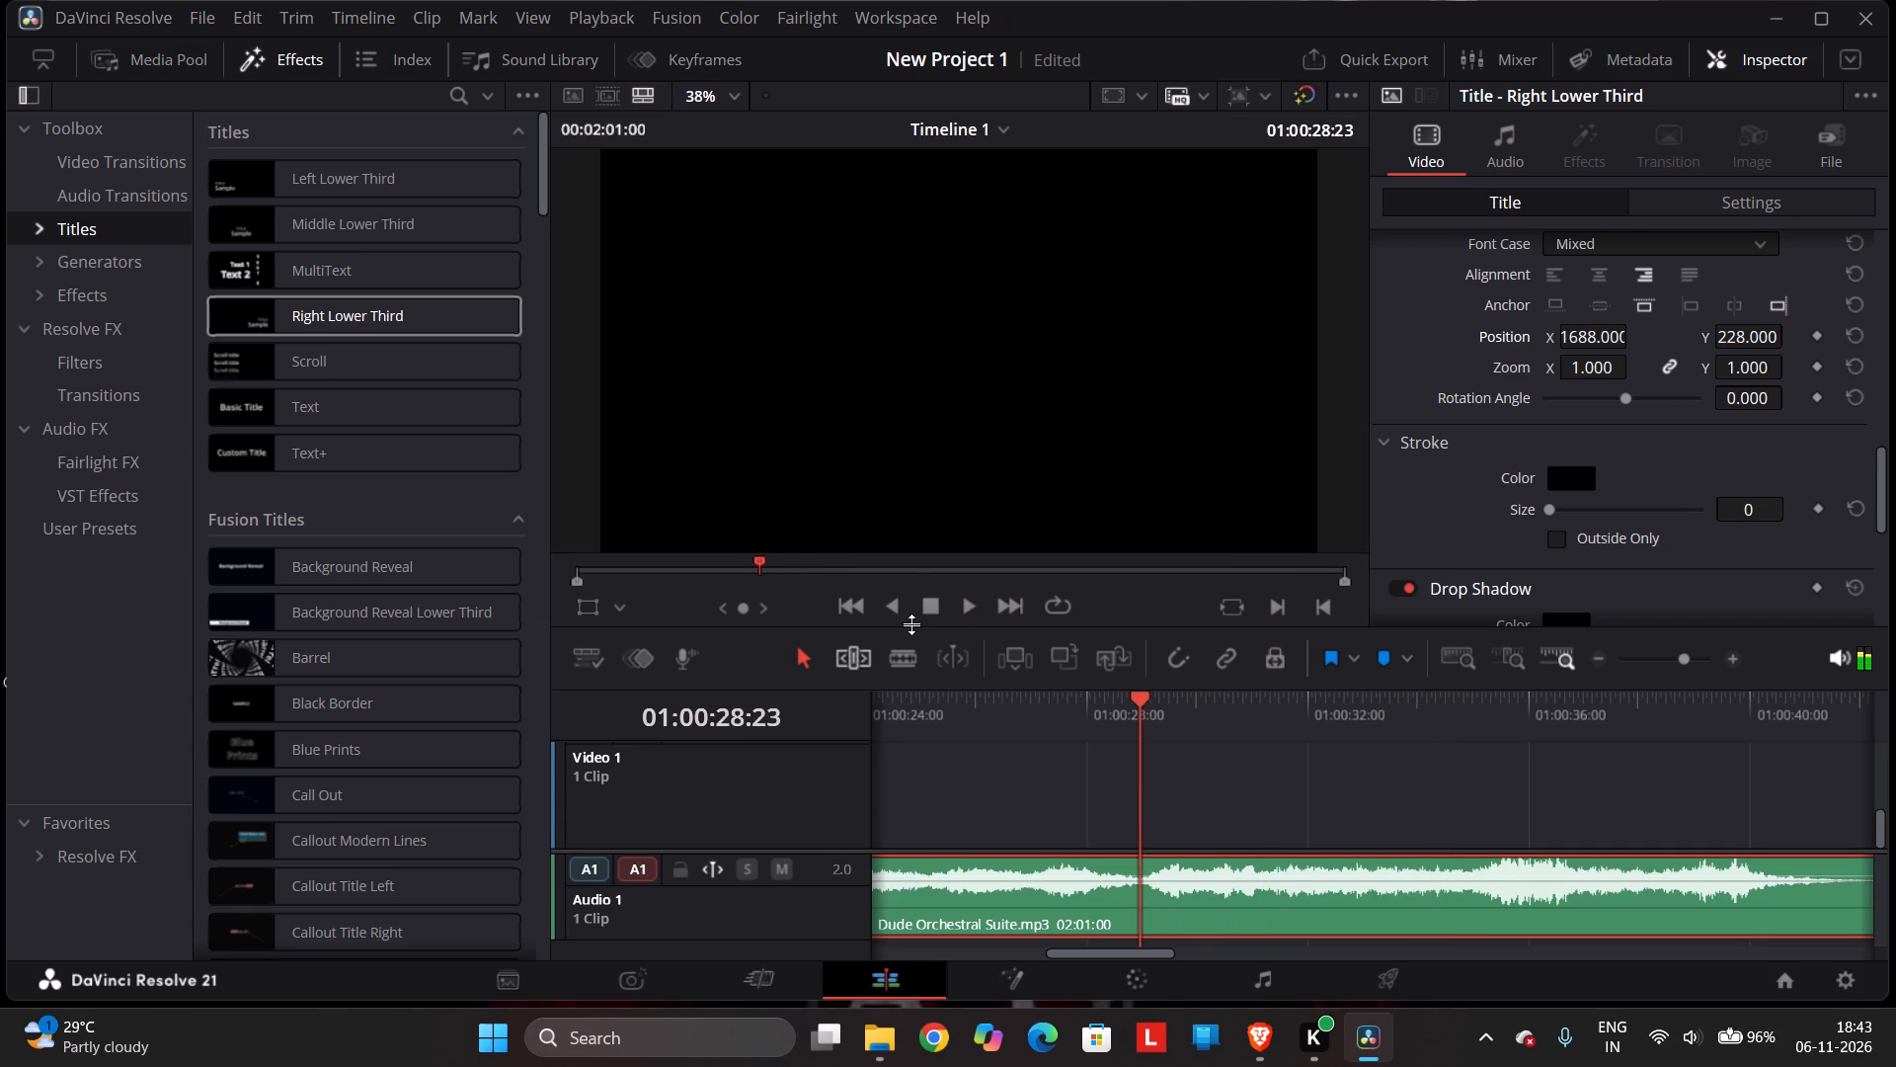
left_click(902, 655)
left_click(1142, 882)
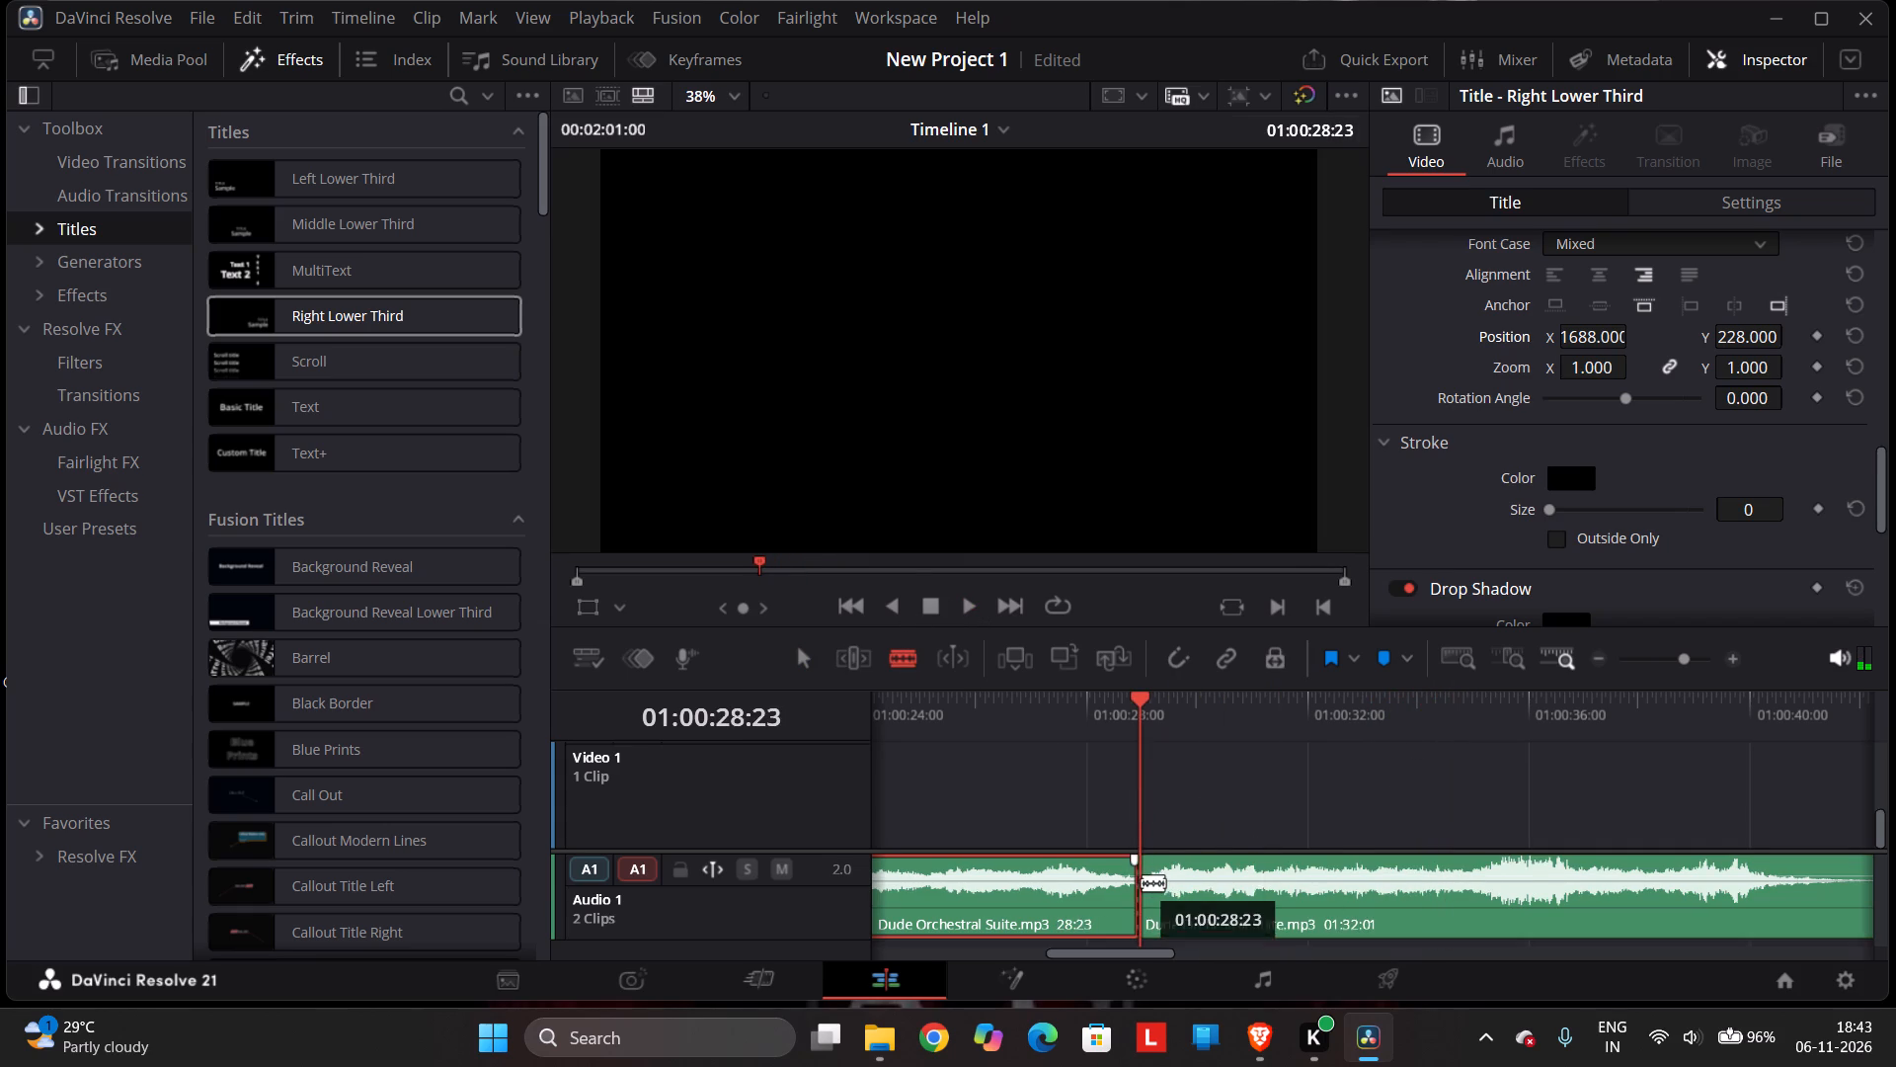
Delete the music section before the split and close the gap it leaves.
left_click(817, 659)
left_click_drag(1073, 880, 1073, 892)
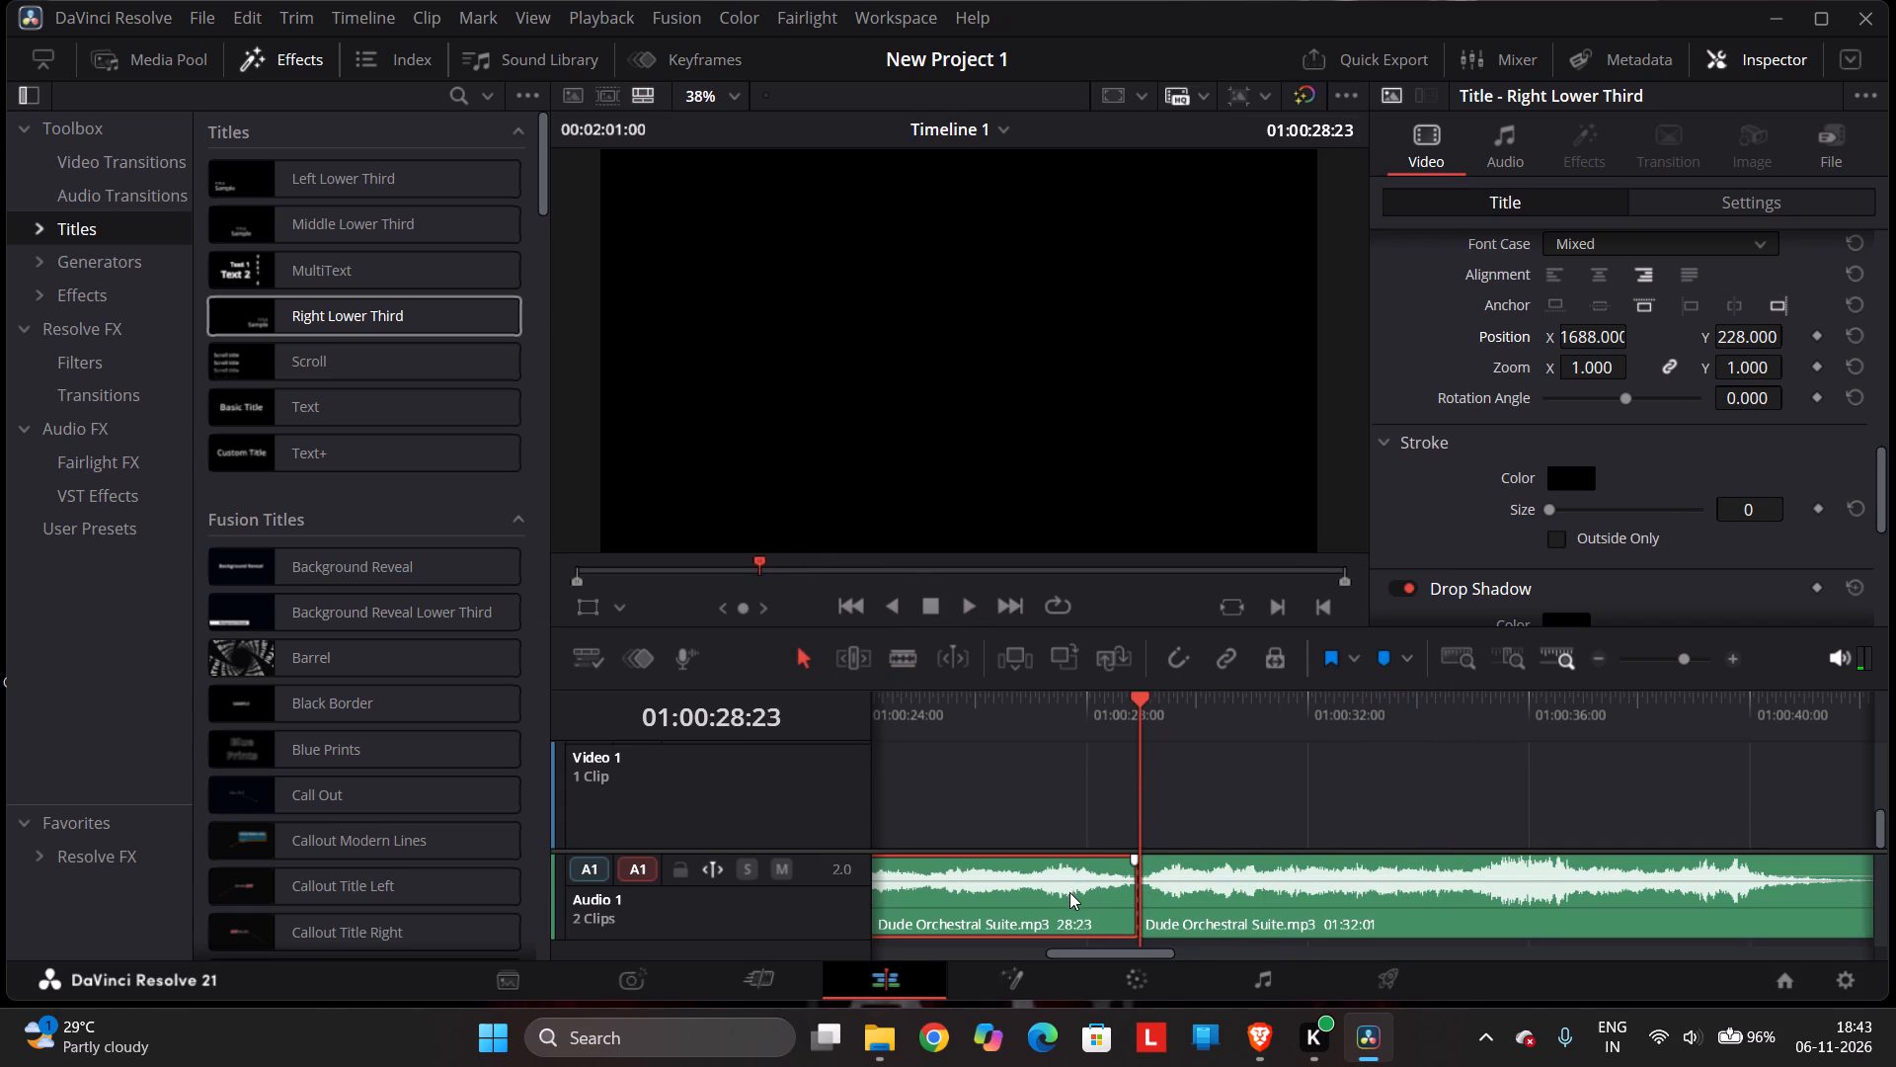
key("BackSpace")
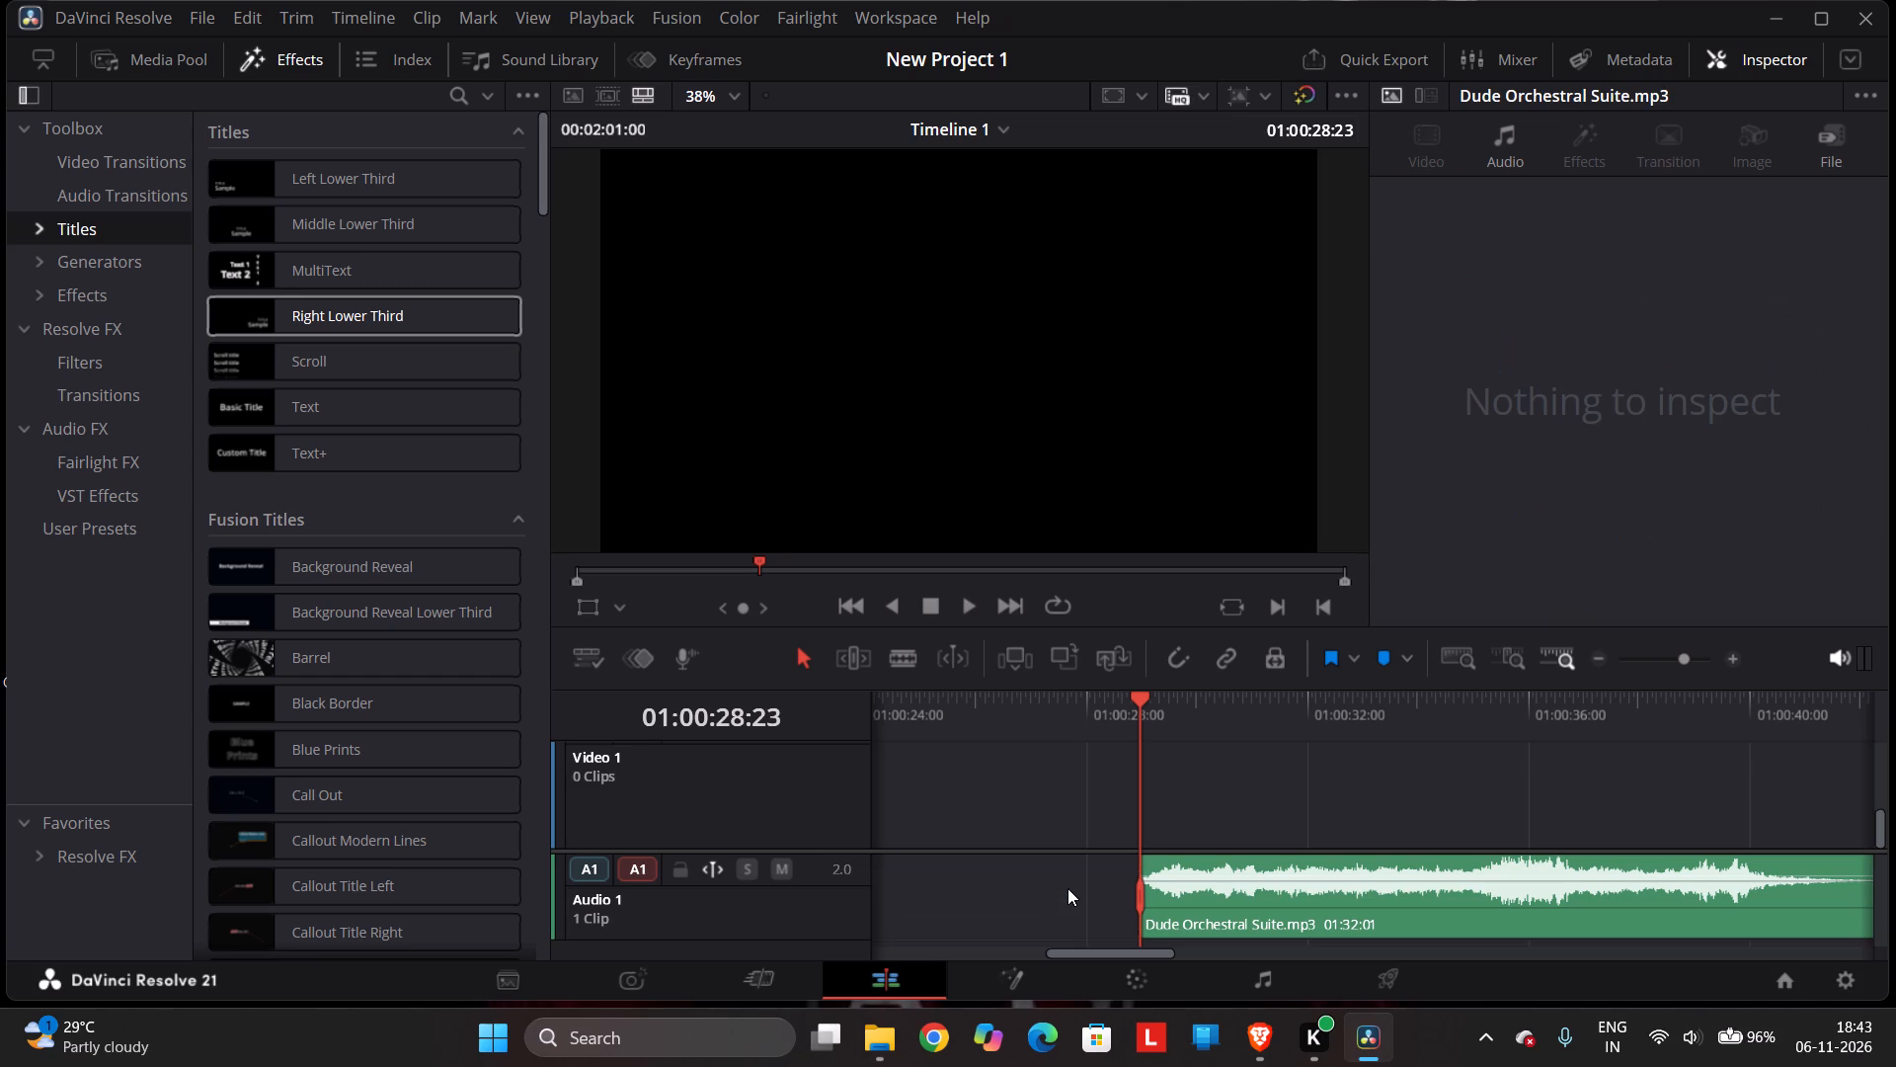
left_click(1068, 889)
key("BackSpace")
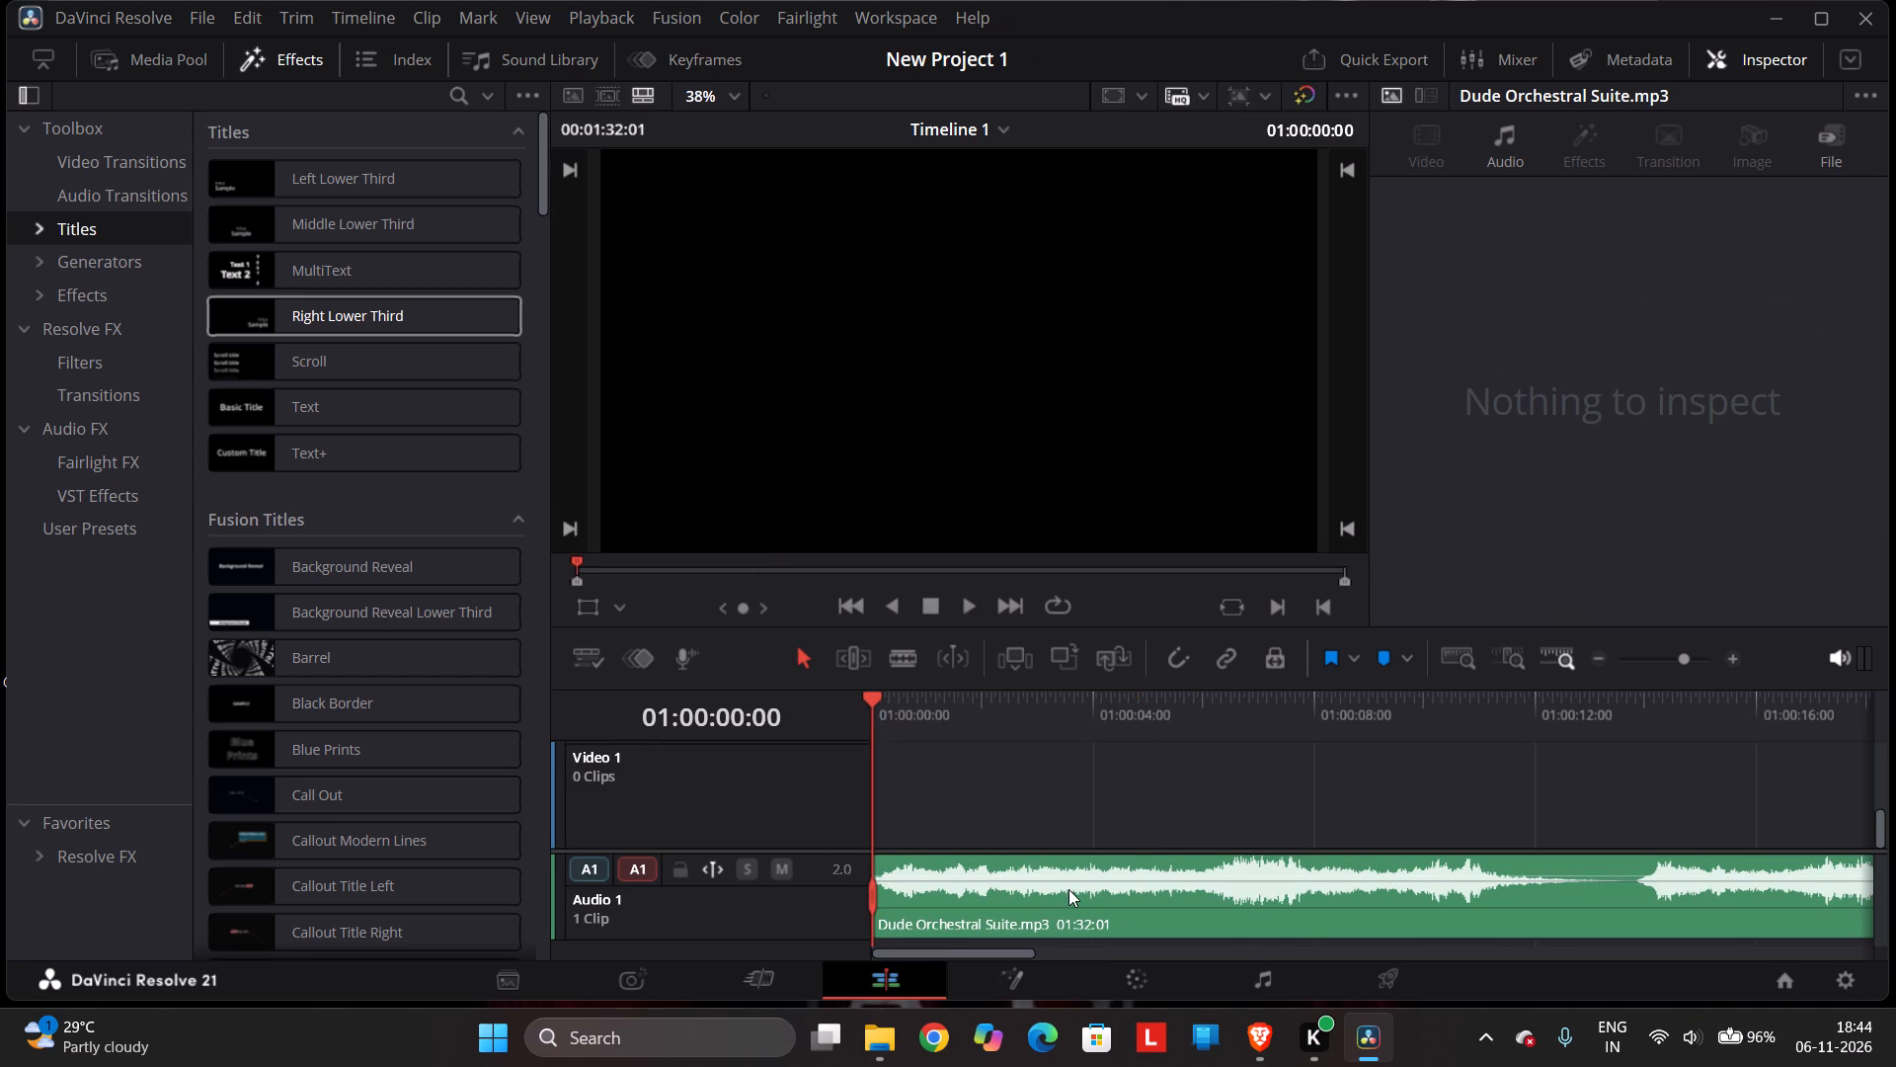
Examine the video tracks and play the shortened timeline from its beginning.
scroll(1068, 830, "down", 6)
scroll(1068, 830, "up", 3)
left_click_drag(1038, 808, 1480, 753)
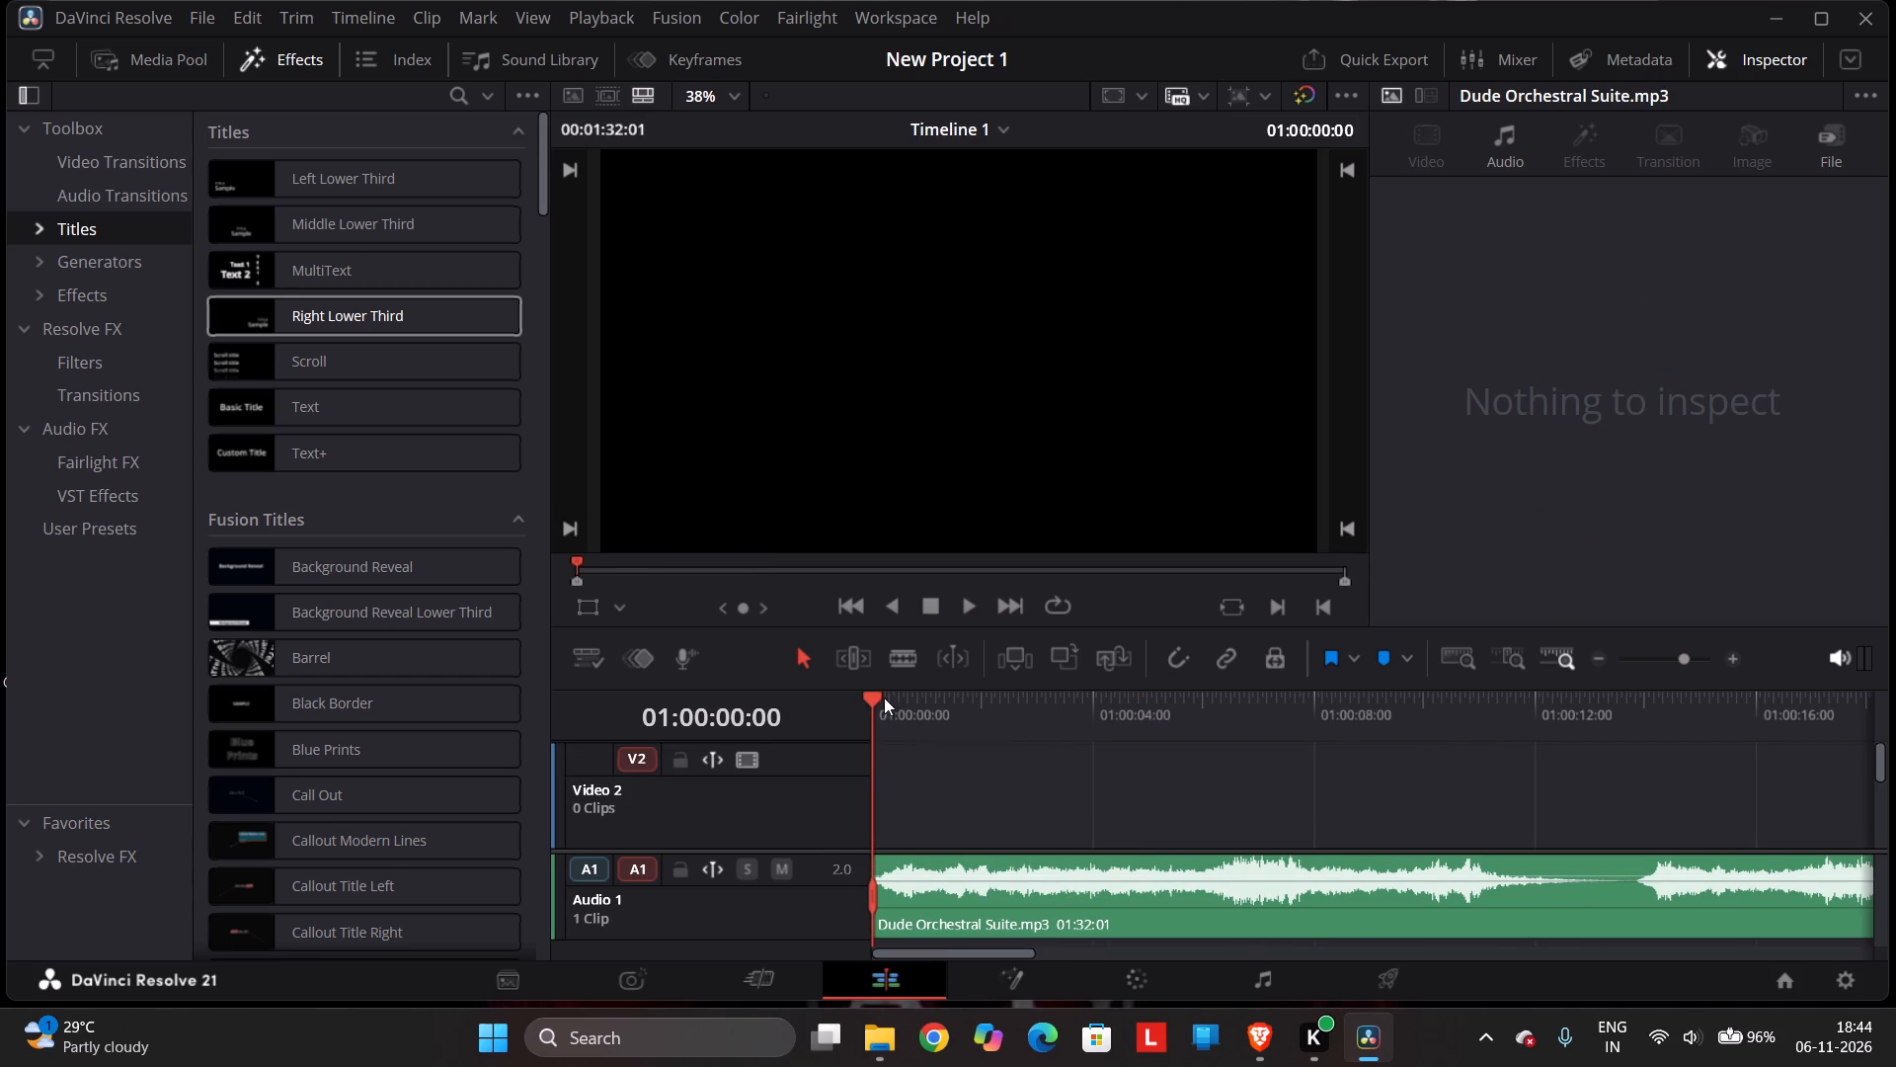
left_click_drag(884, 698, 1182, 788)
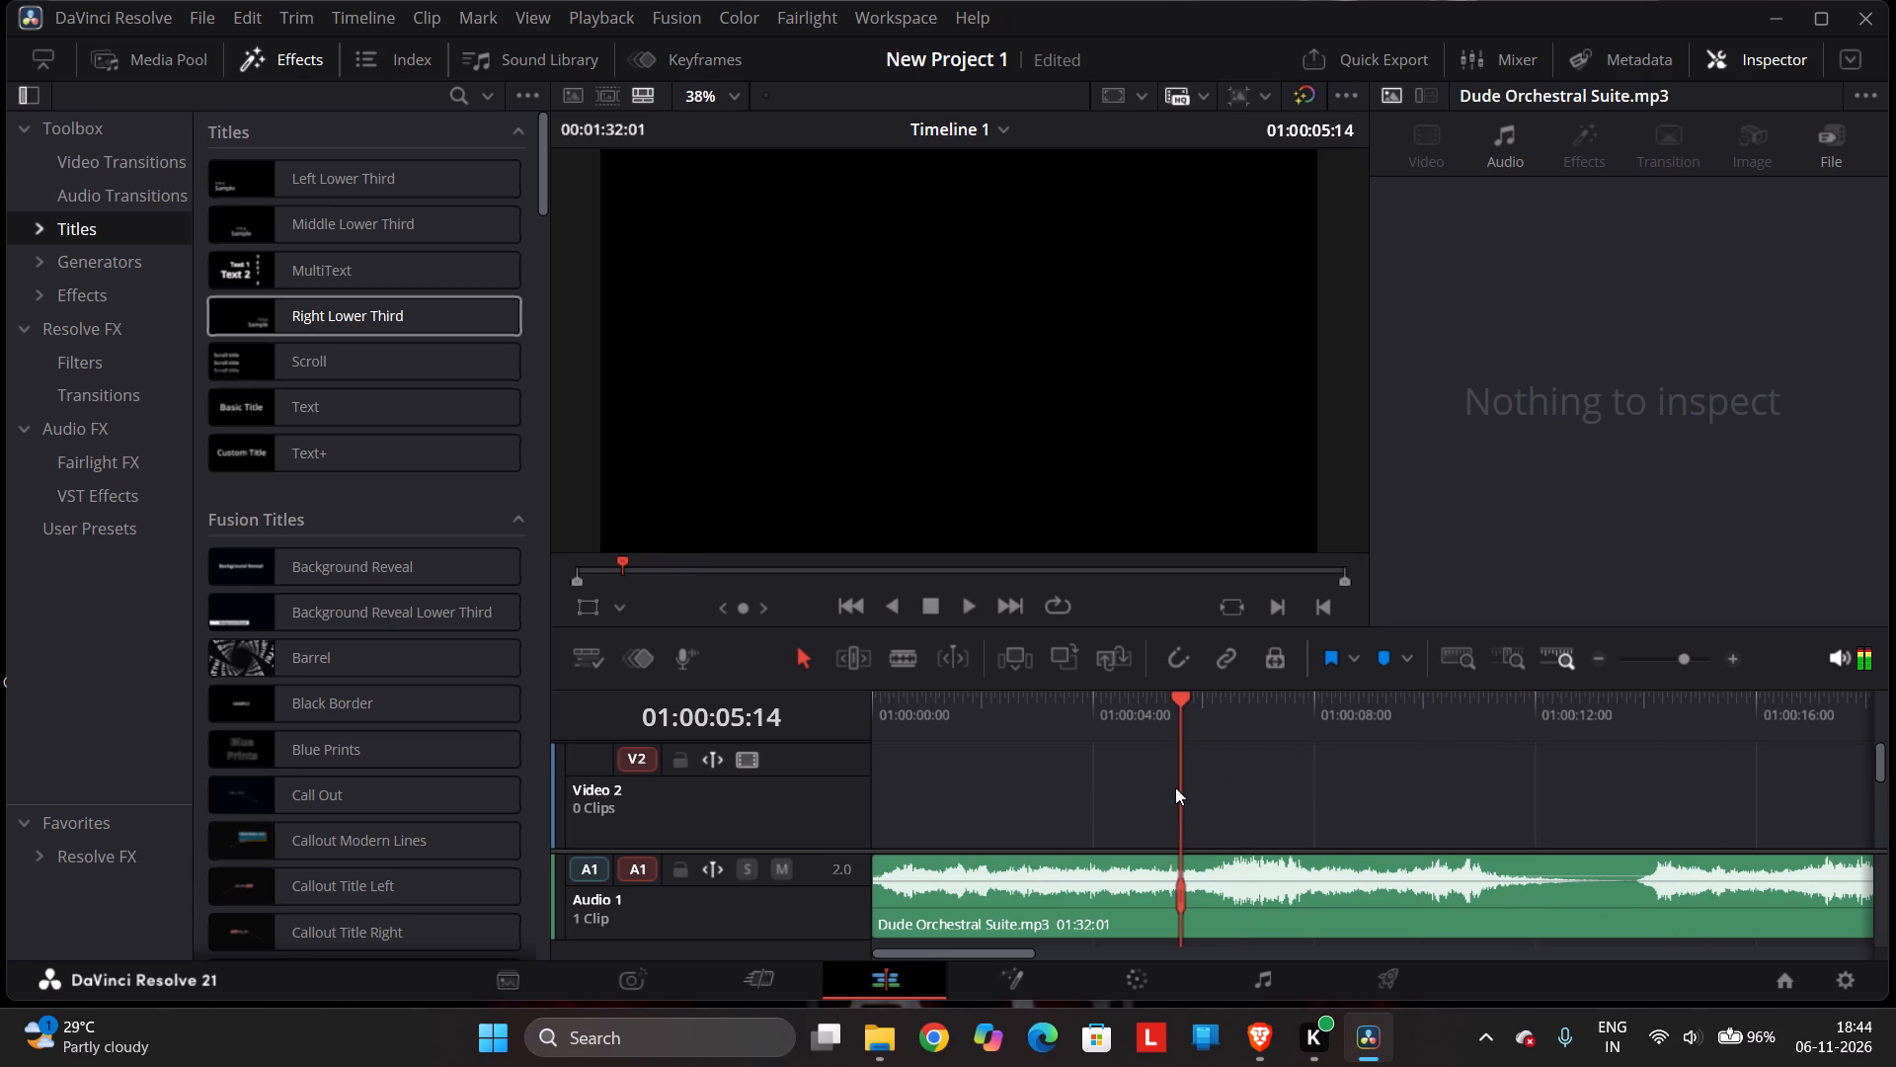
scroll(1175, 787, "down", 4)
scroll(1011, 829, "down", 3)
scroll(1009, 829, "up", 6)
left_click(774, 798)
left_click(610, 810)
left_click(601, 797)
left_click_drag(1175, 704, 1036, 759)
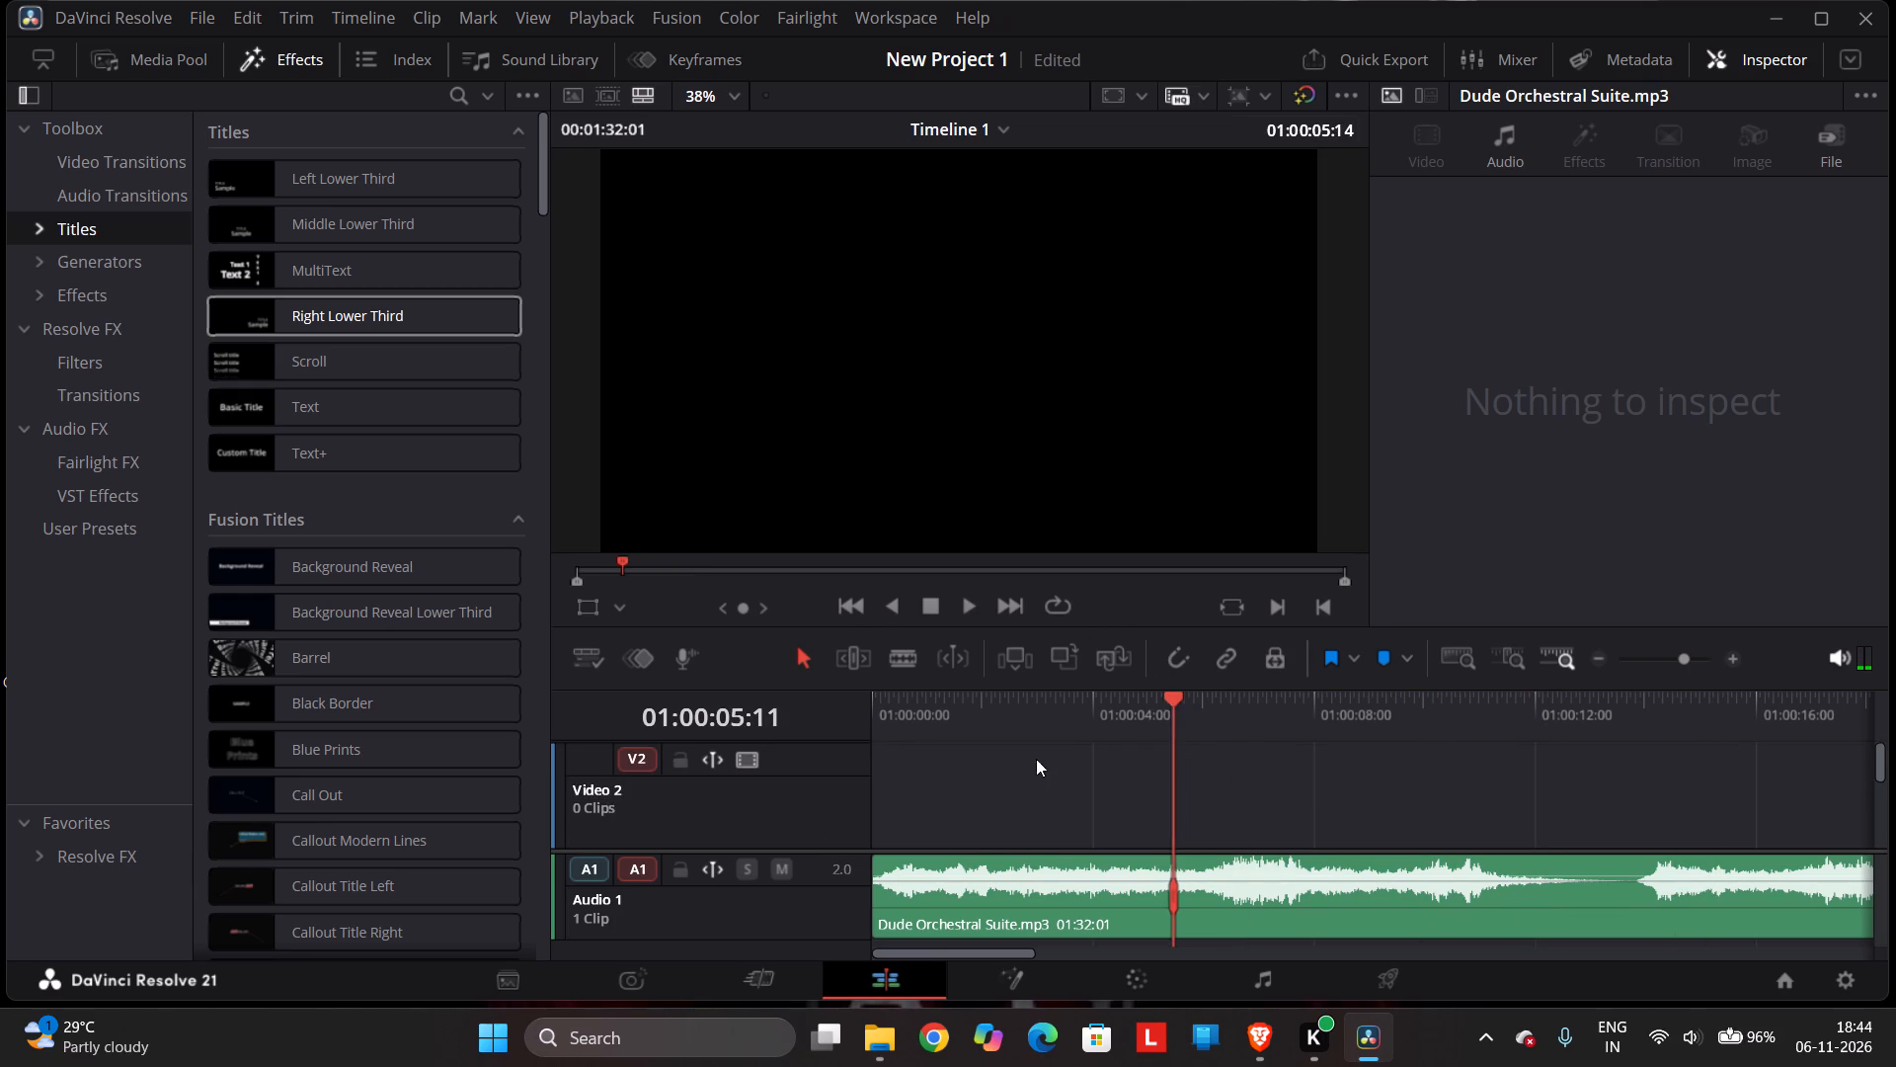
left_click_drag(1036, 759, 739, 837)
left_click(974, 618)
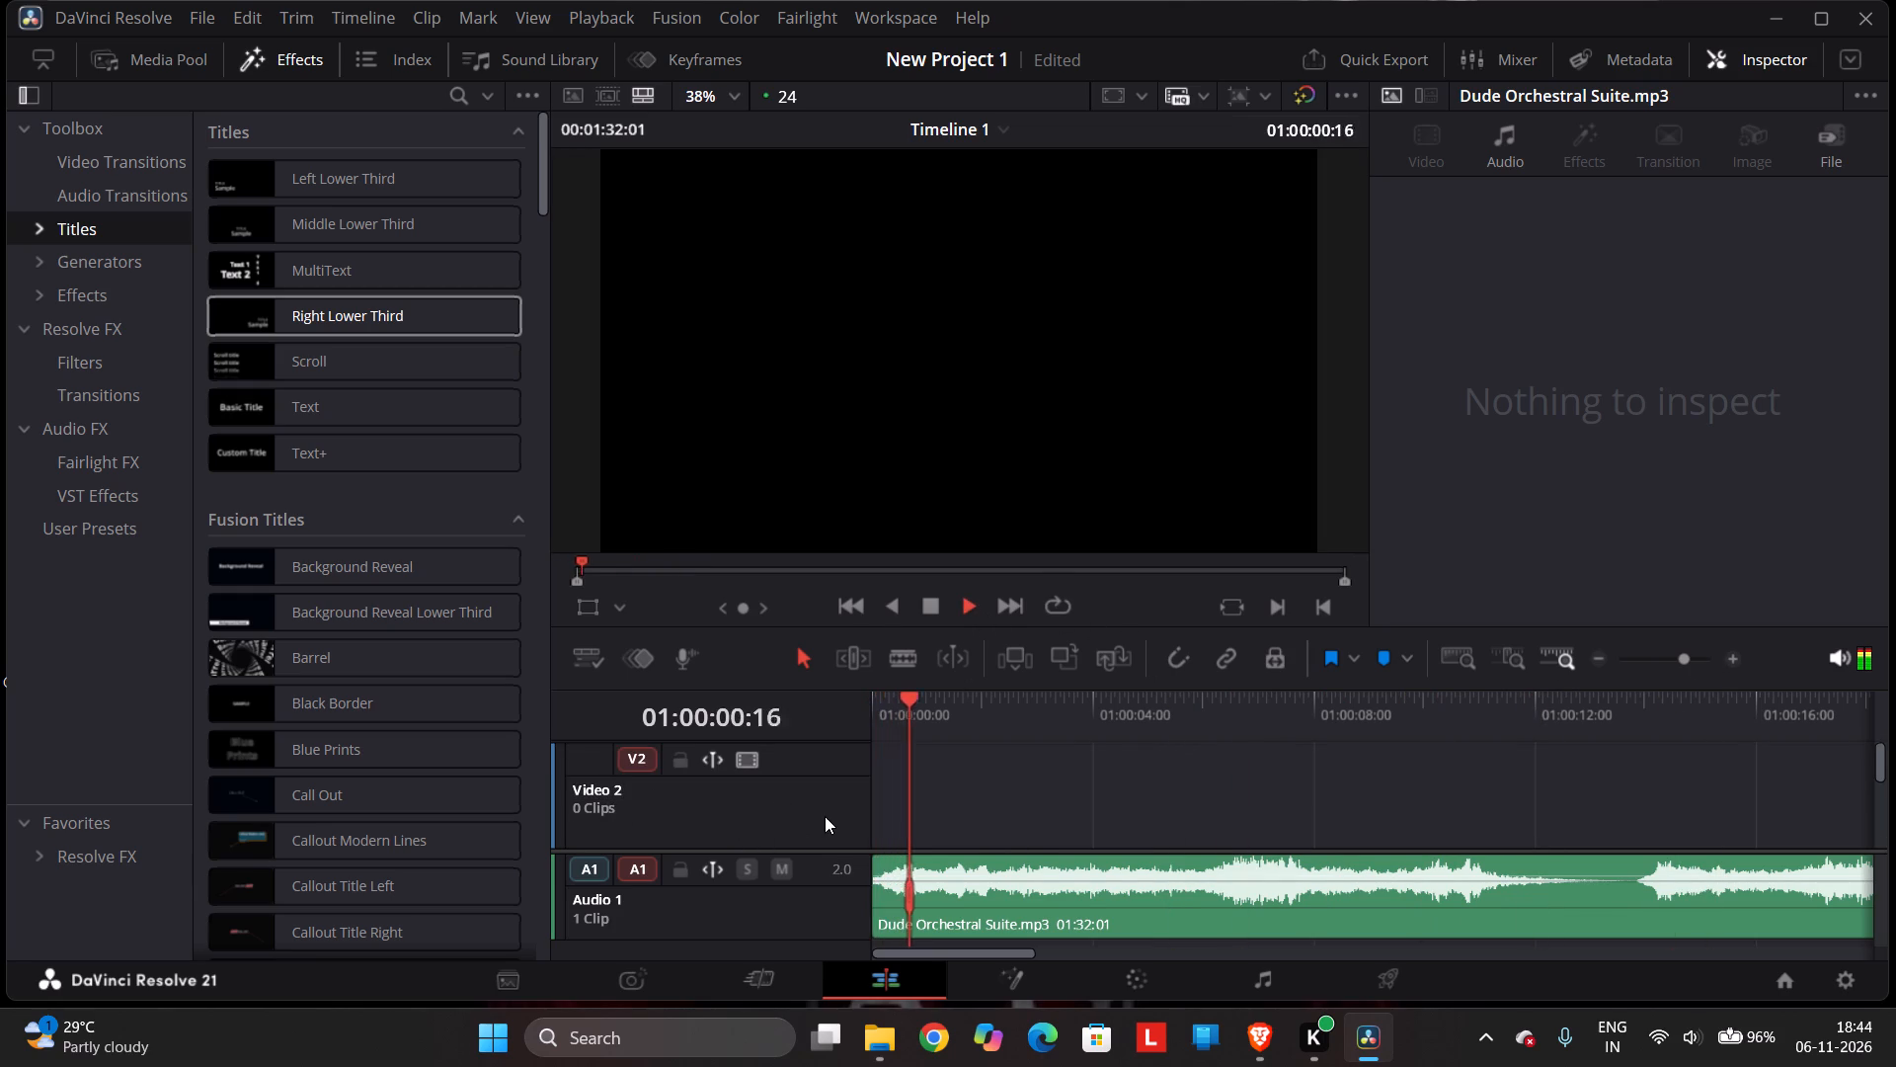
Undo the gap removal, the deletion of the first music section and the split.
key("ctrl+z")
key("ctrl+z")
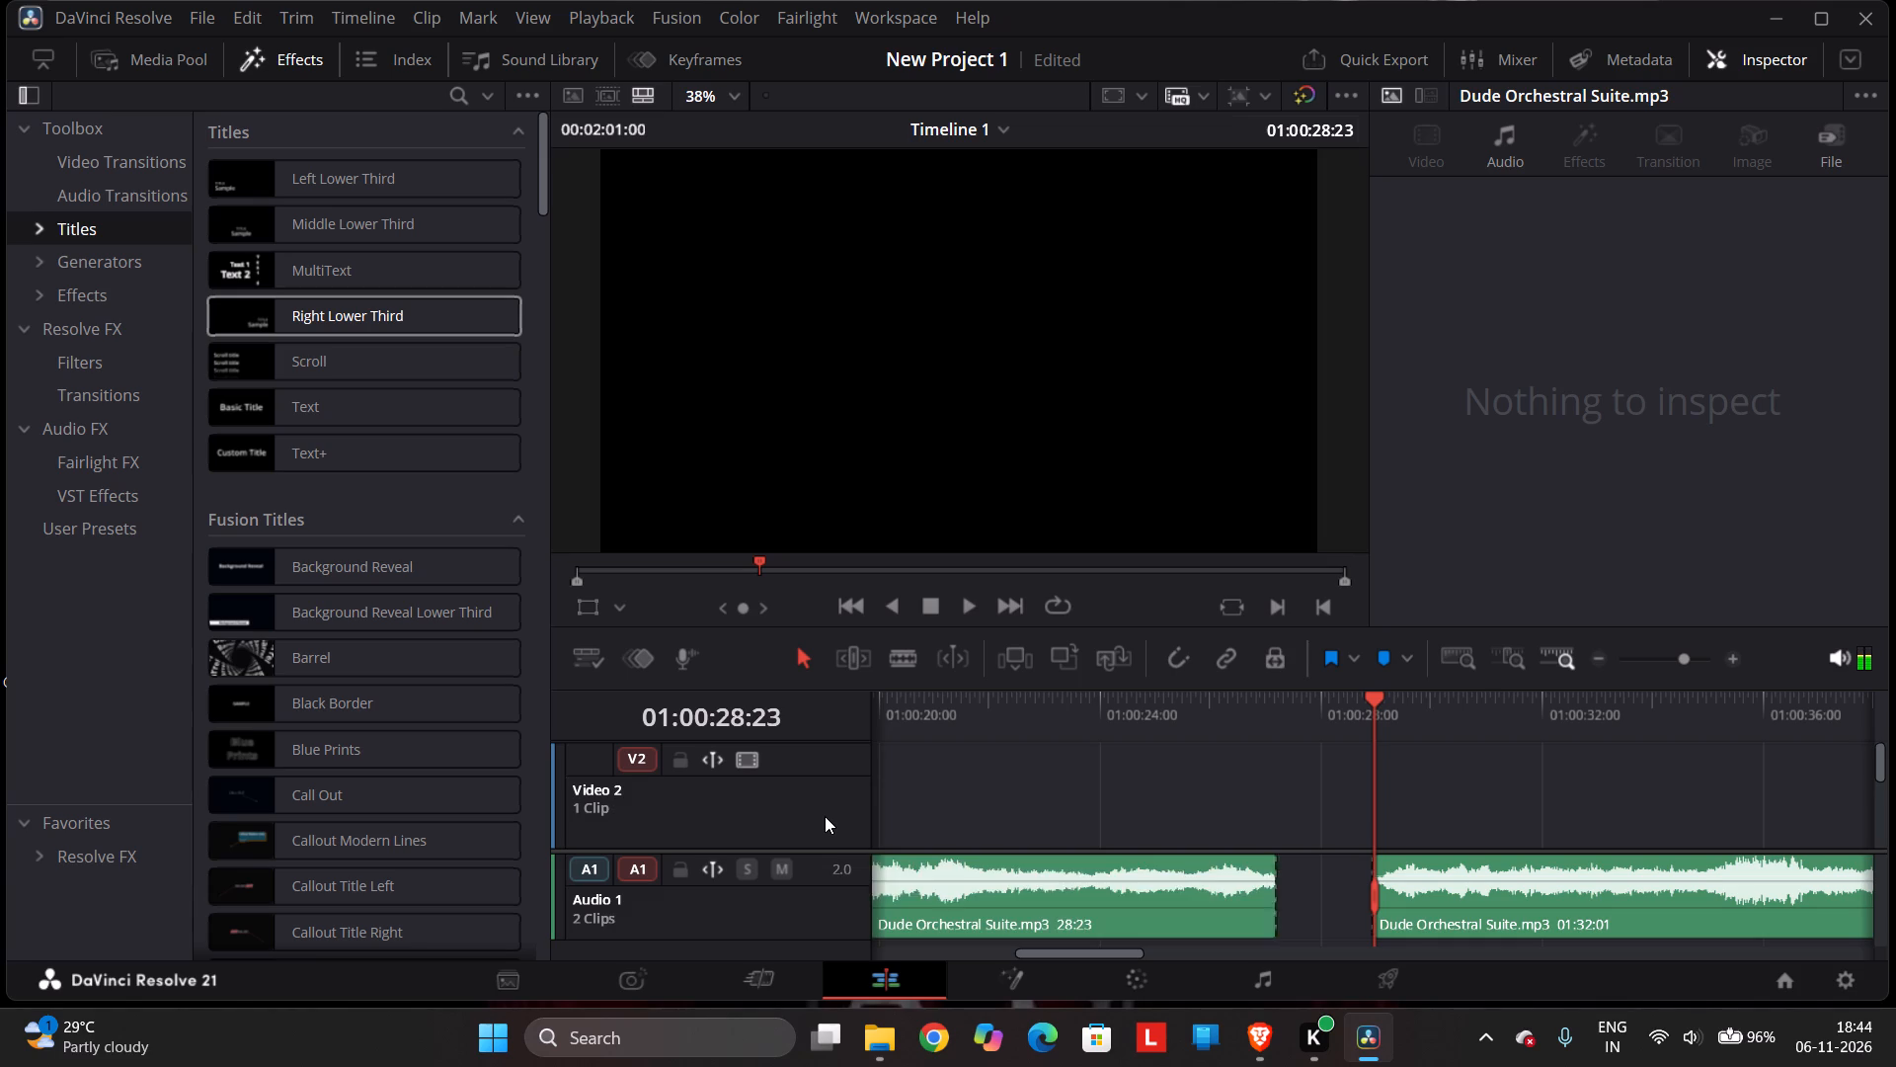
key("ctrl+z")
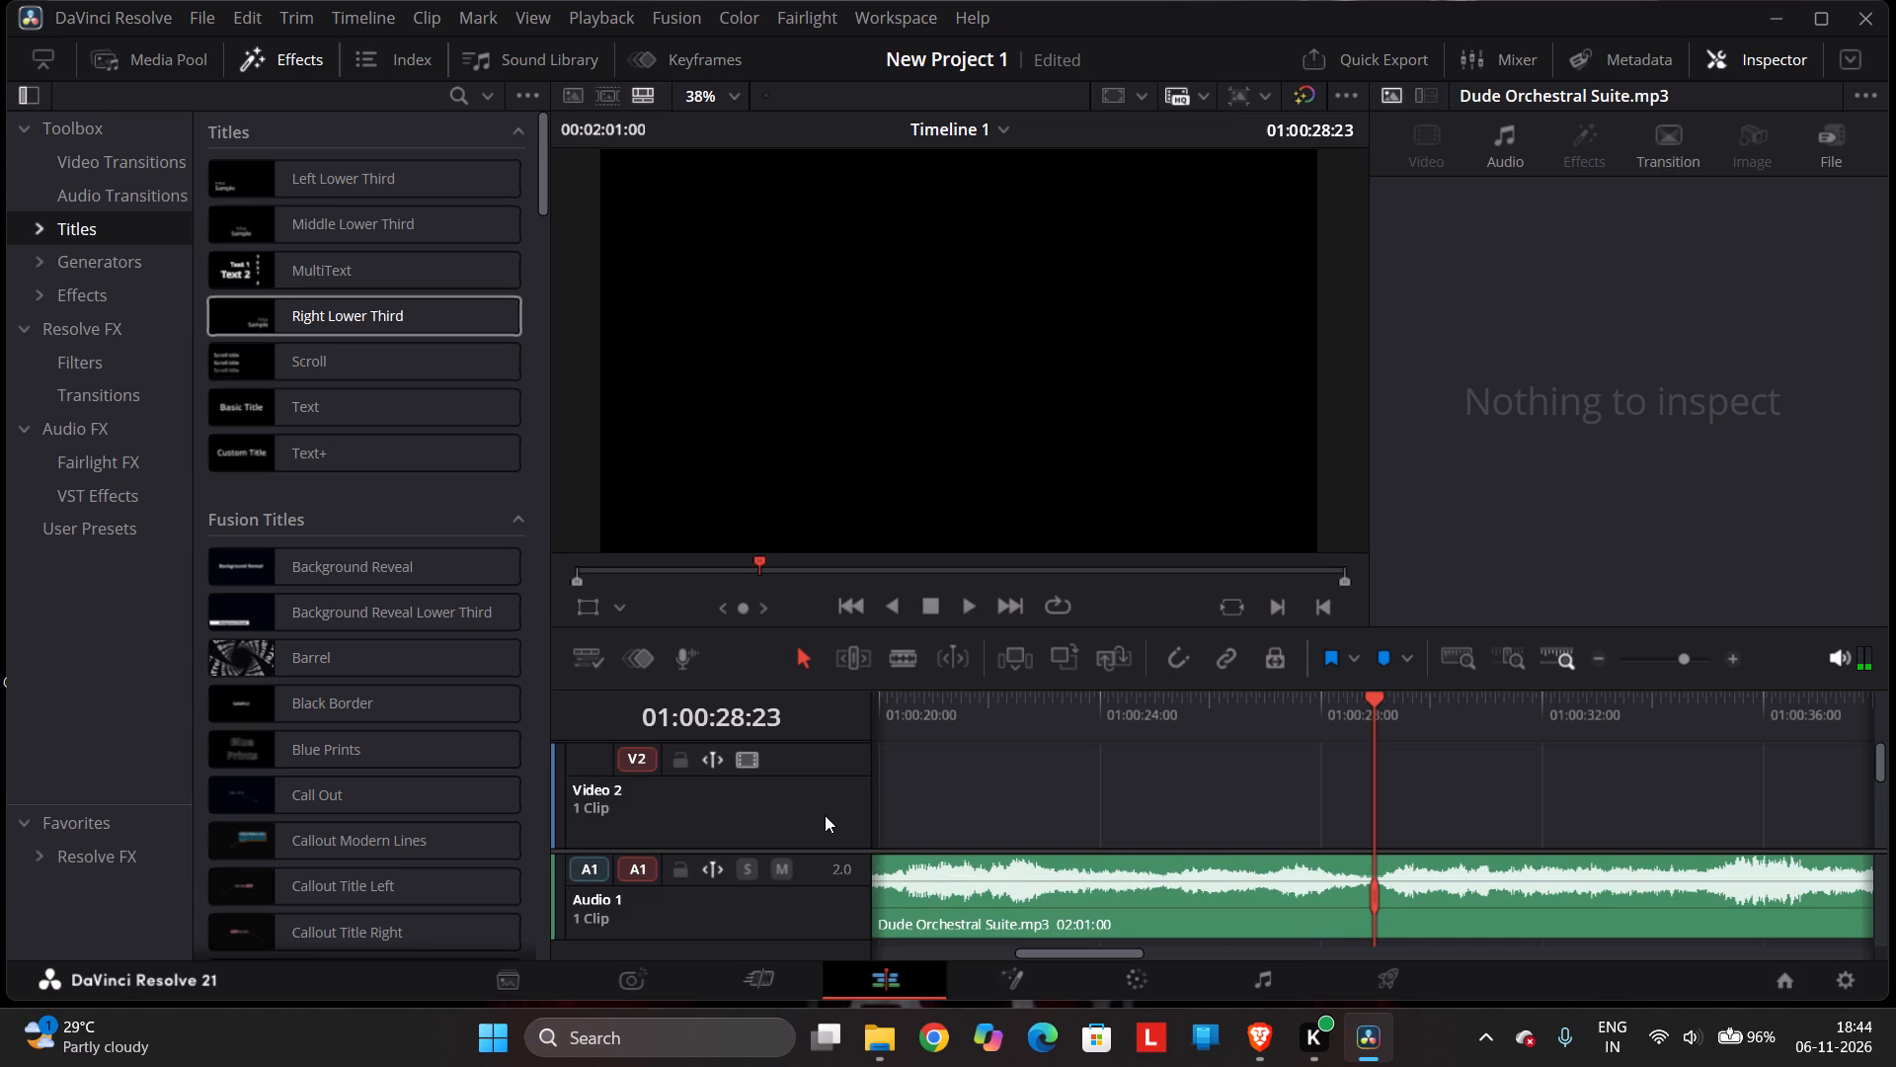
Play the timeline from its beginning to about 01:00:02:20 to check the title and the music's opening.
left_click_drag(1385, 709, 1310, 696)
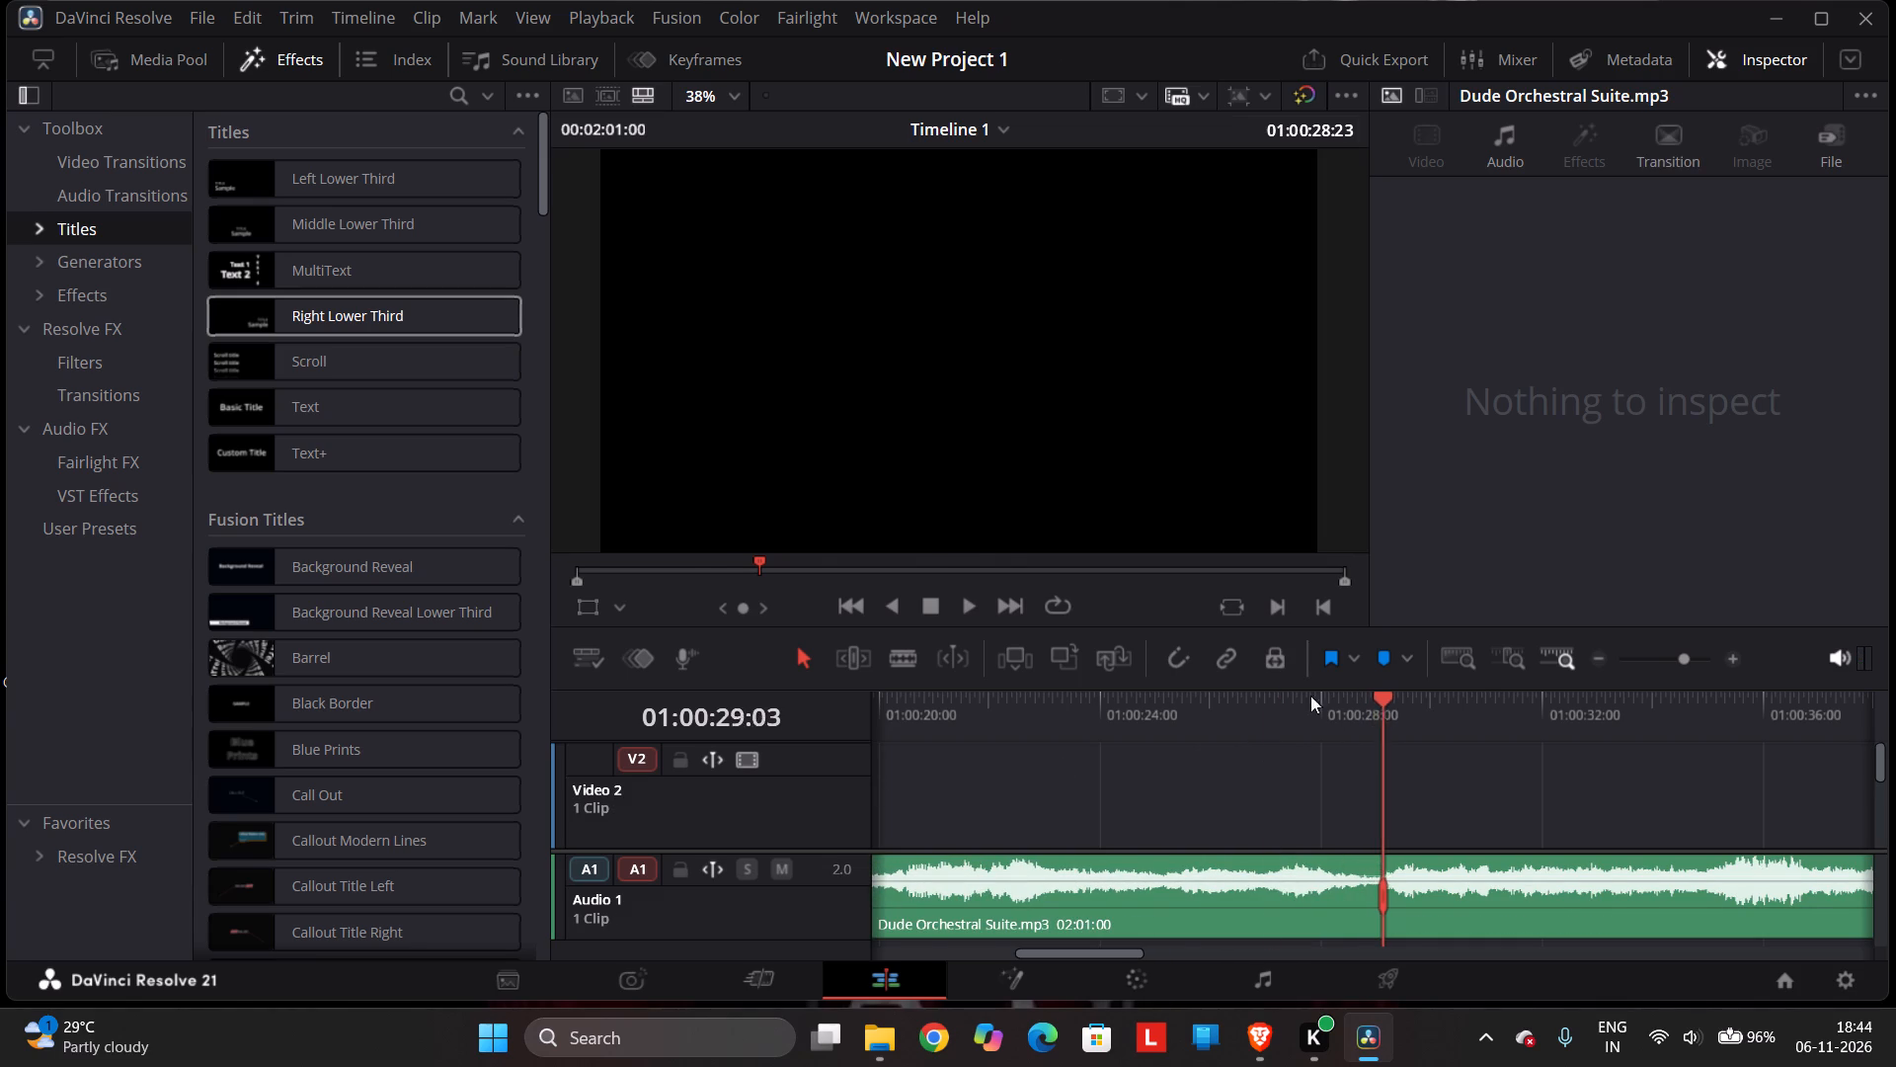
left_click_drag(1310, 696, 622, 806)
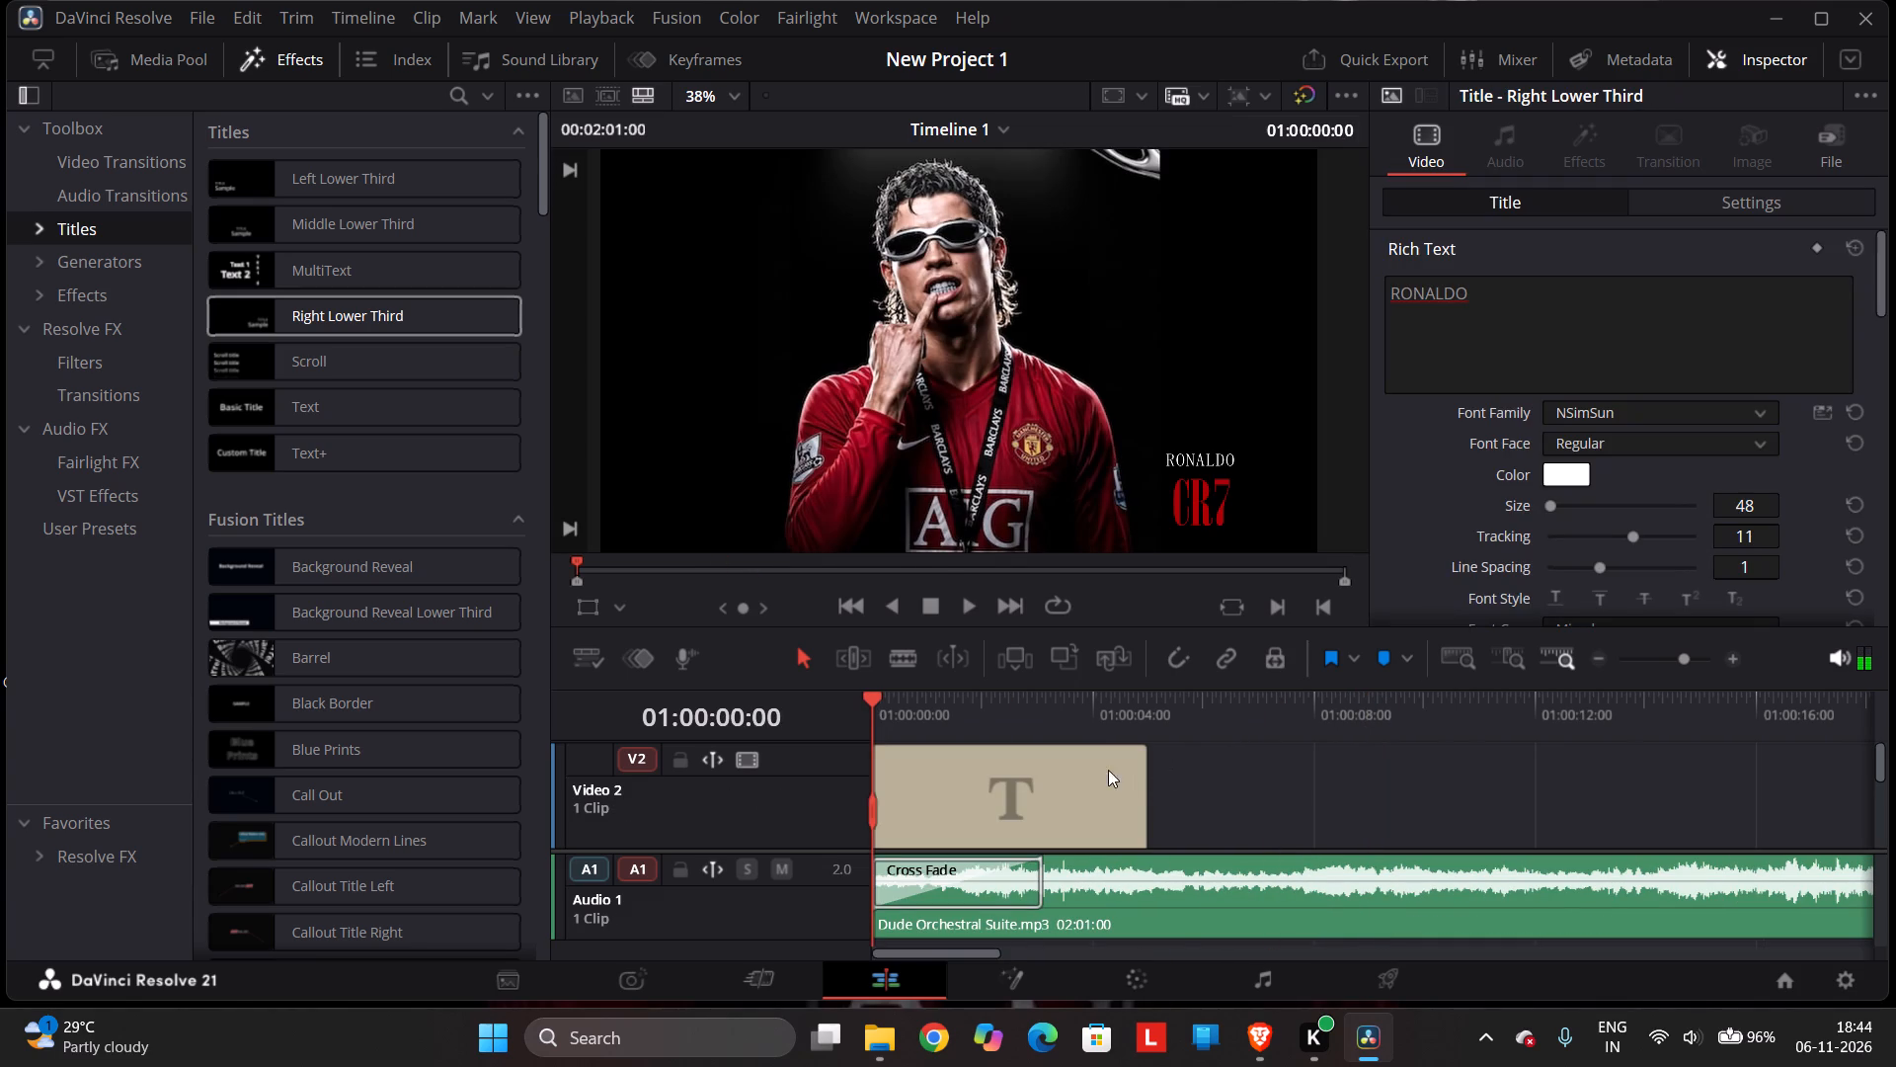
left_click(965, 612)
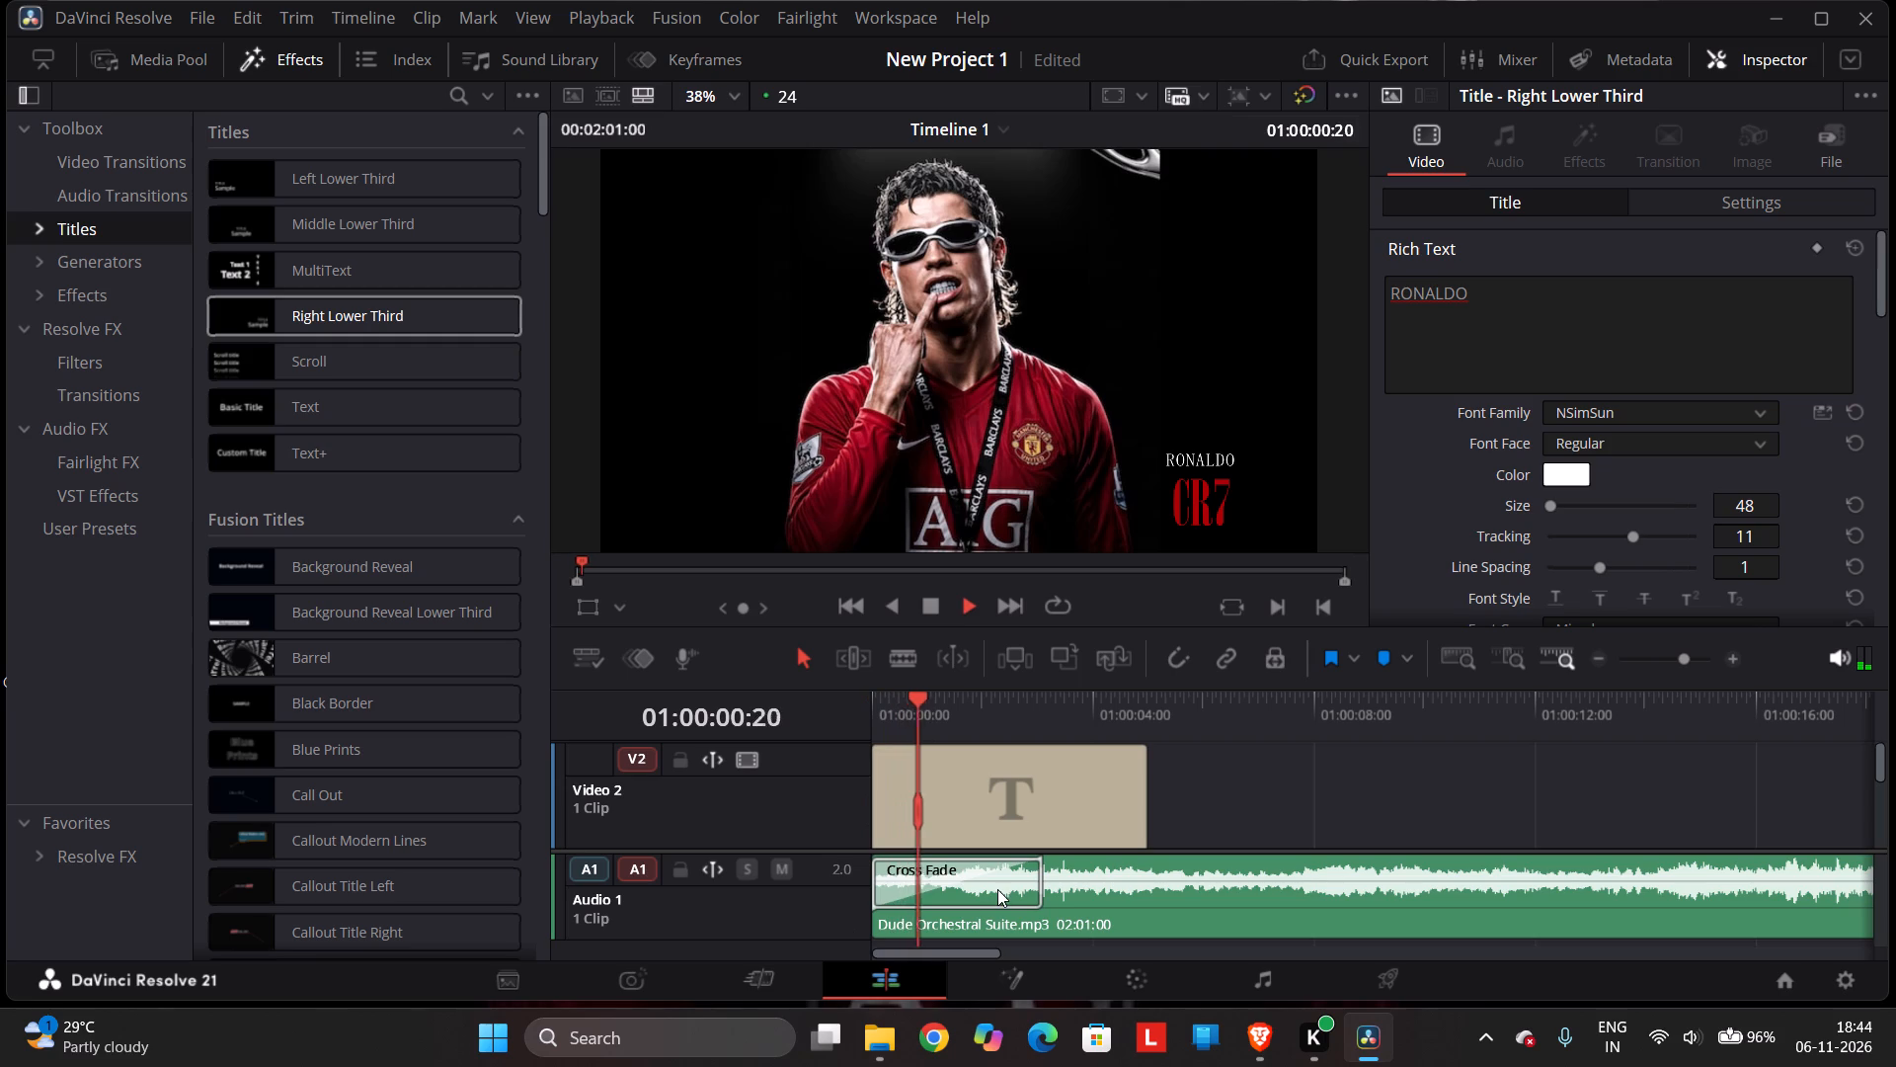
left_click_drag(923, 604, 930, 614)
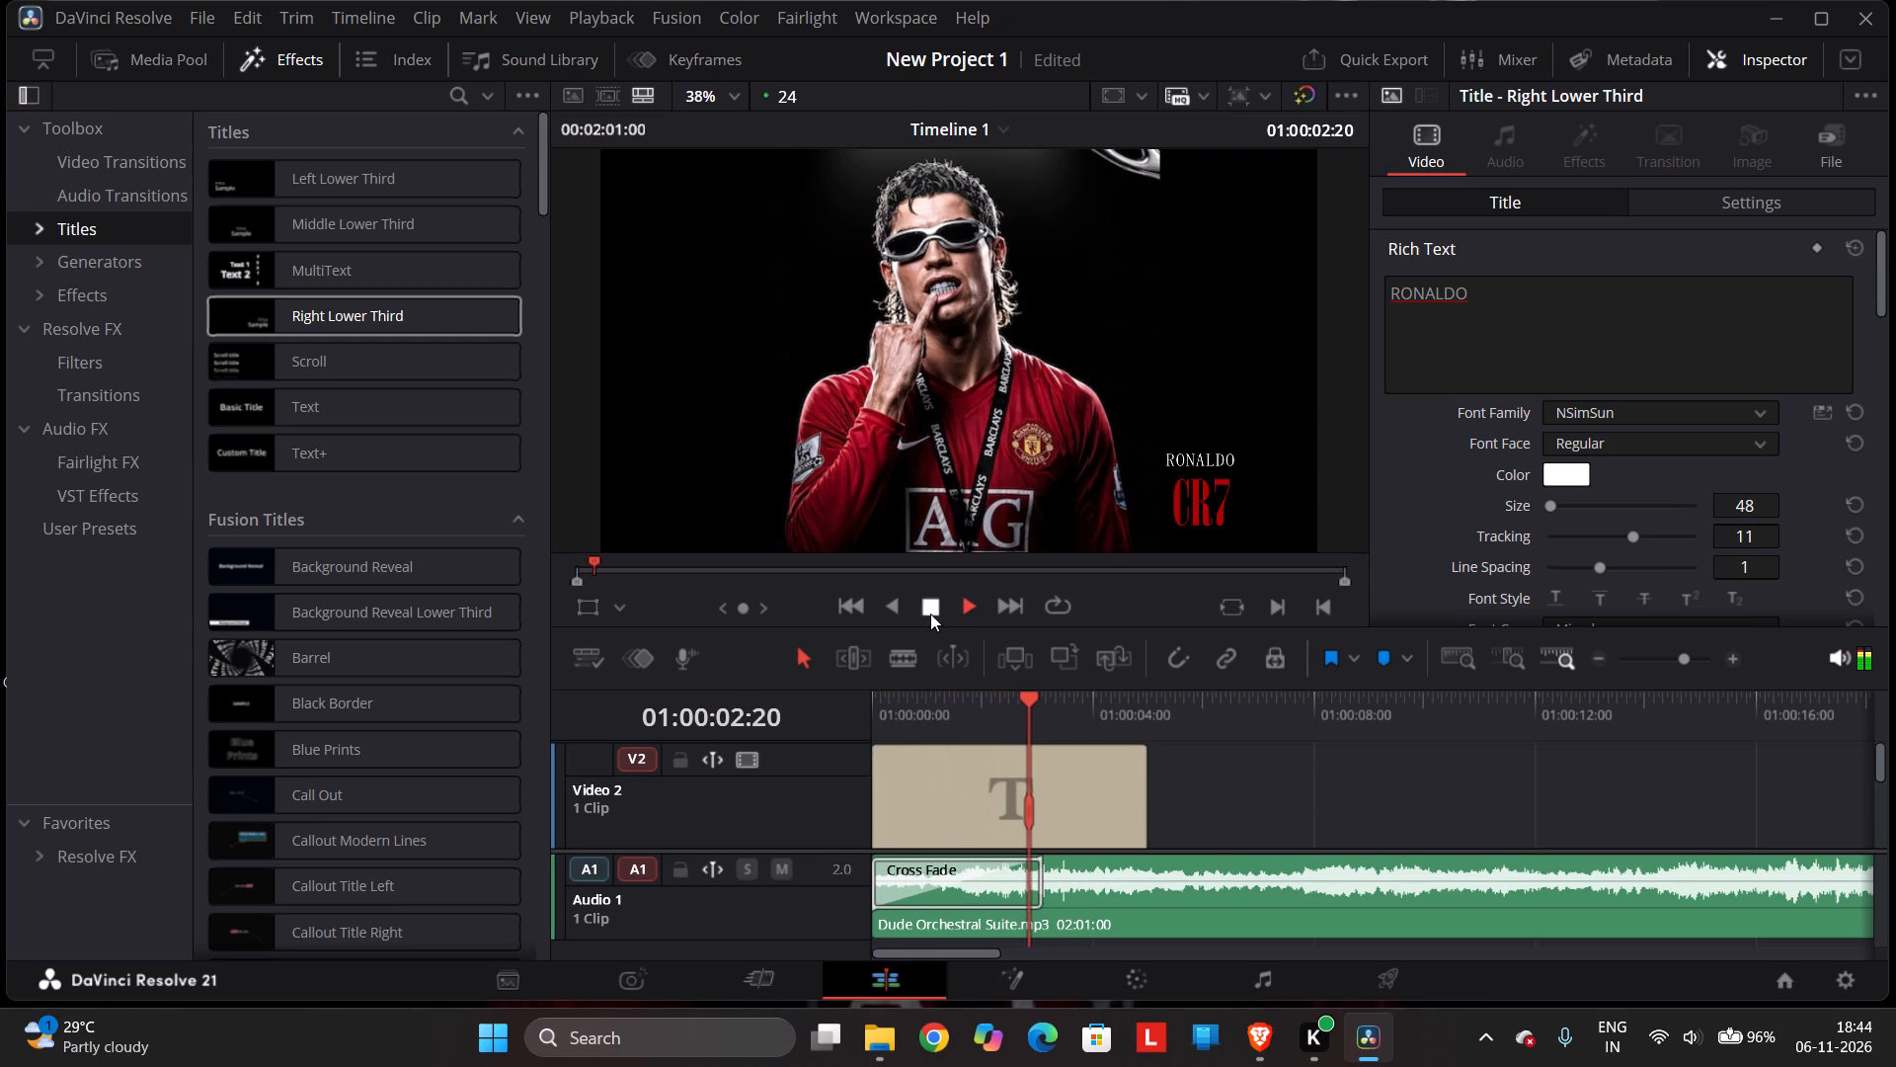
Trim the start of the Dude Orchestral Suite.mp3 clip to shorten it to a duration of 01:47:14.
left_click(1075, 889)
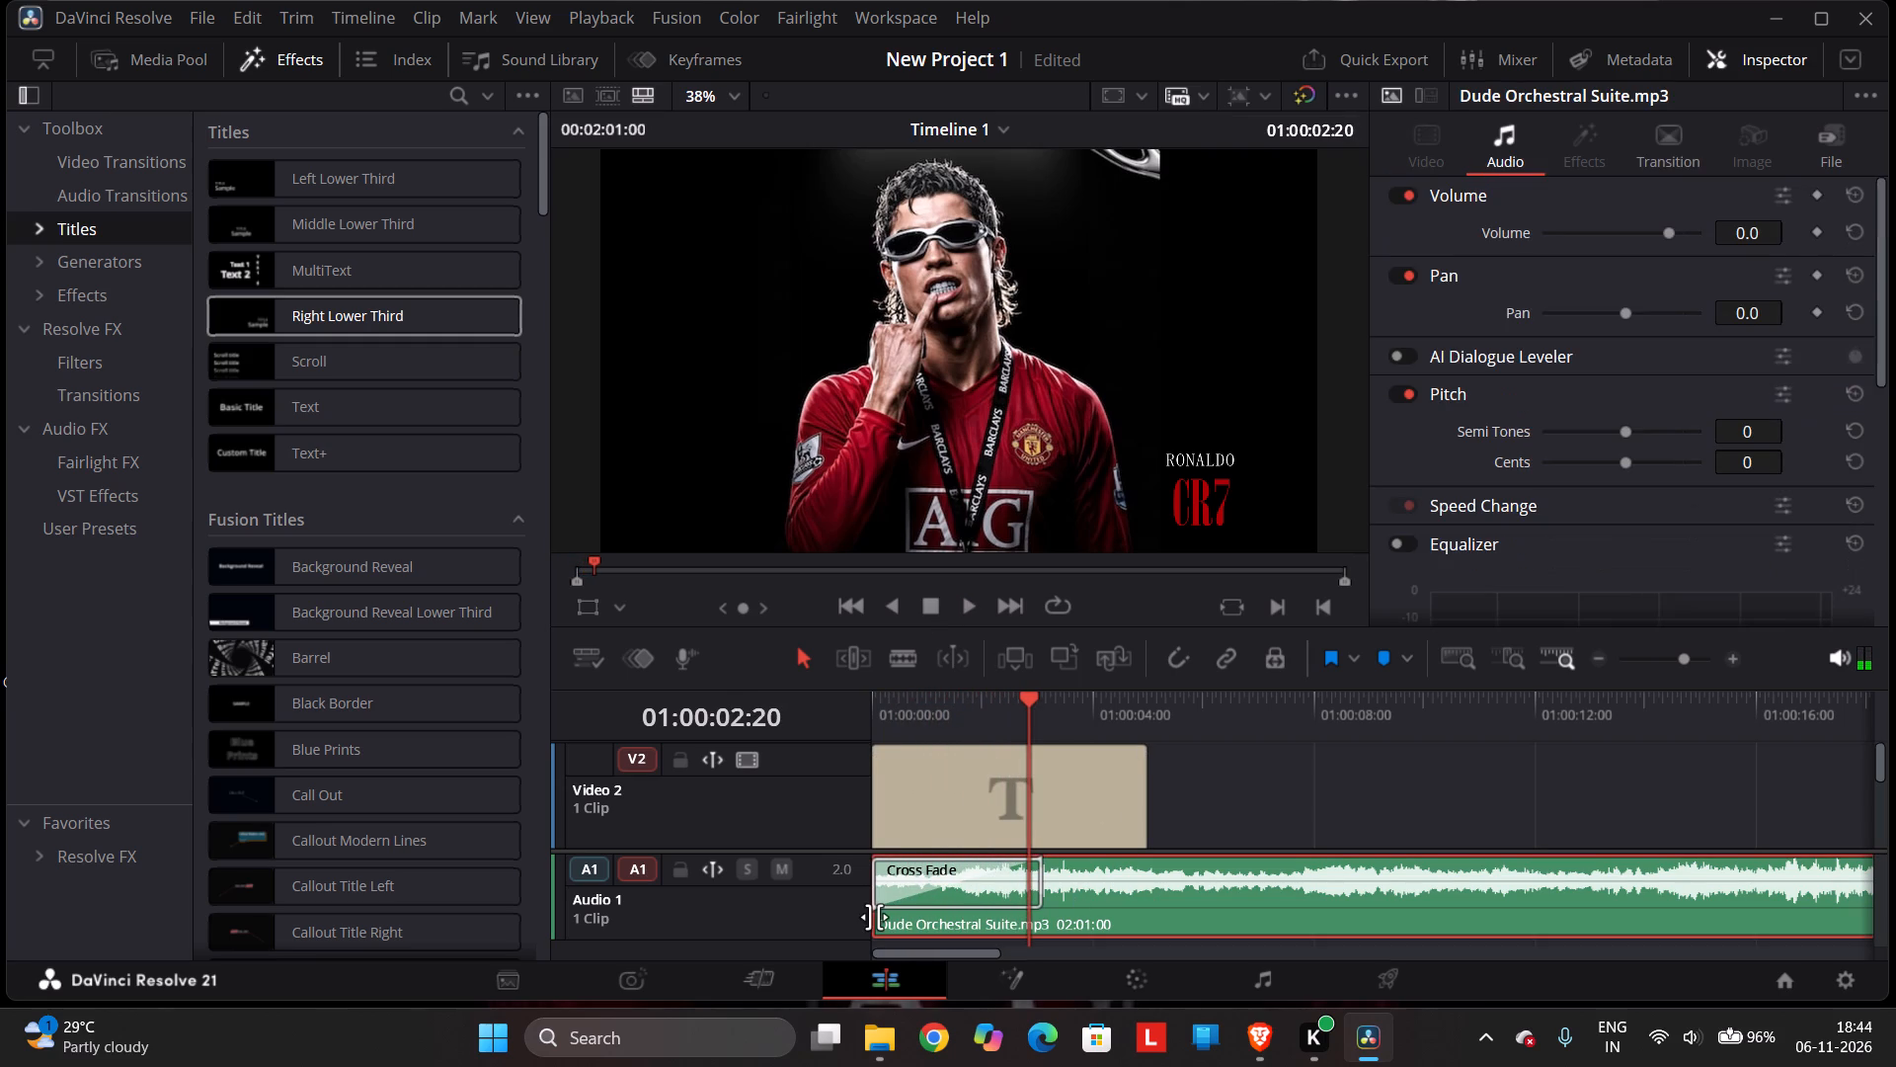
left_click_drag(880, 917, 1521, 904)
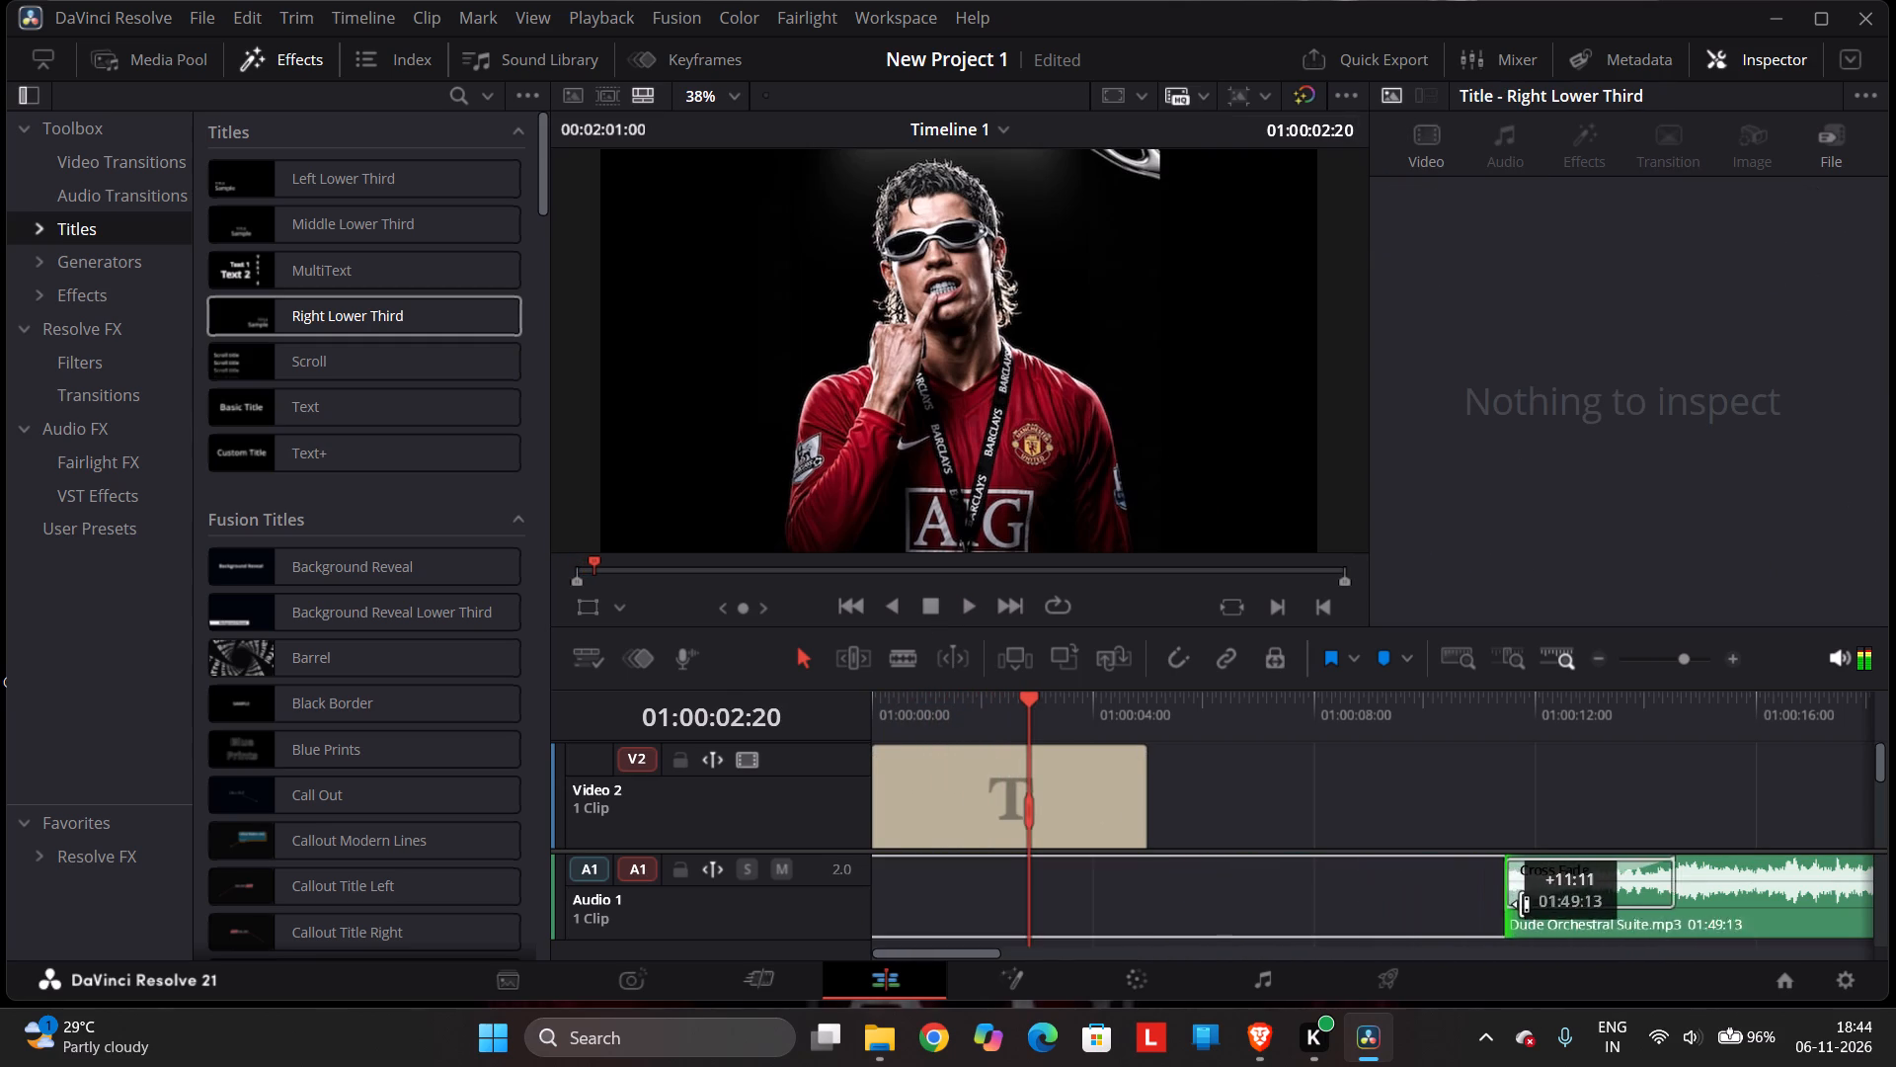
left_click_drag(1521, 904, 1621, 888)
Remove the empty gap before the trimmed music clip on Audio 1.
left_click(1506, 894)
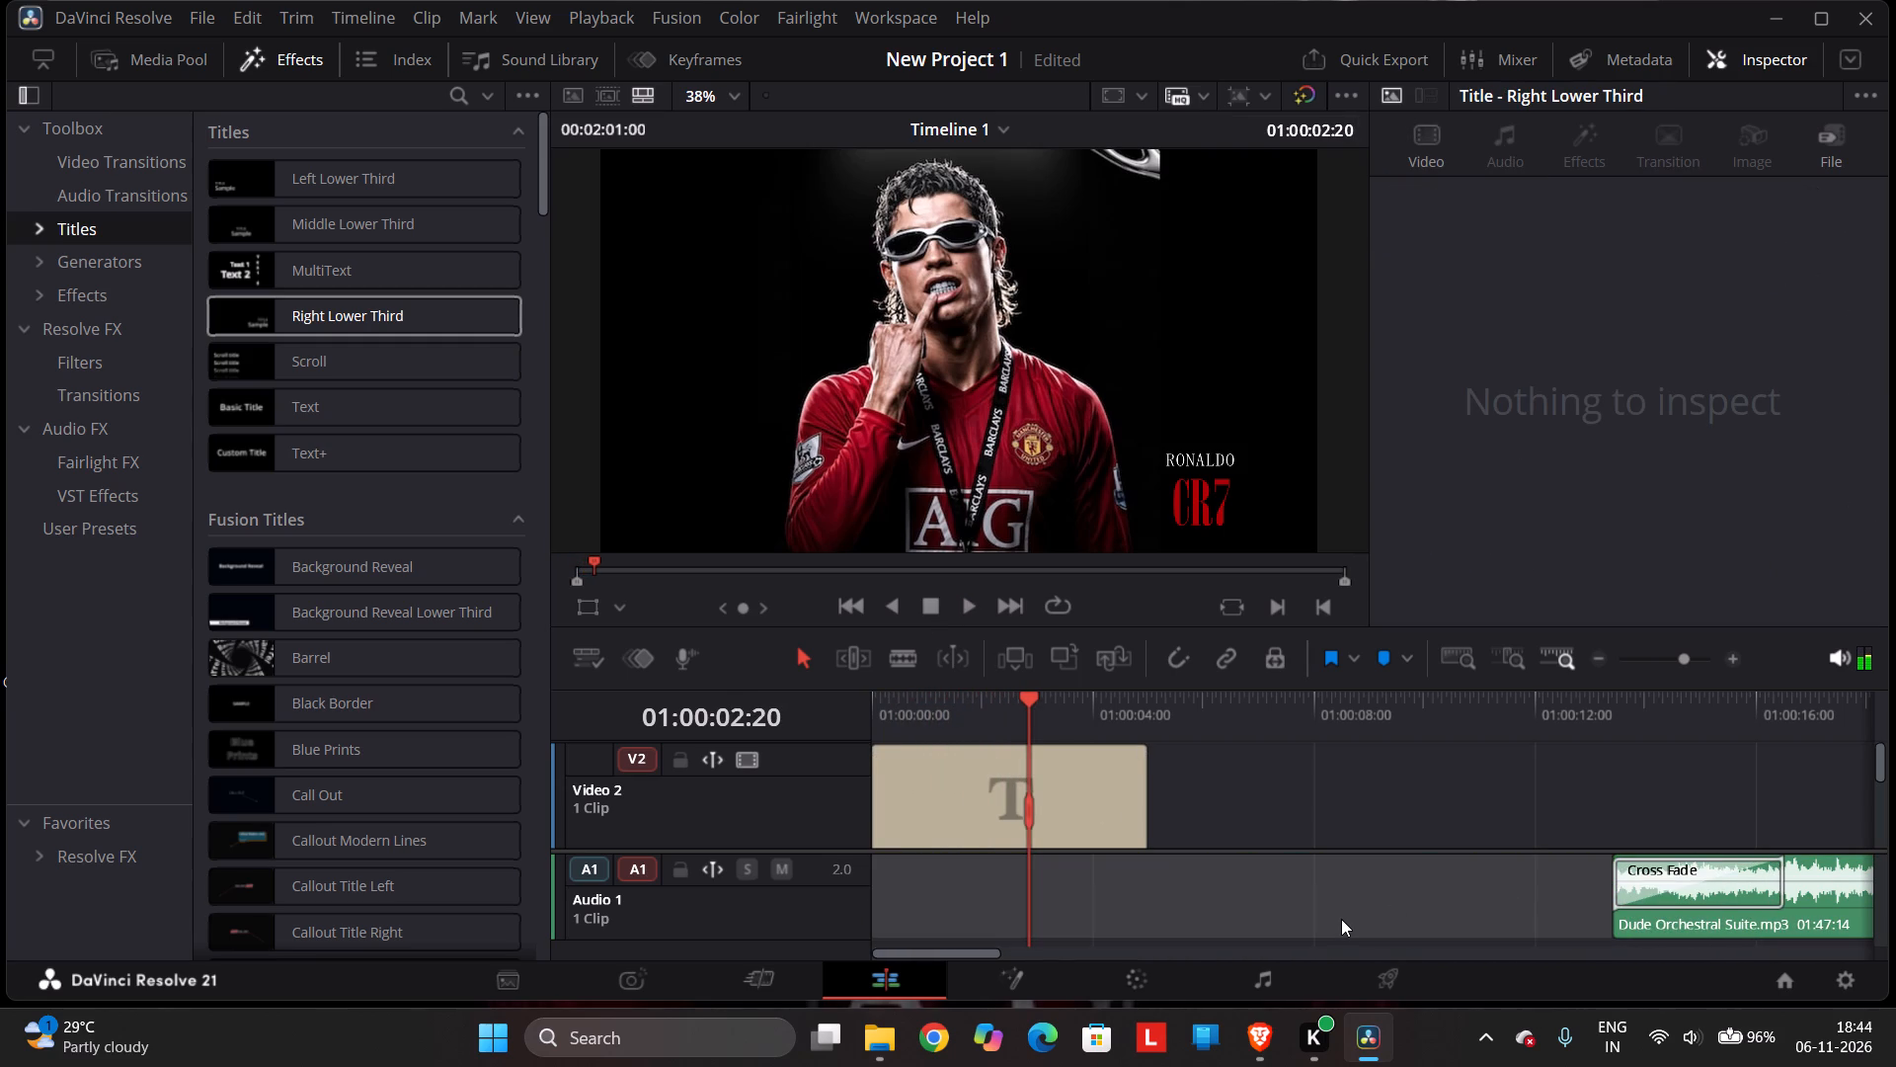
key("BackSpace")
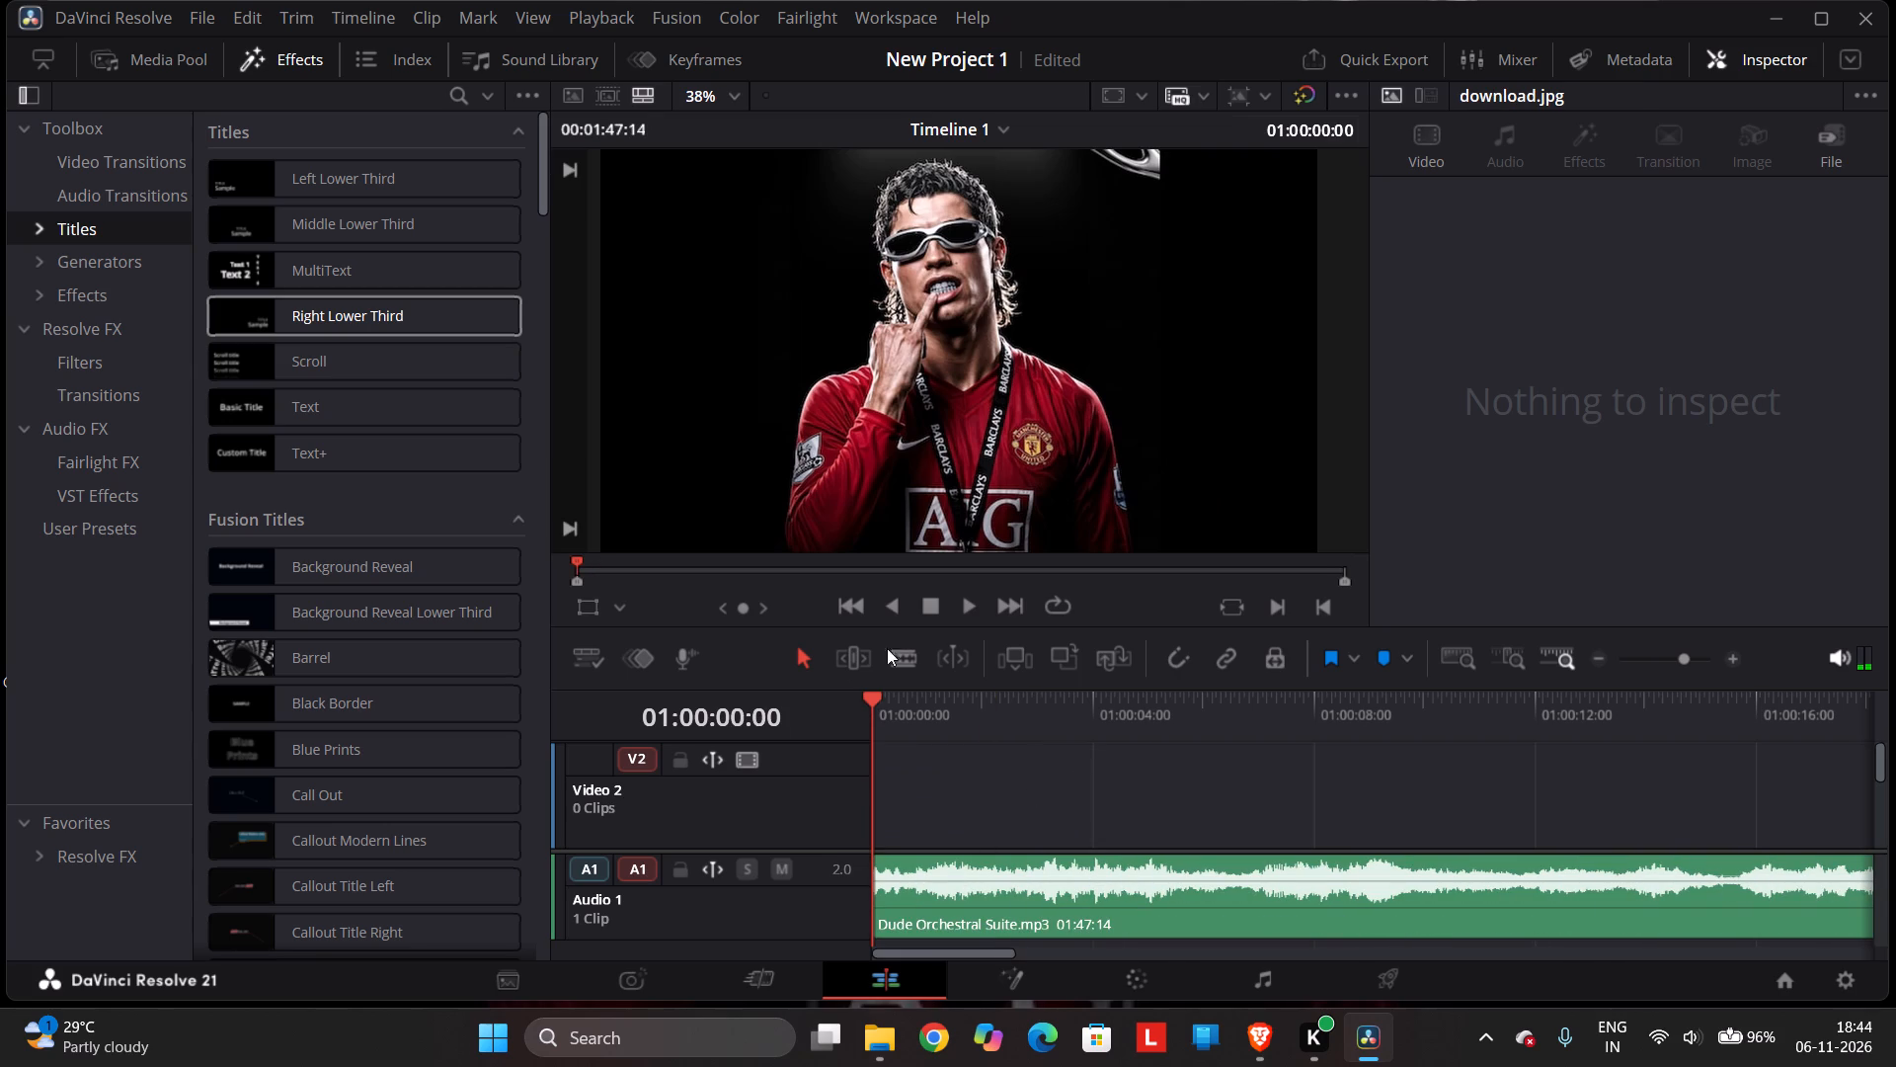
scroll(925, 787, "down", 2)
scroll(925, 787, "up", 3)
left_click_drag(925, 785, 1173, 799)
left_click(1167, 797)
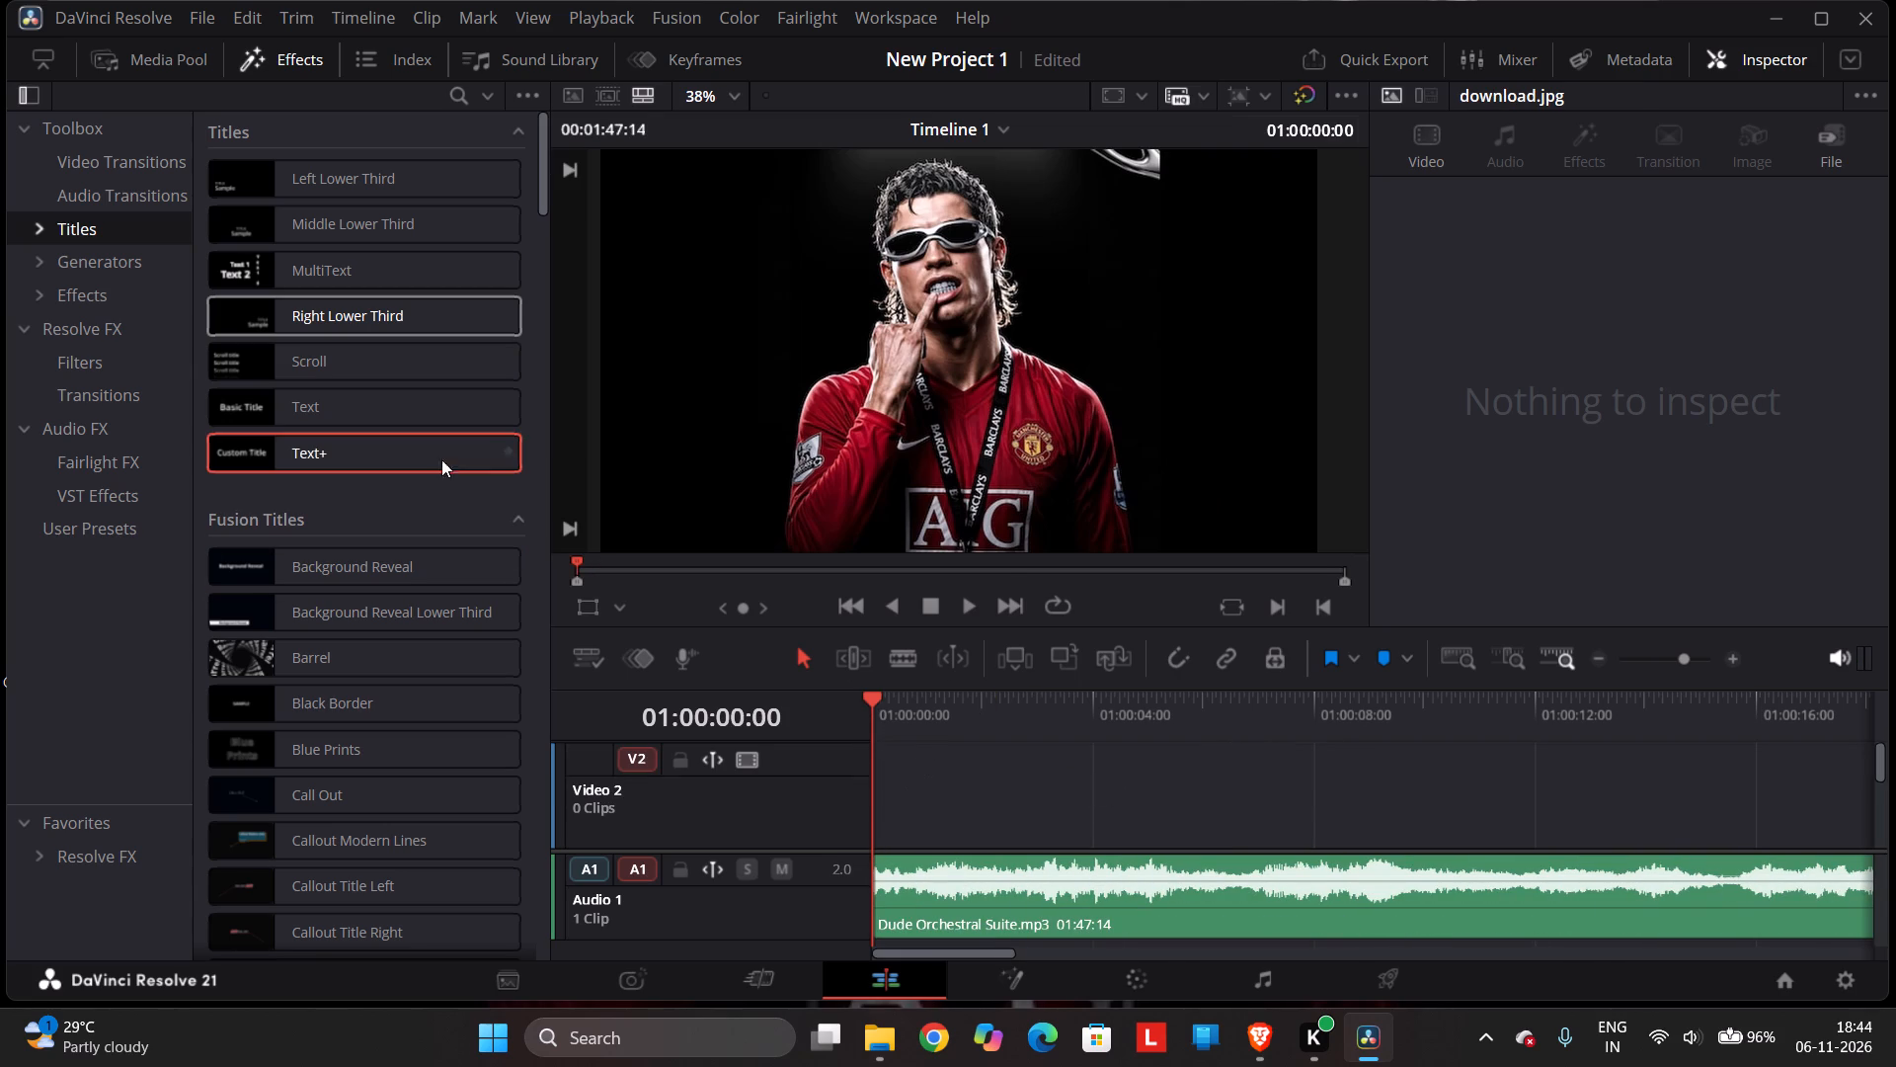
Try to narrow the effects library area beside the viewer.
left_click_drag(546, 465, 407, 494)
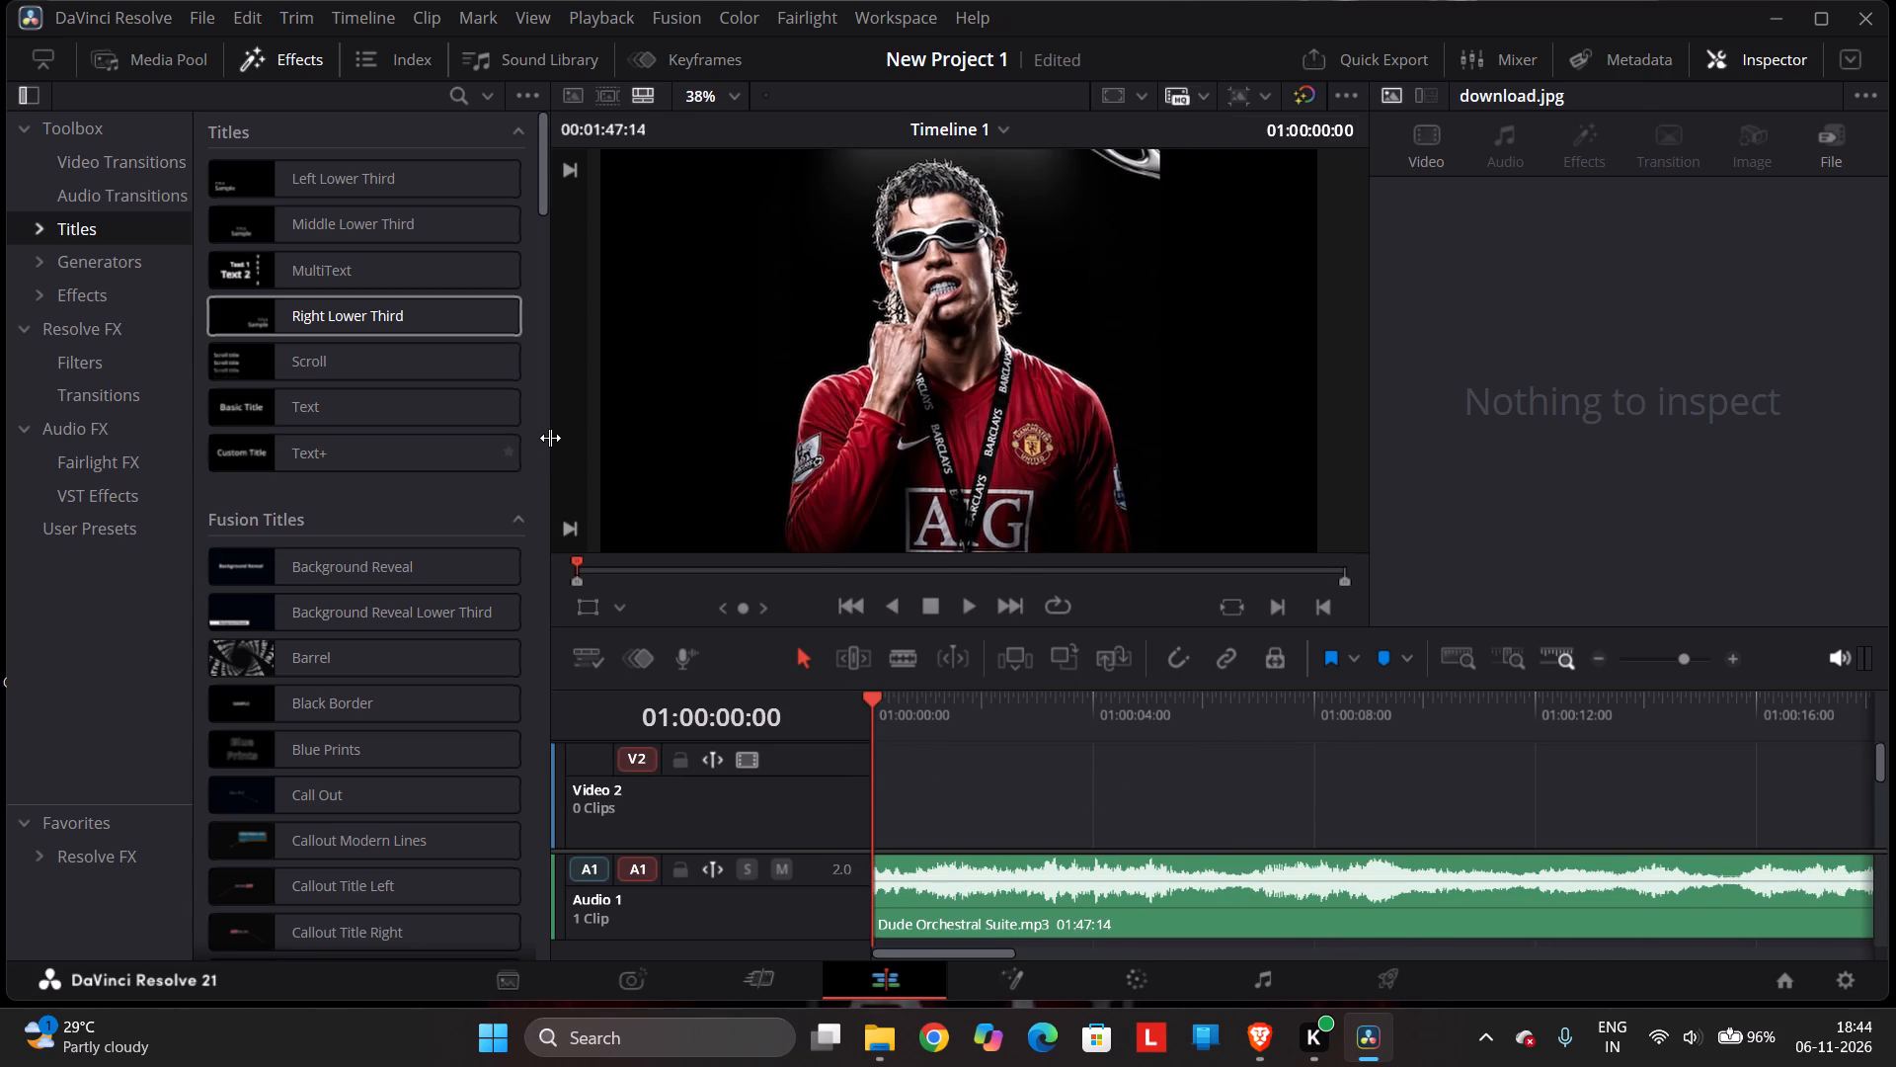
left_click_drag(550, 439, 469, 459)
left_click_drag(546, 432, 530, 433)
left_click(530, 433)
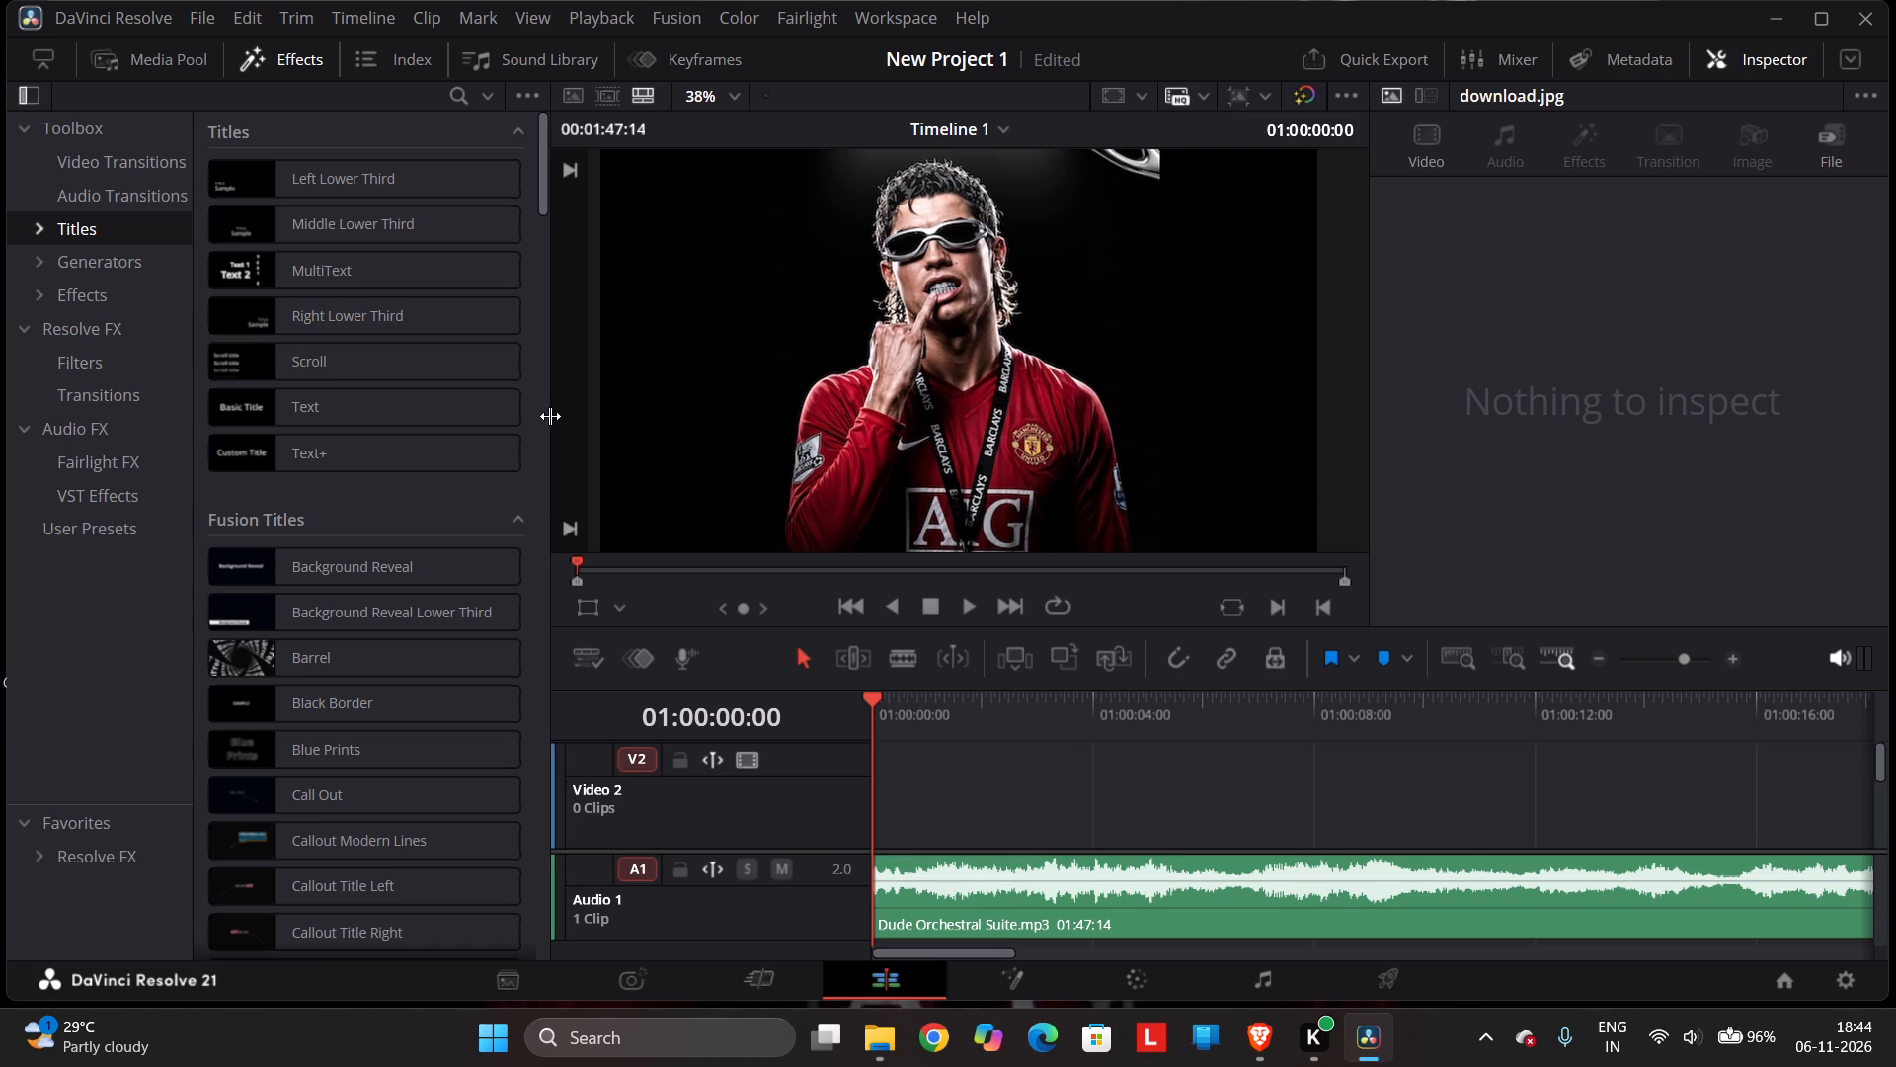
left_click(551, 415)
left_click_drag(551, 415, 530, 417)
Inspect the Video 1 and Video 2 tracks from the beginning of the timeline for the image and title clips.
left_click_drag(871, 696, 741, 709)
left_click_drag(965, 754, 1302, 793)
left_click_drag(1302, 793, 1303, 793)
left_click(1007, 784)
scroll(1007, 784, "down", 4)
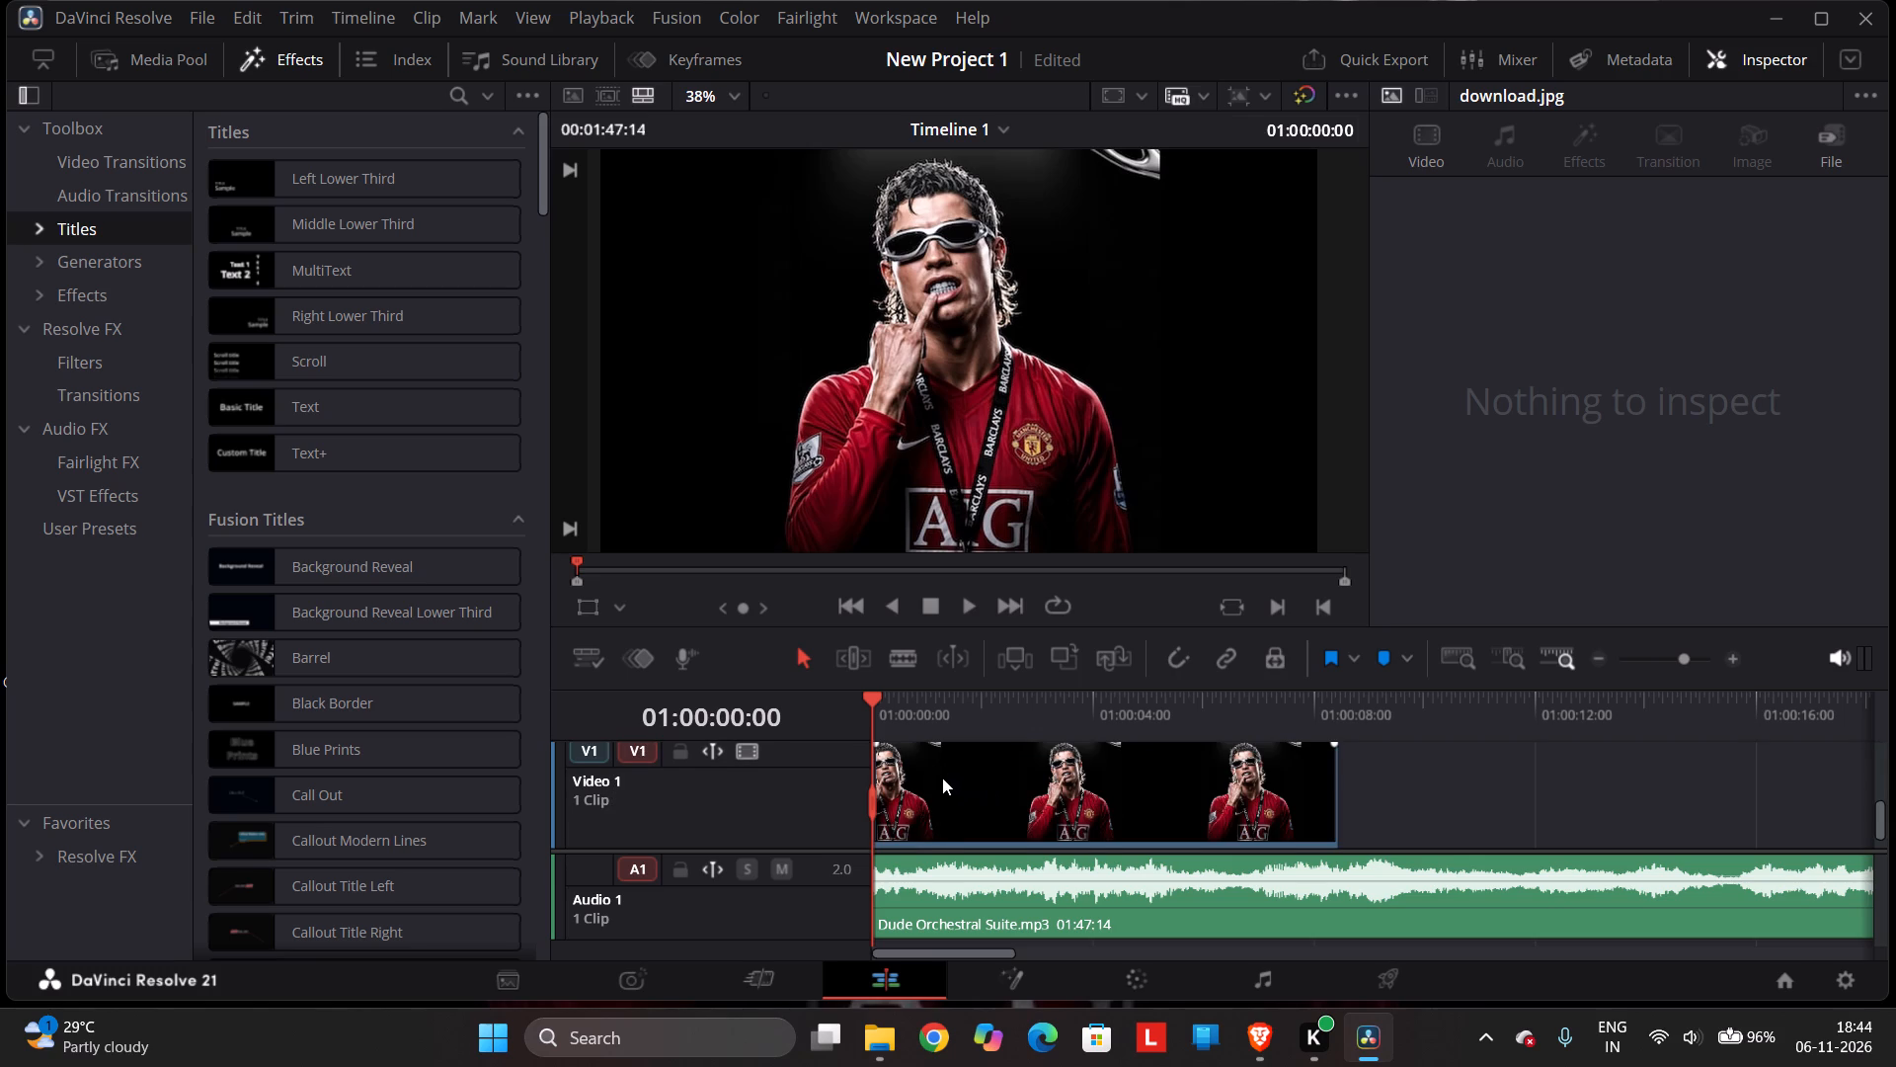
scroll(942, 778, "up", 3)
scroll(942, 778, "down", 2)
scroll(942, 778, "up", 2)
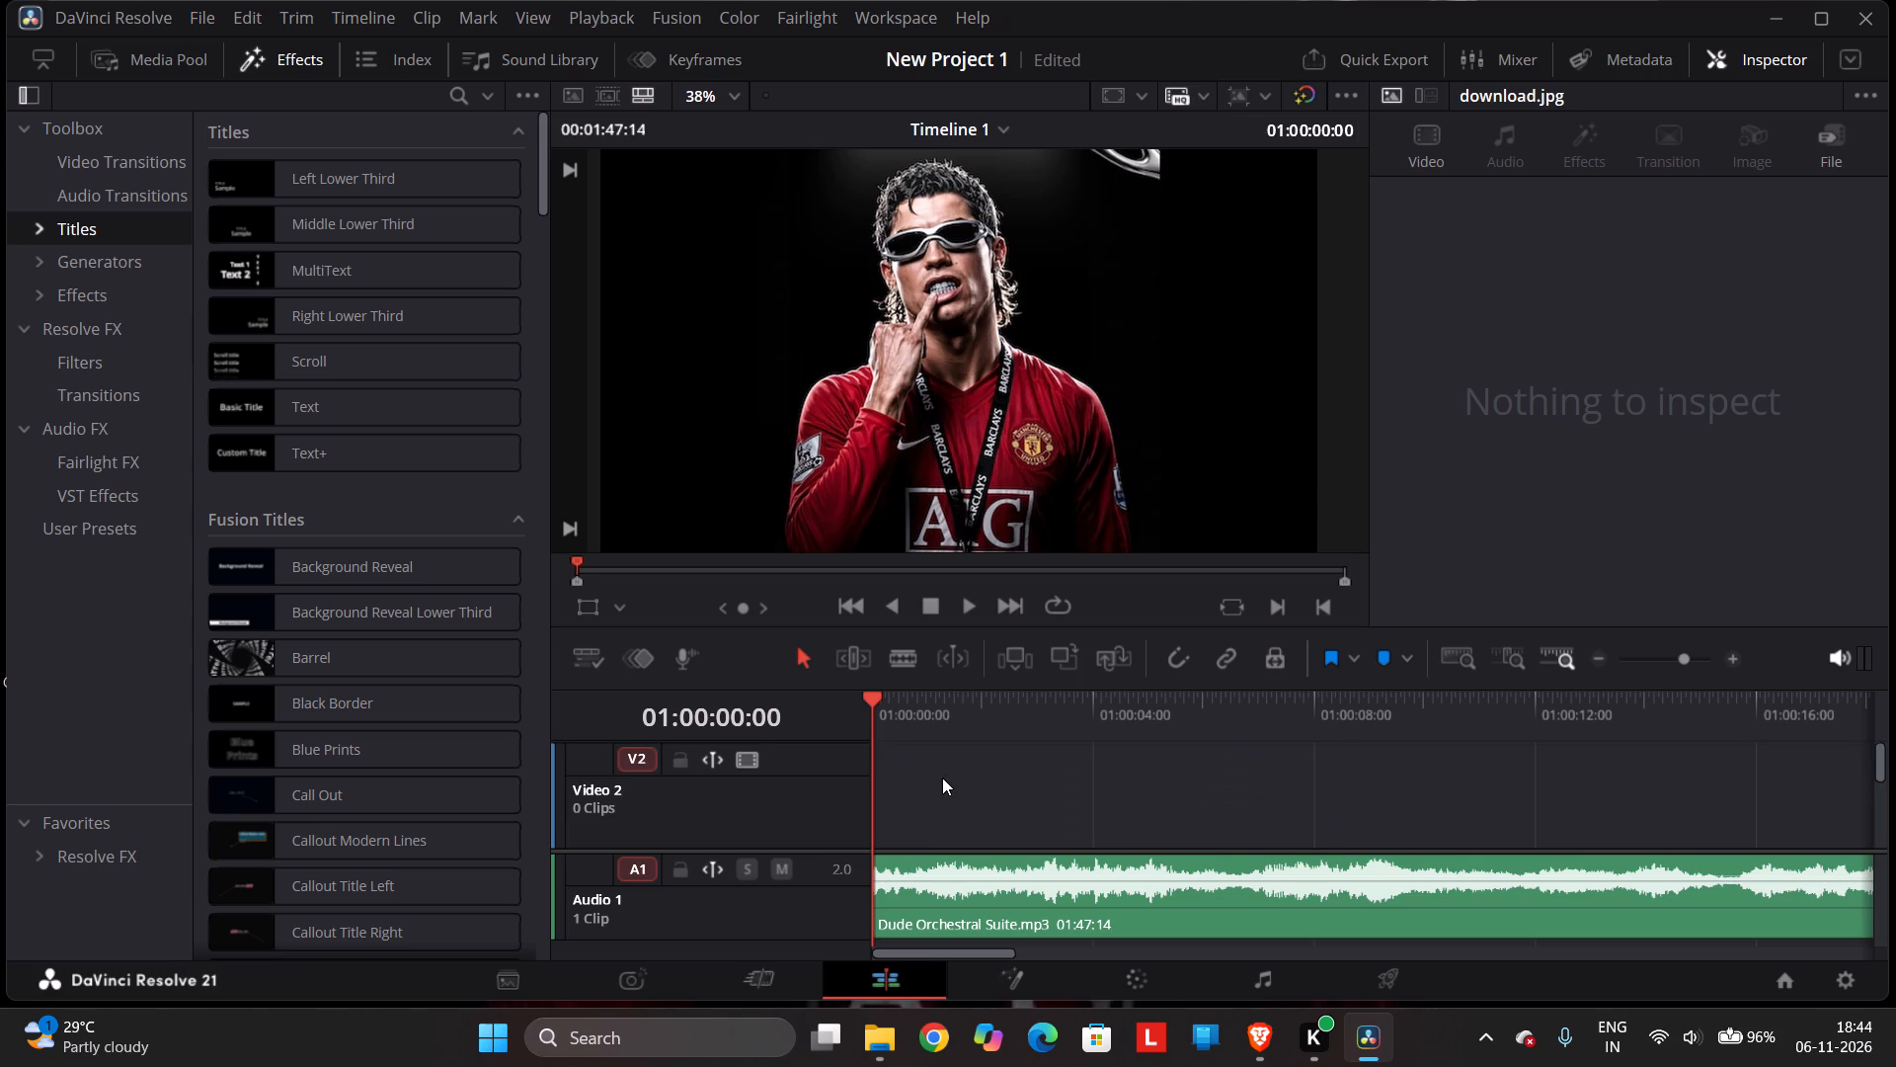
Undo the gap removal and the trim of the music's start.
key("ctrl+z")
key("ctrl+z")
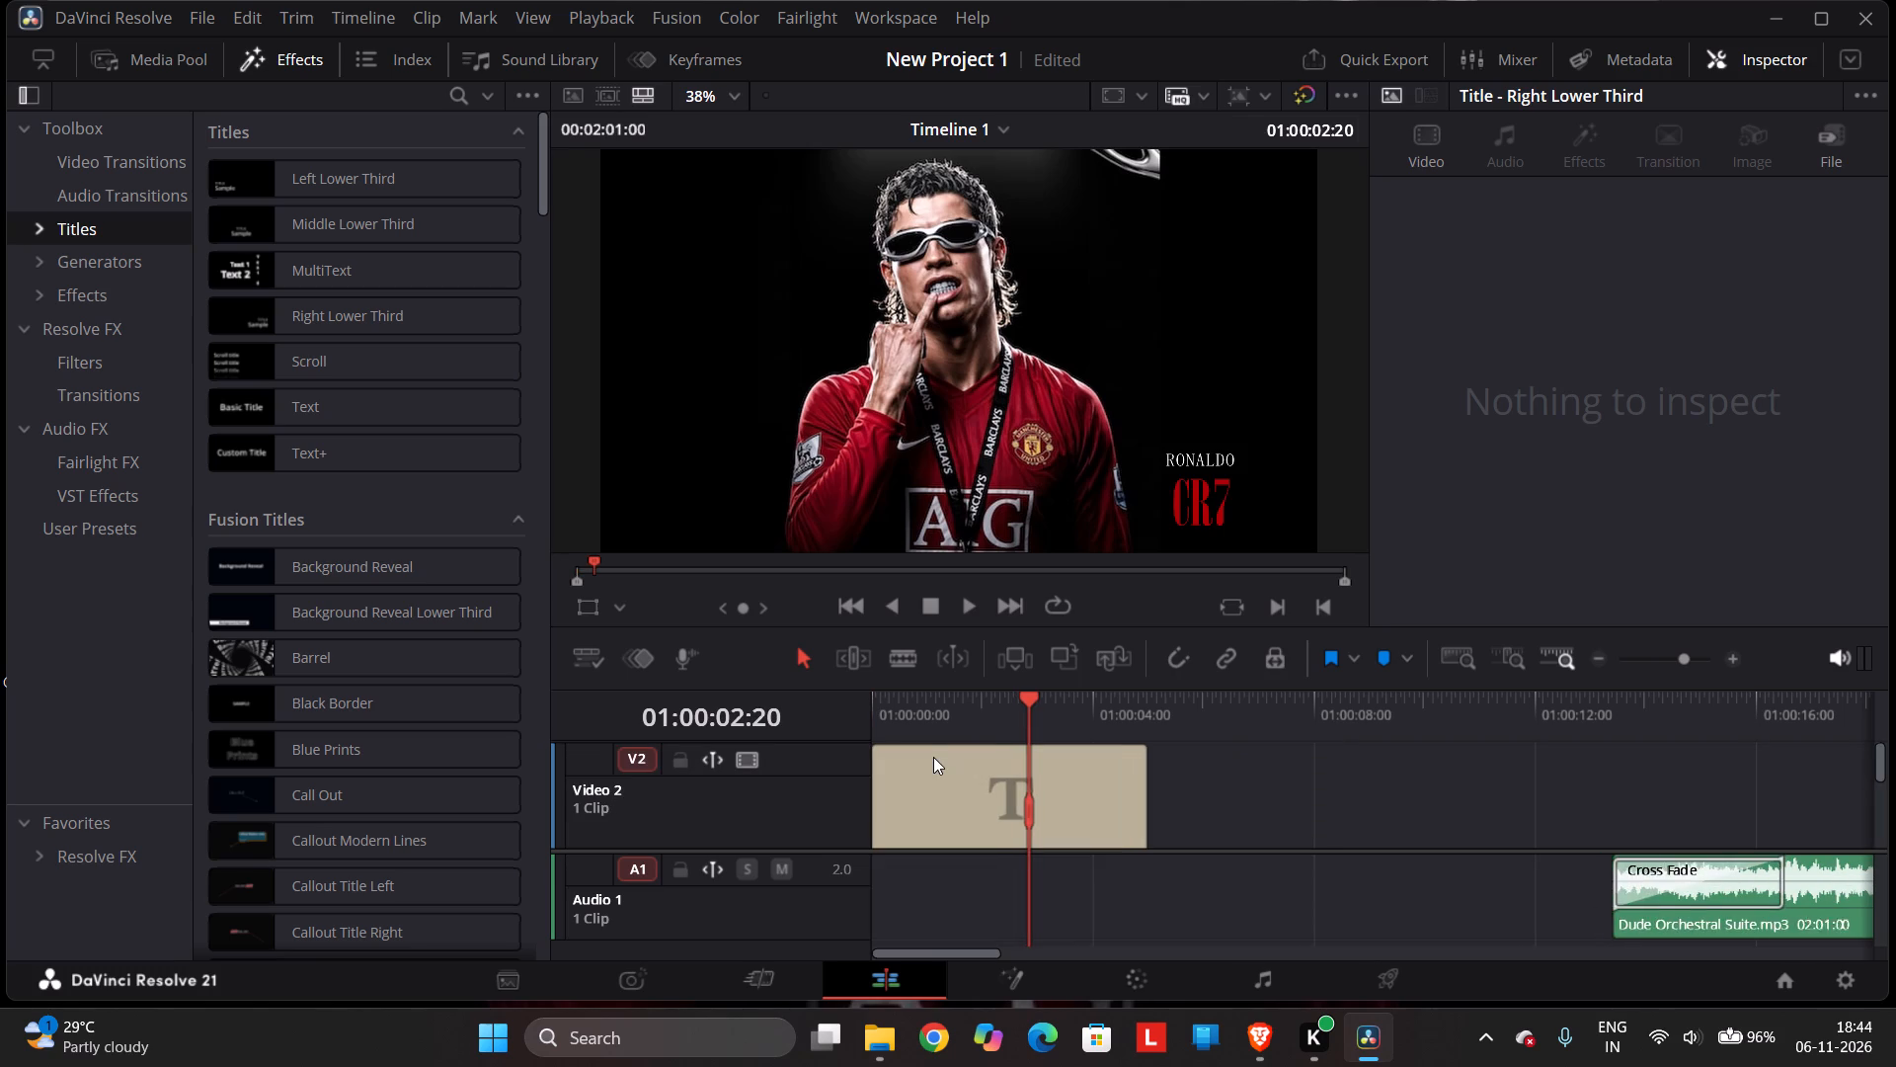
Move the RONALDO title clip from Video 2 up to a new Video 3 track, starting at about 14 seconds.
left_click_drag(971, 797, 1136, 764)
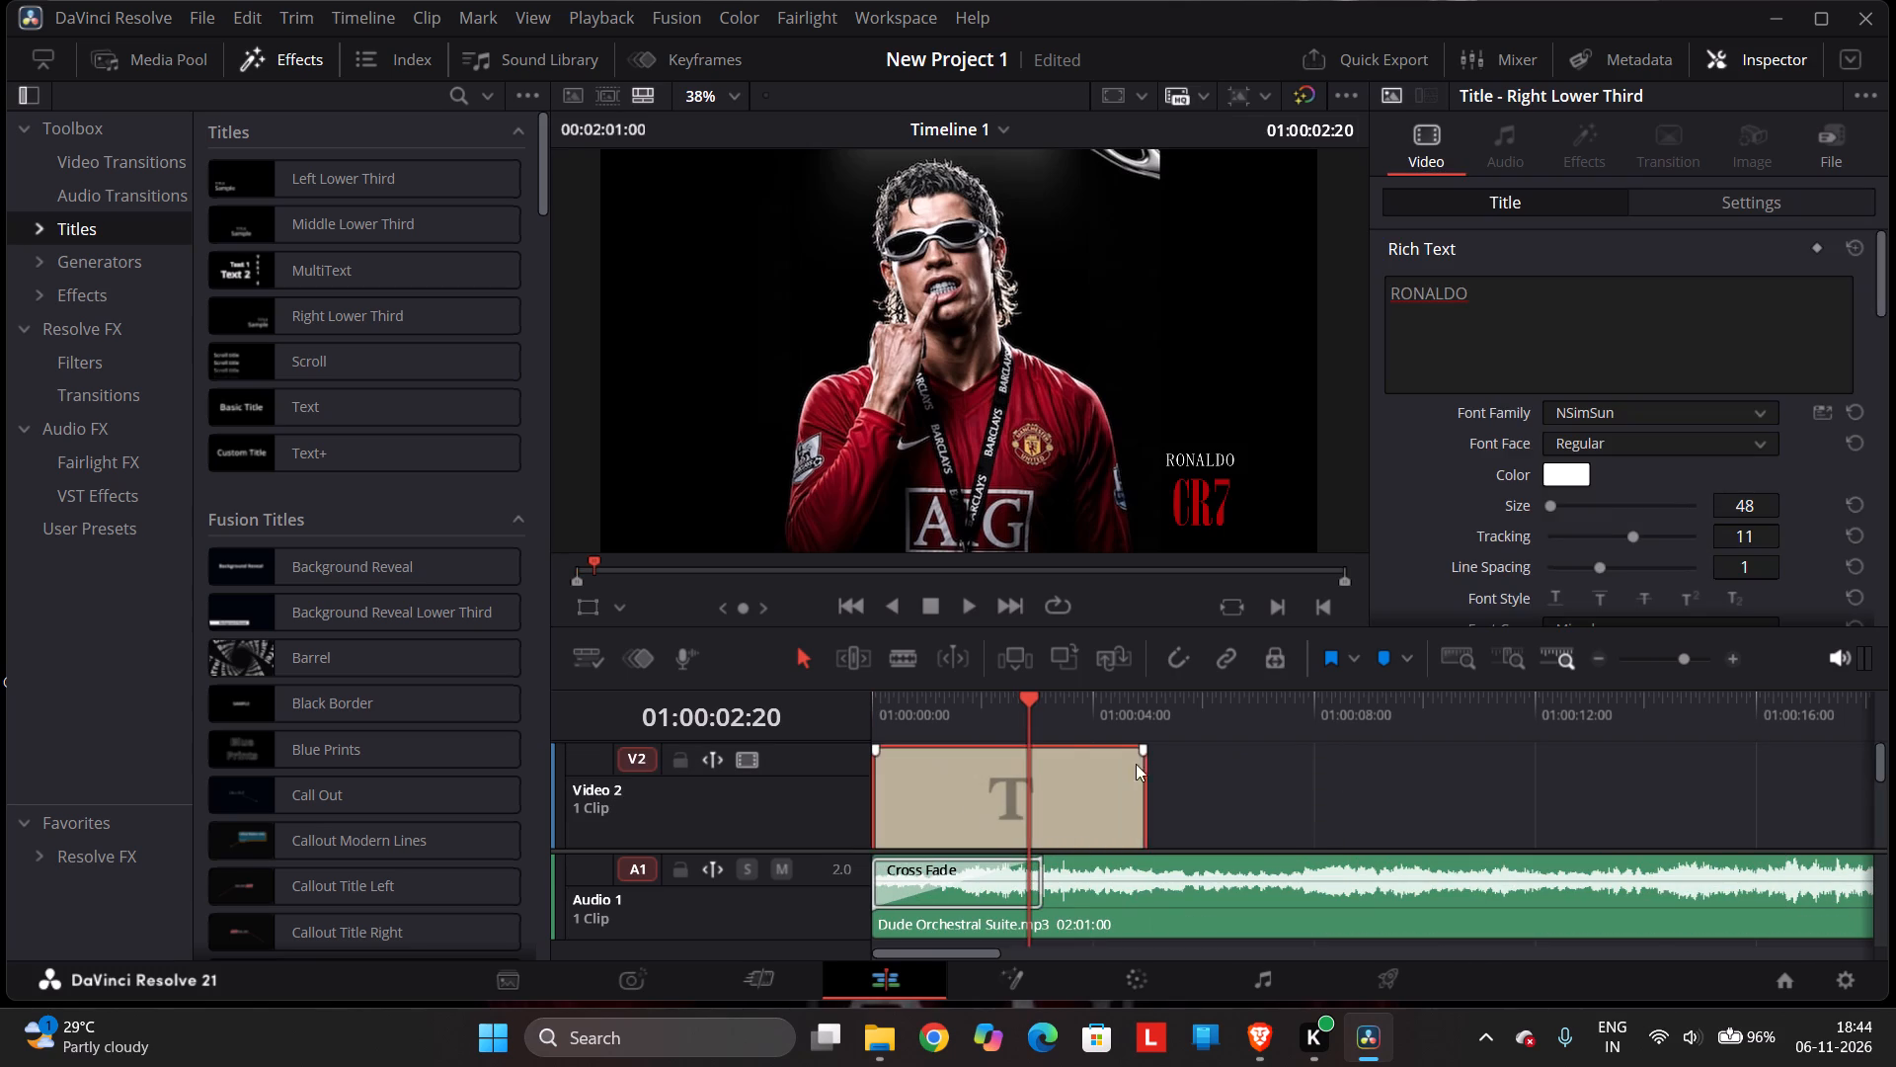
left_click_drag(1136, 764, 1759, 741)
Split the Dude Orchestral Suite.mp3 clip on Audio 1 at 01:00:14:03, in line with the title clip's start.
left_click(1540, 884)
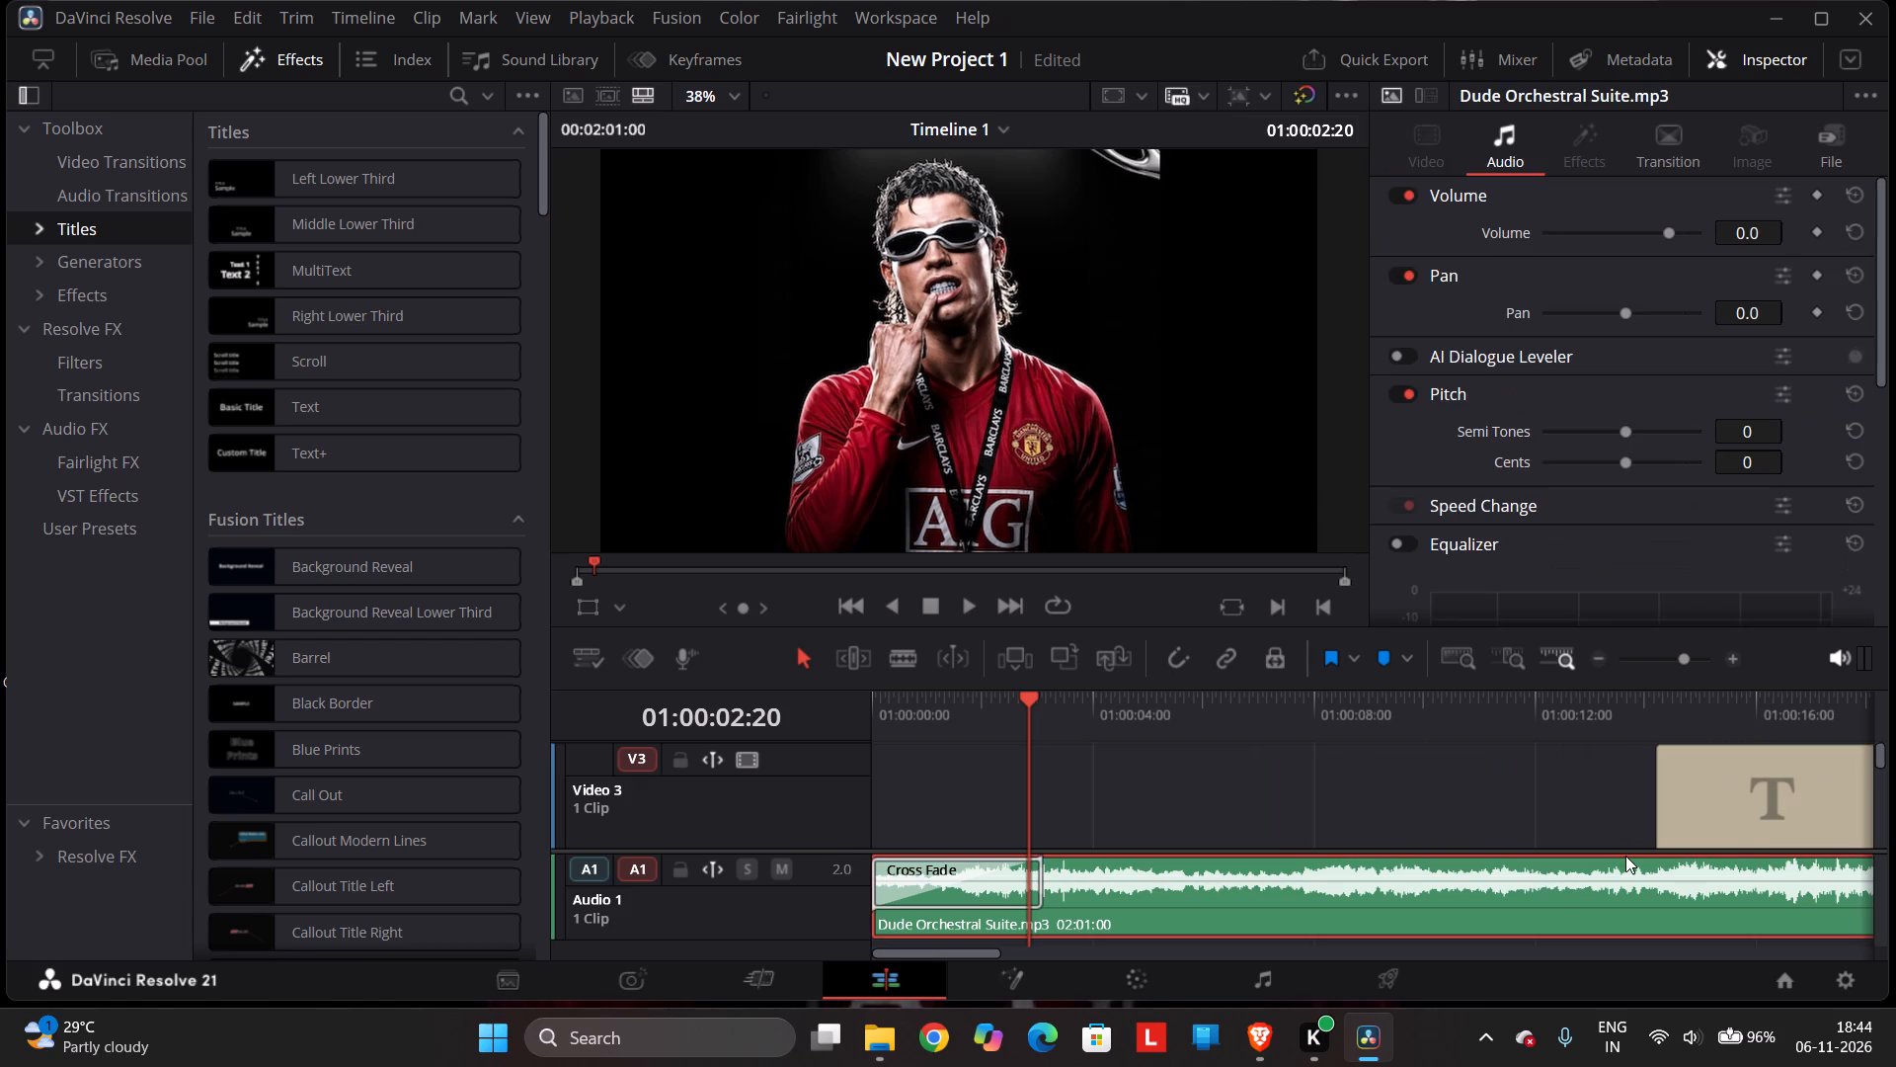
left_click_drag(1034, 695, 1274, 712)
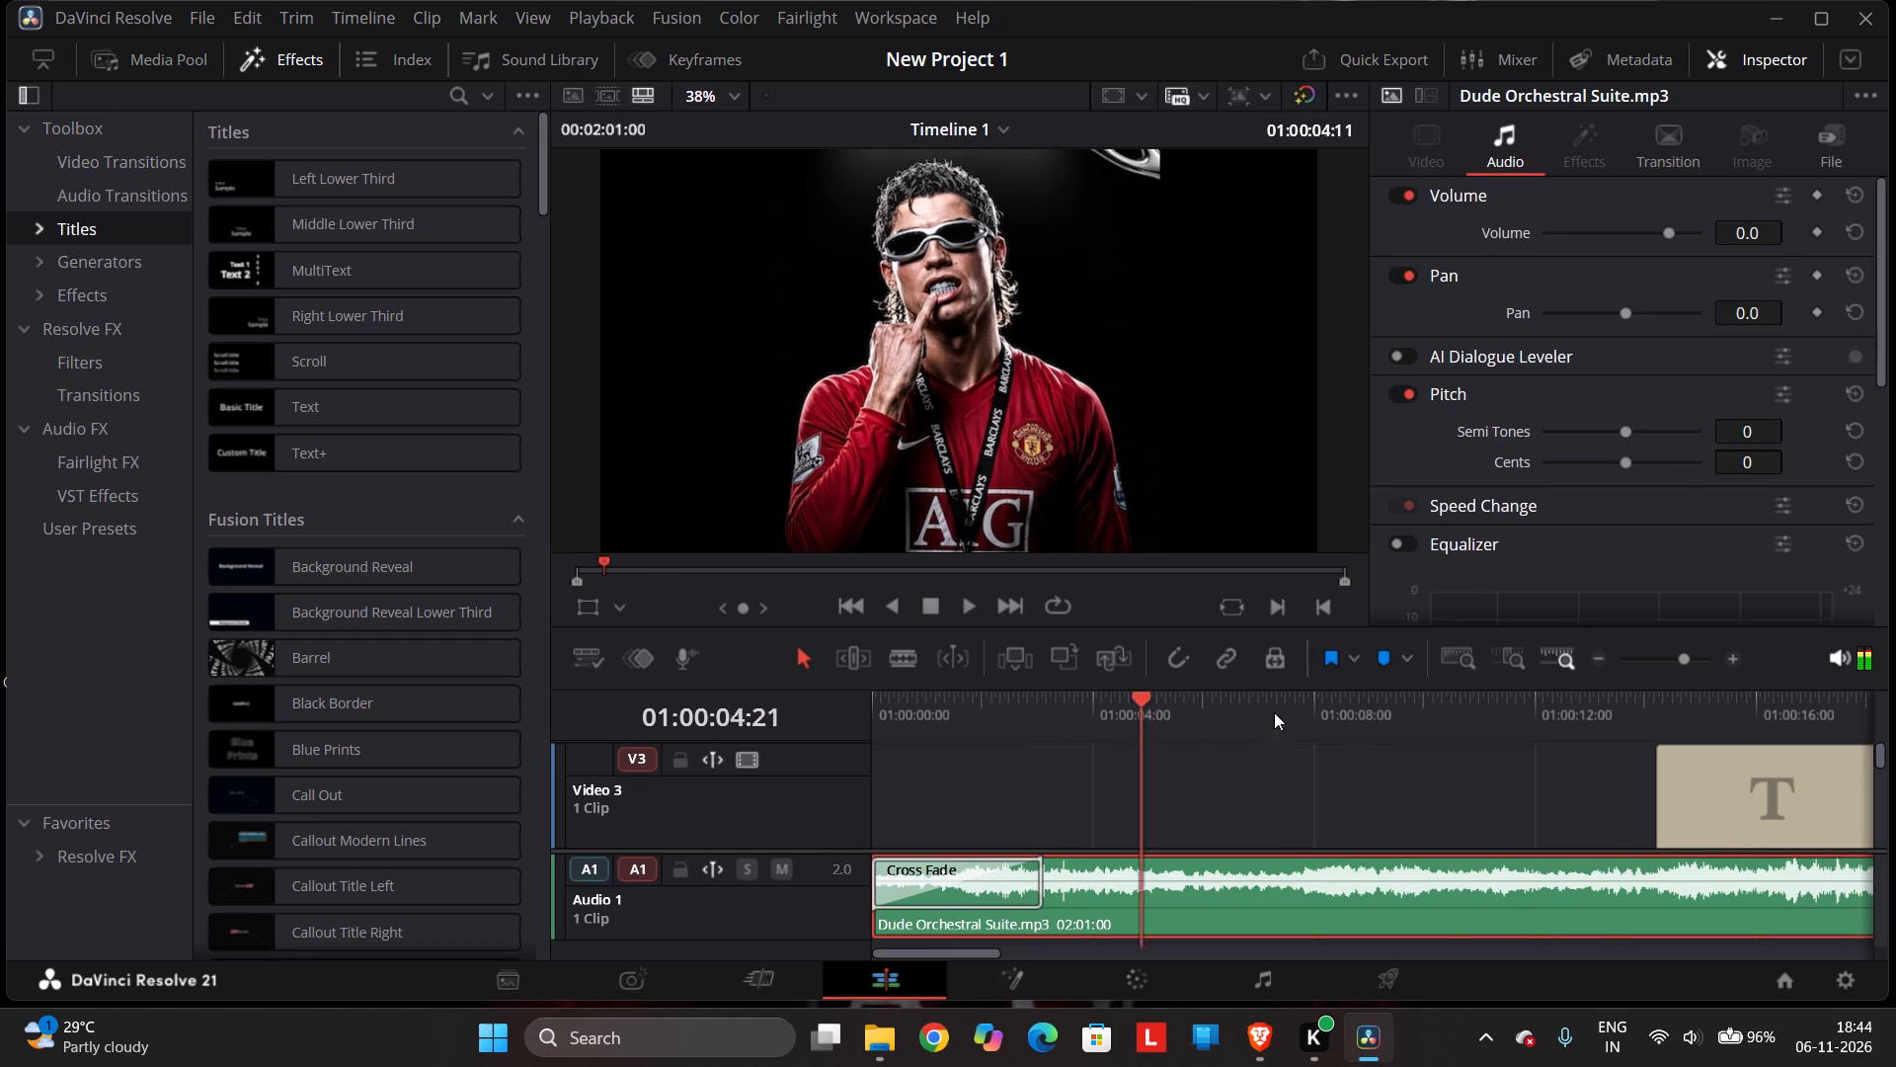
left_click_drag(1274, 712, 1655, 736)
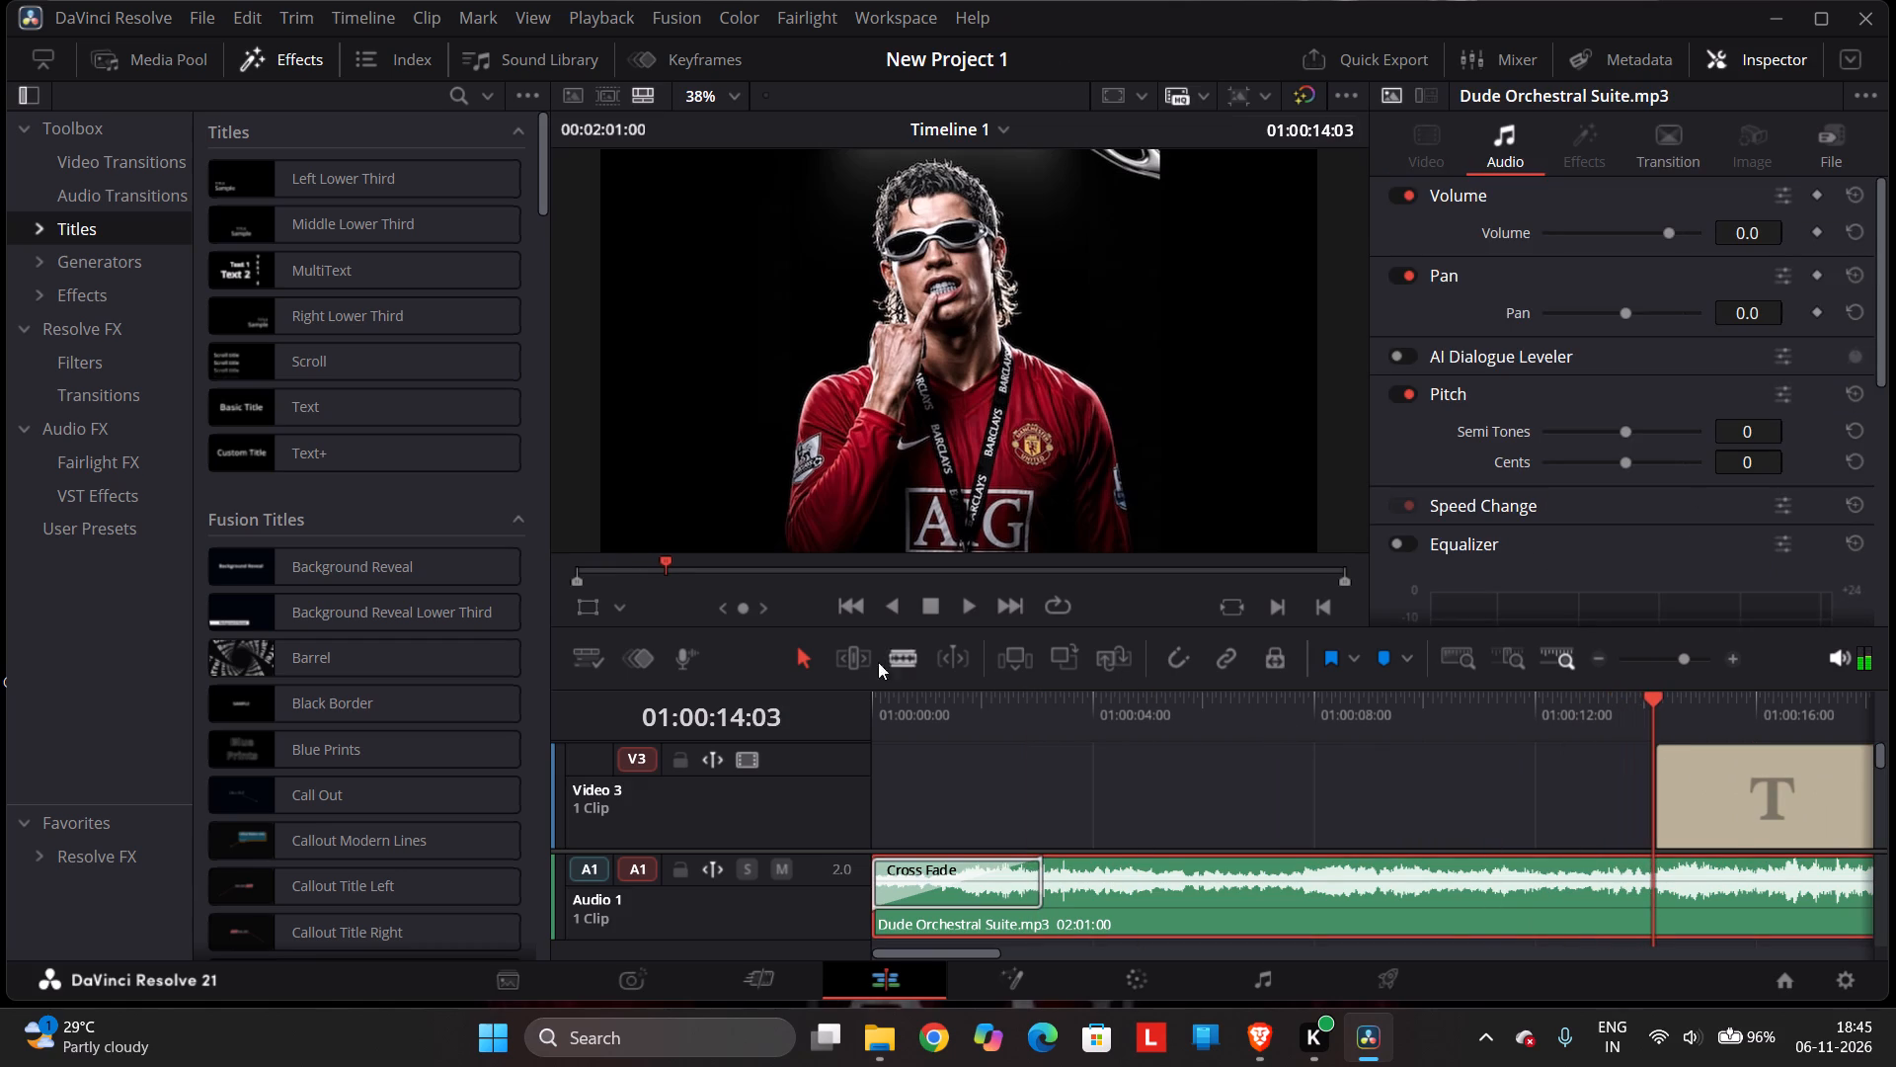
left_click(901, 658)
left_click(1656, 860)
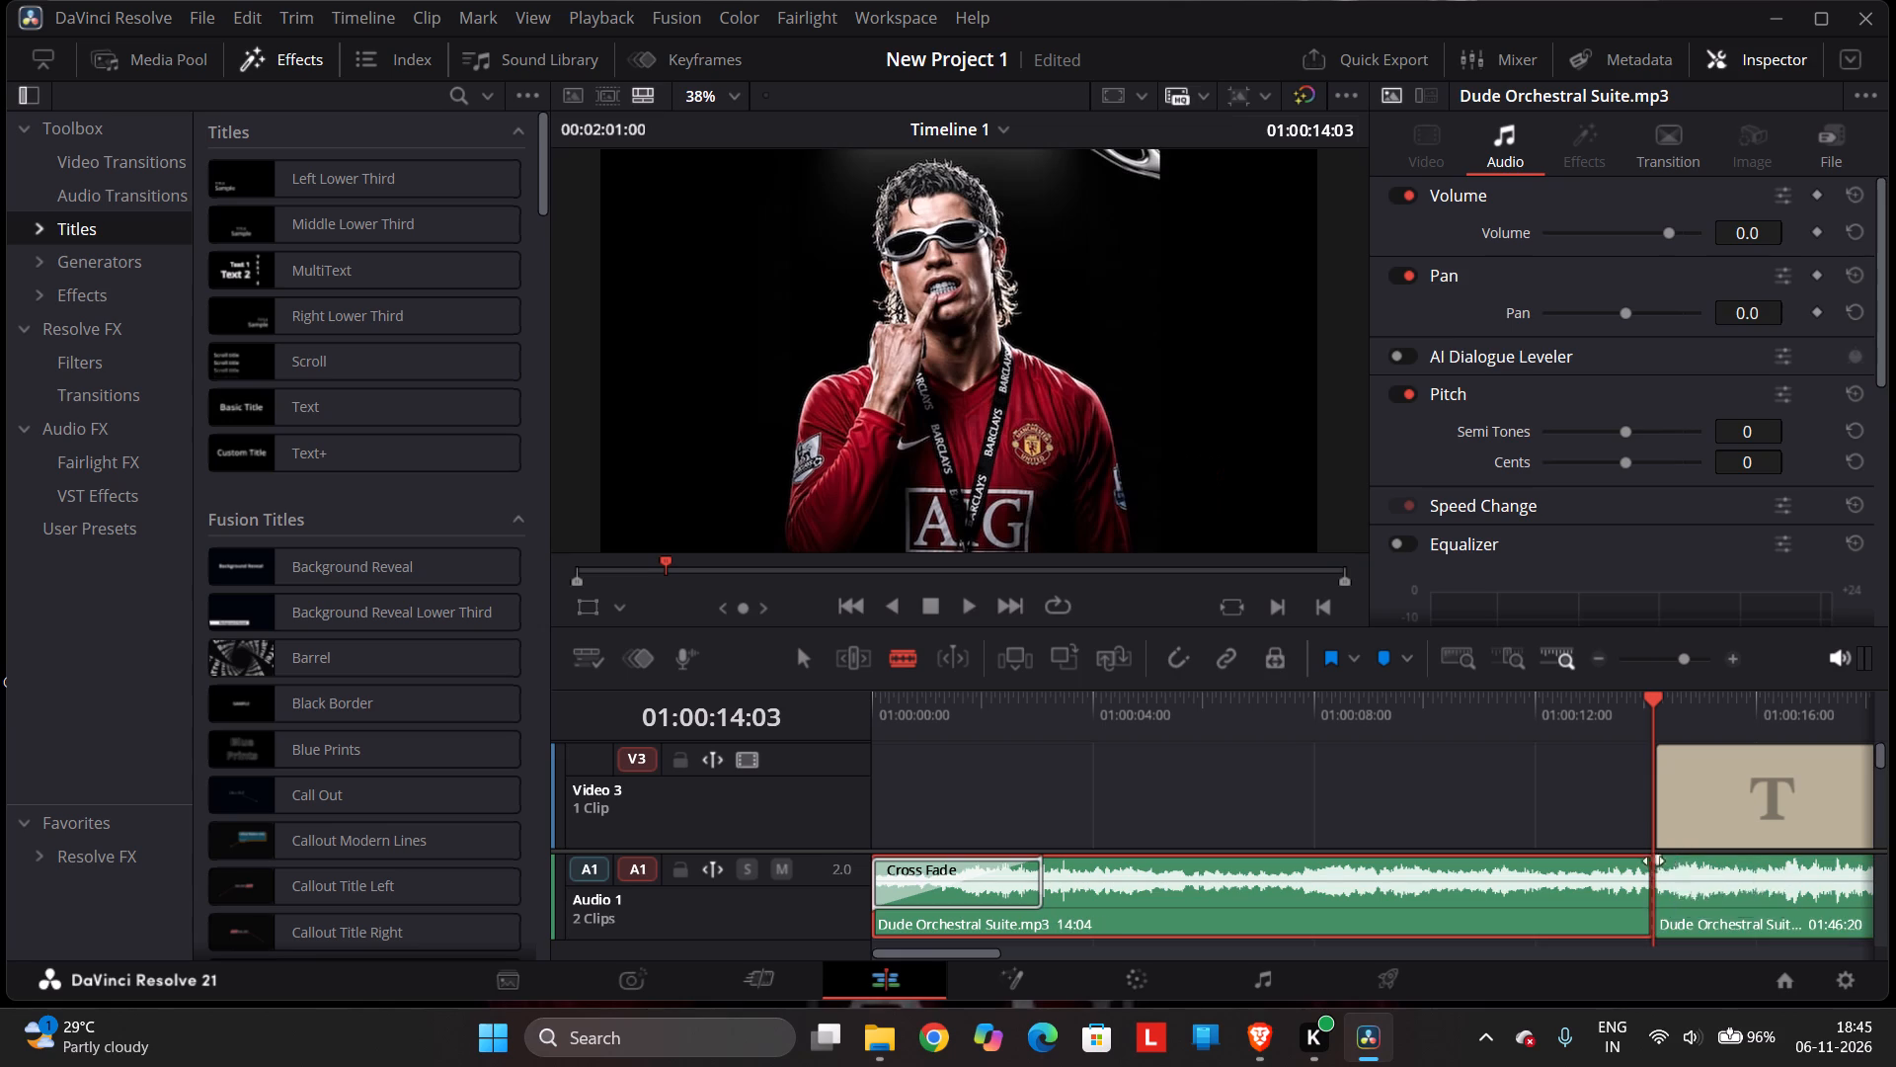
left_click(806, 657)
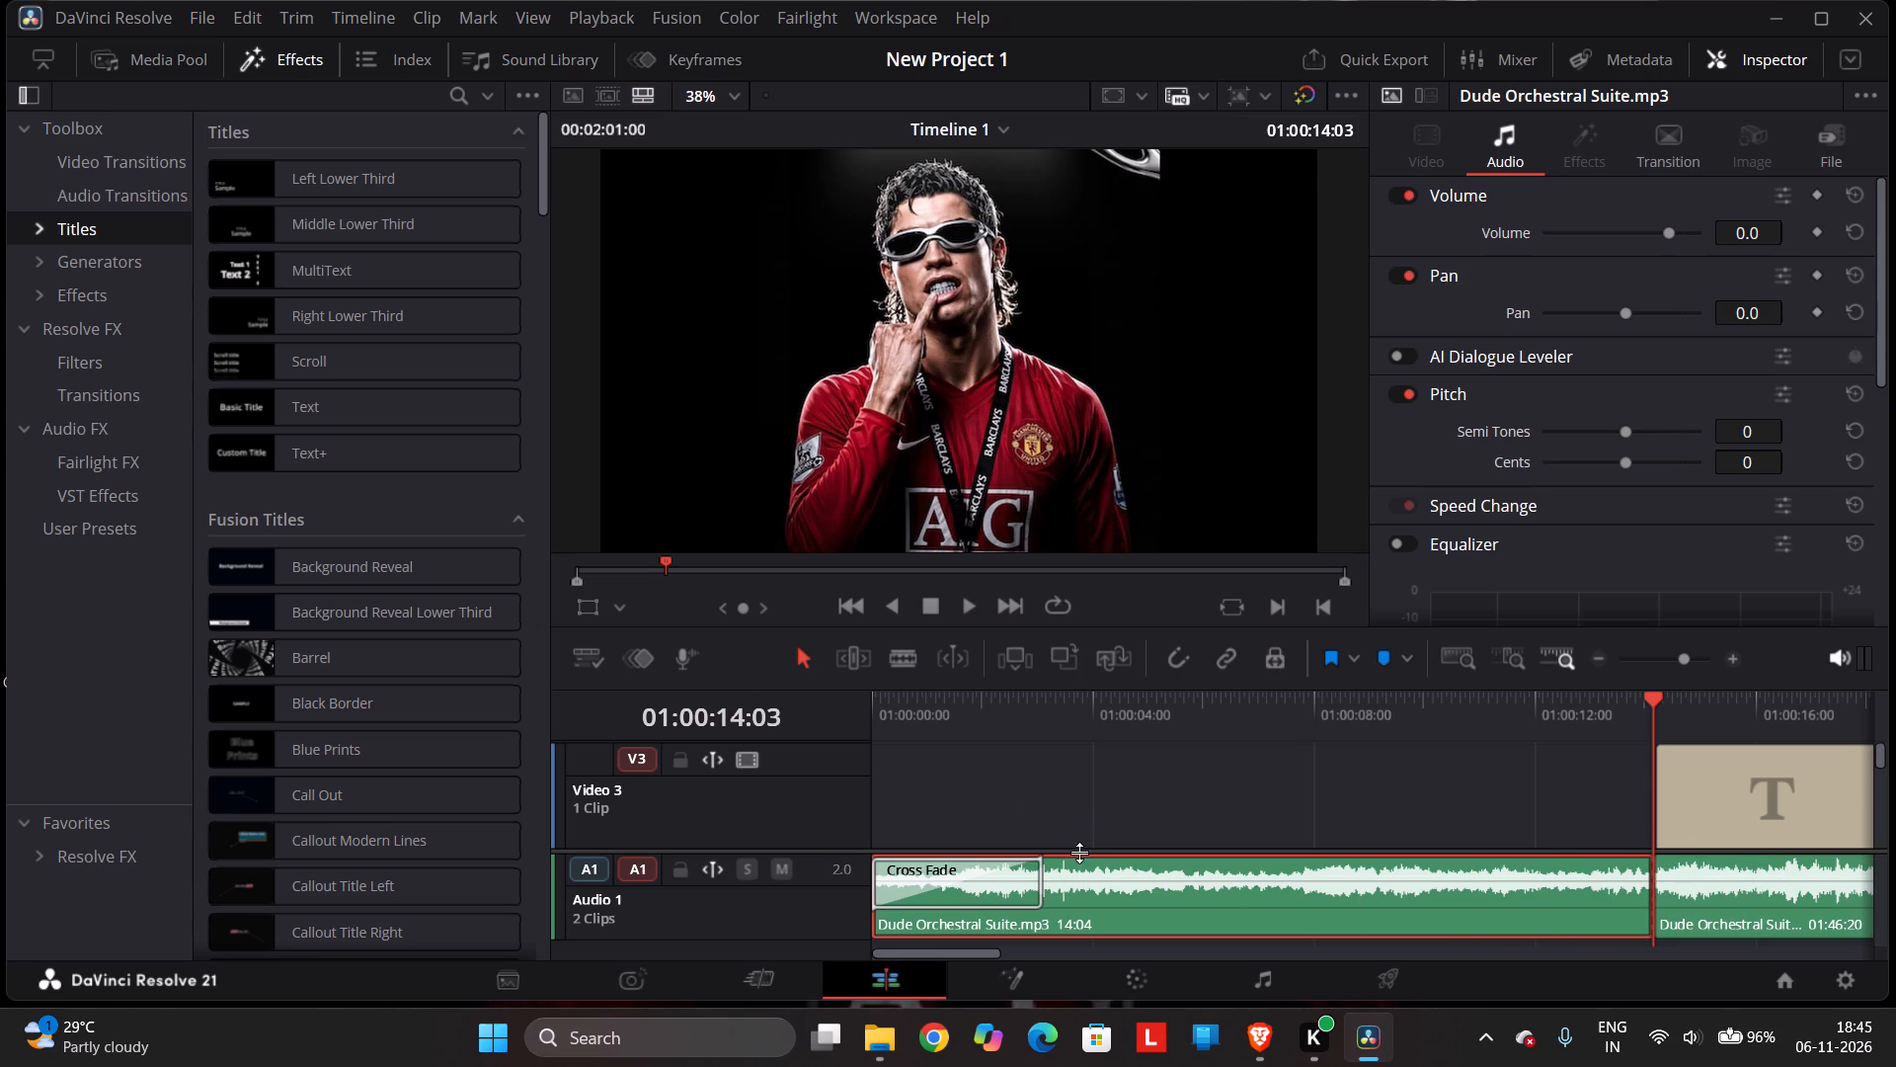
Delete the music section before the split and close the empty gap at the start of the timeline.
left_click(1081, 876)
left_click(1054, 889)
key("BackSpace")
left_click(1066, 843)
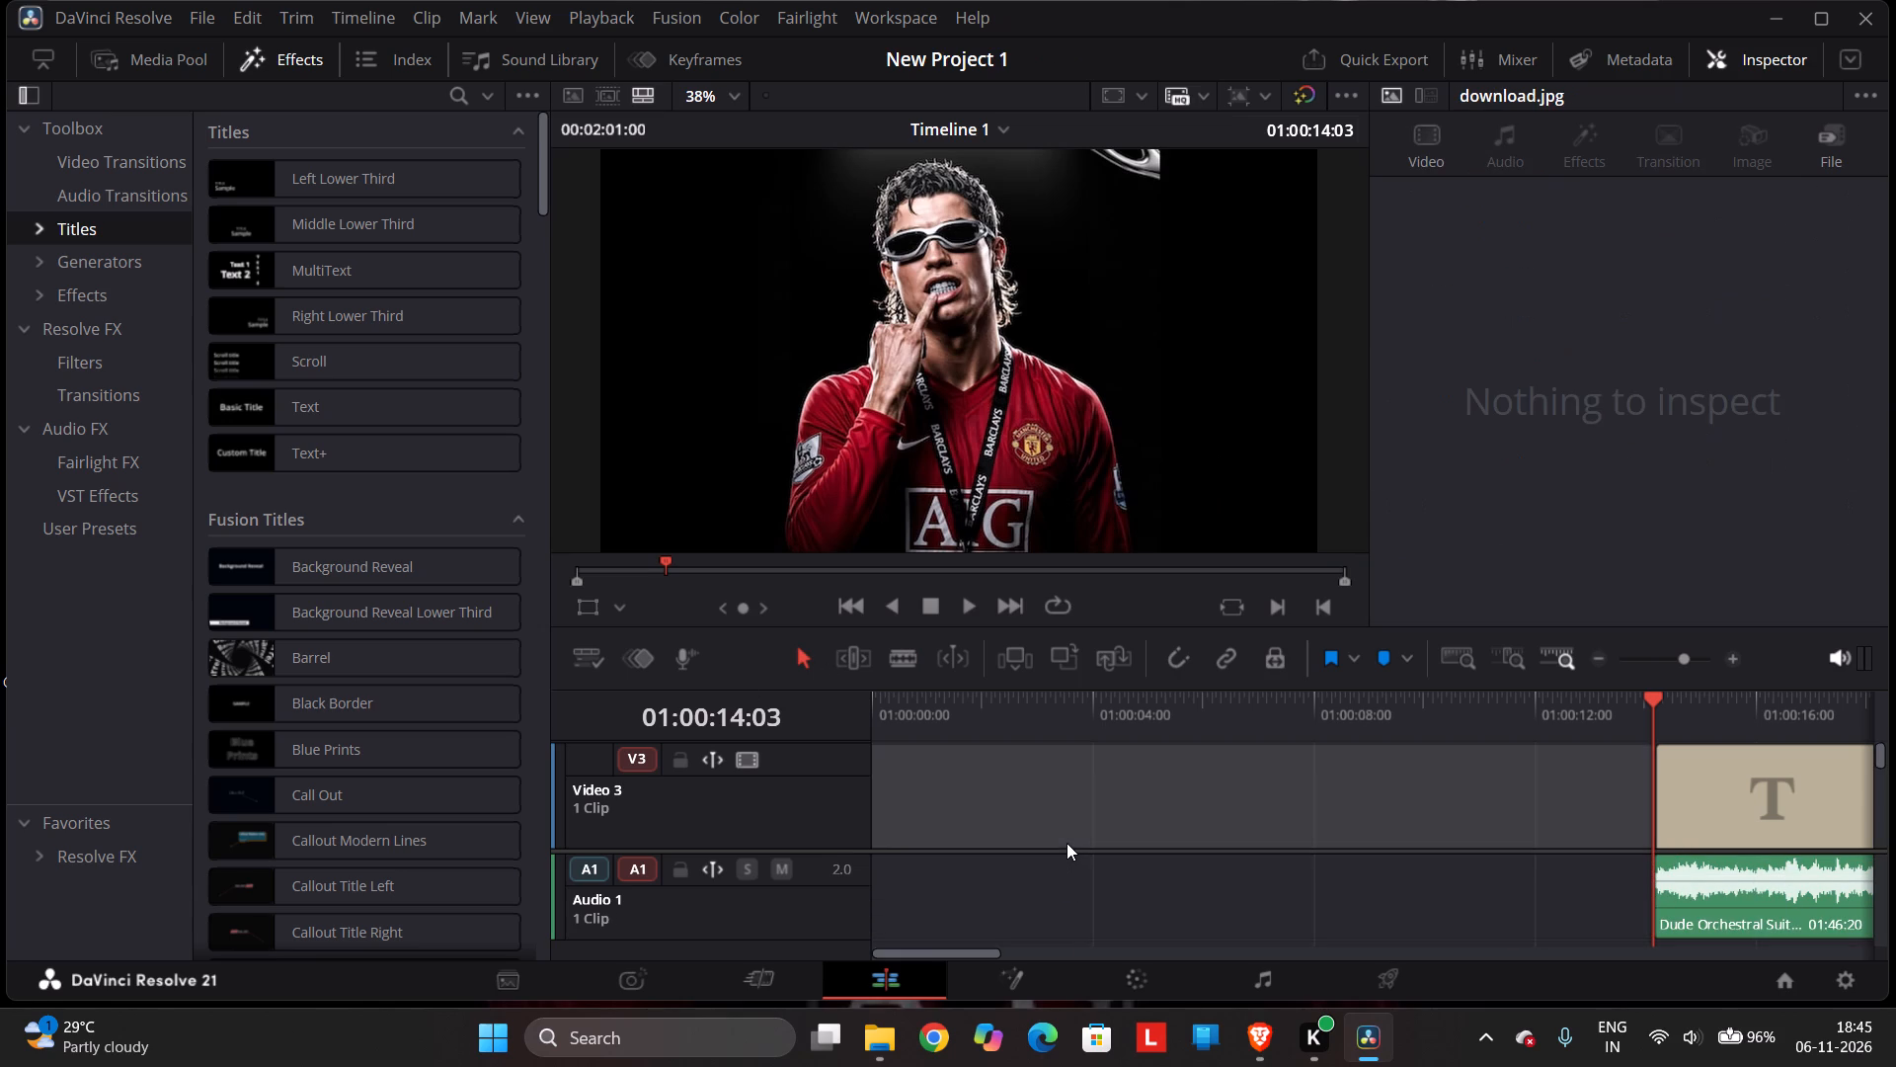
key("BackSpace")
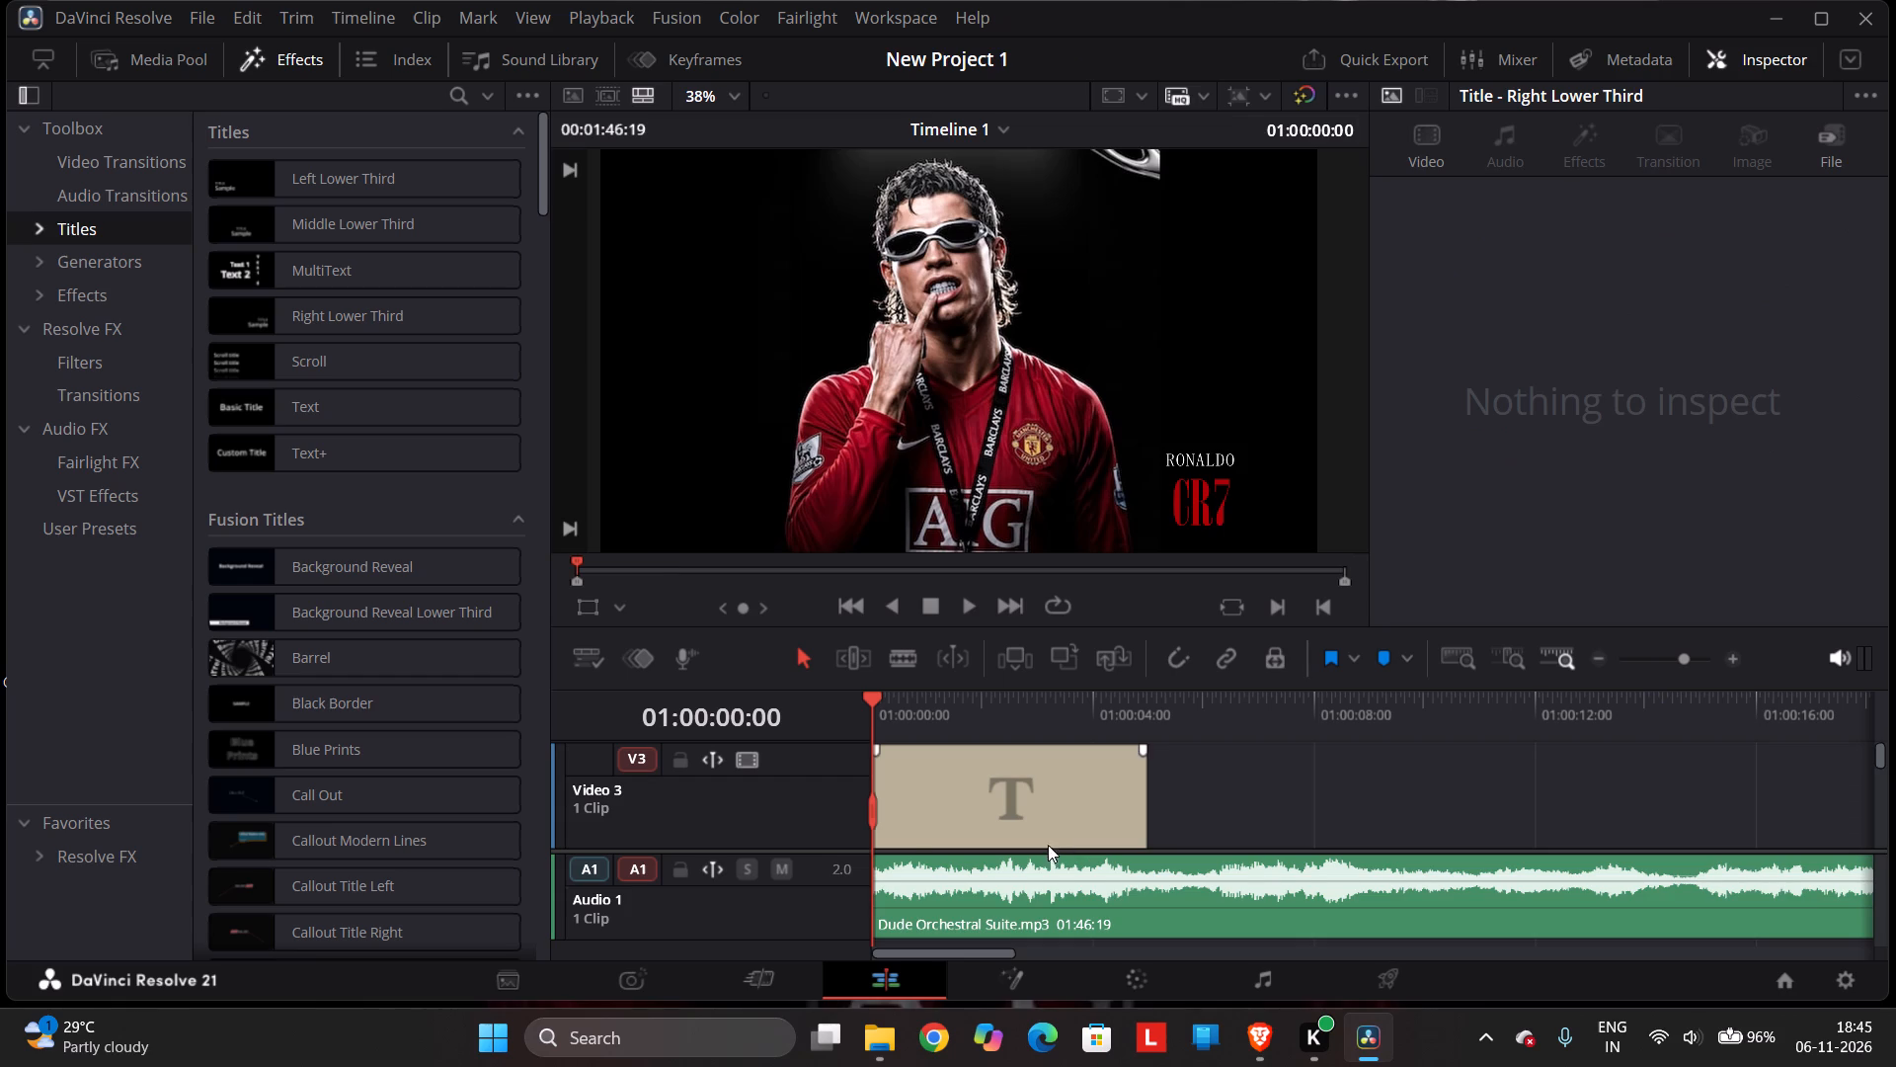
Play back the timeline from the beginning to review the image, title and shortened music together.
left_click(980, 610)
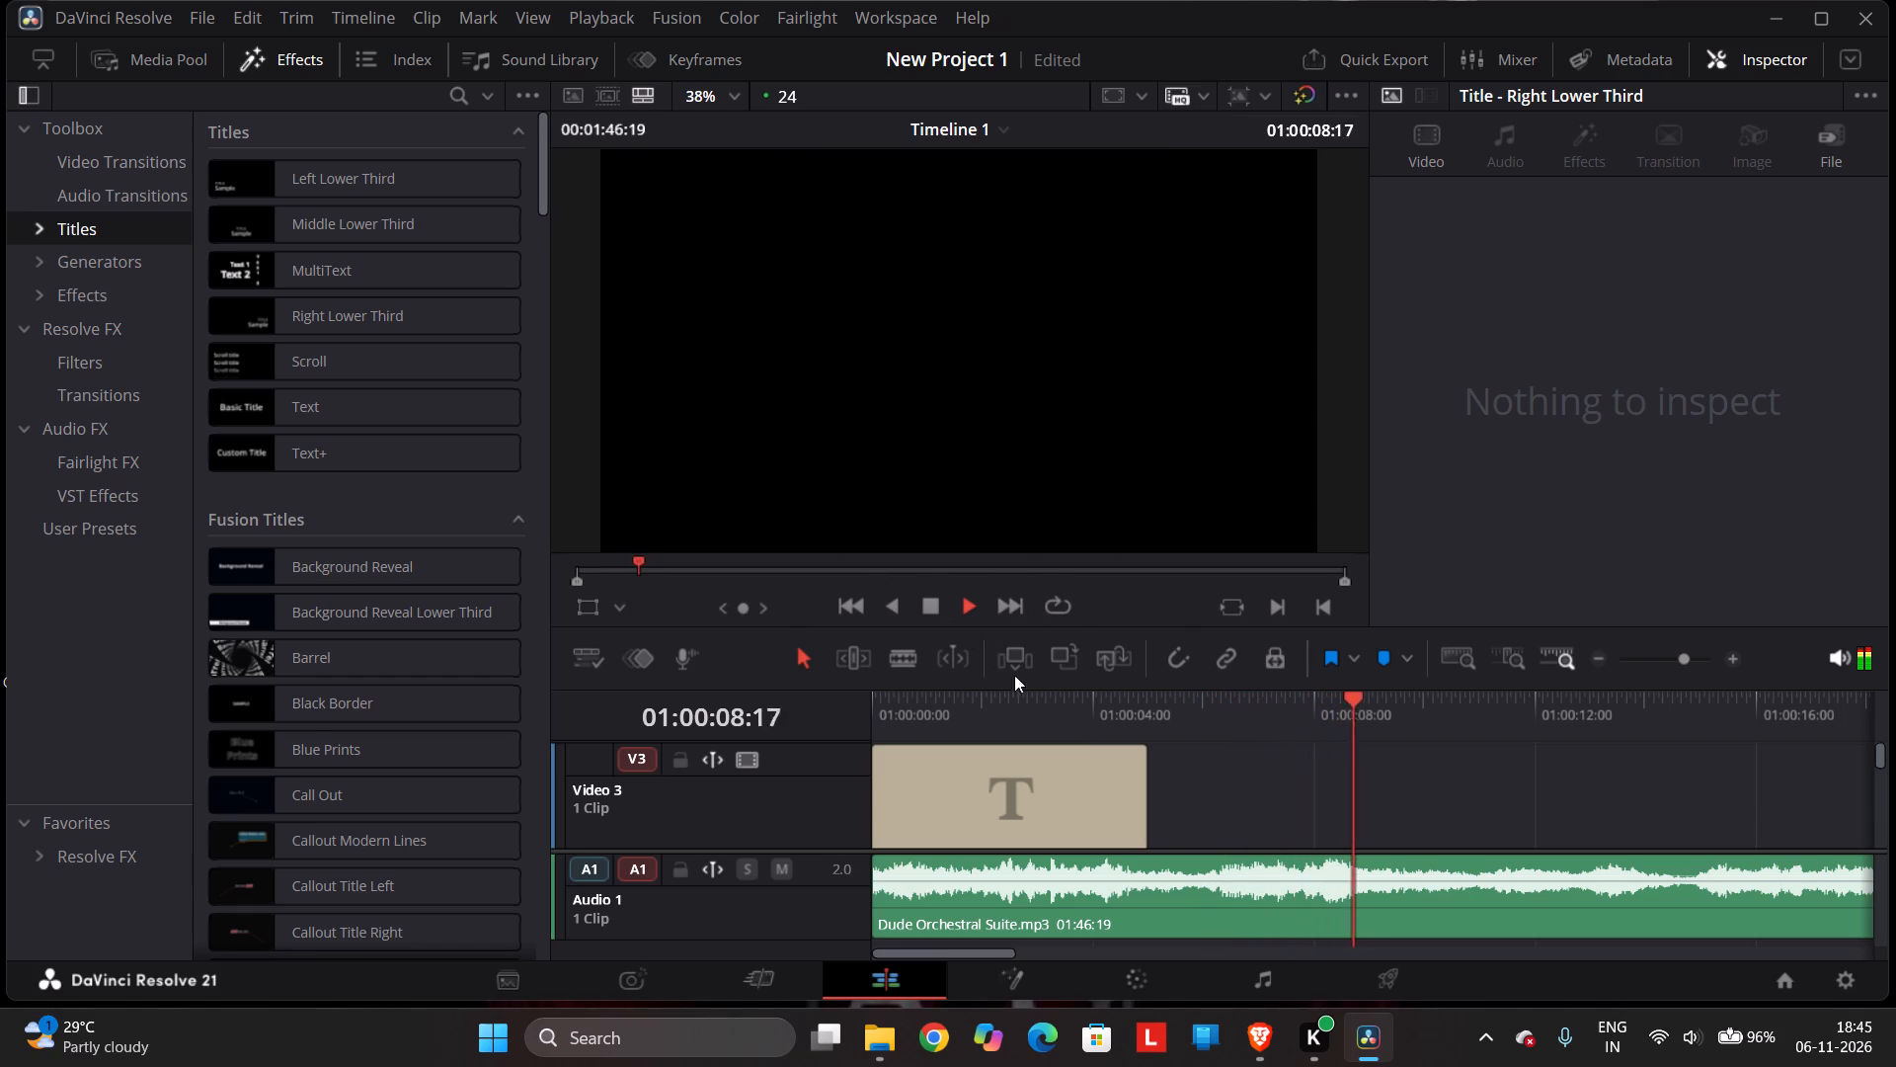
left_click_drag(1389, 697, 819, 844)
scroll(1014, 796, "down", 2)
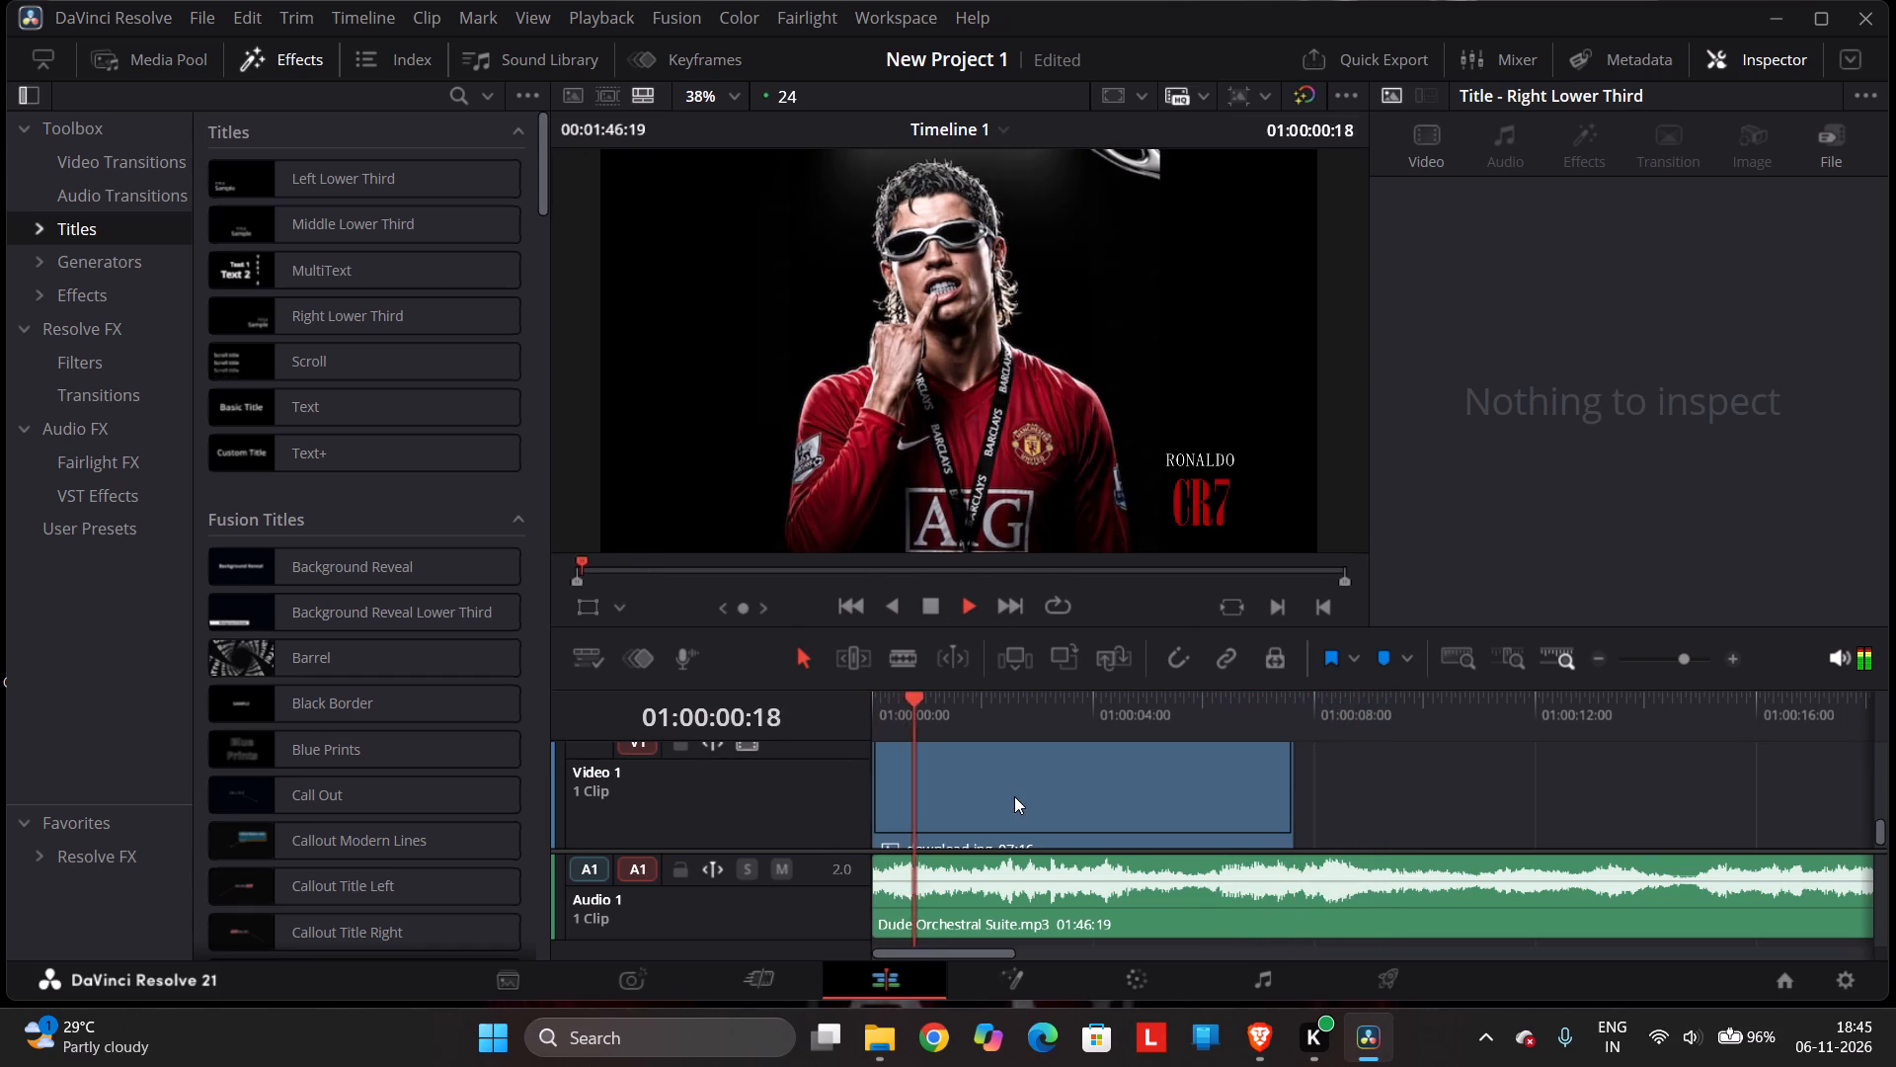
left_click_drag(960, 719, 816, 773)
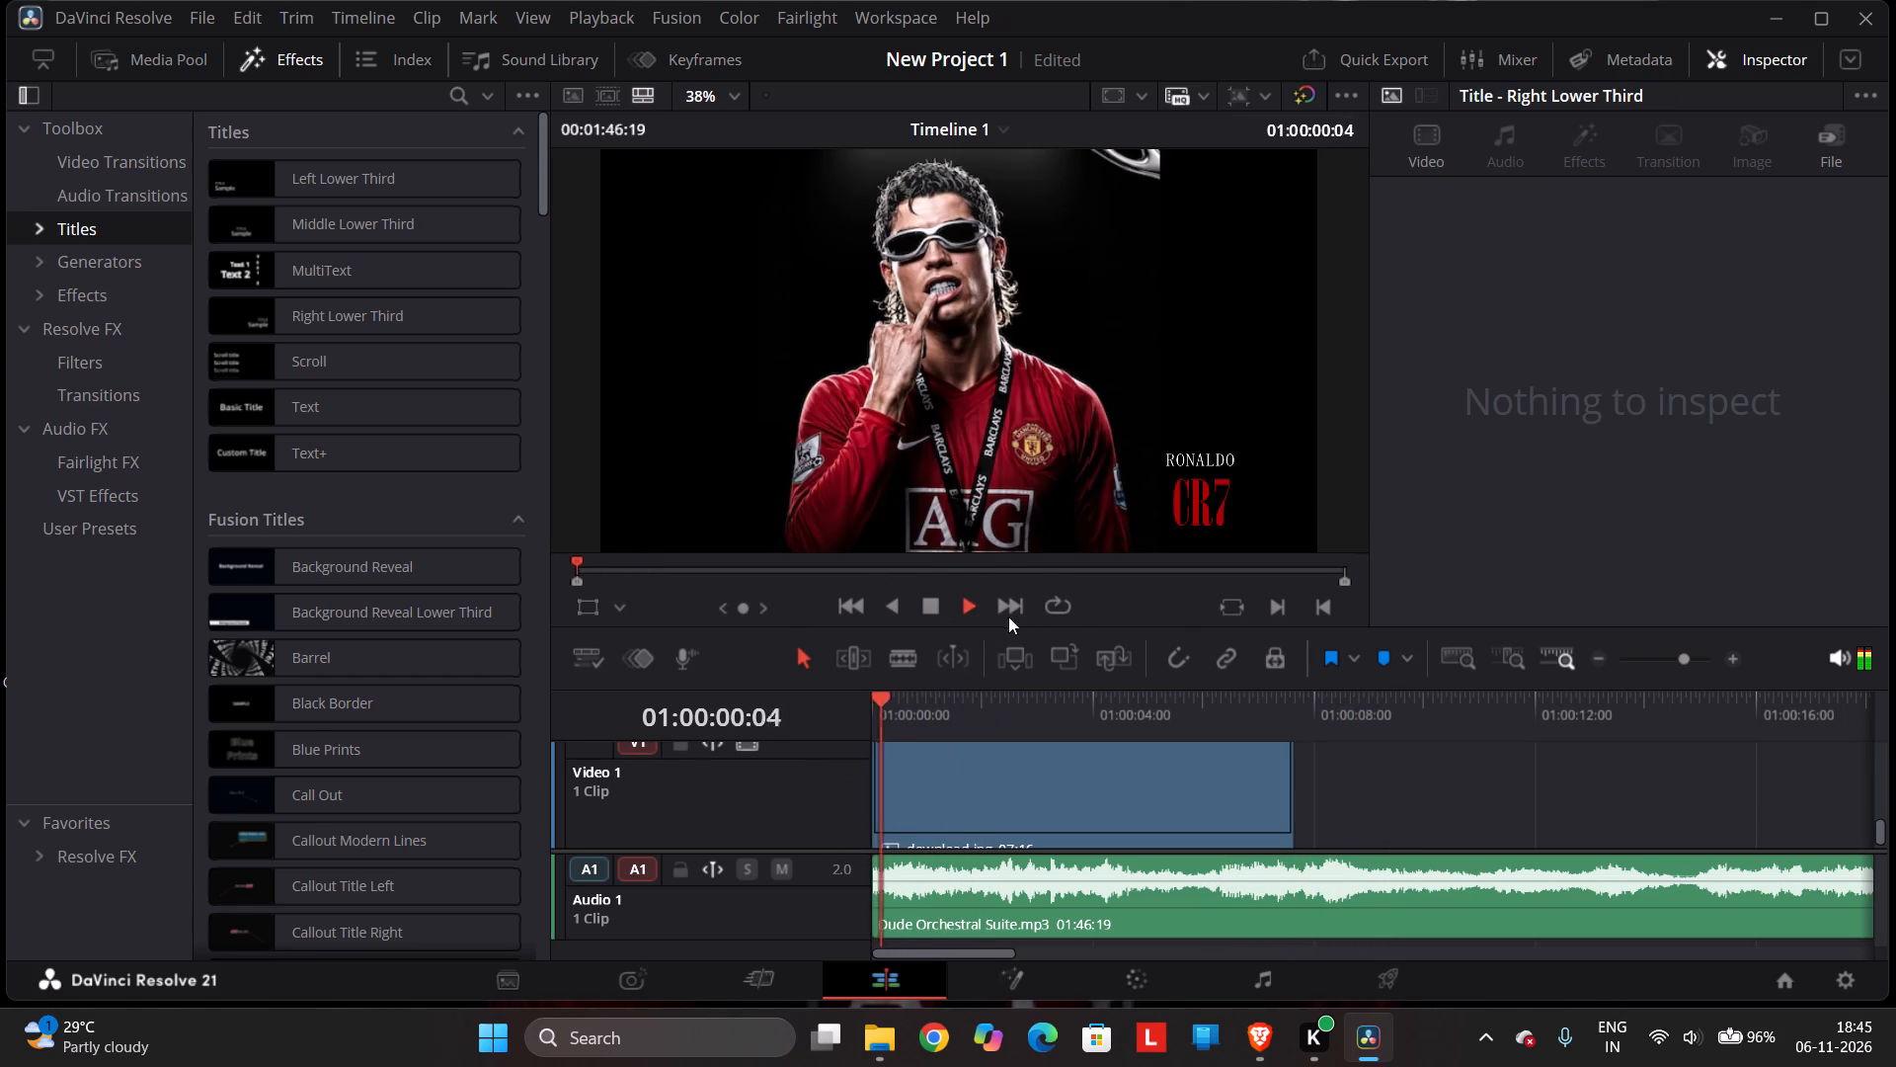
left_click(928, 606)
Extend the end of the download.jpg clip on Video 1 to a duration of 13:08.
left_click(1284, 812)
left_click(1250, 800)
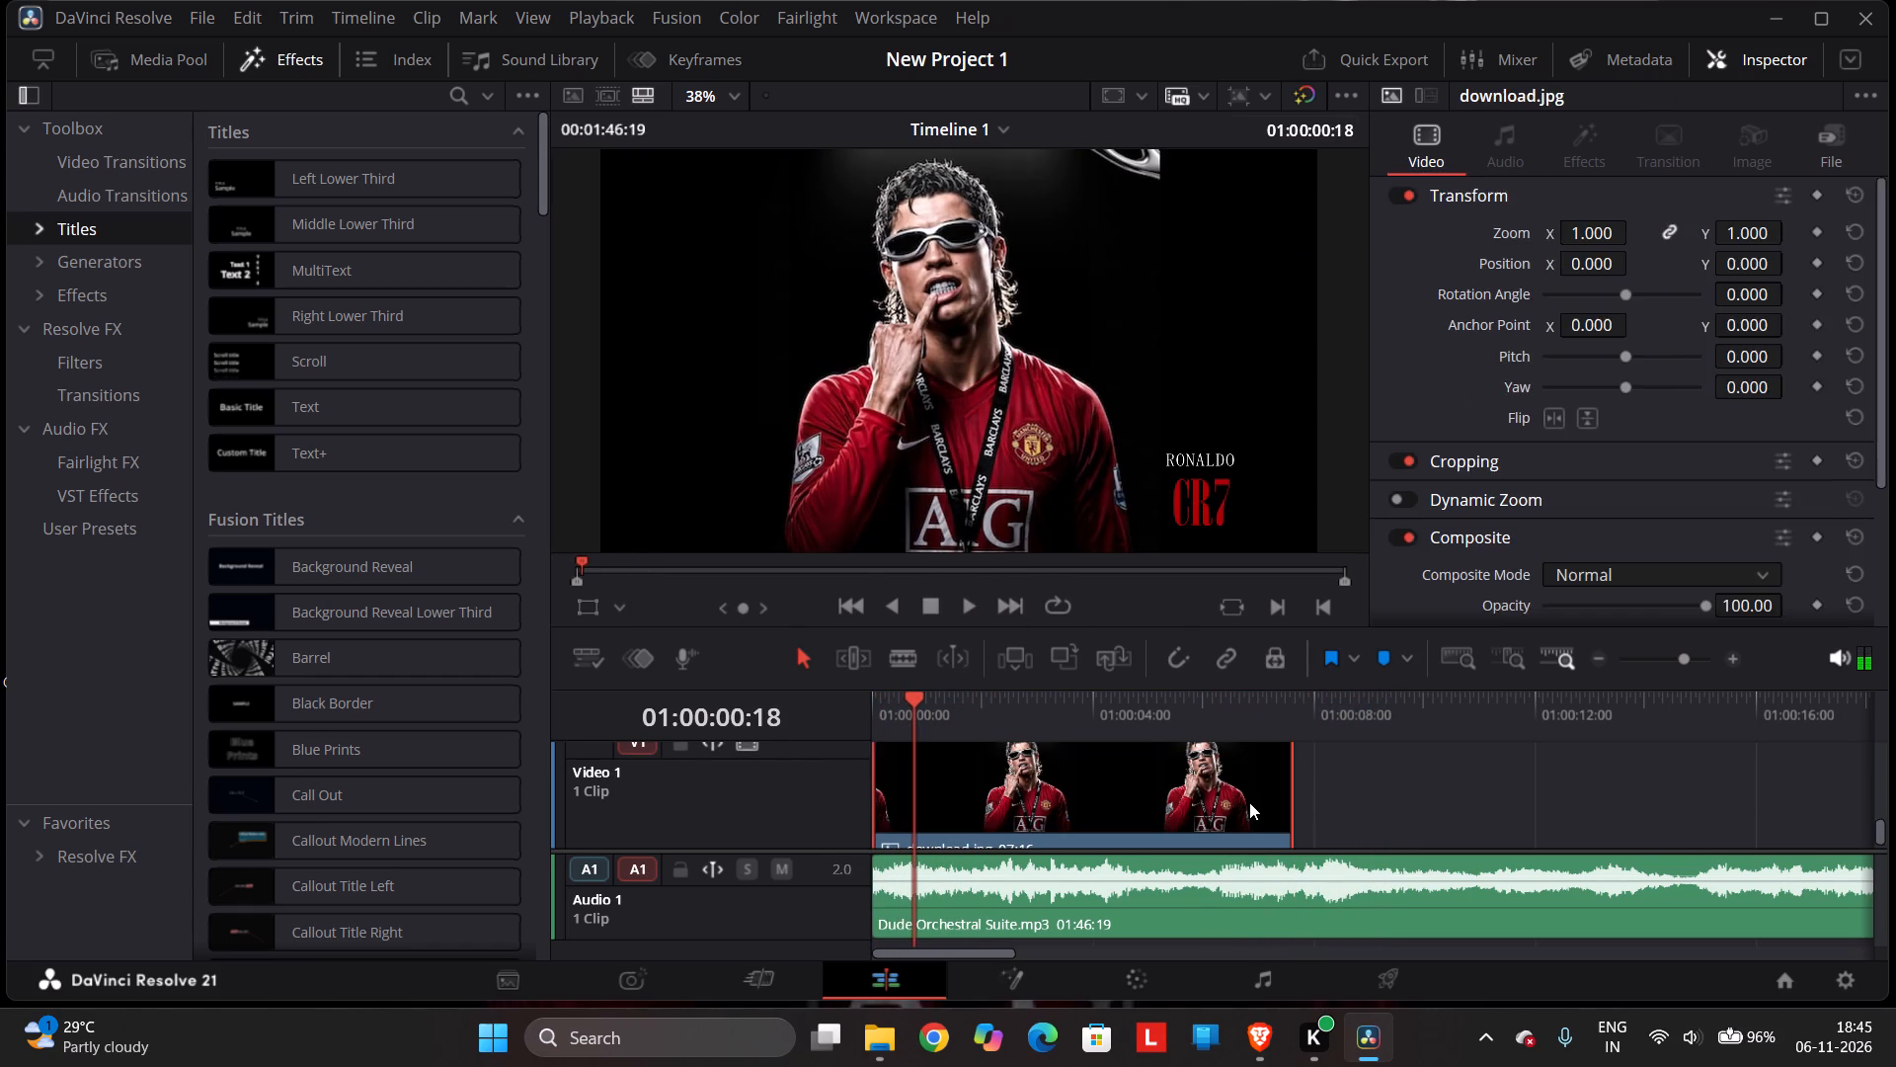
left_click(1281, 797)
left_click_drag(1296, 787, 1334, 787)
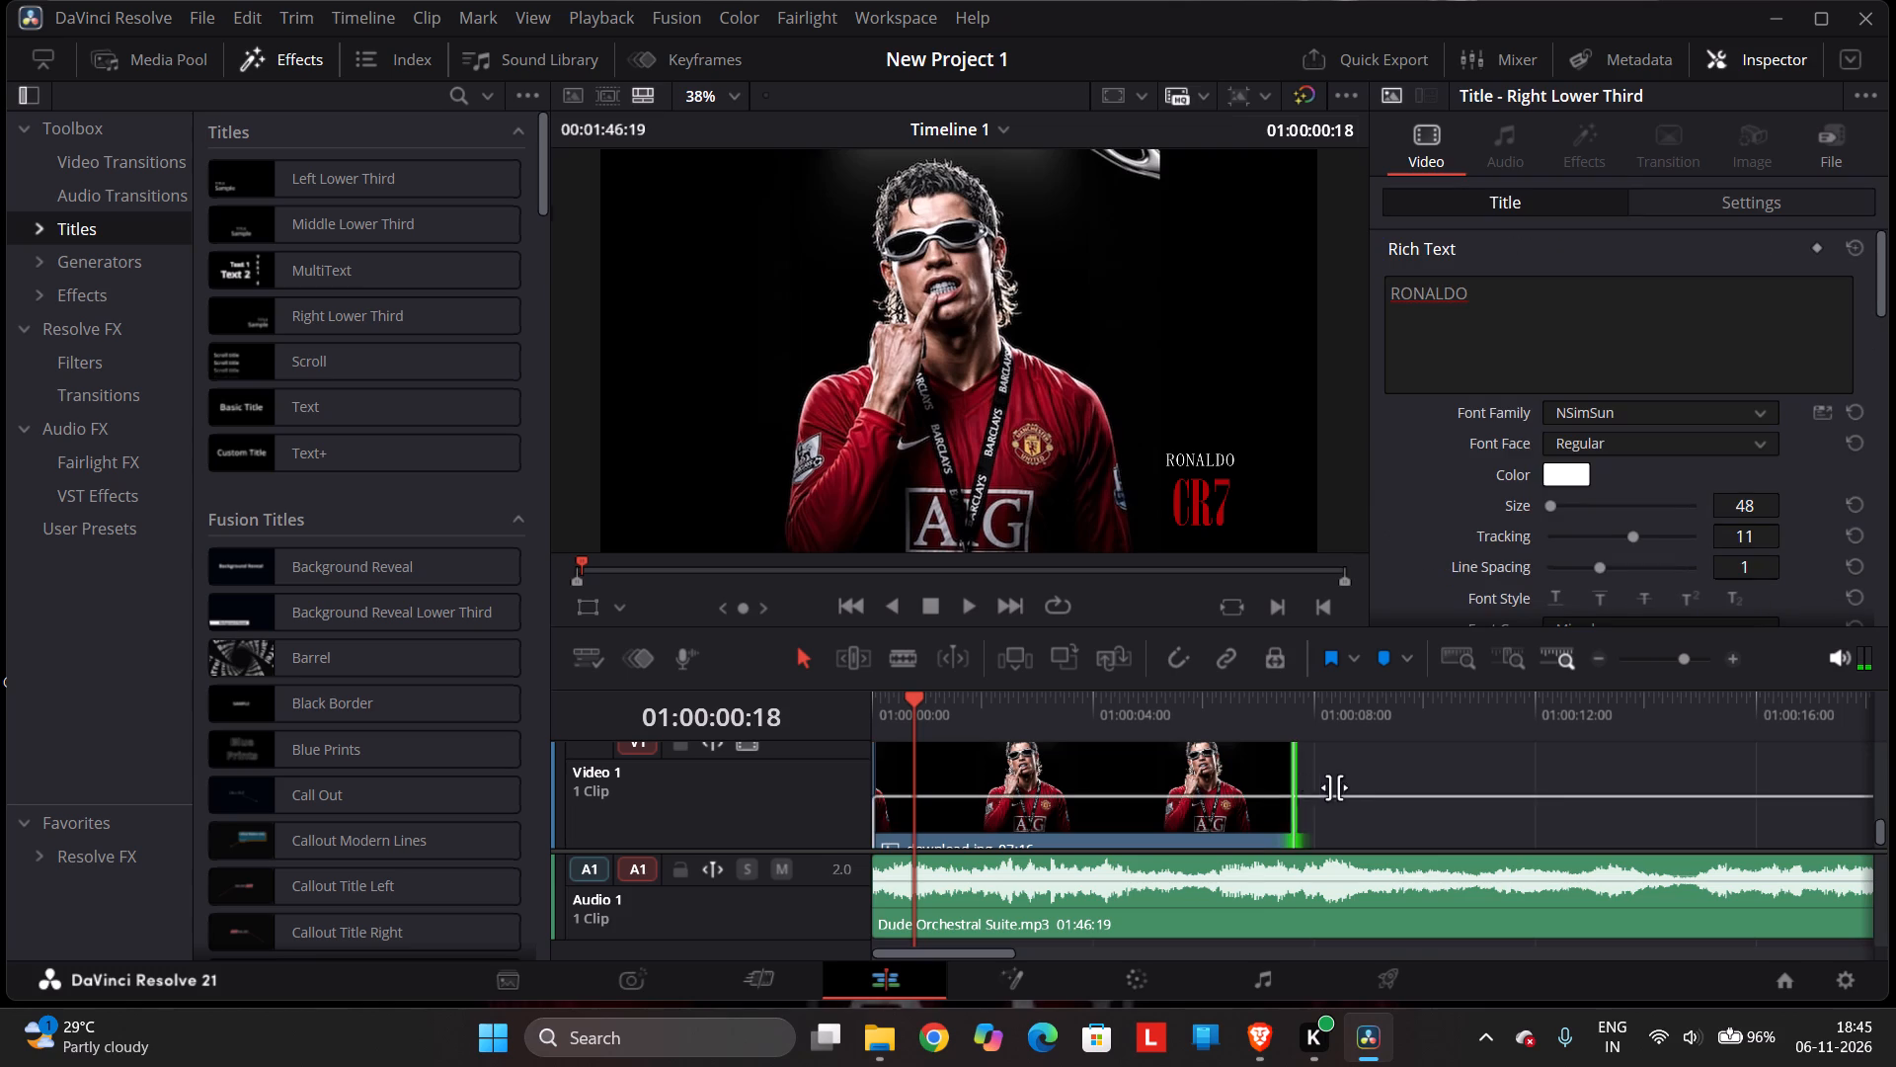
left_click_drag(1334, 787, 1609, 798)
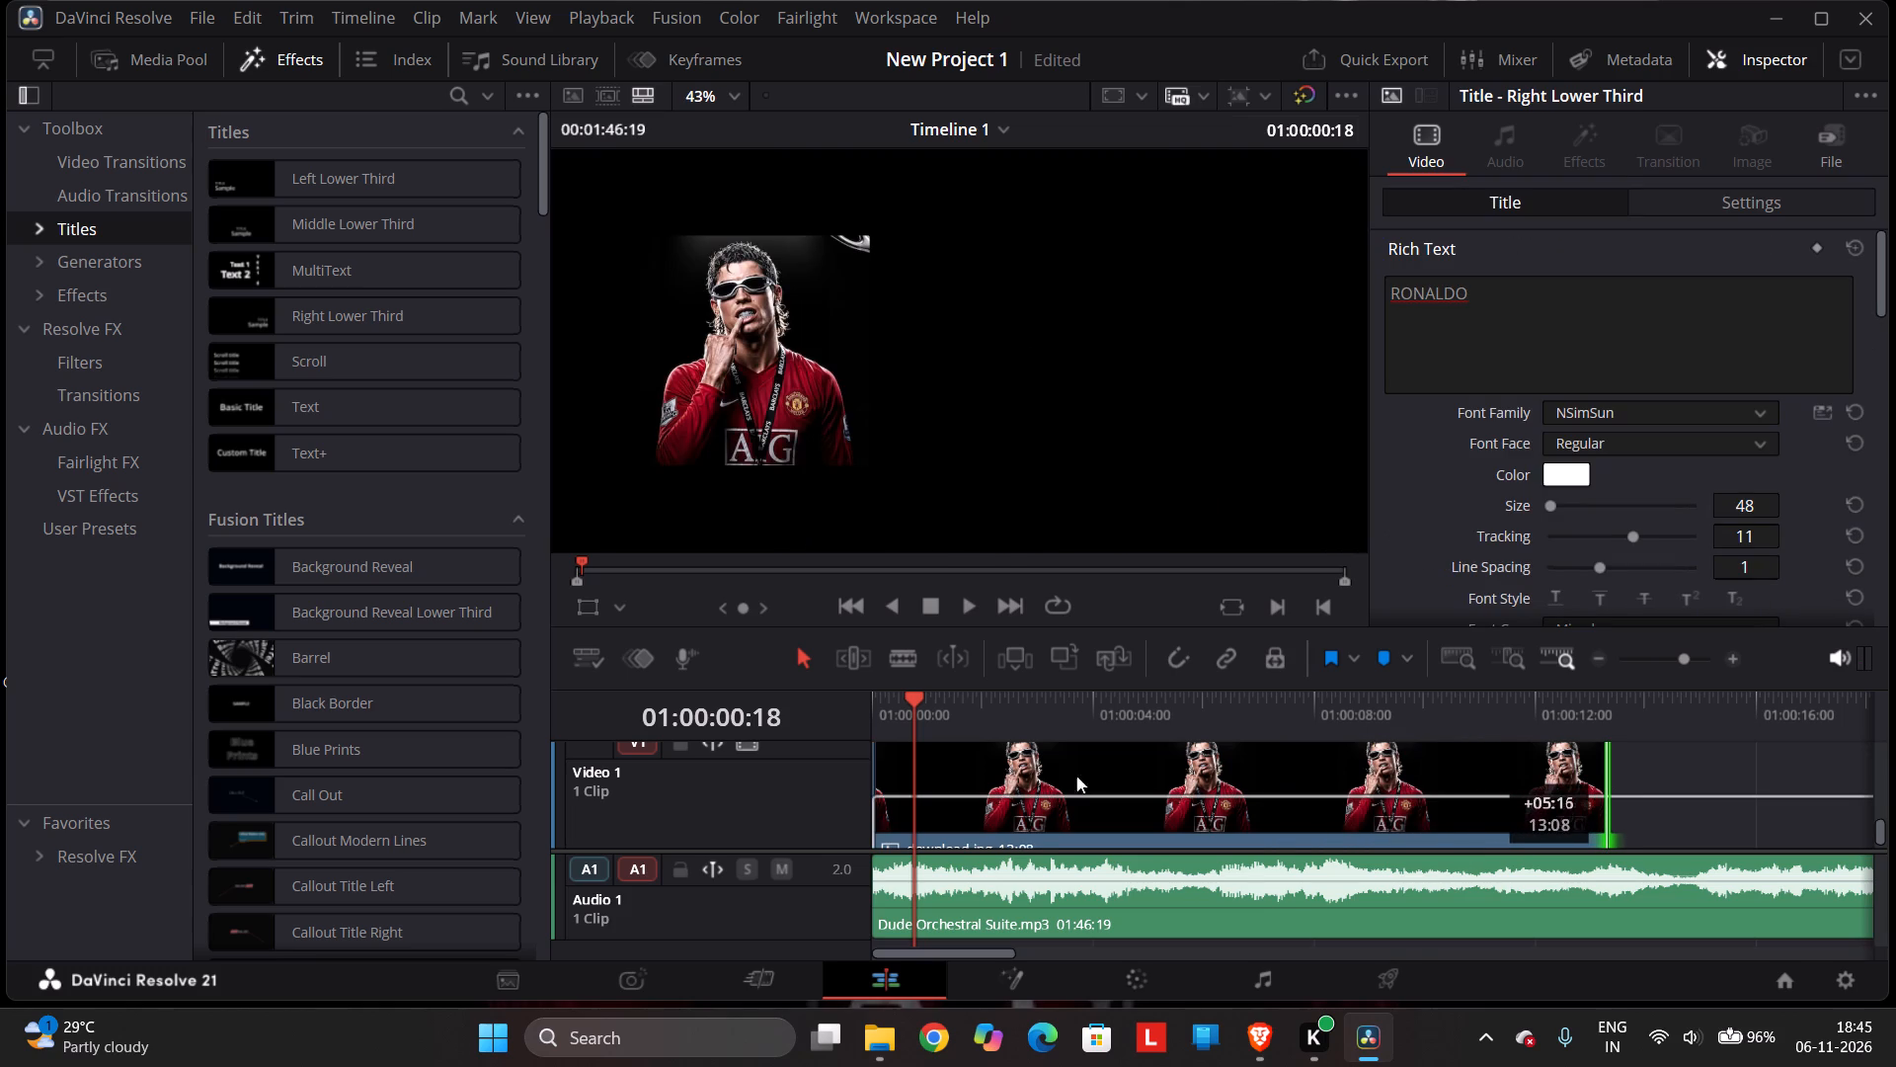
Set the download.jpg clip's zoom to 1.080, X position to 4.000 and X anchor point to 8.000.
scroll(1513, 458, "up", 4)
left_click(1310, 773)
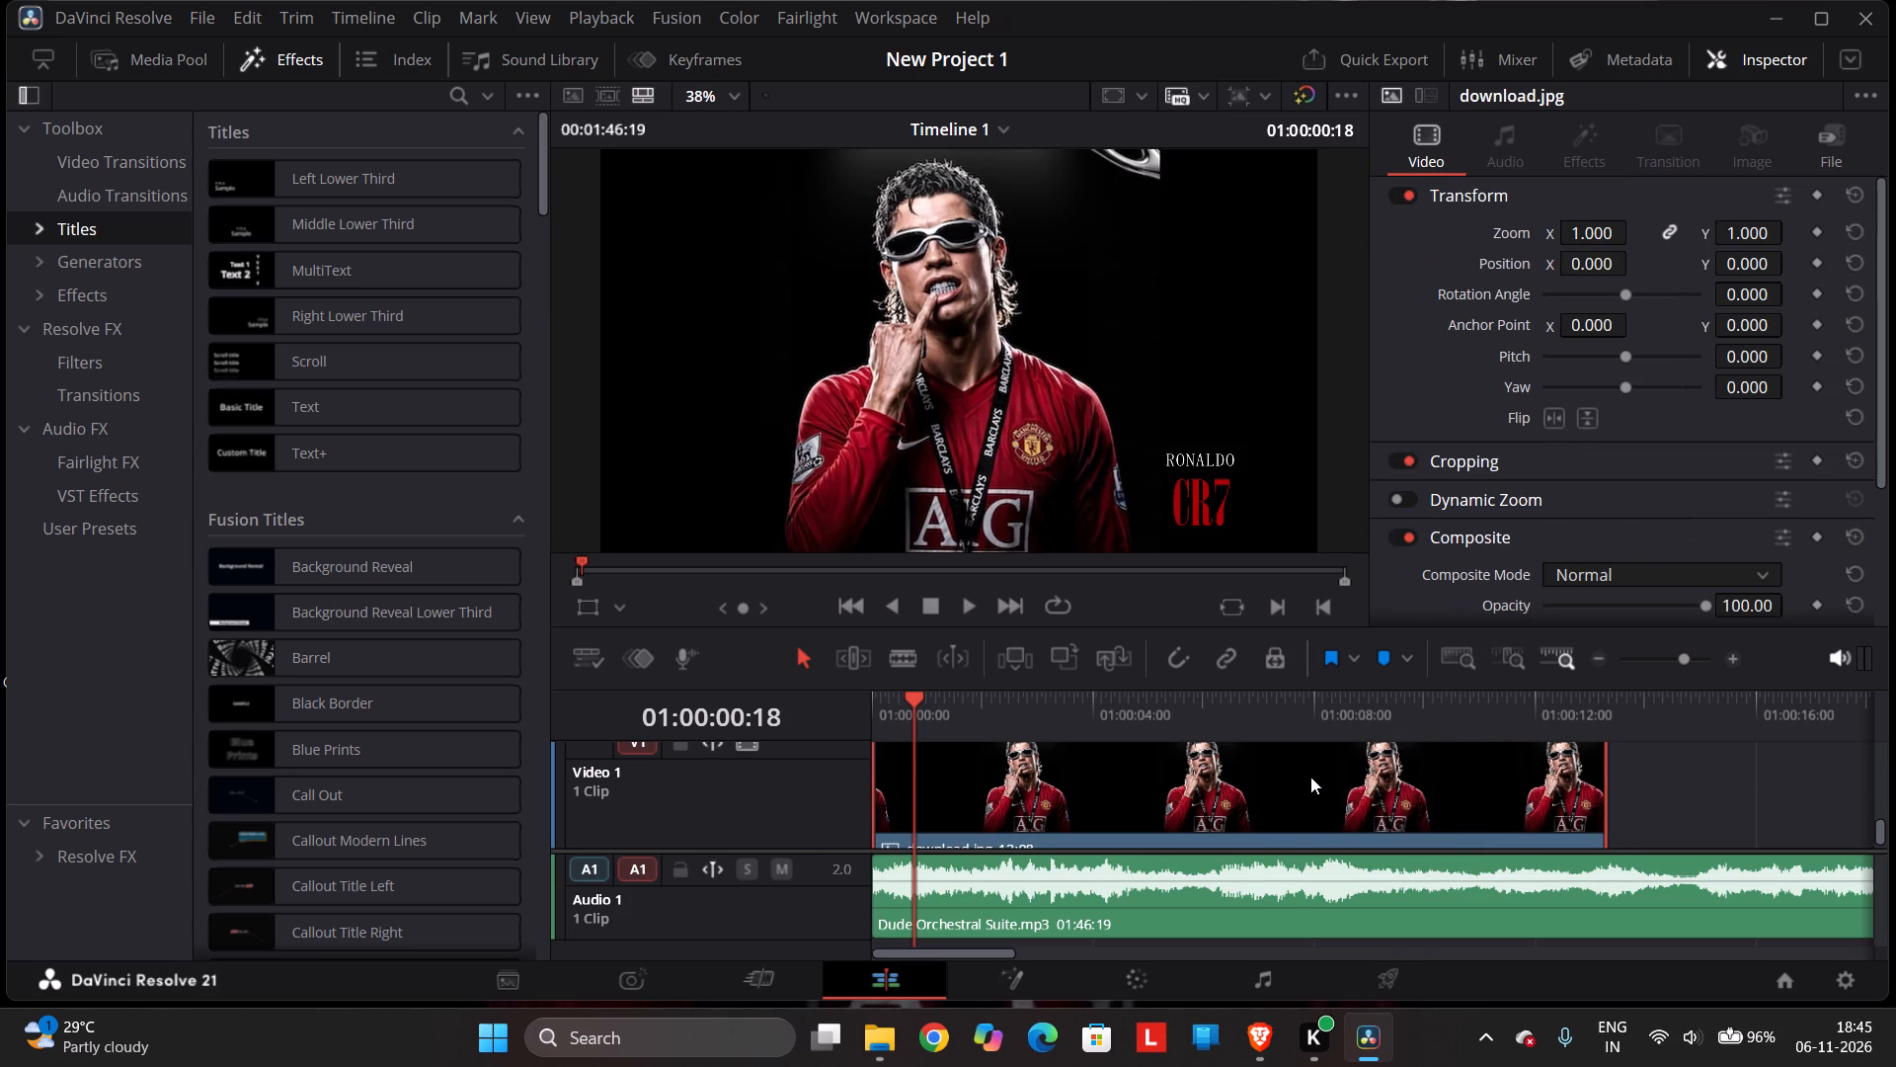
scroll(1539, 431, "up", 3)
left_click_drag(1589, 236, 1612, 237)
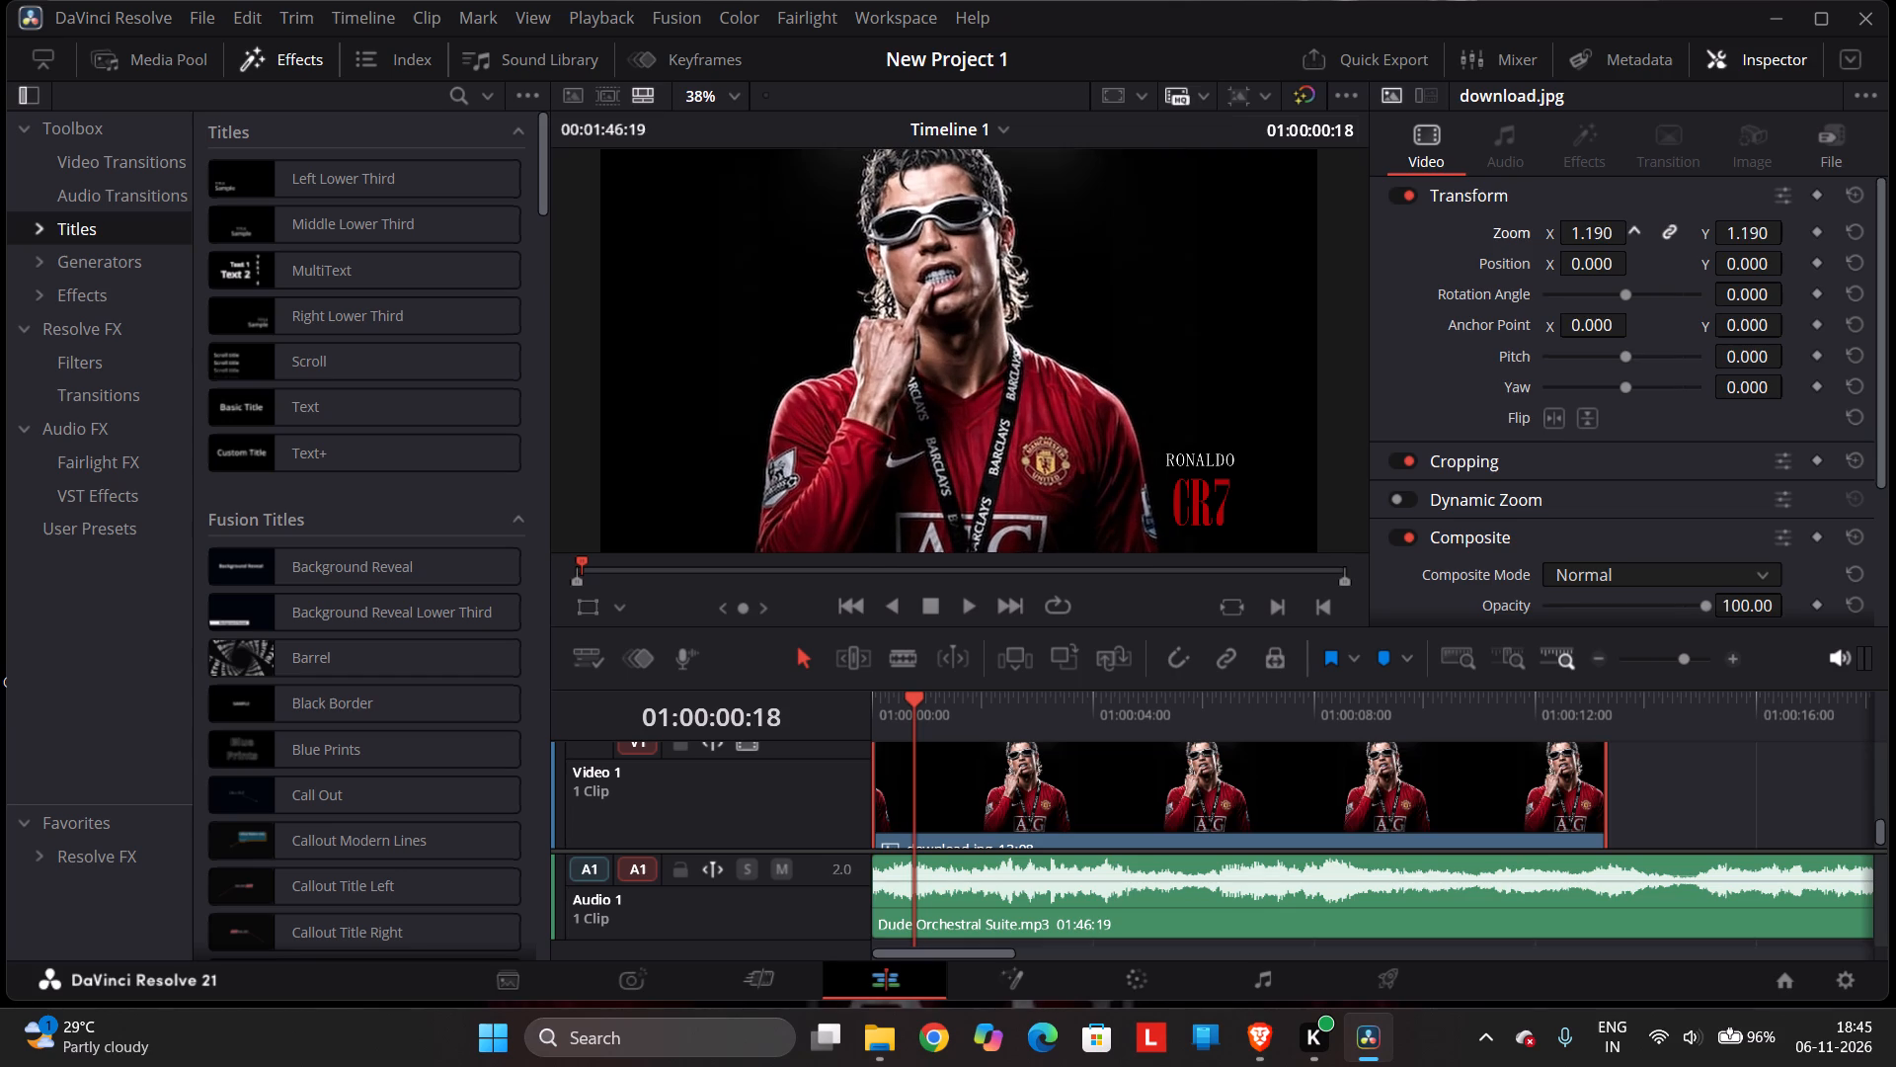
left_click_drag(1612, 237, 1599, 241)
left_click(1587, 269)
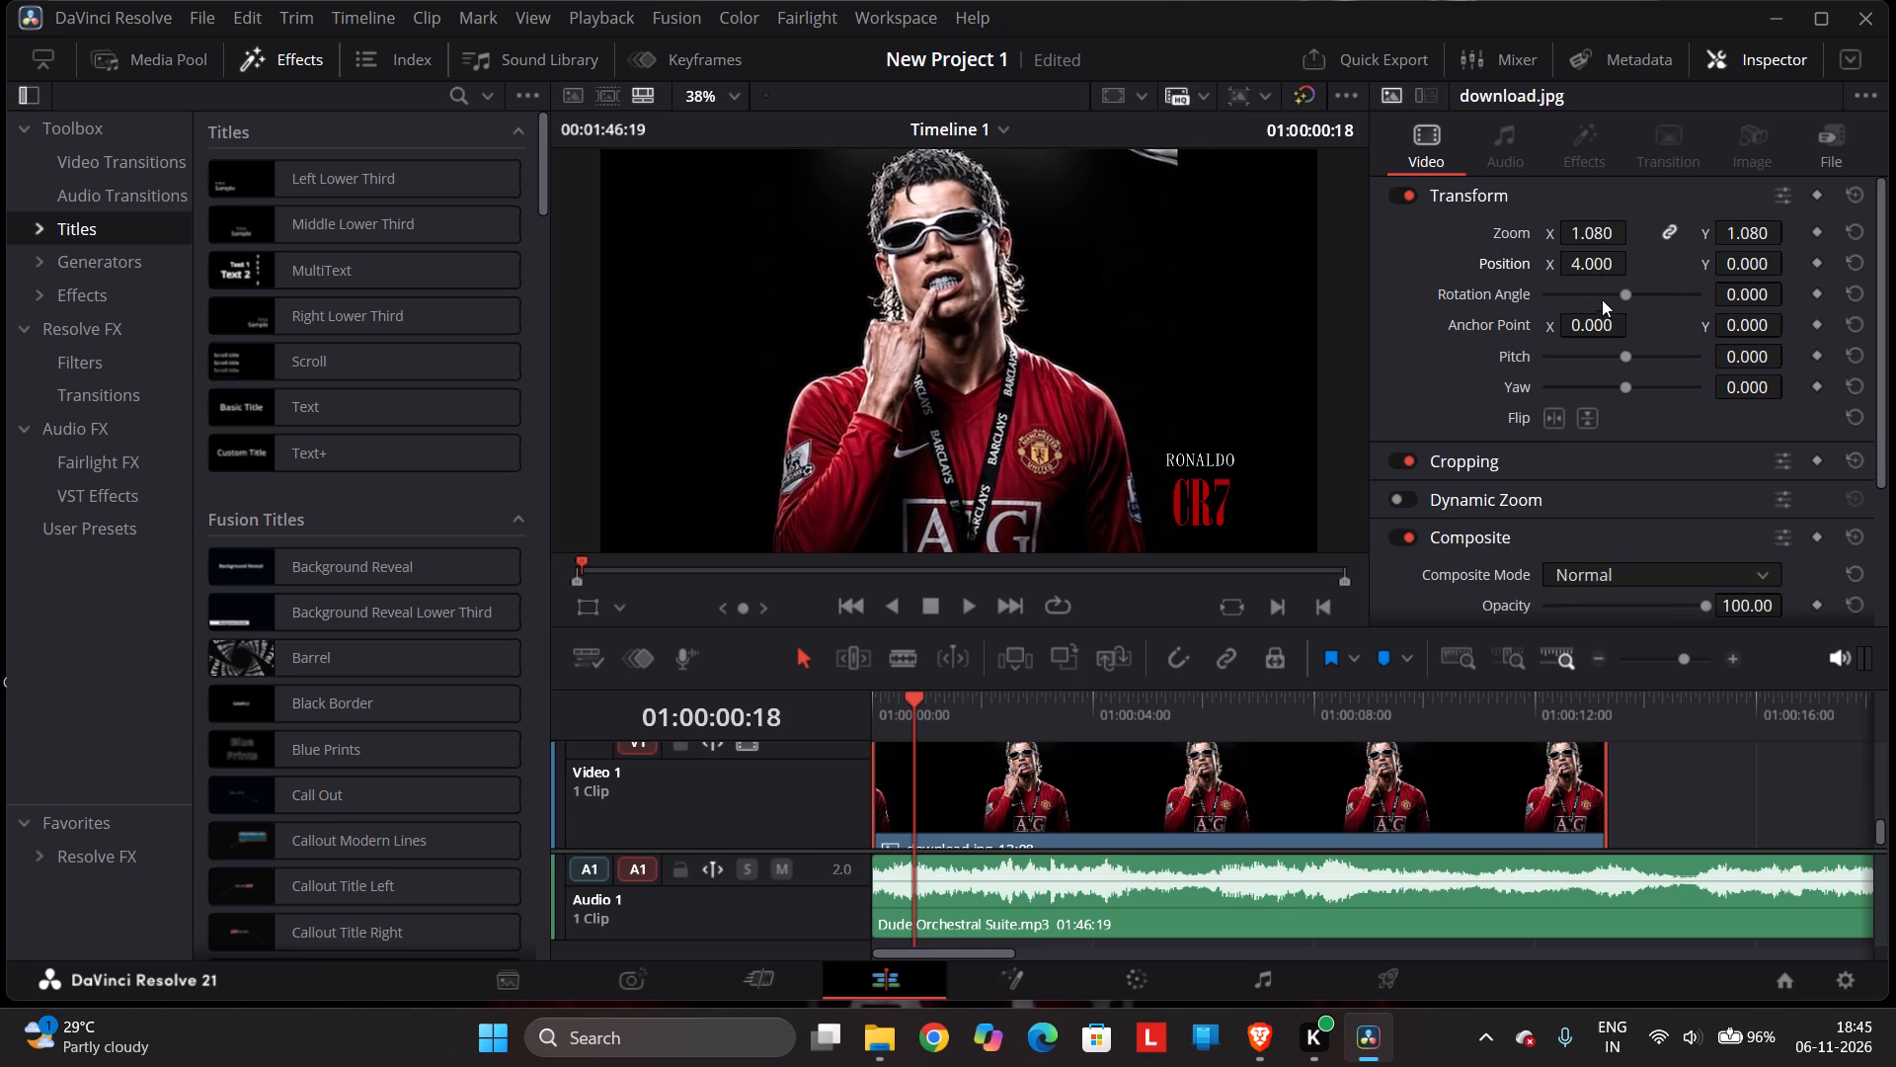
left_click_drag(1592, 325, 1603, 341)
left_click_drag(1603, 341, 1603, 350)
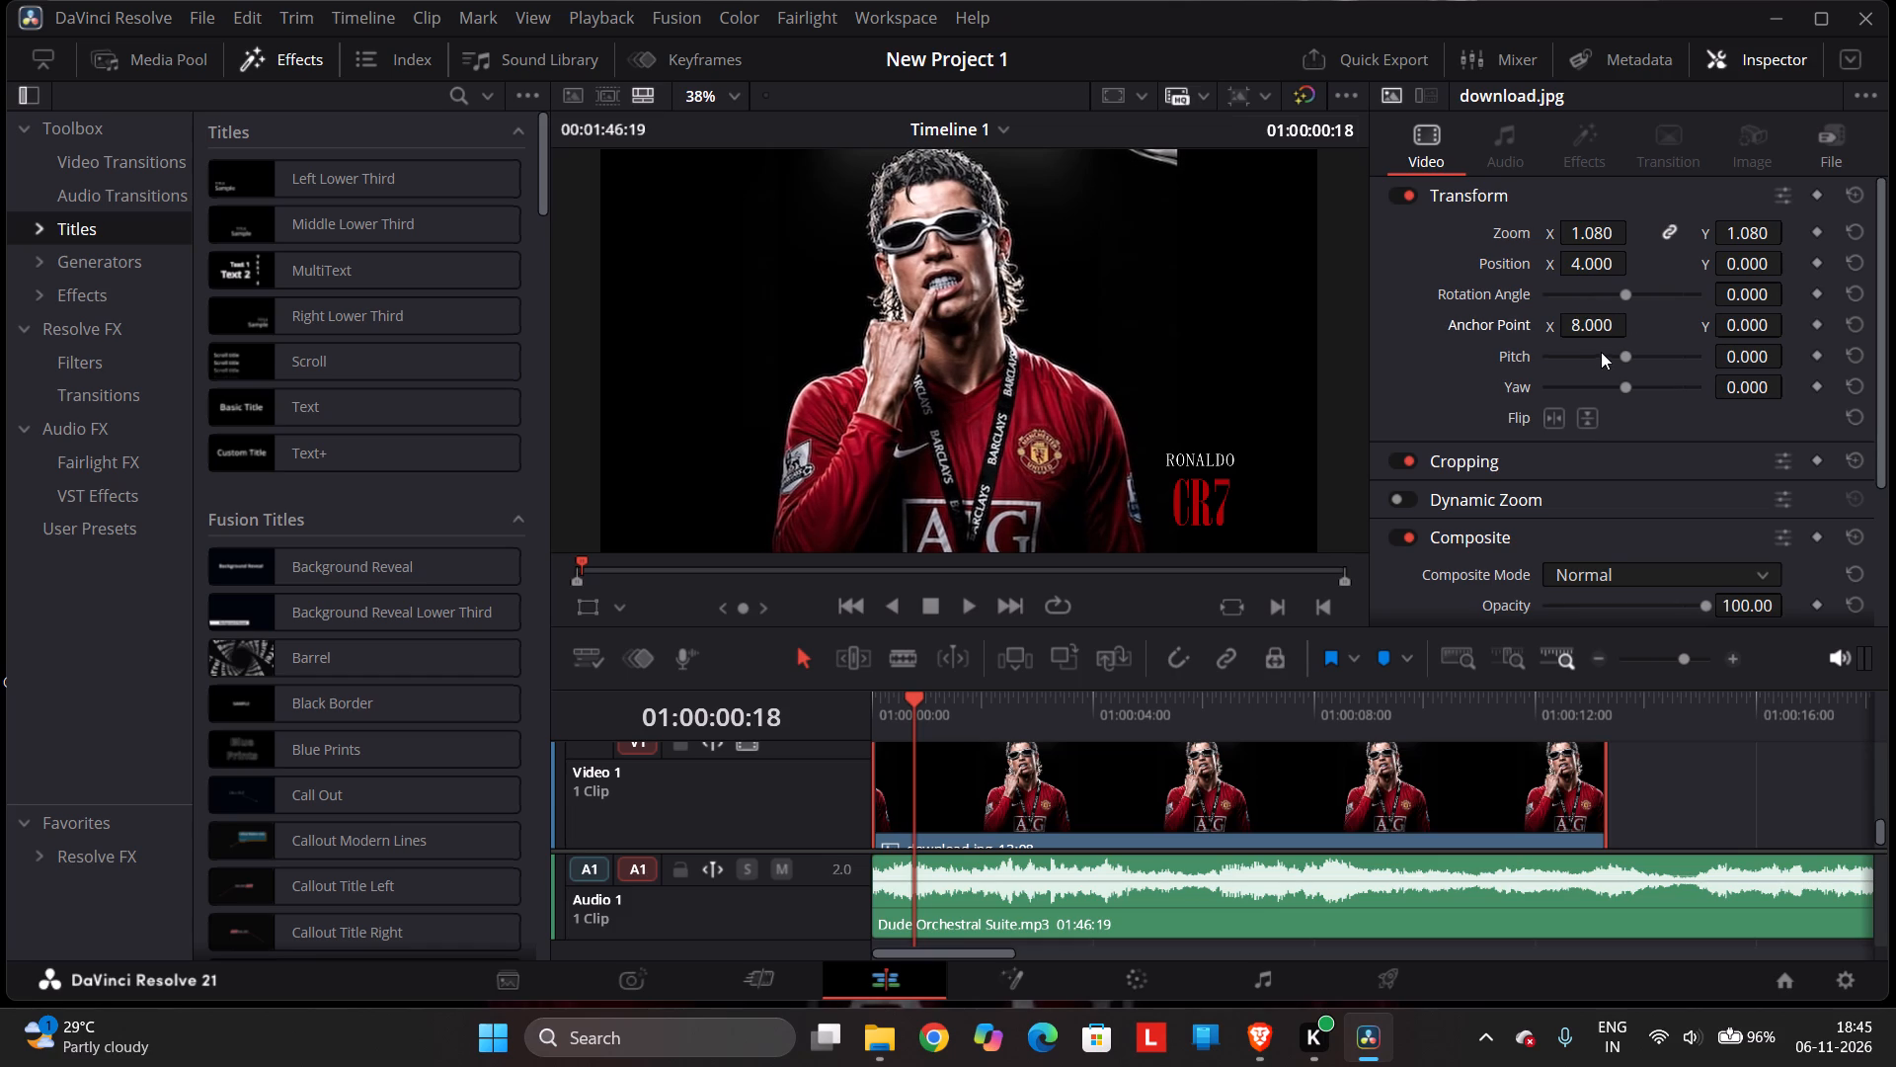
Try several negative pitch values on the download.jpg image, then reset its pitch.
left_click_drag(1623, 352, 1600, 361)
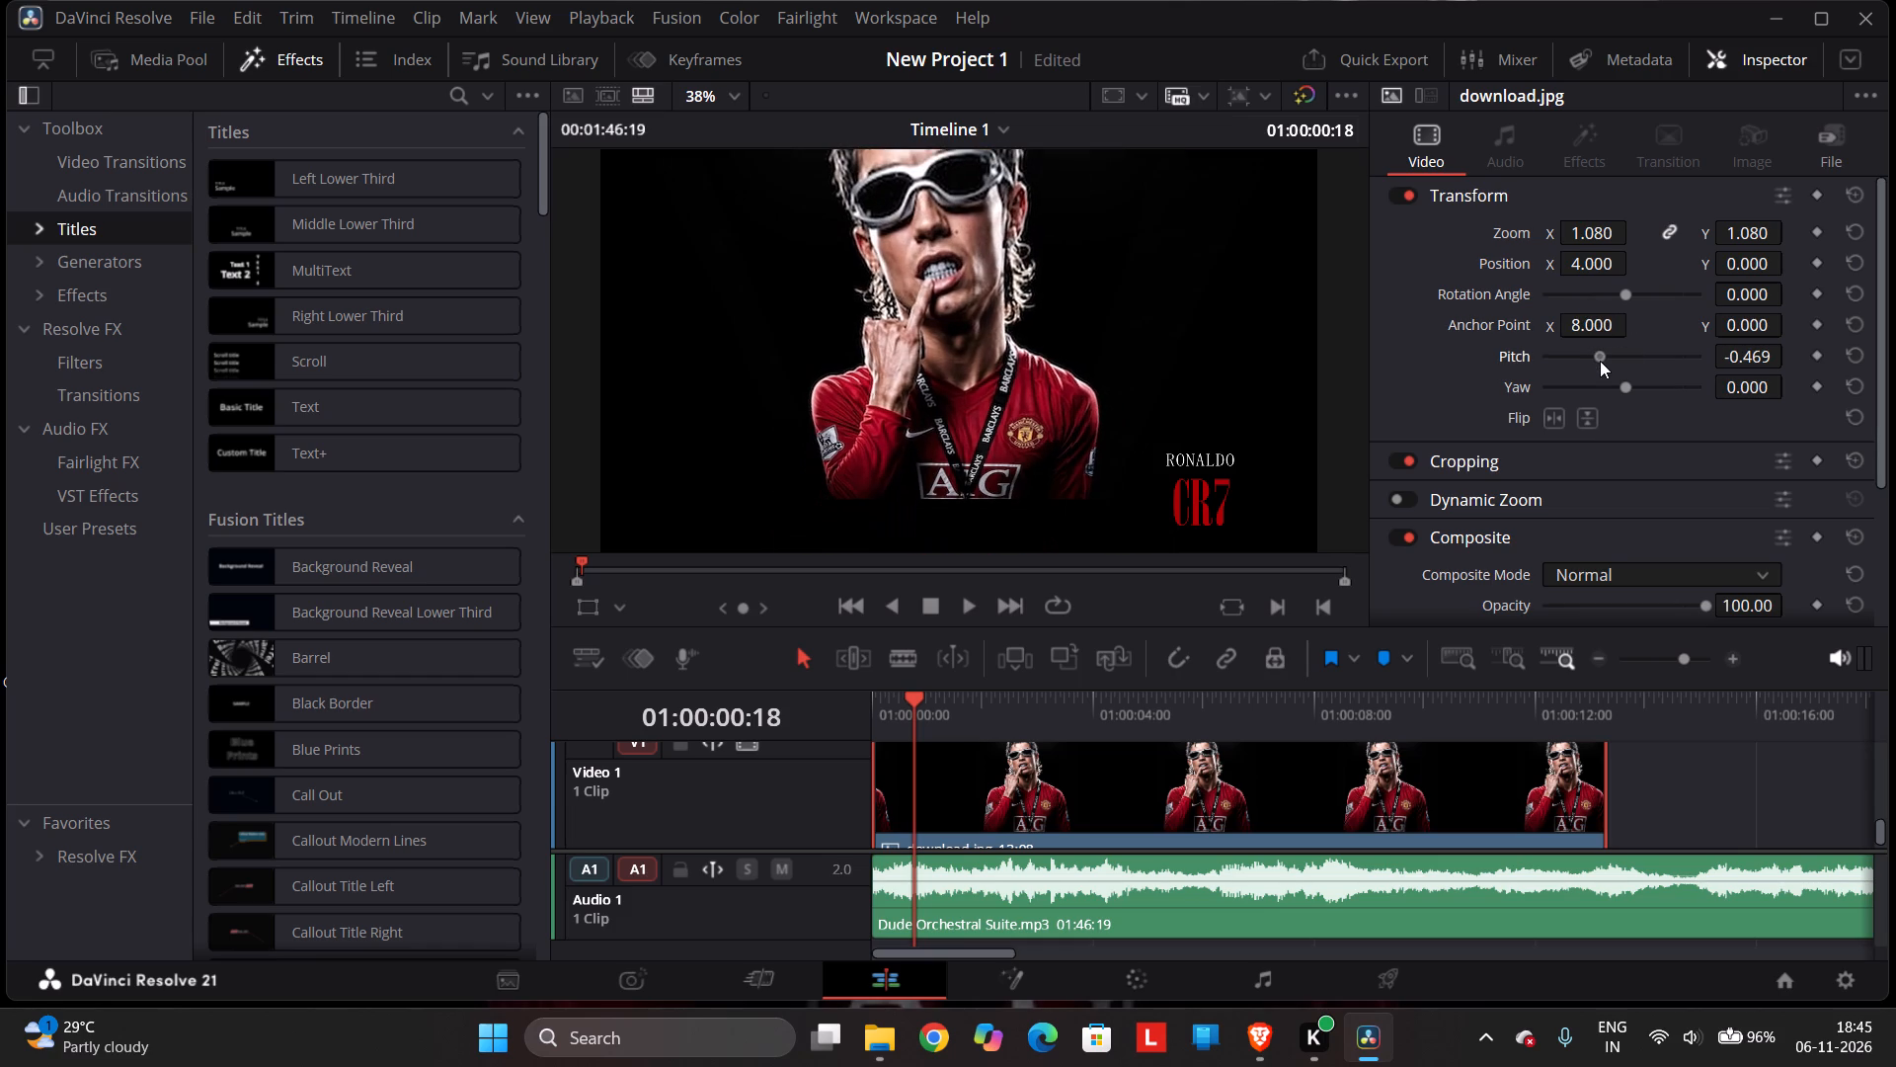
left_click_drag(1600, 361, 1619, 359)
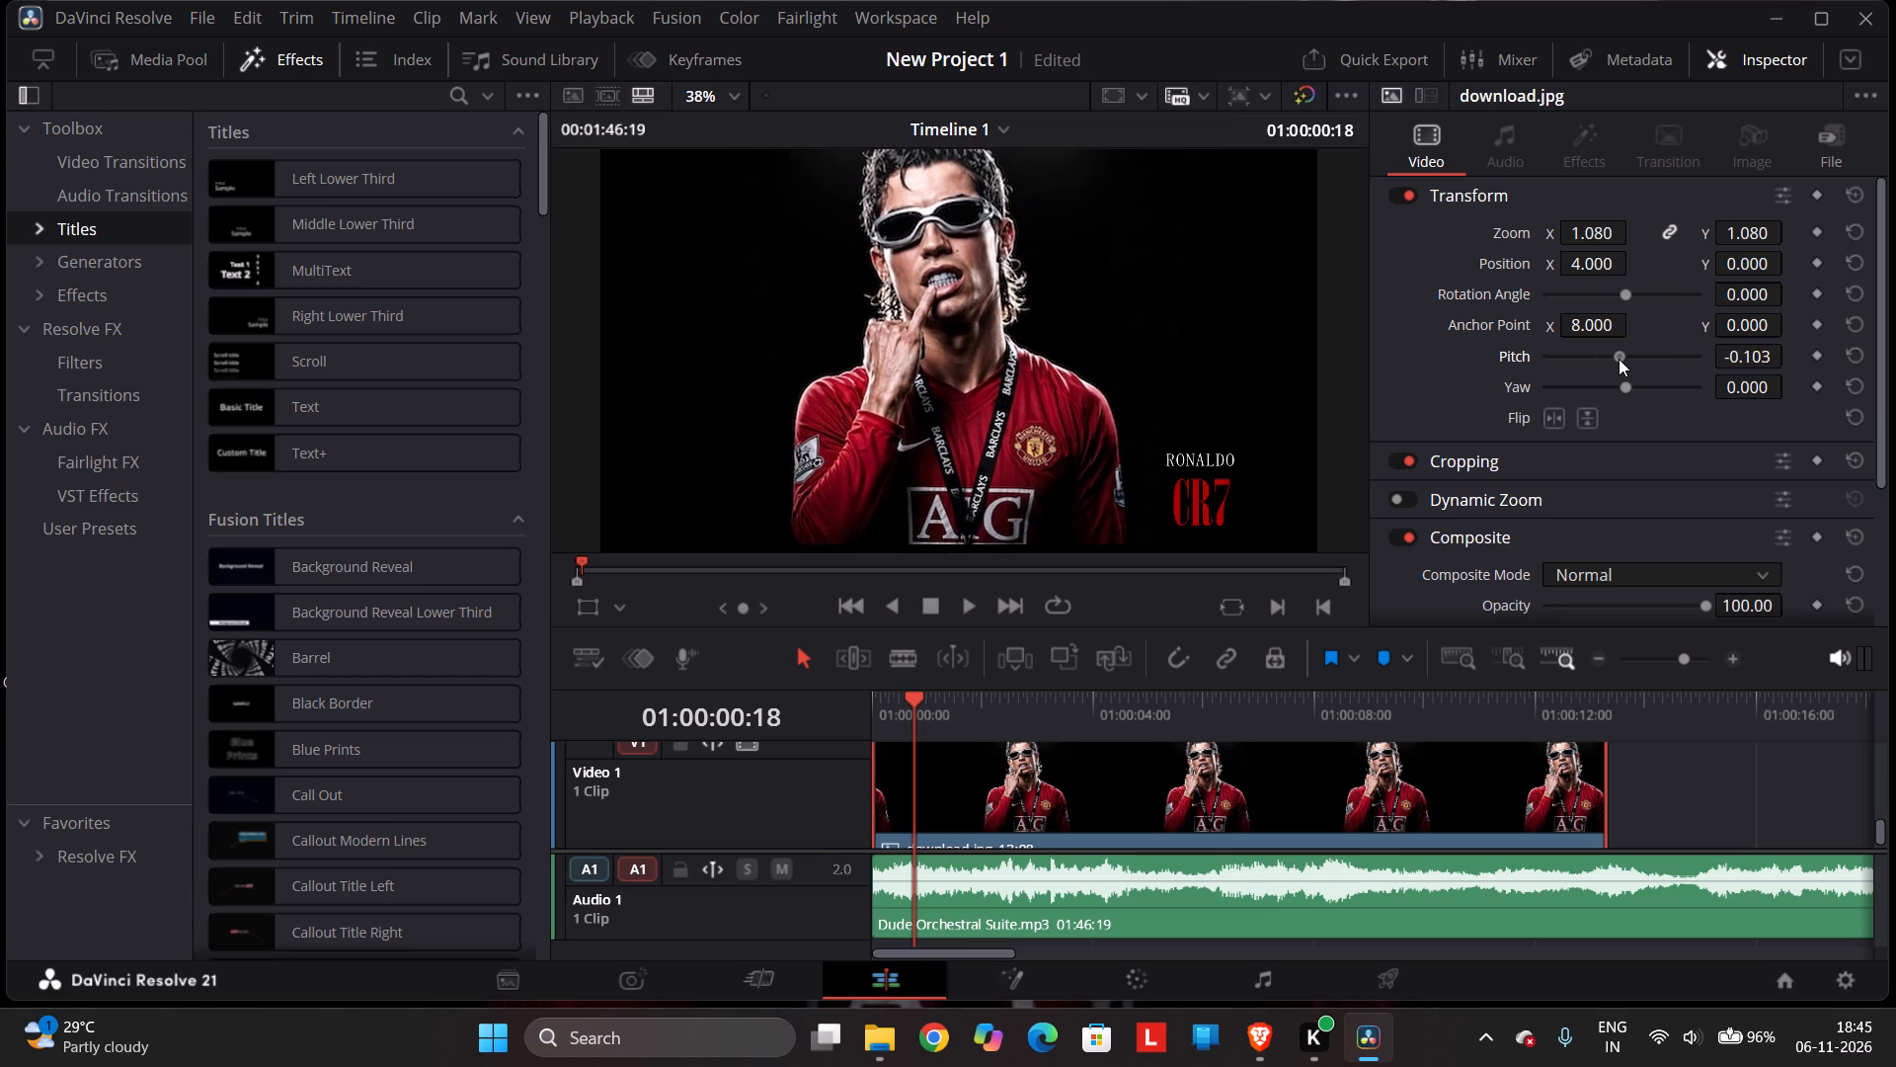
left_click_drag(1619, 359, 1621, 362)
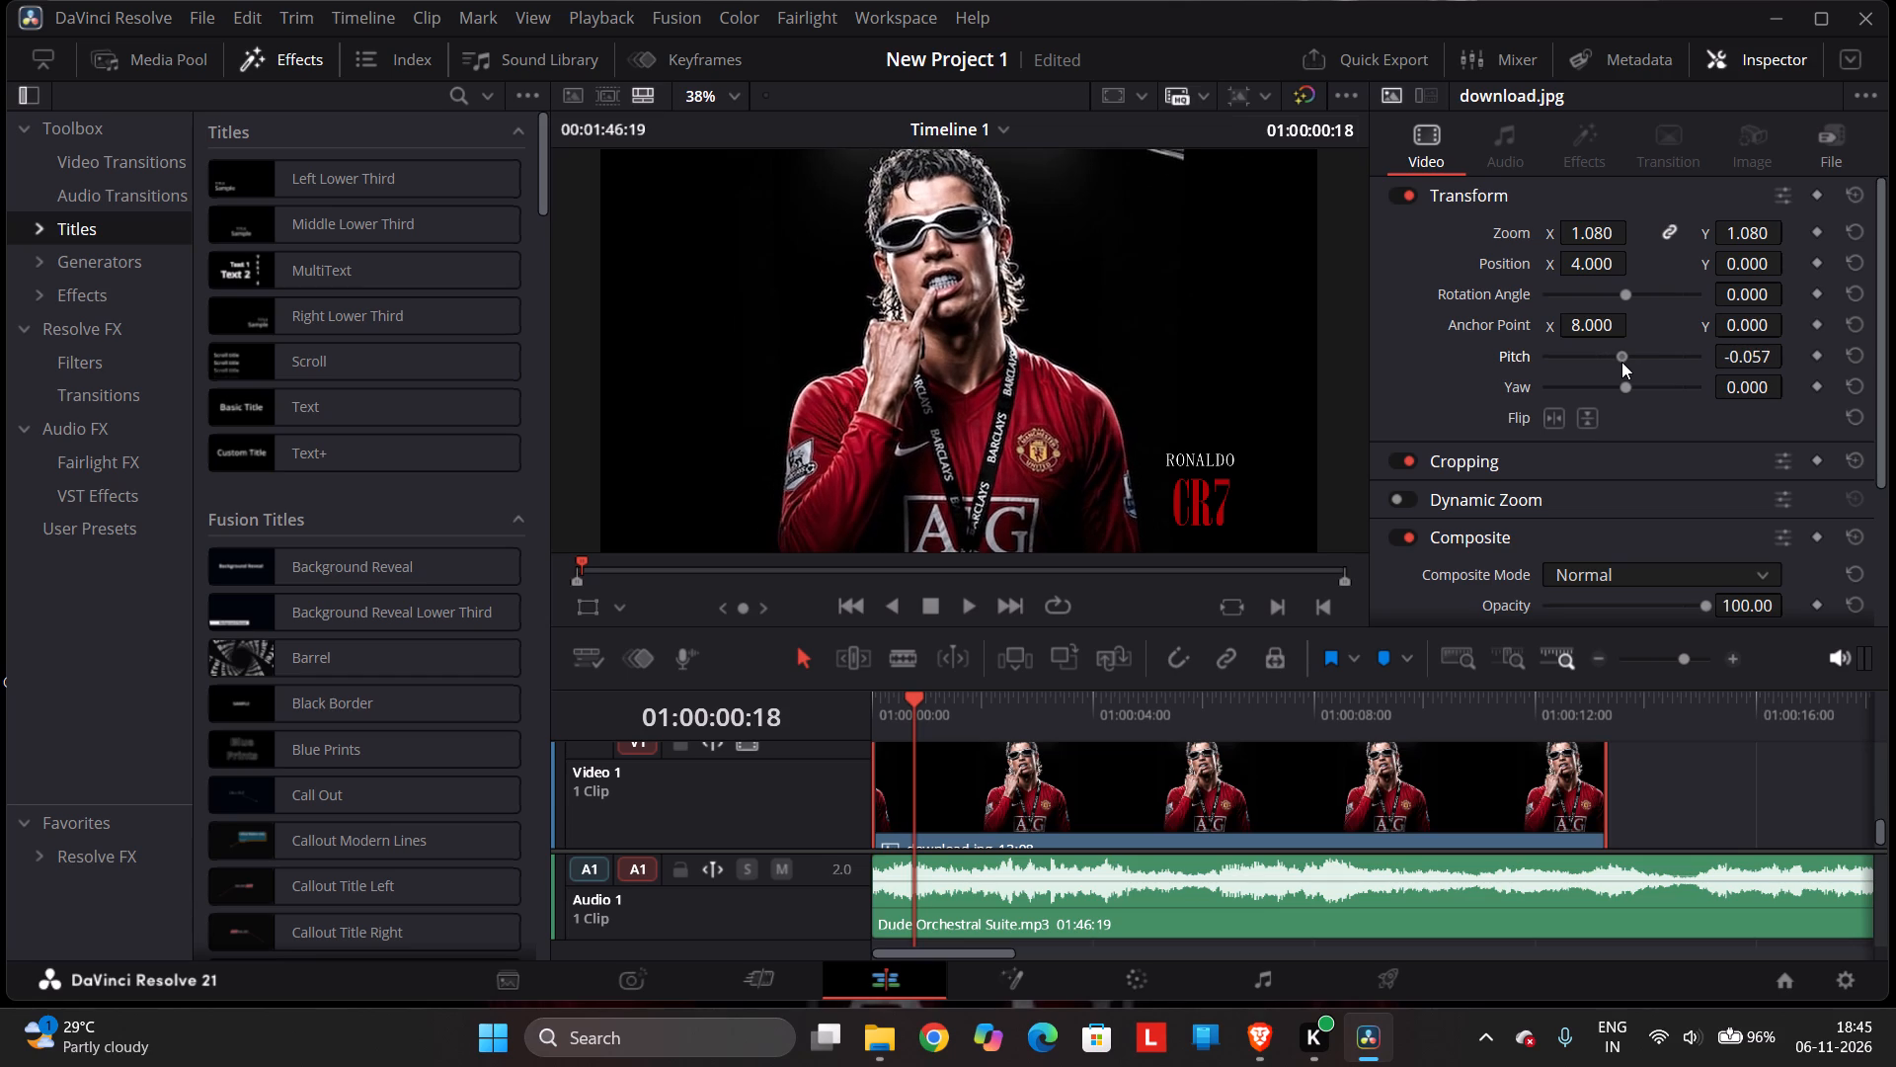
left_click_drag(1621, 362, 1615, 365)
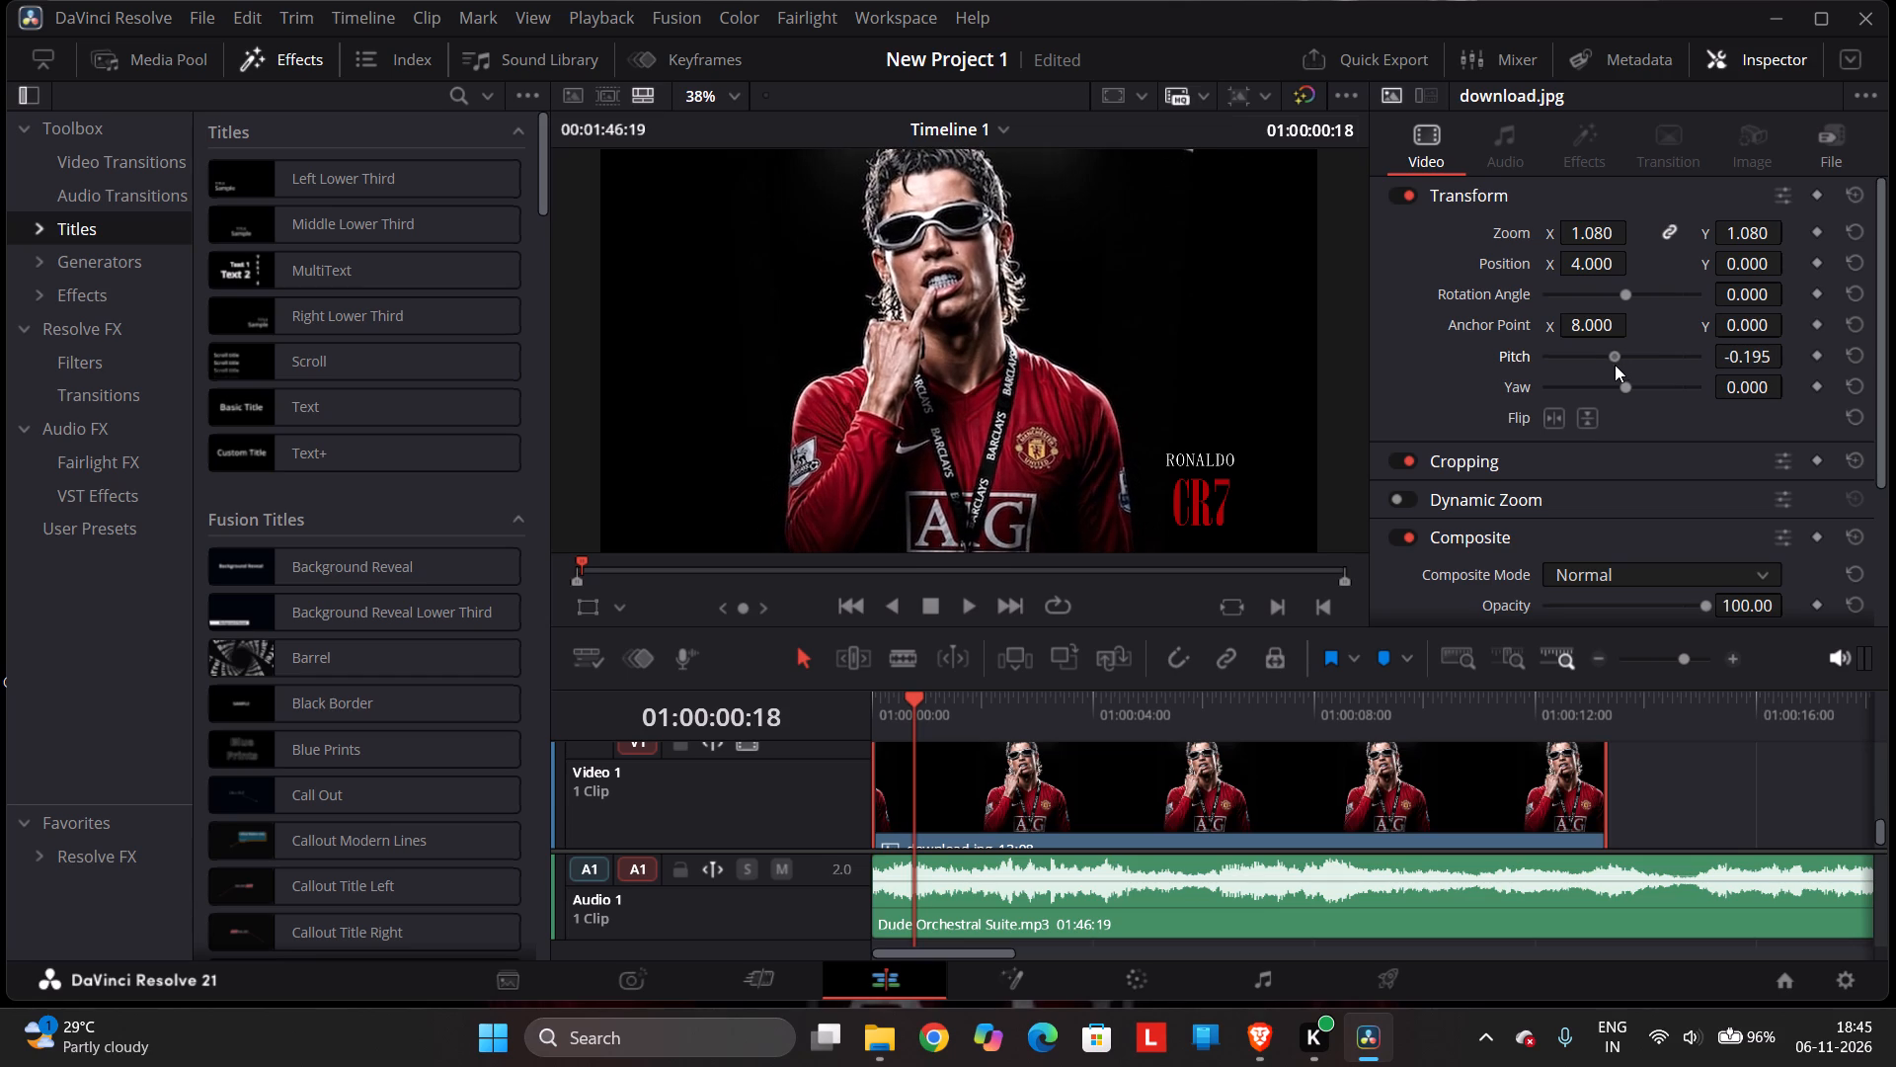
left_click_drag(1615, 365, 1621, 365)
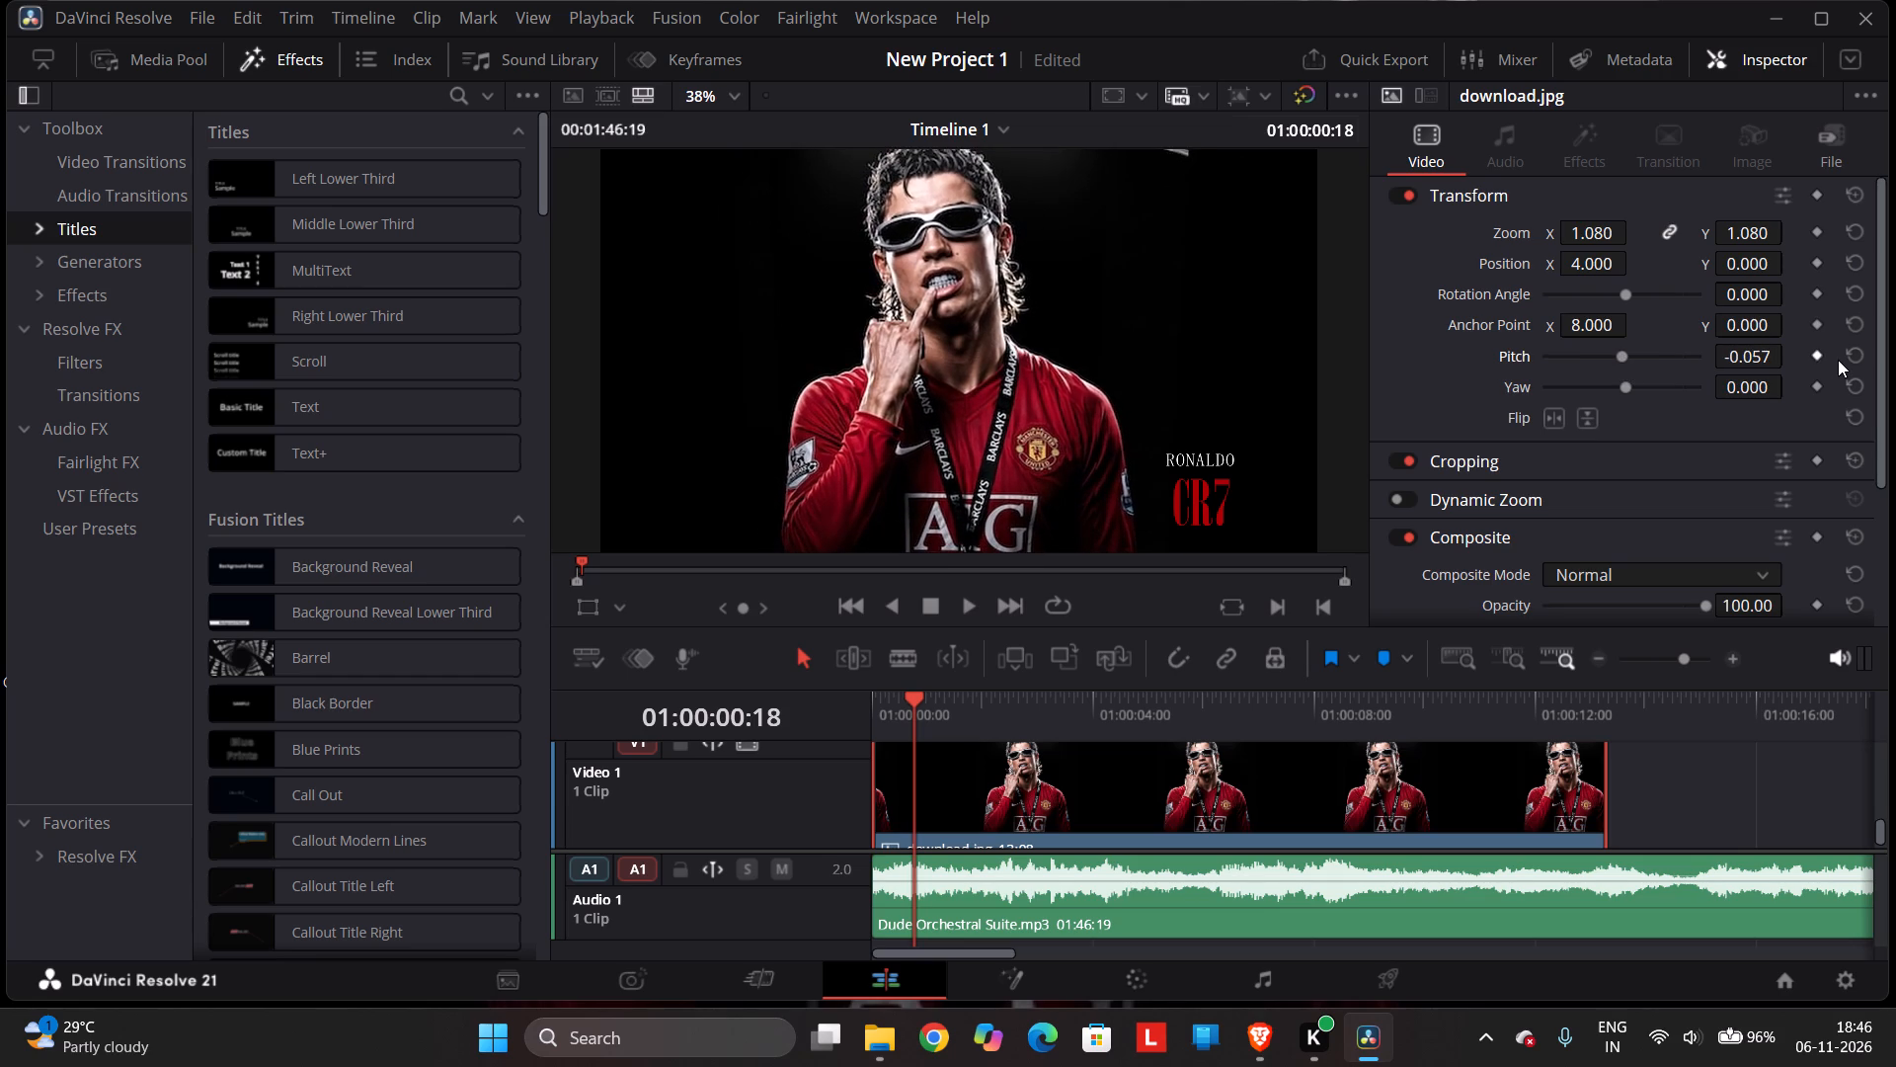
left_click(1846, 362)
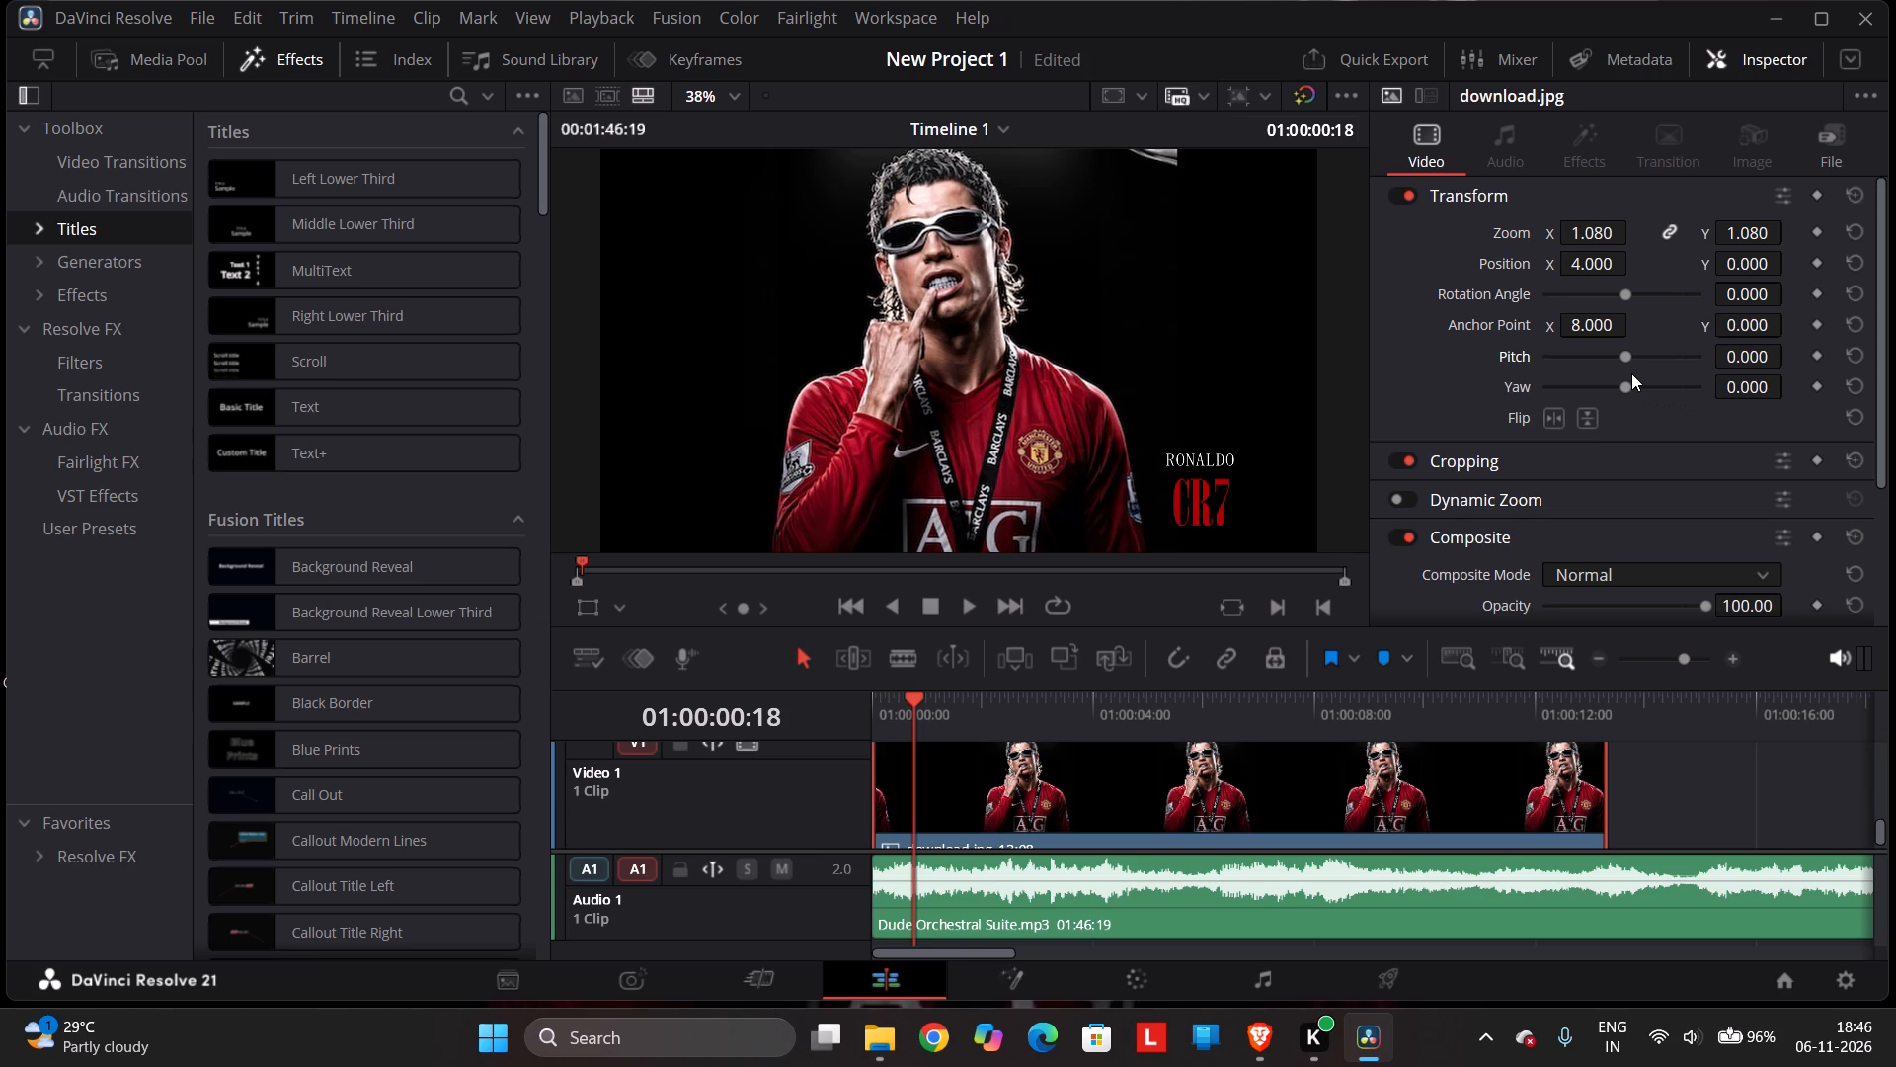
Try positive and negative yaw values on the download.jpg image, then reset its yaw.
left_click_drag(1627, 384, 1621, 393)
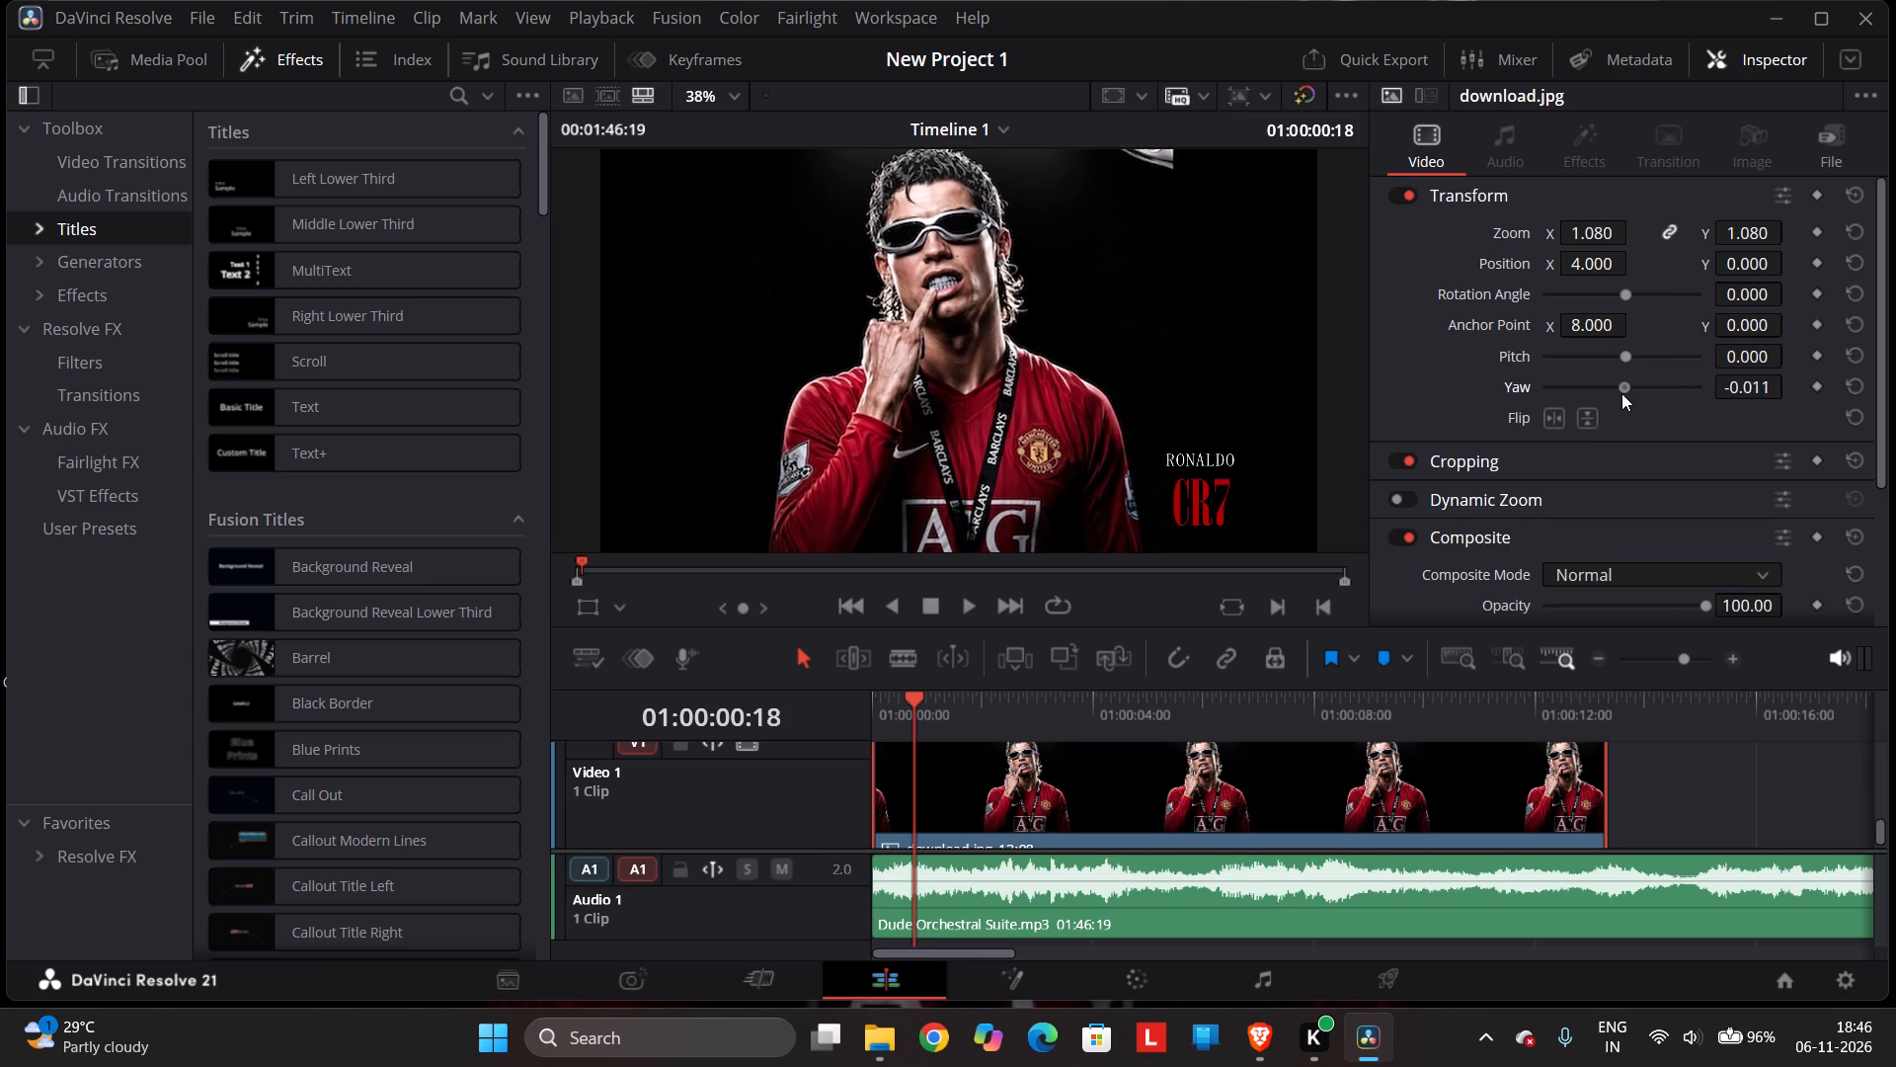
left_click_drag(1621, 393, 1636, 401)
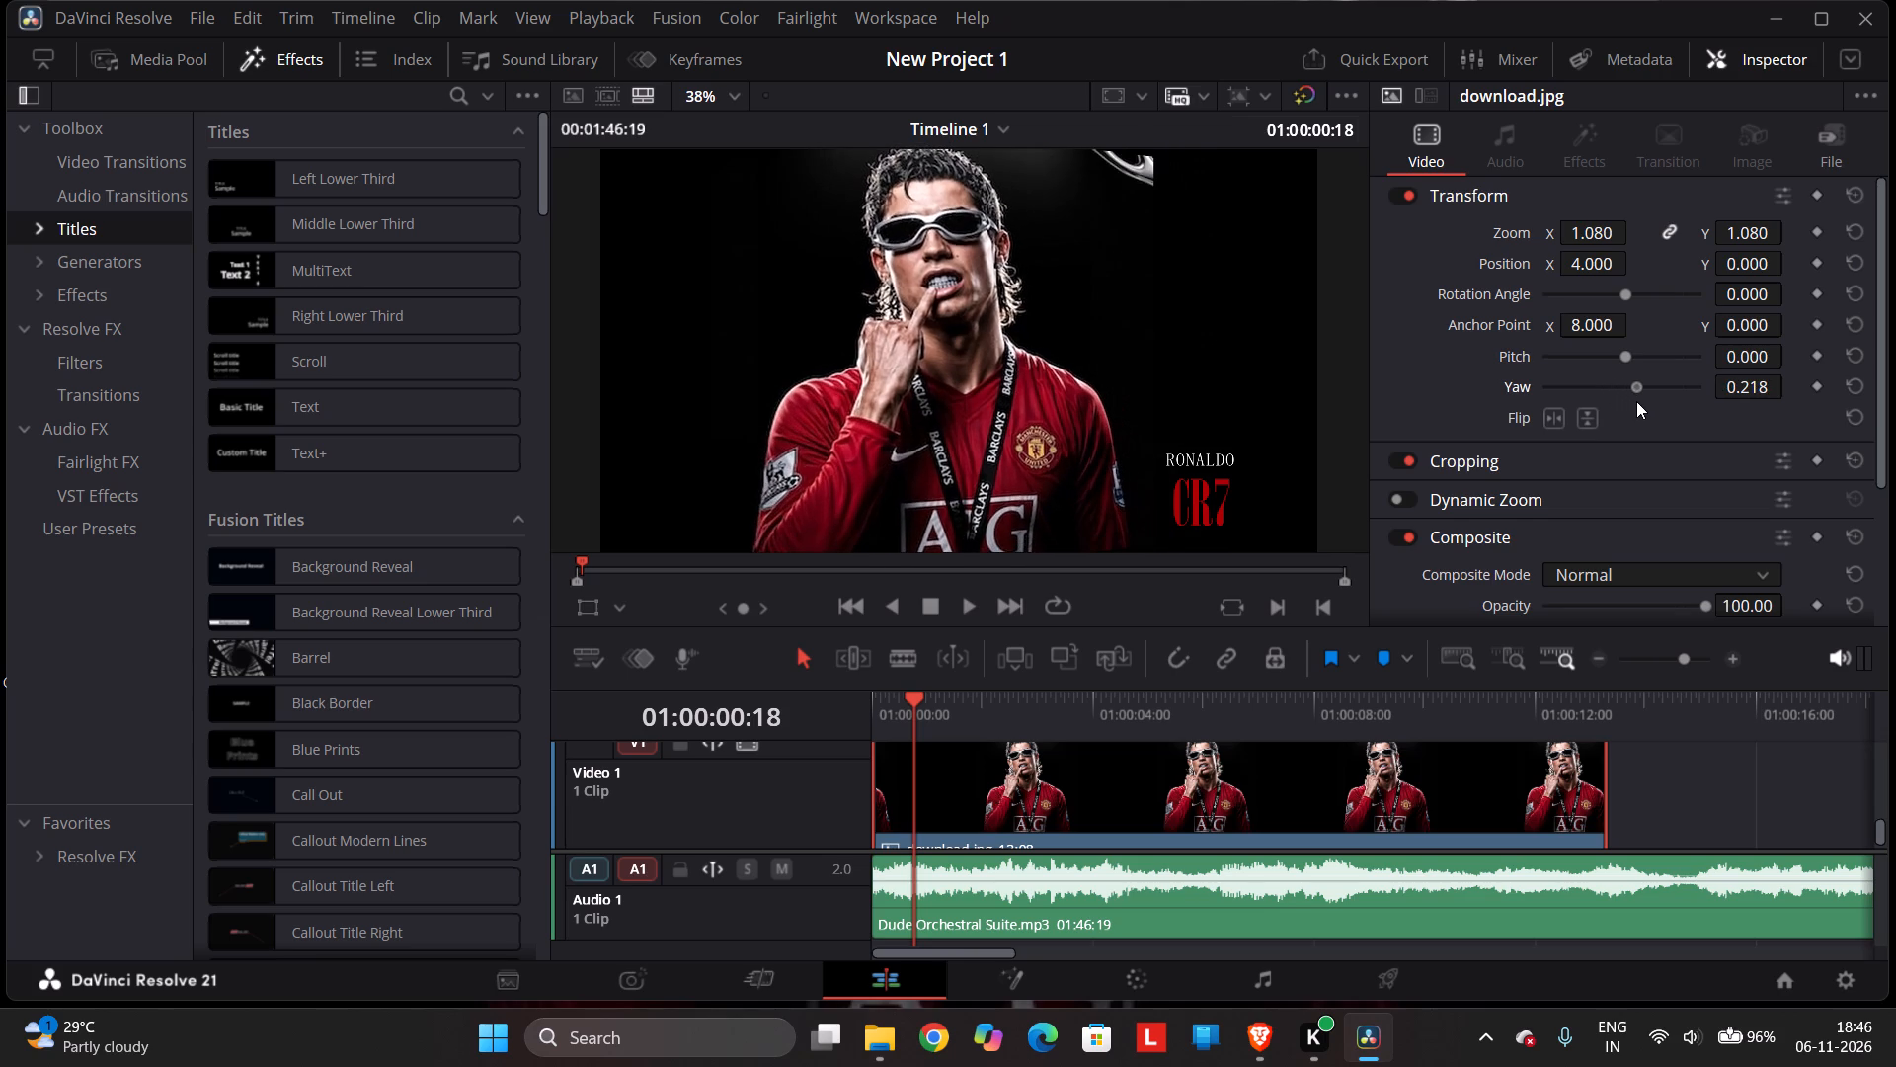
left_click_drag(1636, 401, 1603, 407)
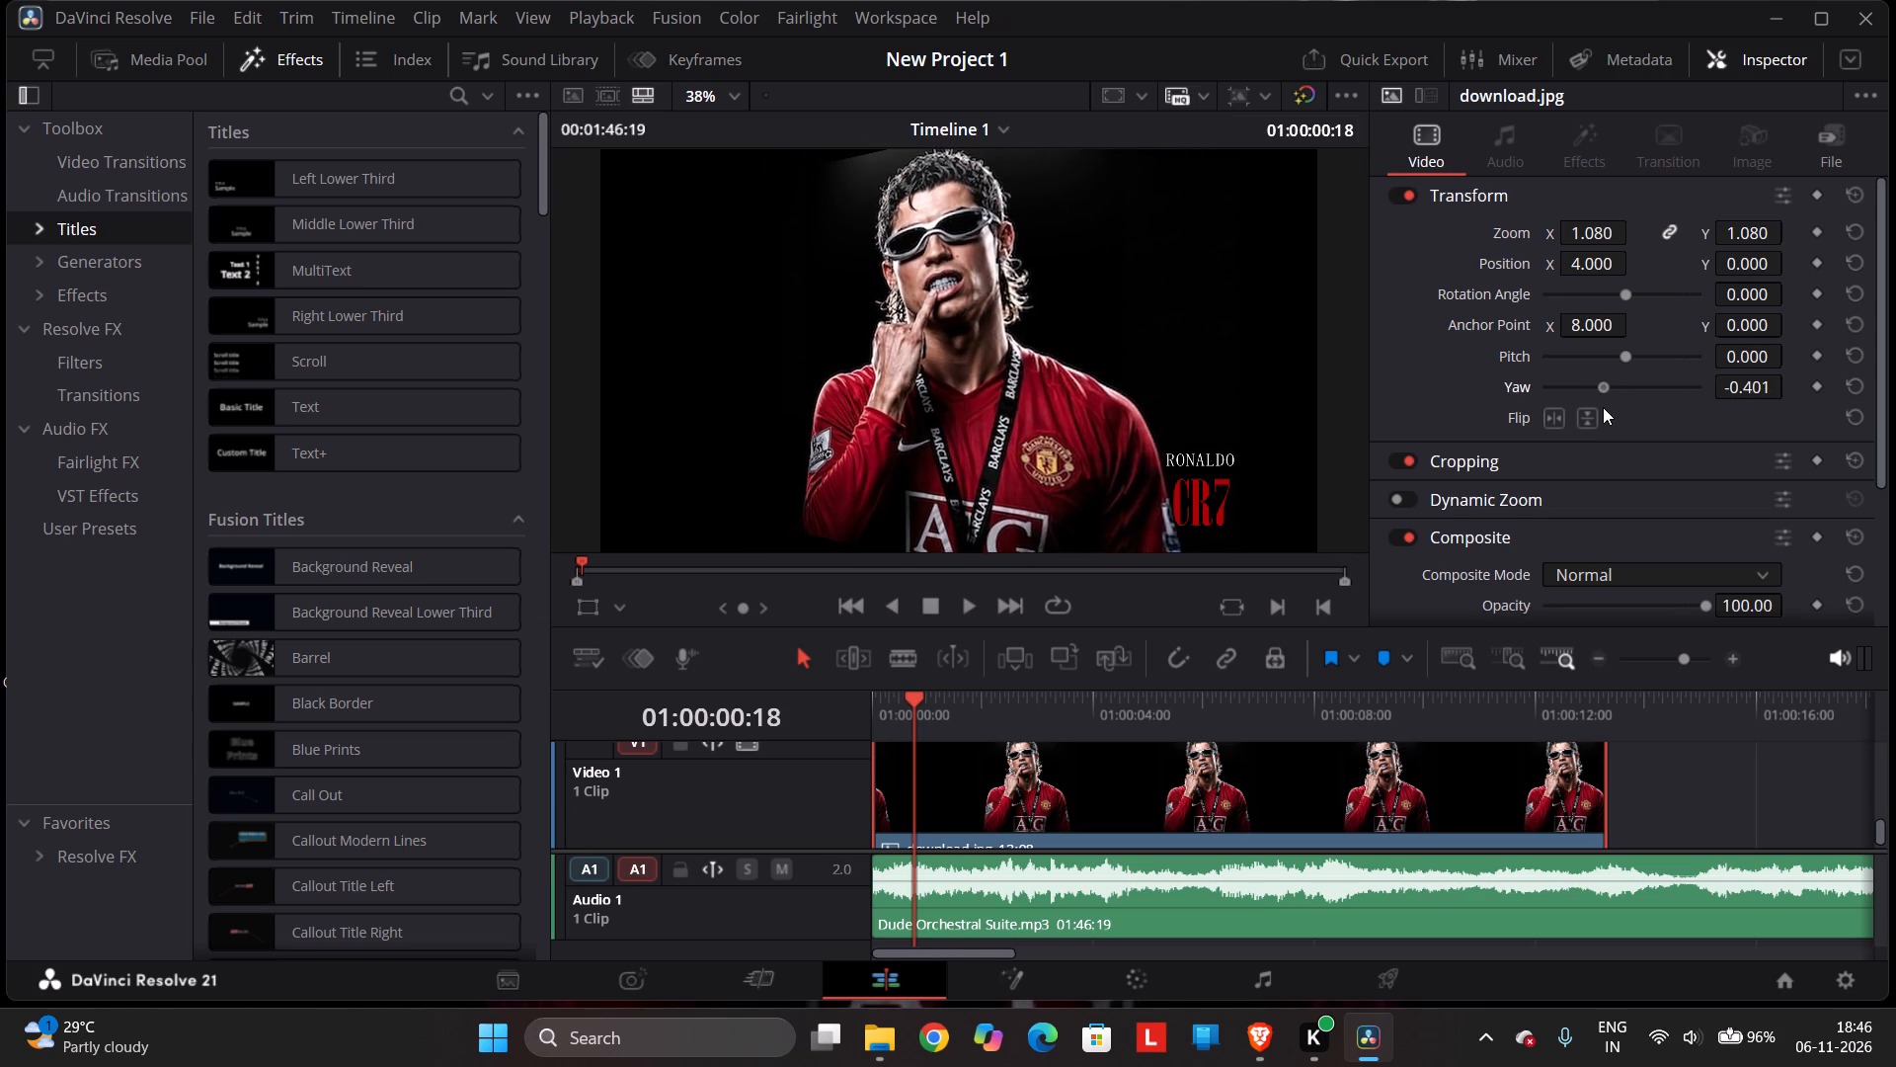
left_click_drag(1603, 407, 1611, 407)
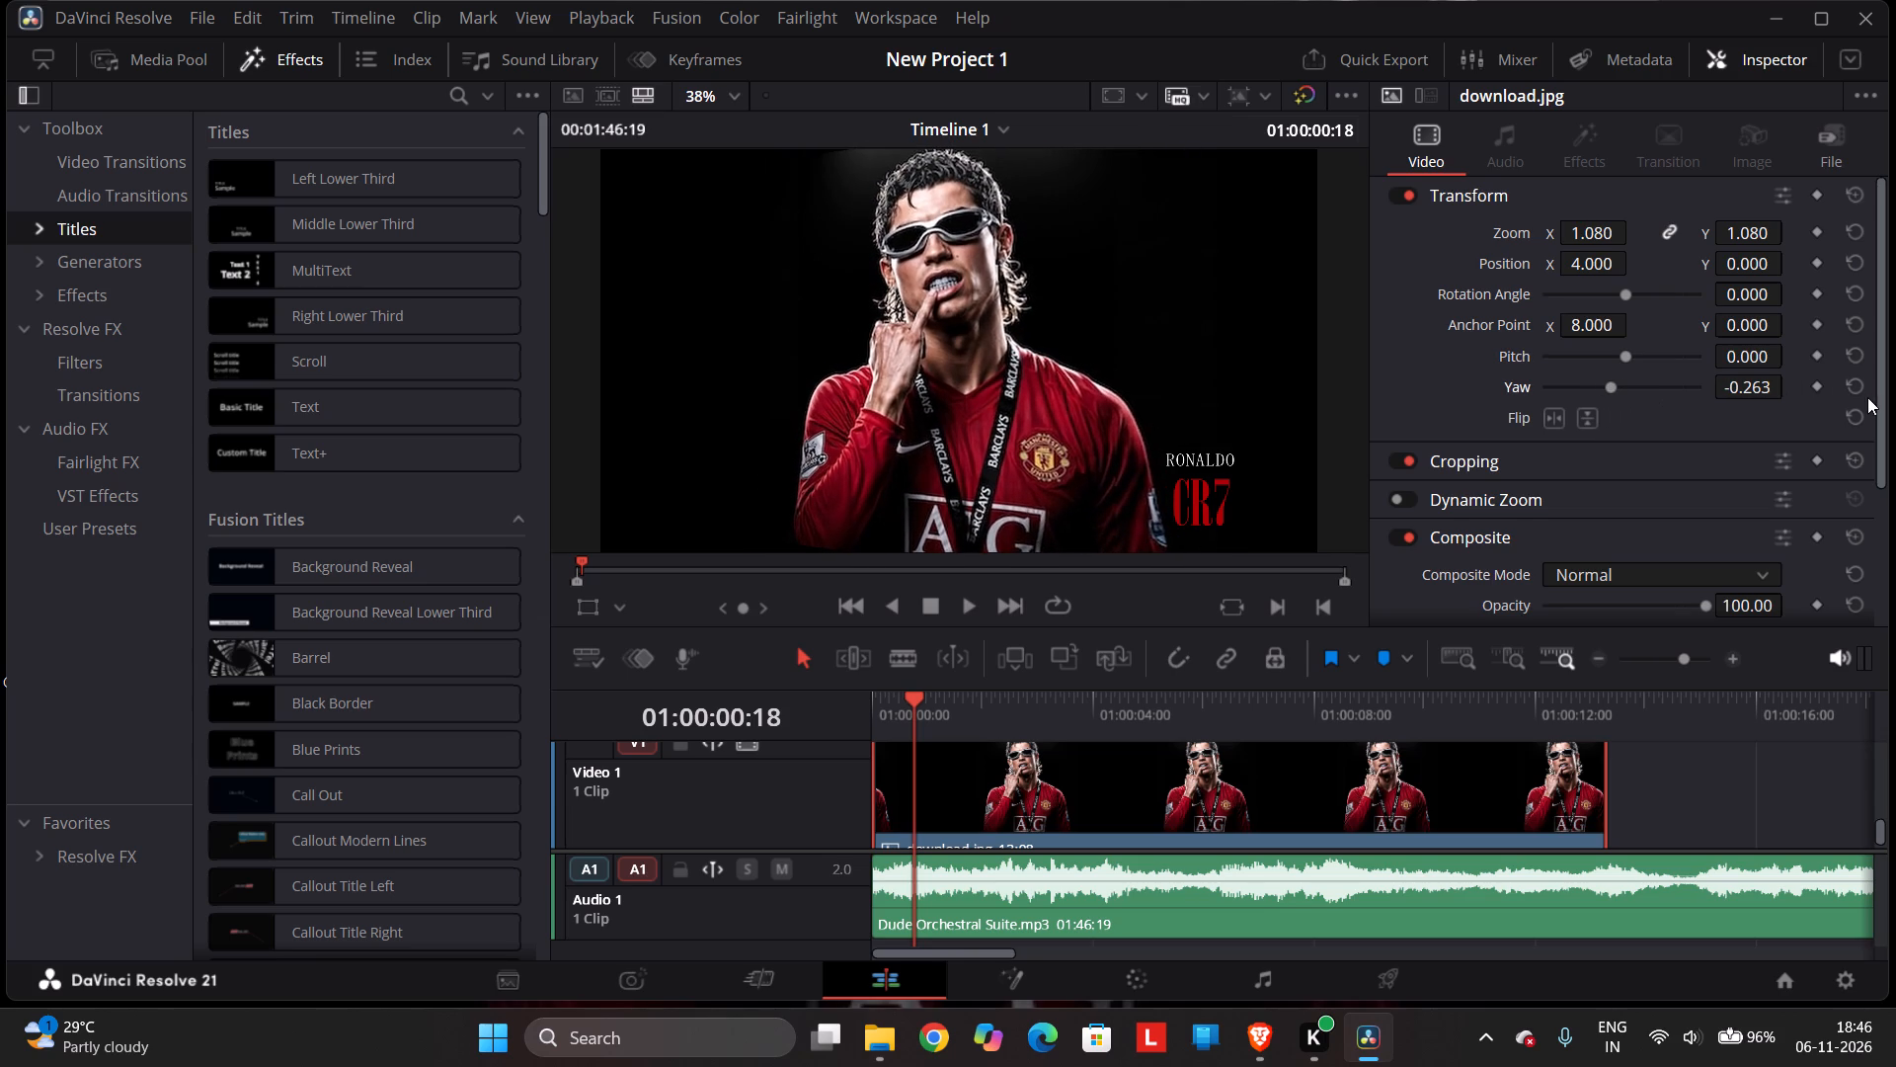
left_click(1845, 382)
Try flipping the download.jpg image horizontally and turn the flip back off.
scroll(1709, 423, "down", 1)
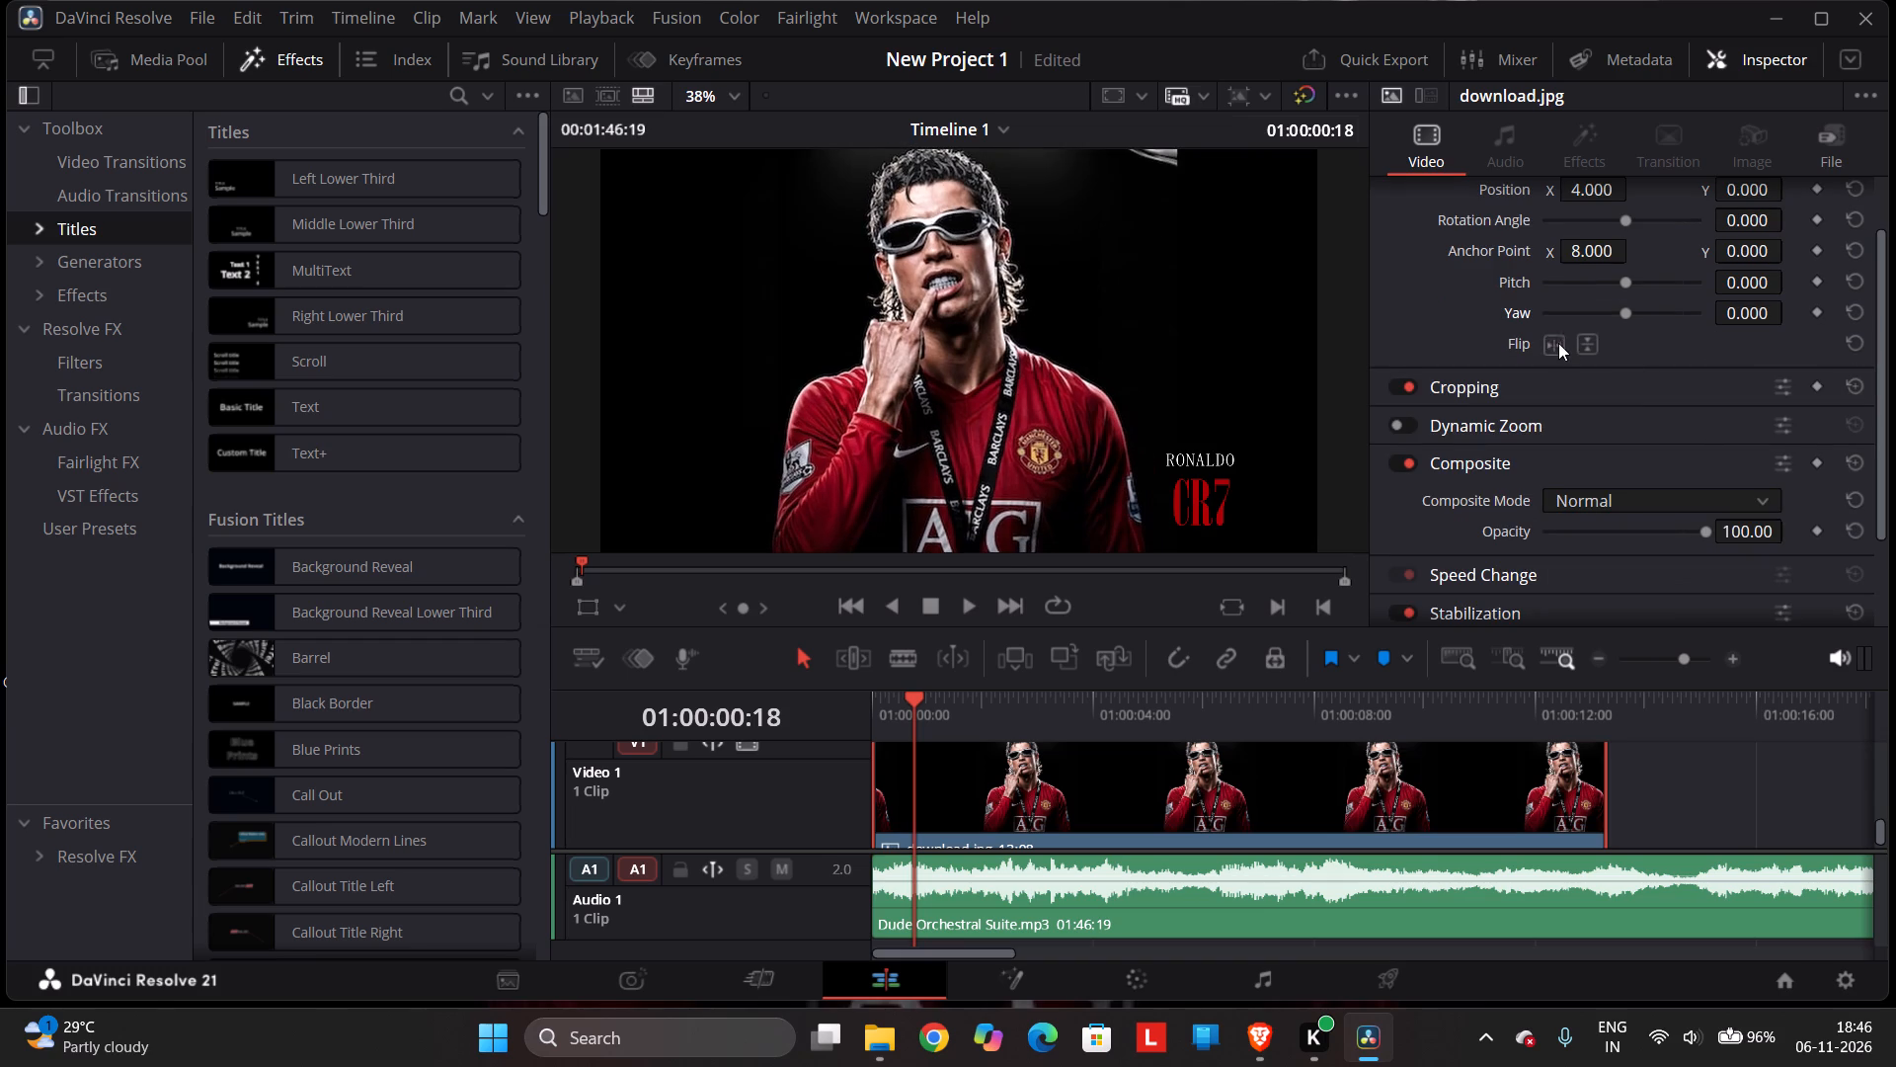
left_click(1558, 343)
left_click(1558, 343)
Disable cropping for the download.jpg clip.
left_click(1417, 379)
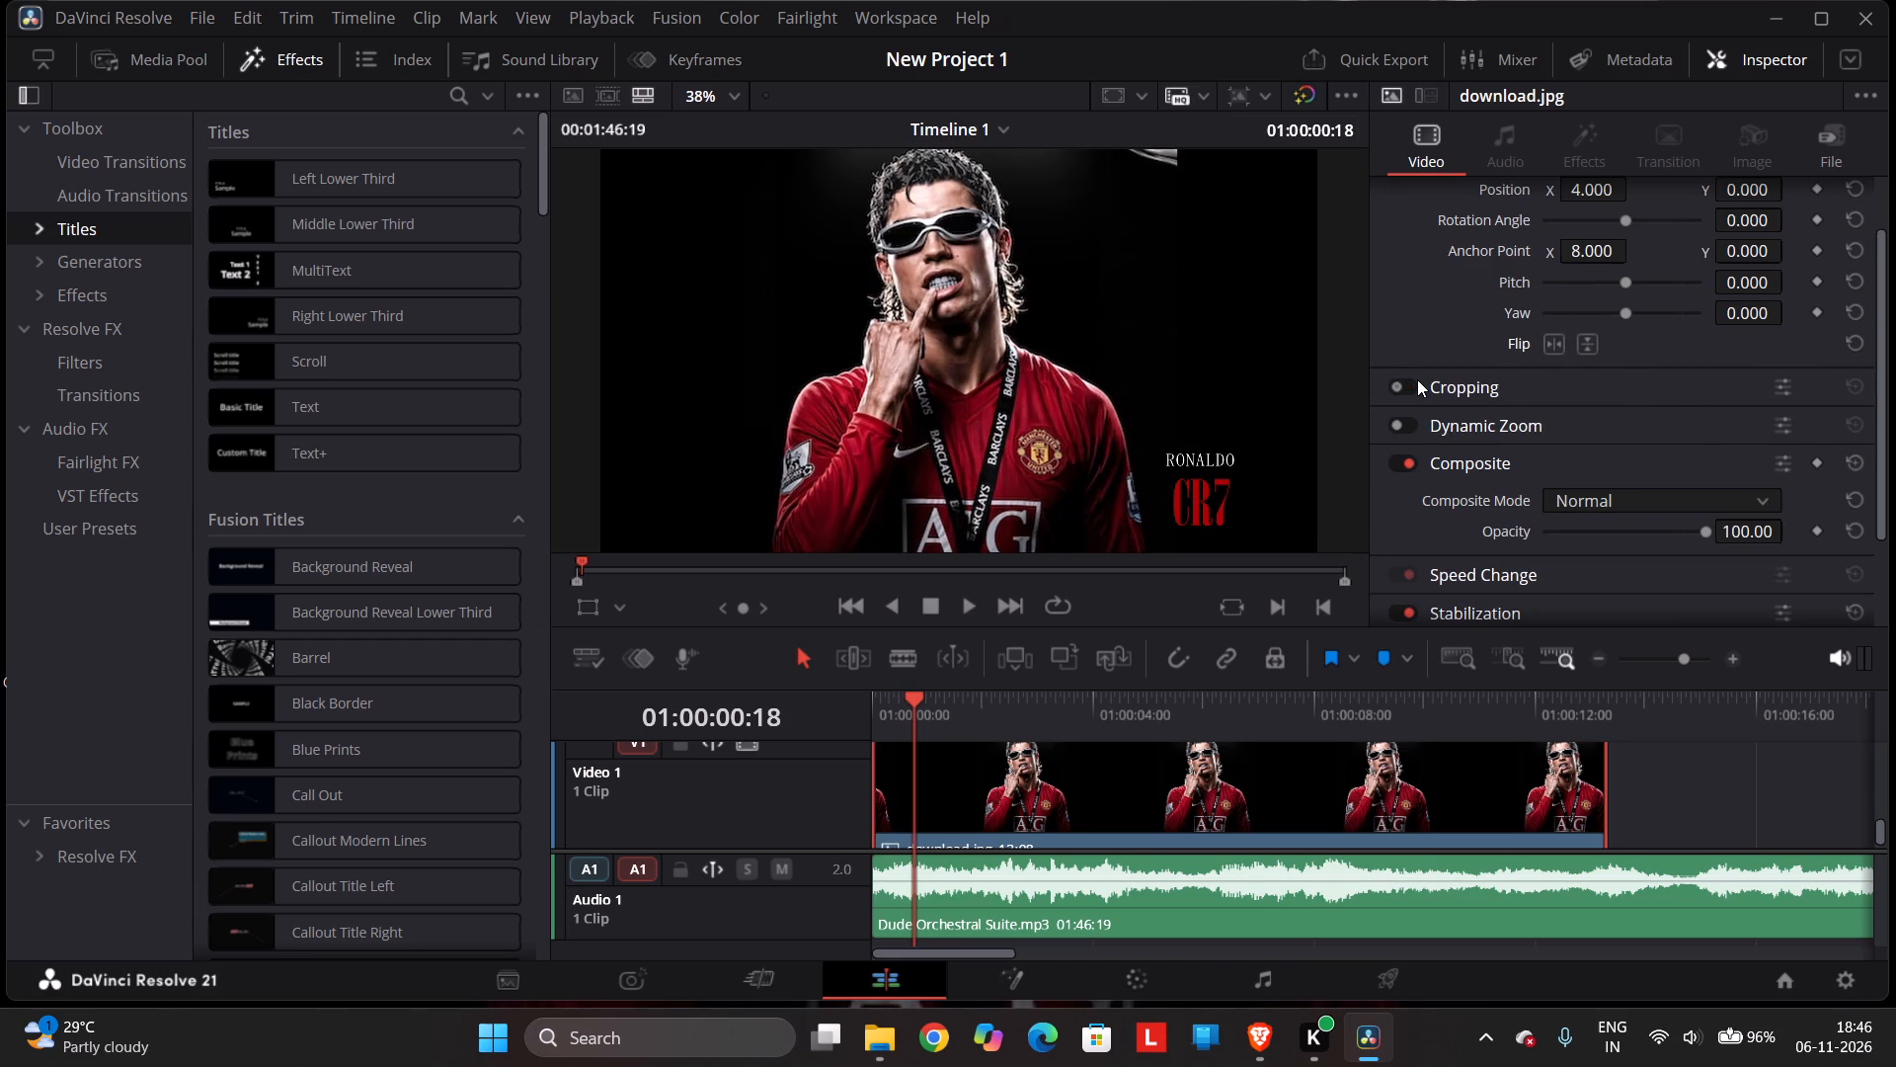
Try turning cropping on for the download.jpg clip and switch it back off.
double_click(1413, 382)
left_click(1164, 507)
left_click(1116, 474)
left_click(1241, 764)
Enable Dynamic Zoom for the download.jpg clip.
left_click(1410, 425)
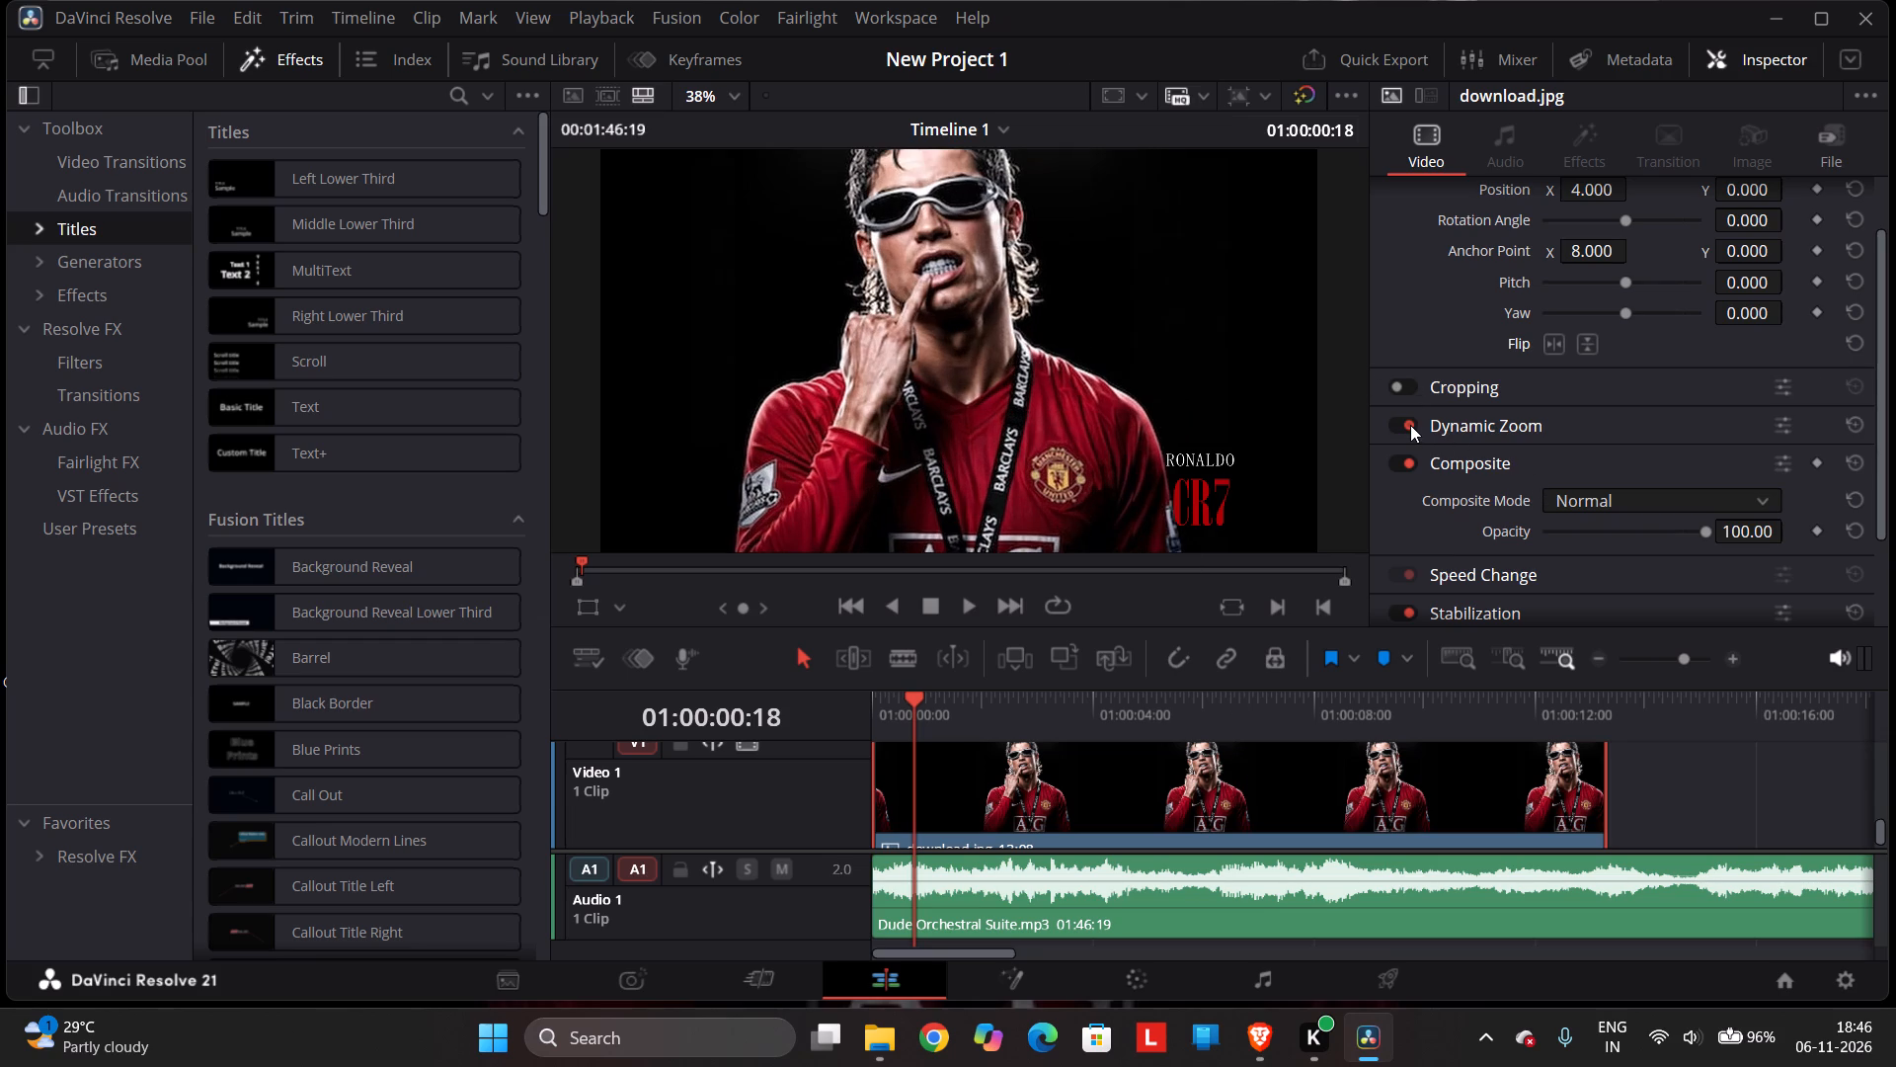
scroll(1051, 473, "up", 2)
scroll(1051, 473, "down", 3)
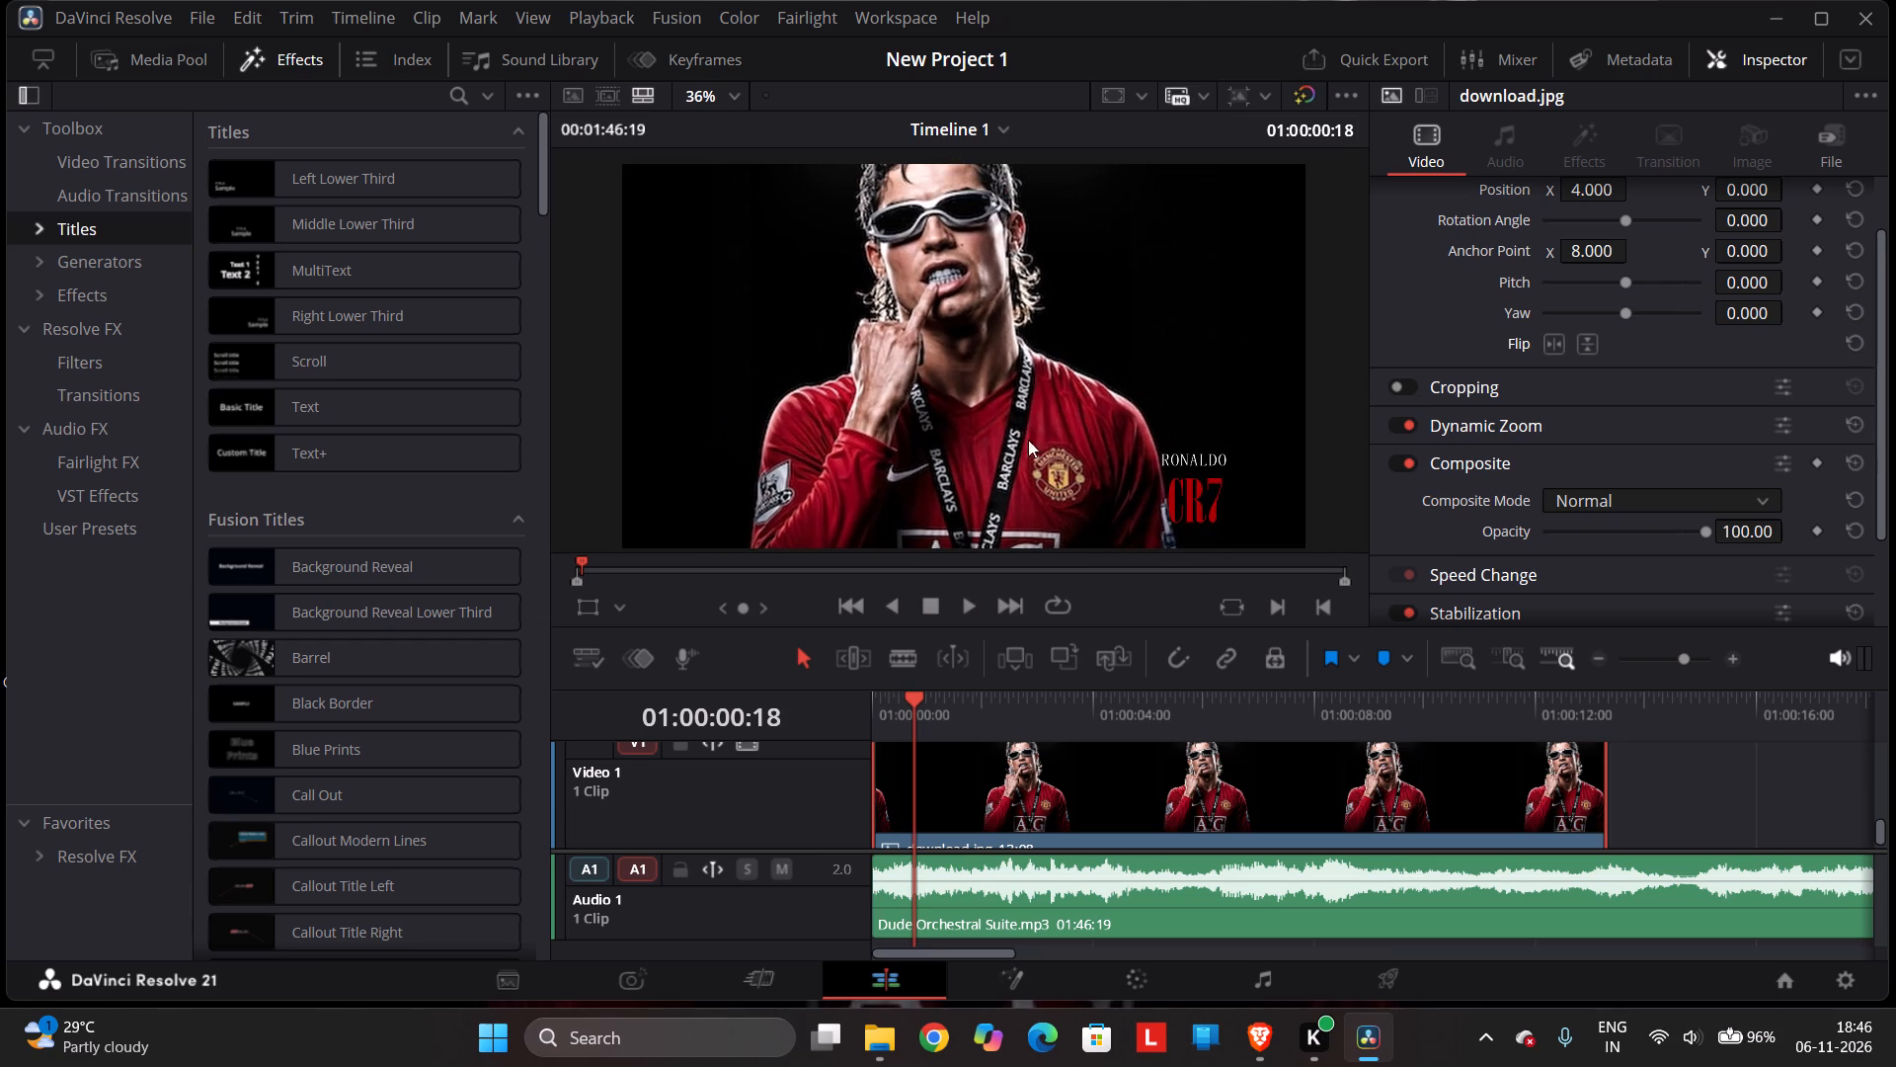
Play the timeline from the start to preview the dynamic zoom, then return the playhead to the start.
left_click_drag(920, 700, 840, 716)
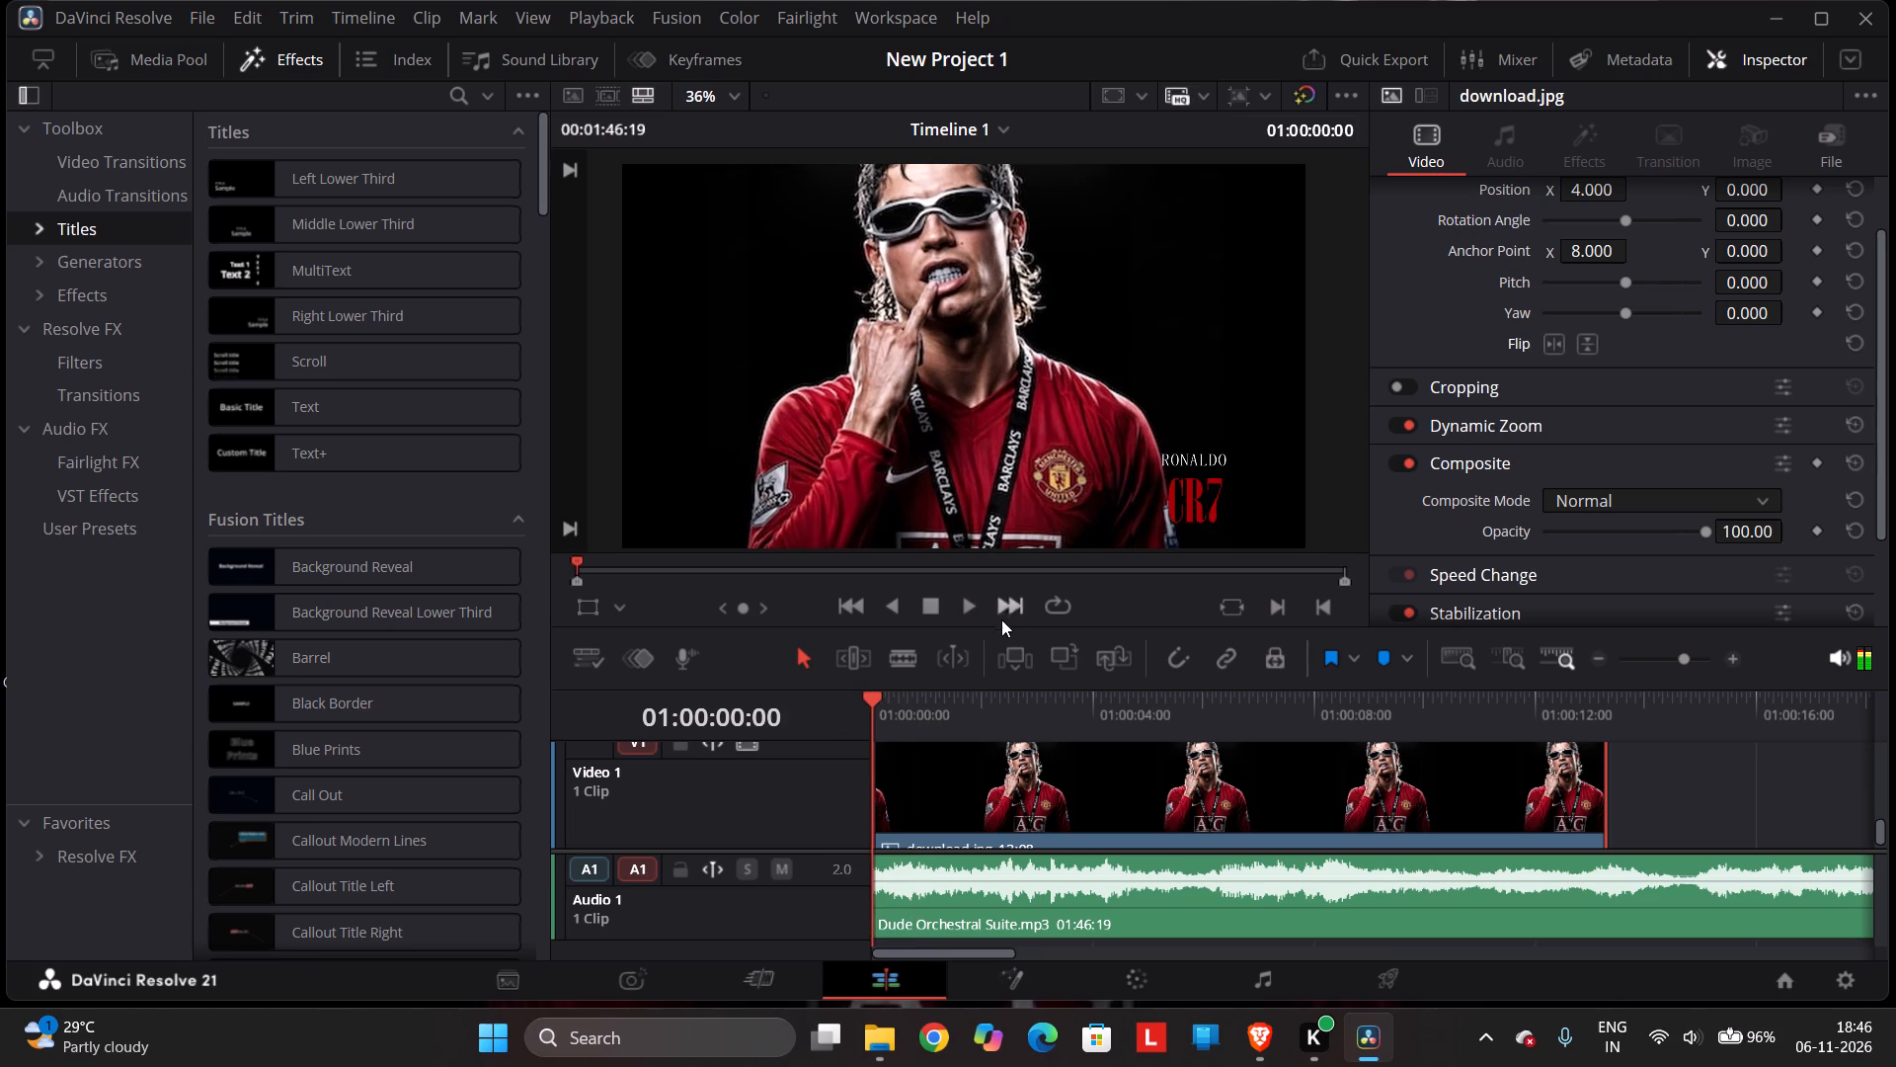
left_click(970, 609)
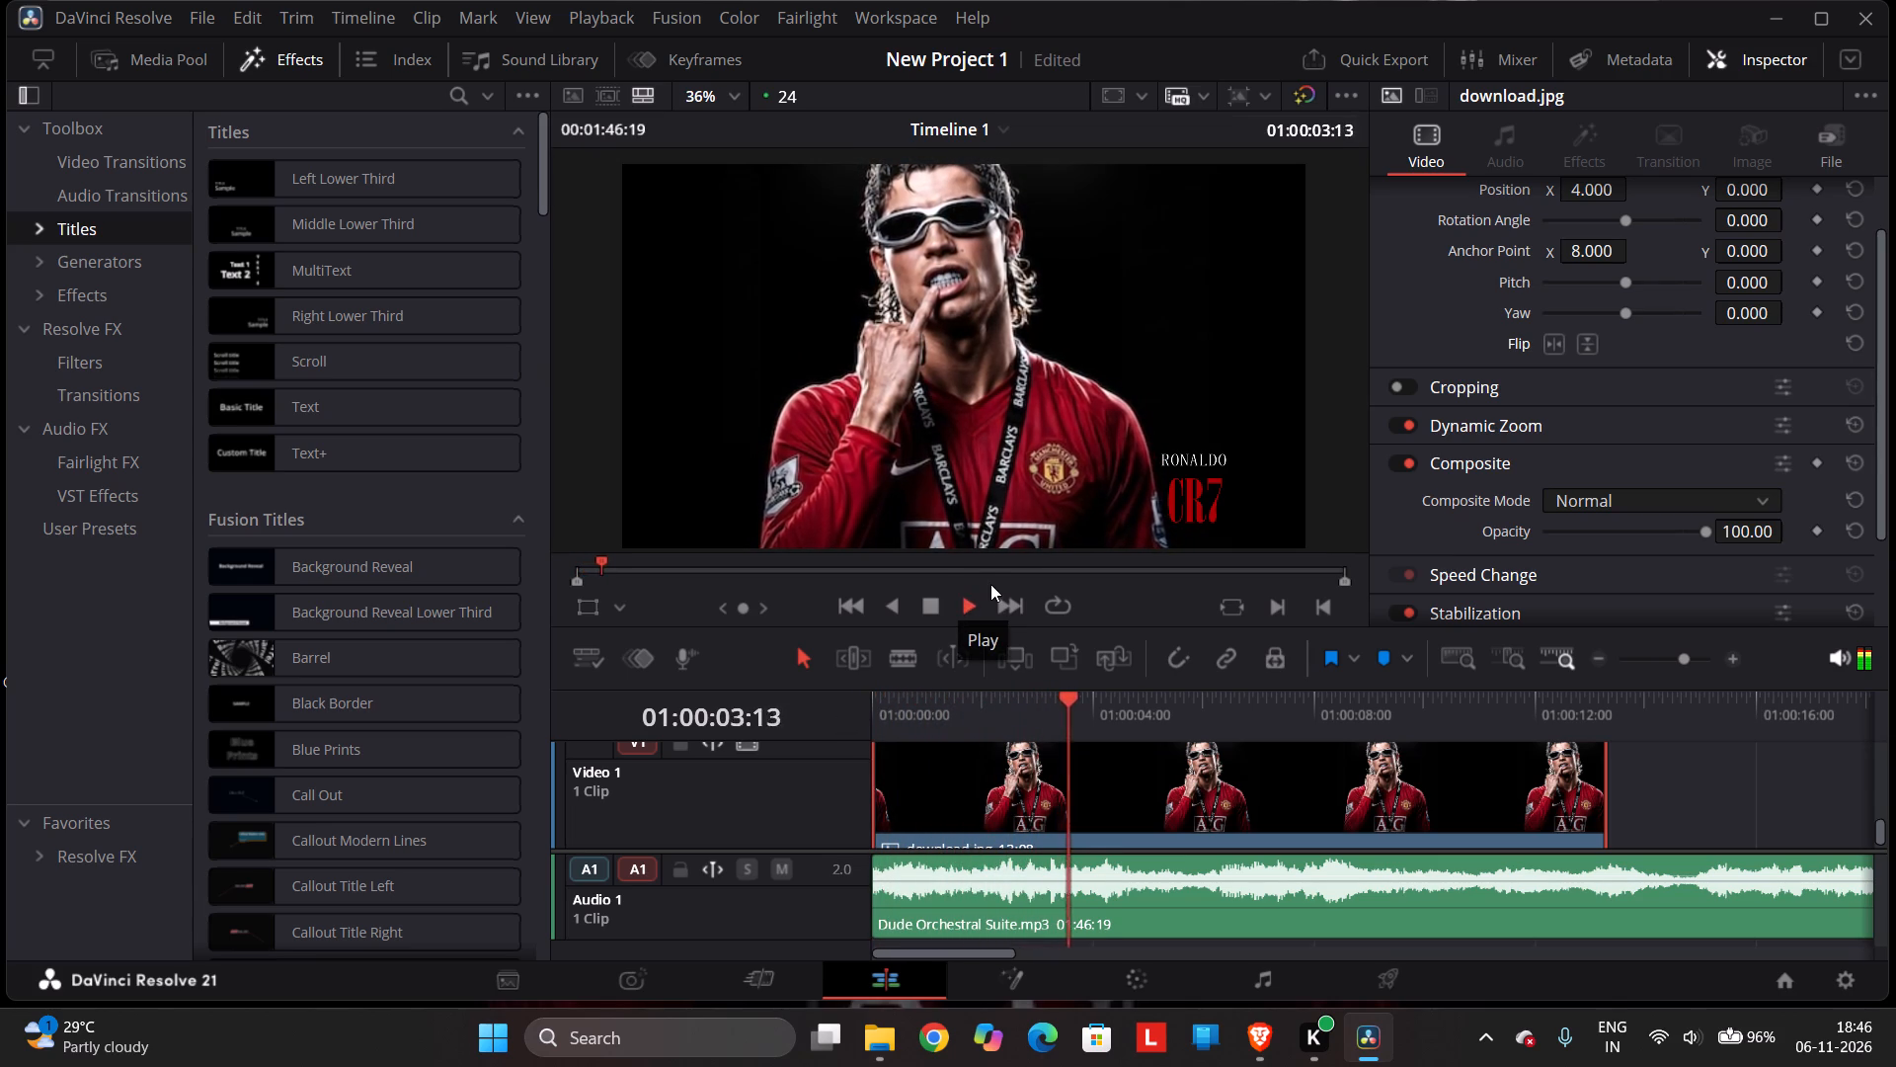
left_click(934, 606)
left_click_drag(1296, 701, 941, 797)
left_click(941, 797)
left_click_drag(934, 798, 842, 828)
left_click_drag(943, 693, 912, 705)
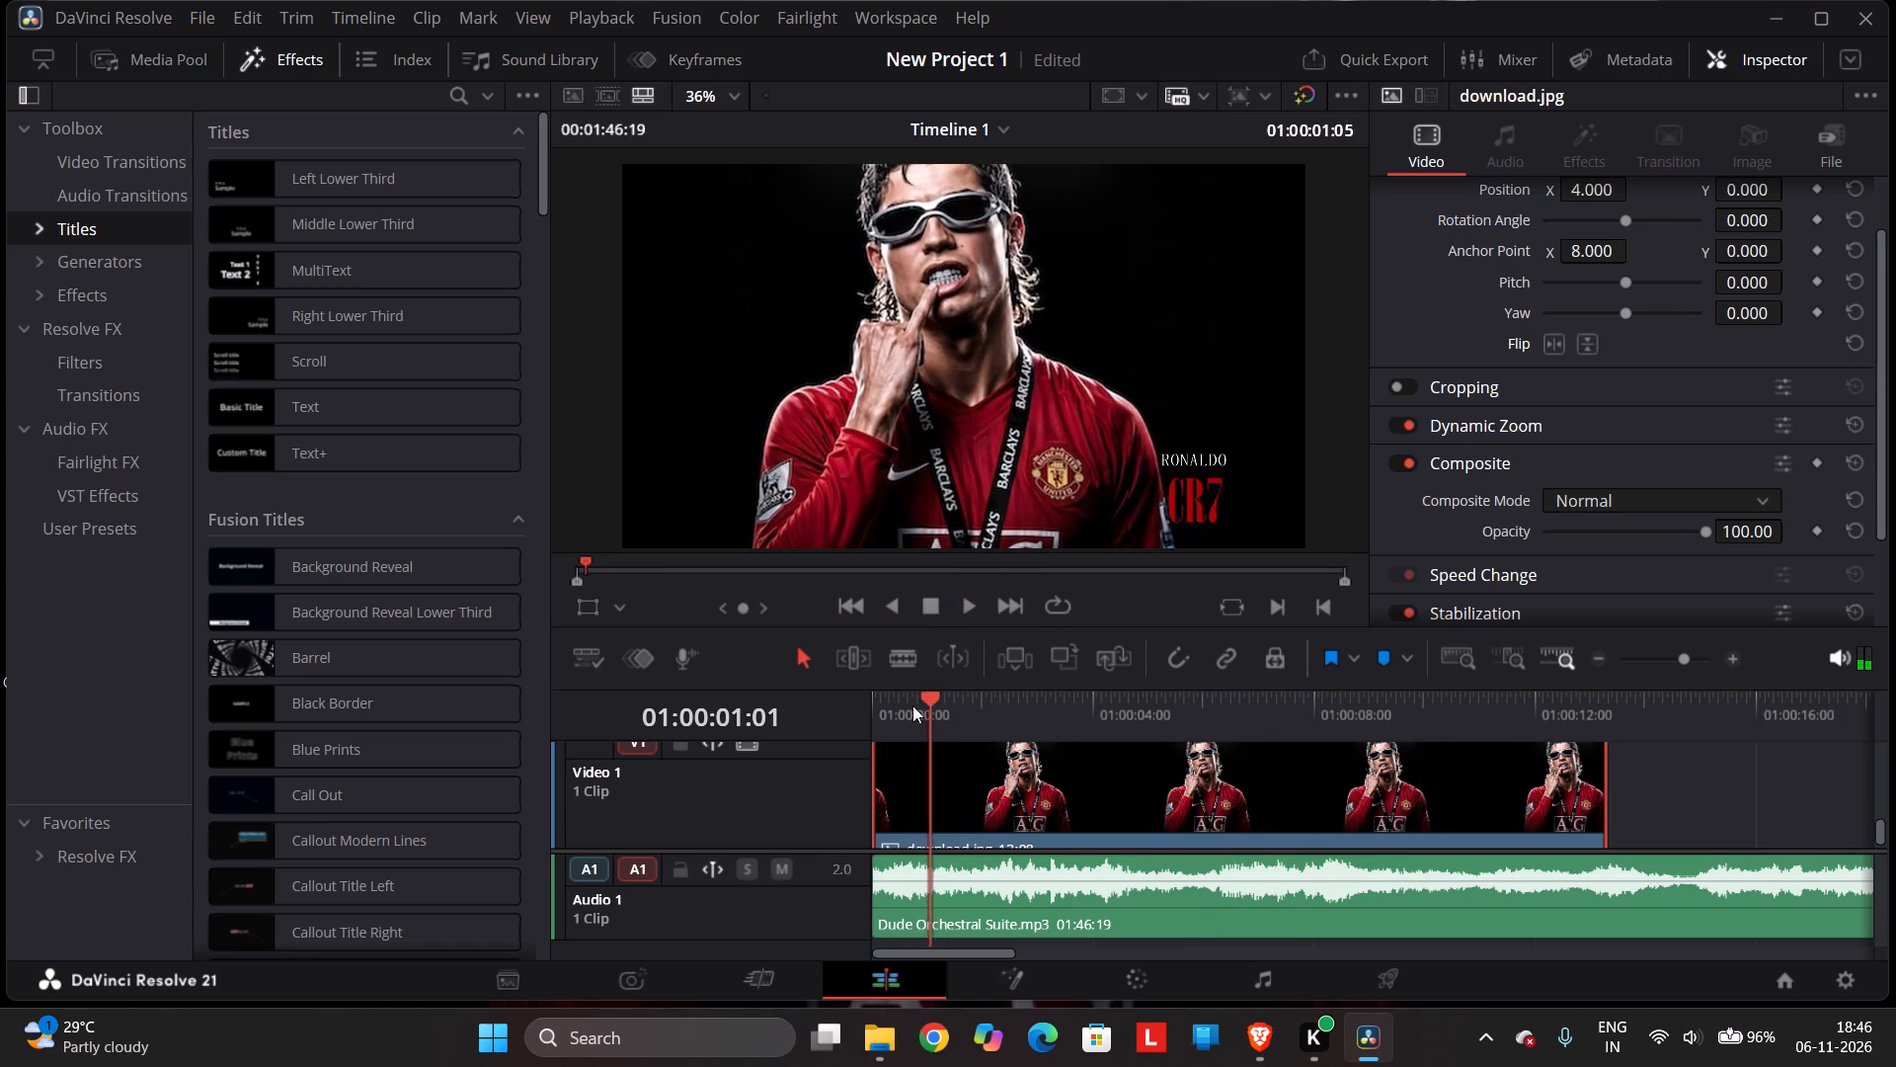
left_click_drag(912, 705, 852, 723)
Extend the end of the RONALDO title clip on Video 3 to about 18 seconds on the timeline.
scroll(858, 722, "up", 3)
scroll(950, 732, "up", 5)
scroll(951, 737, "down", 5)
scroll(954, 742, "up", 5)
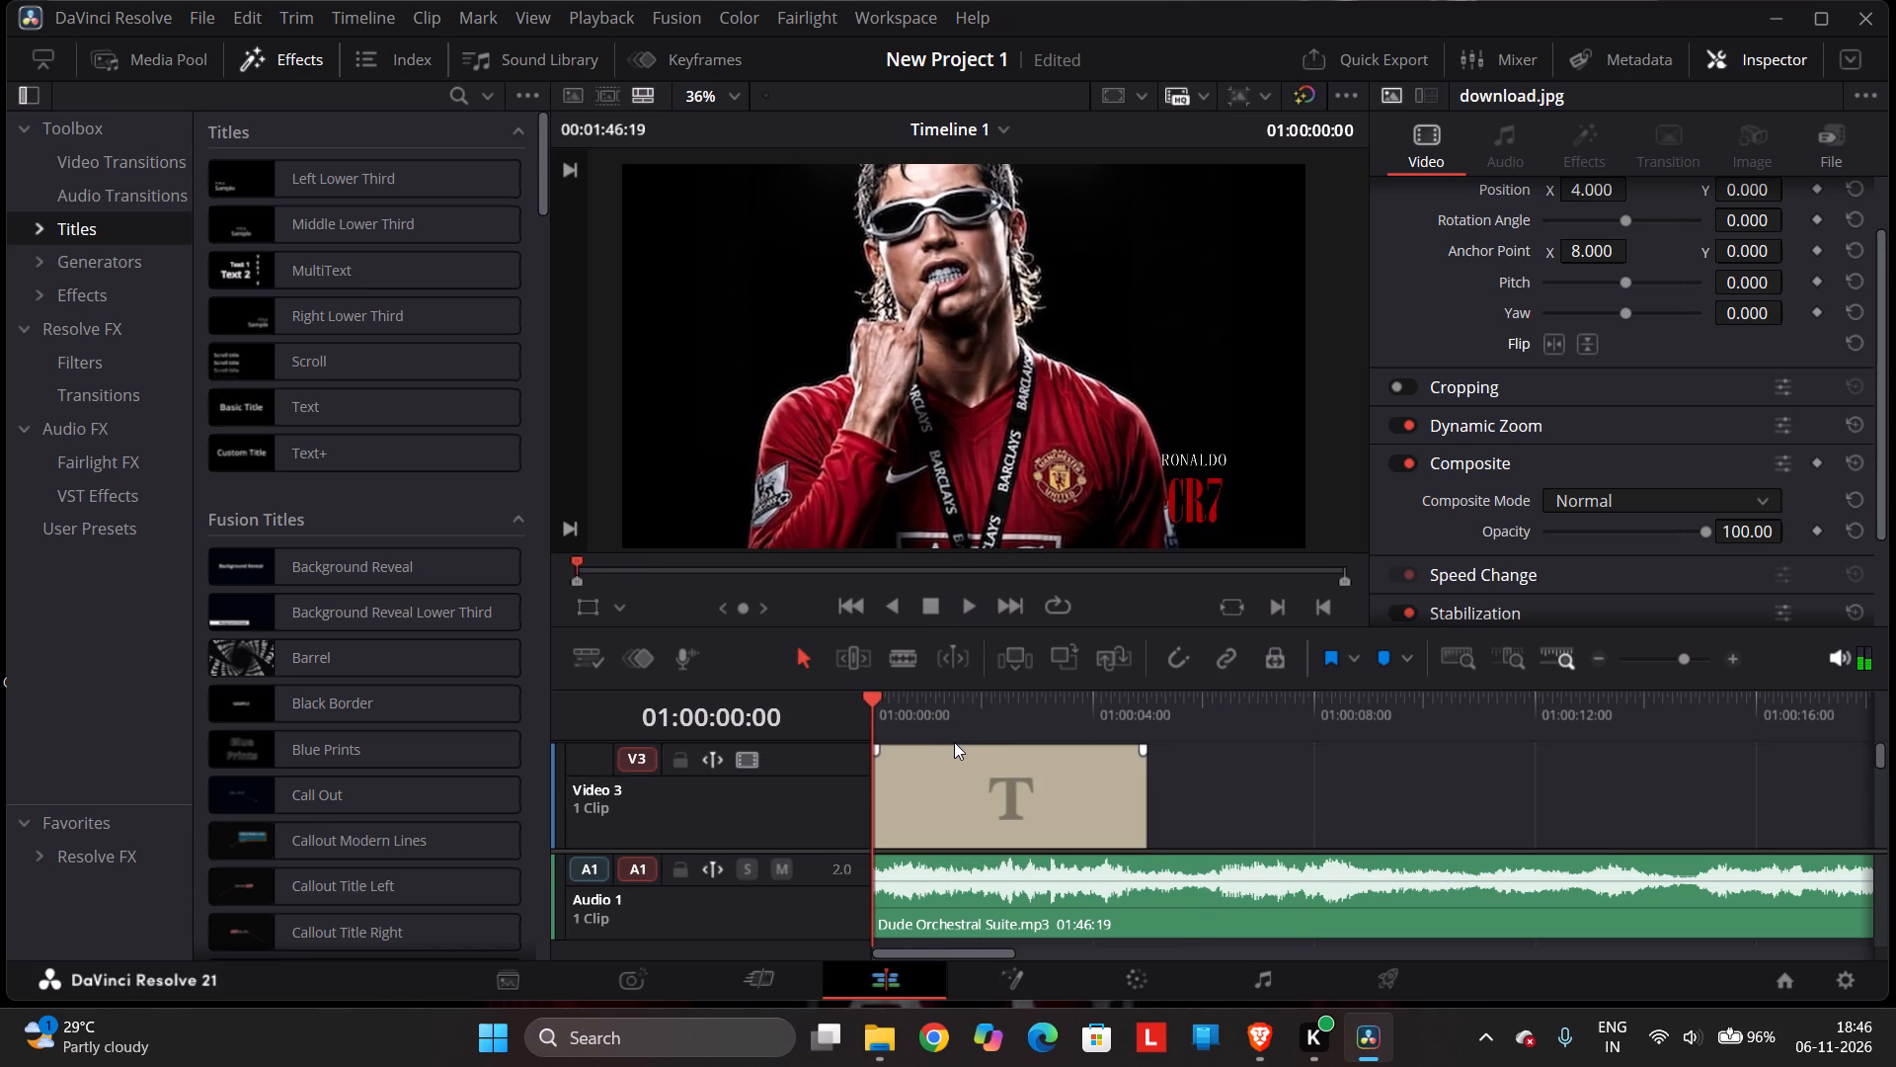
left_click(1124, 791)
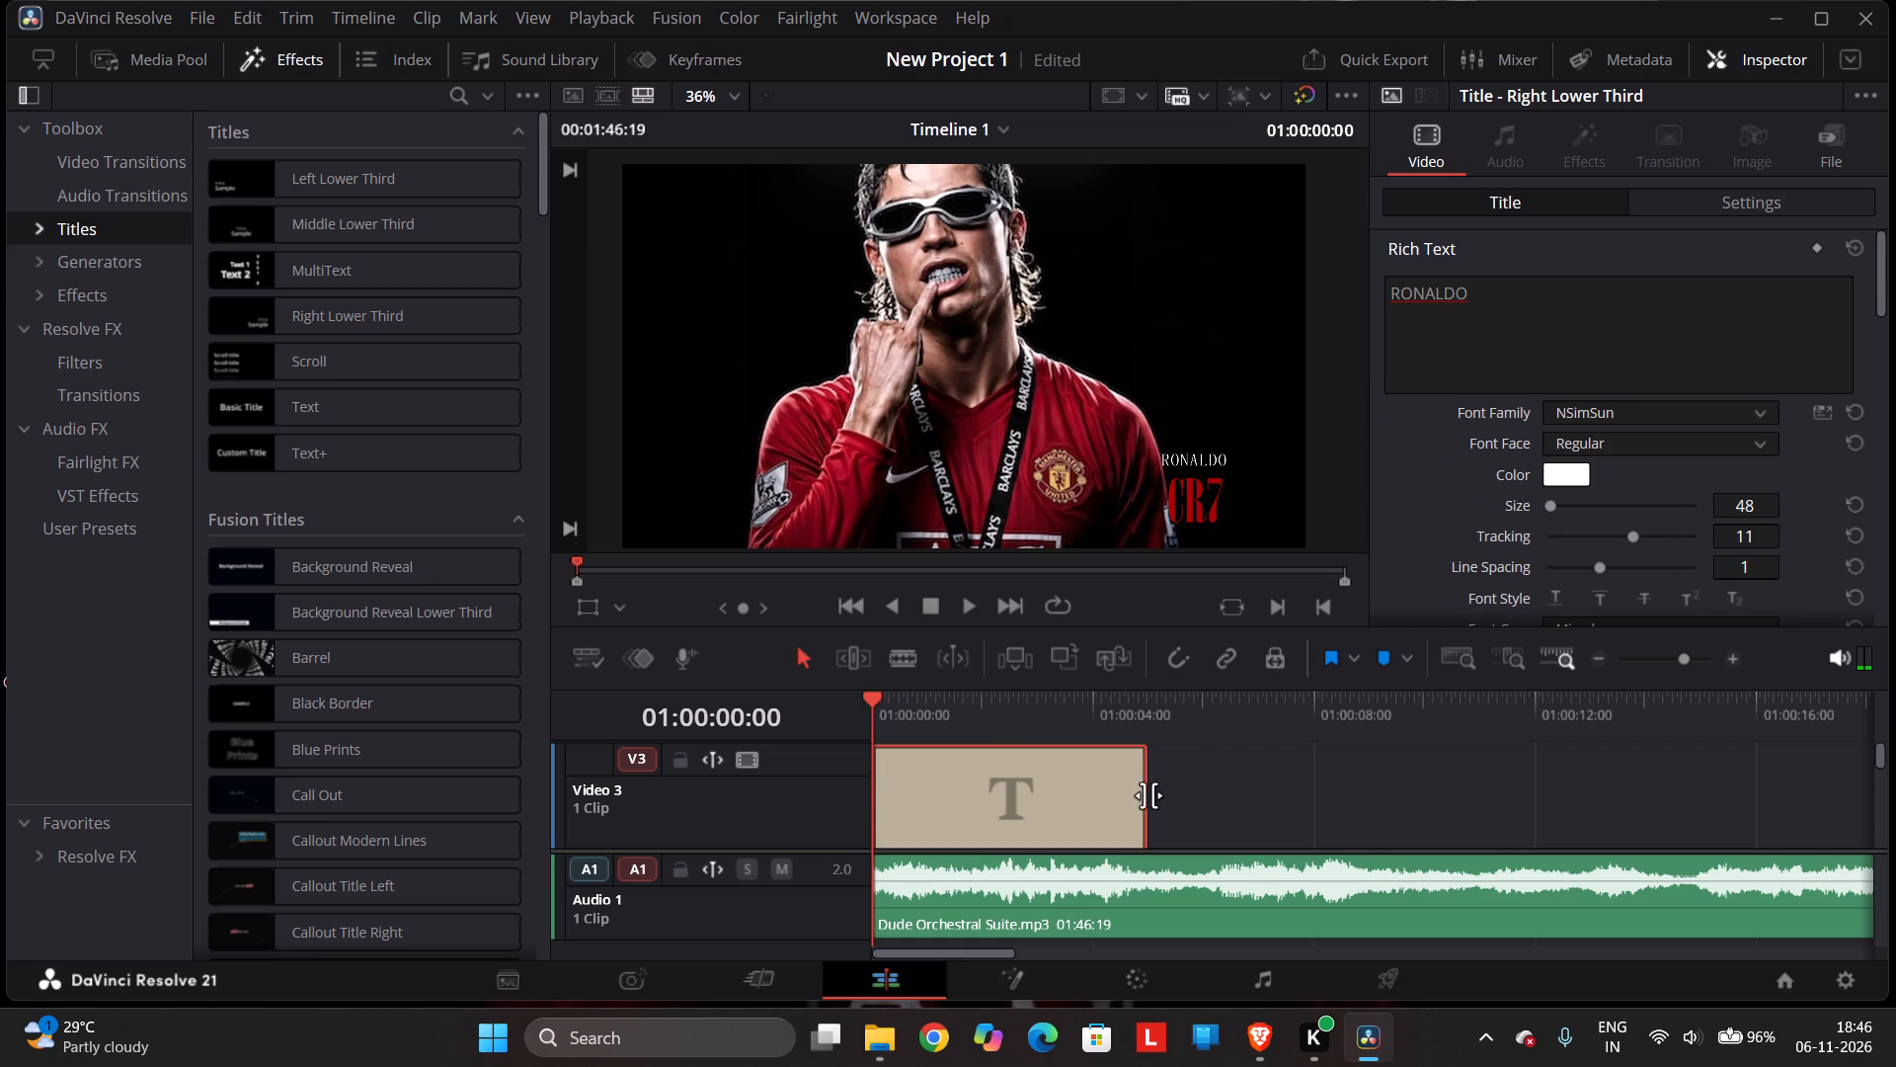
left_click_drag(1148, 795, 1871, 803)
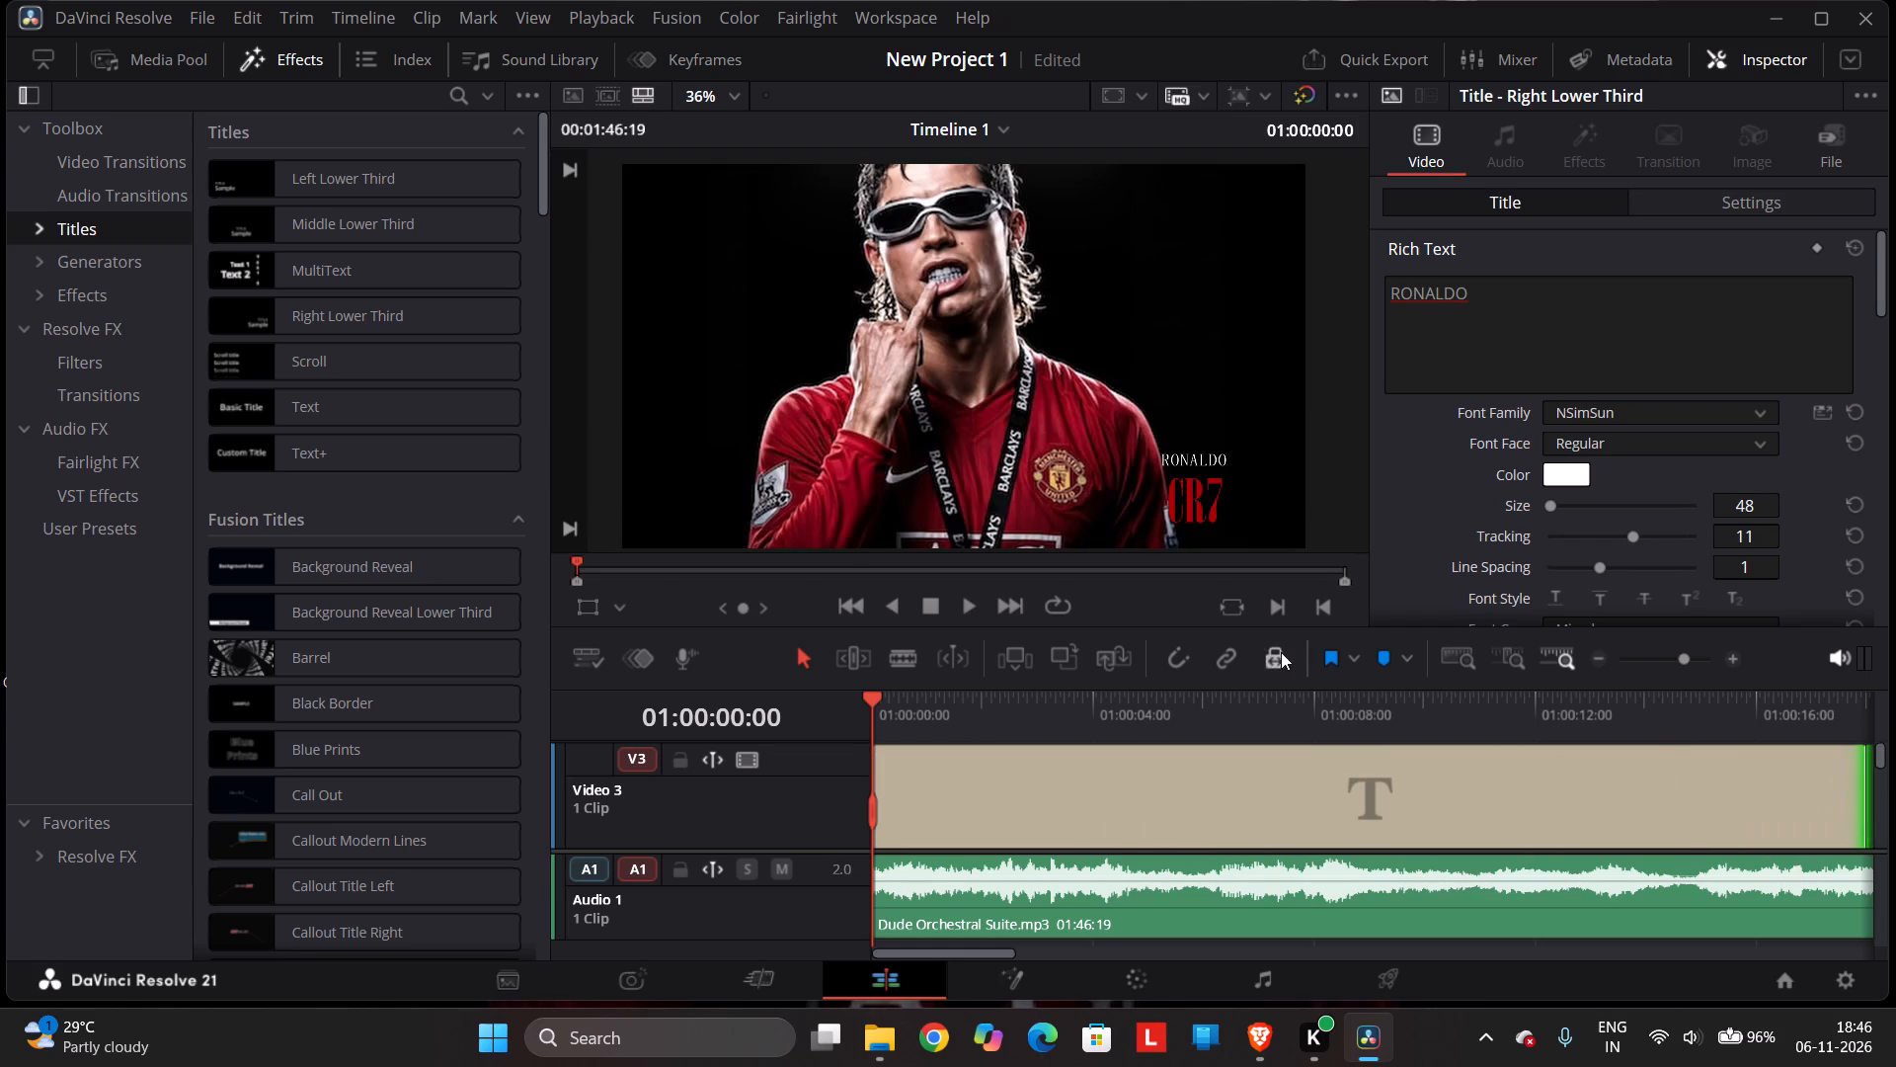
Play the timeline briefly from the start to check the extended title.
left_click(968, 603)
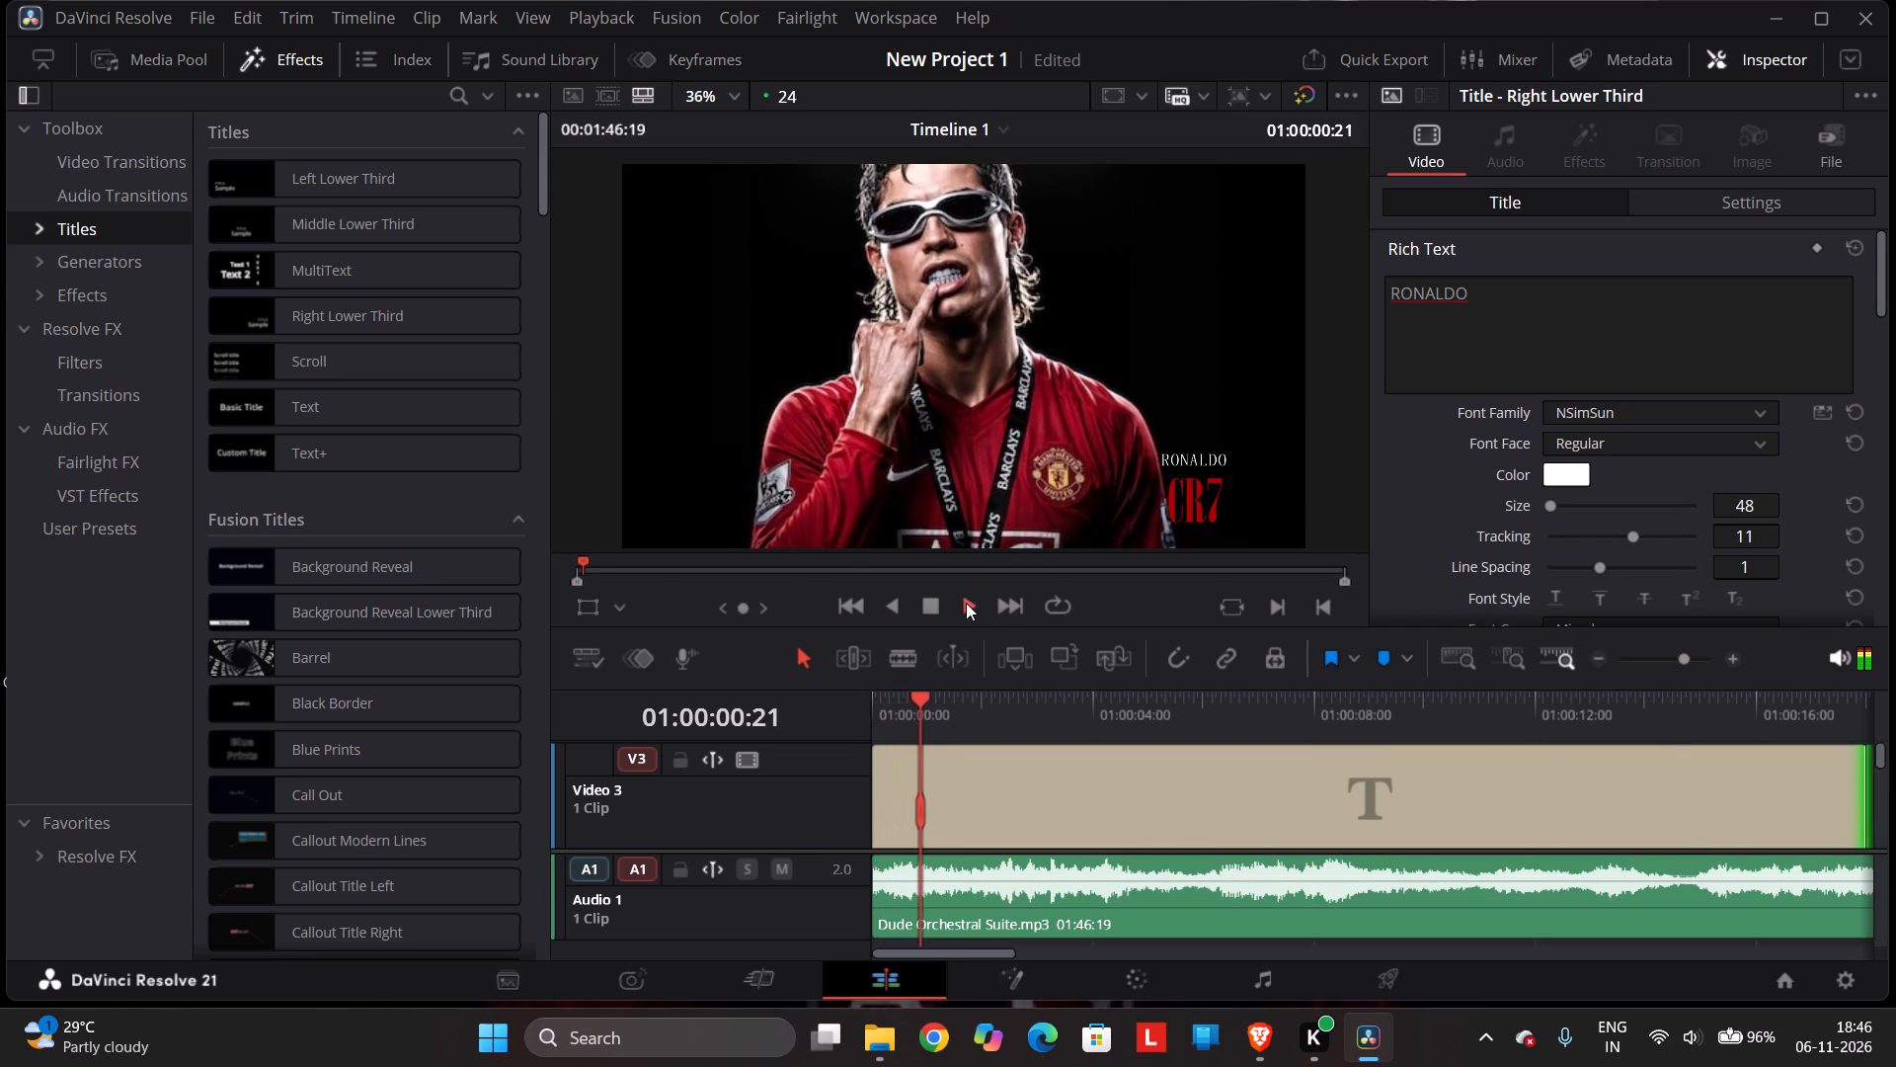
left_click(937, 600)
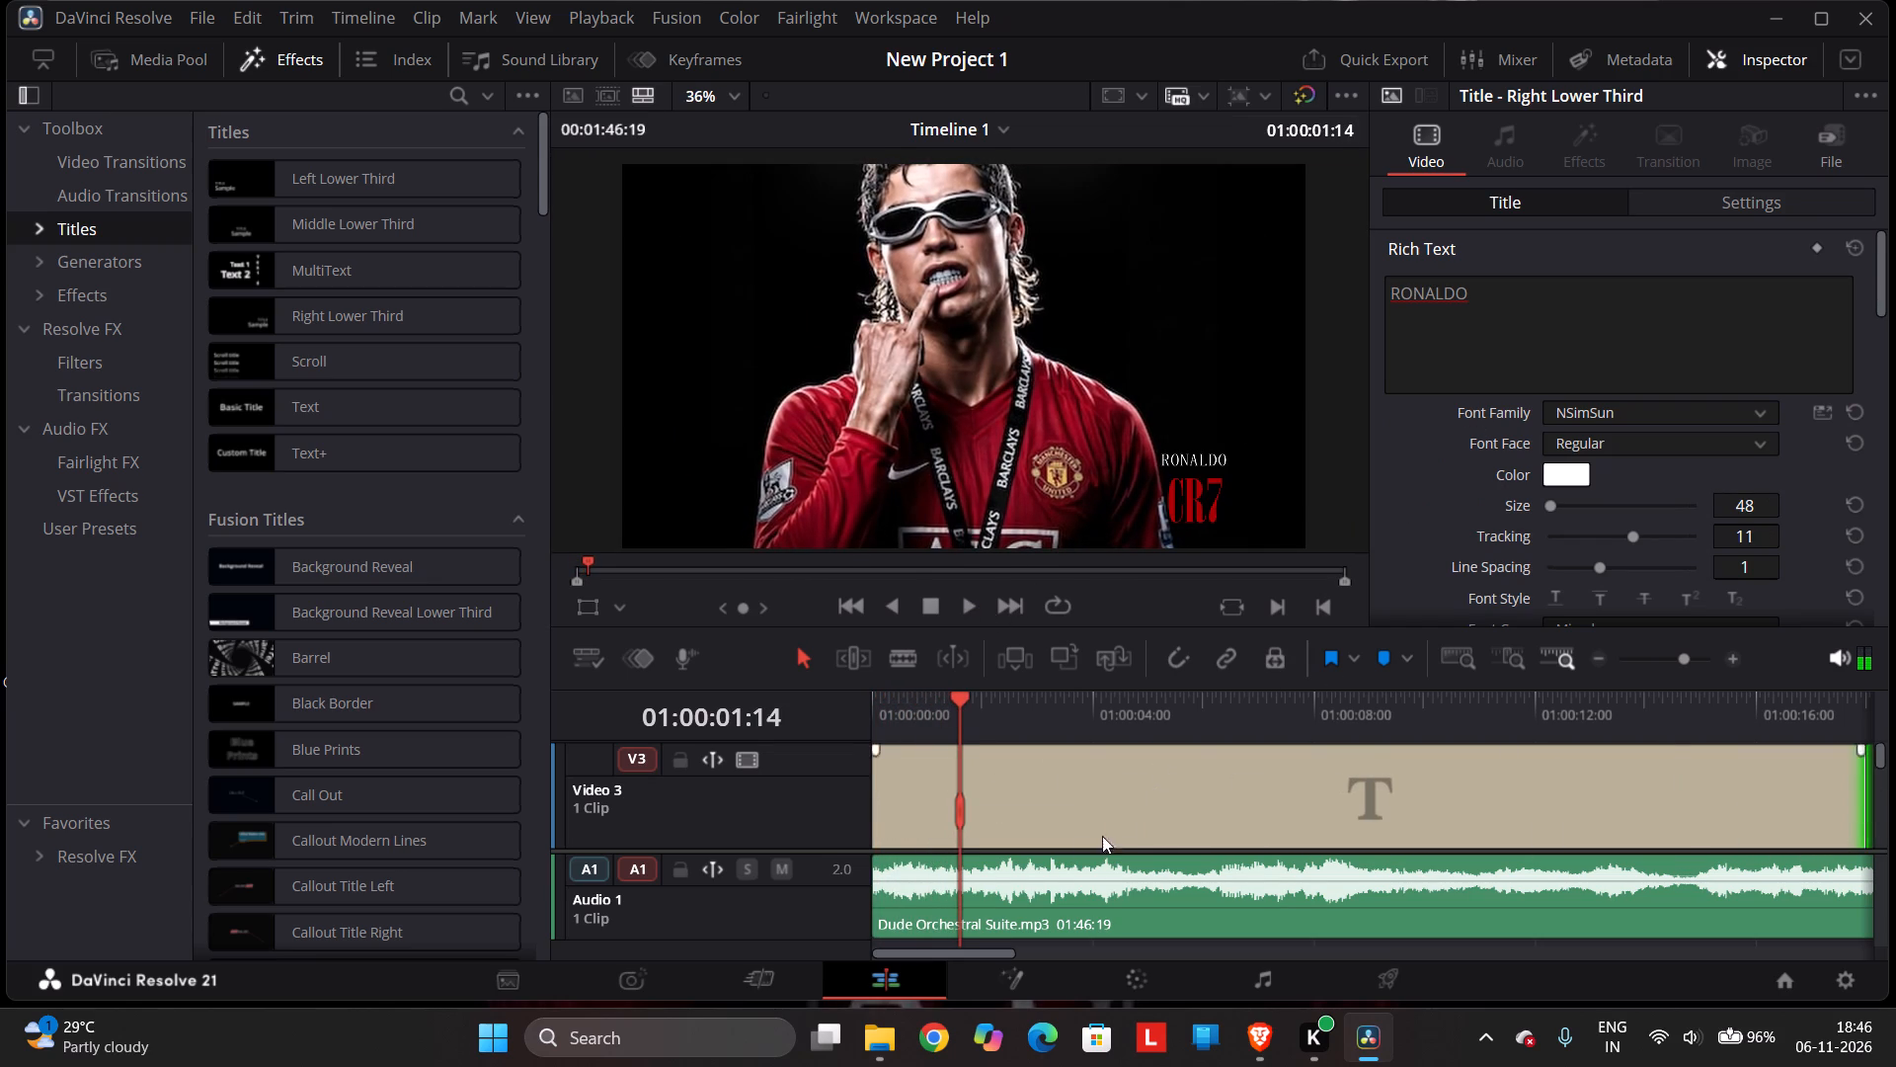
Look through the composite modes for the download.jpg clip, leaving Normal selected.
scroll(1047, 837, "up", 4)
scroll(1044, 830, "down", 5)
left_click(1016, 783)
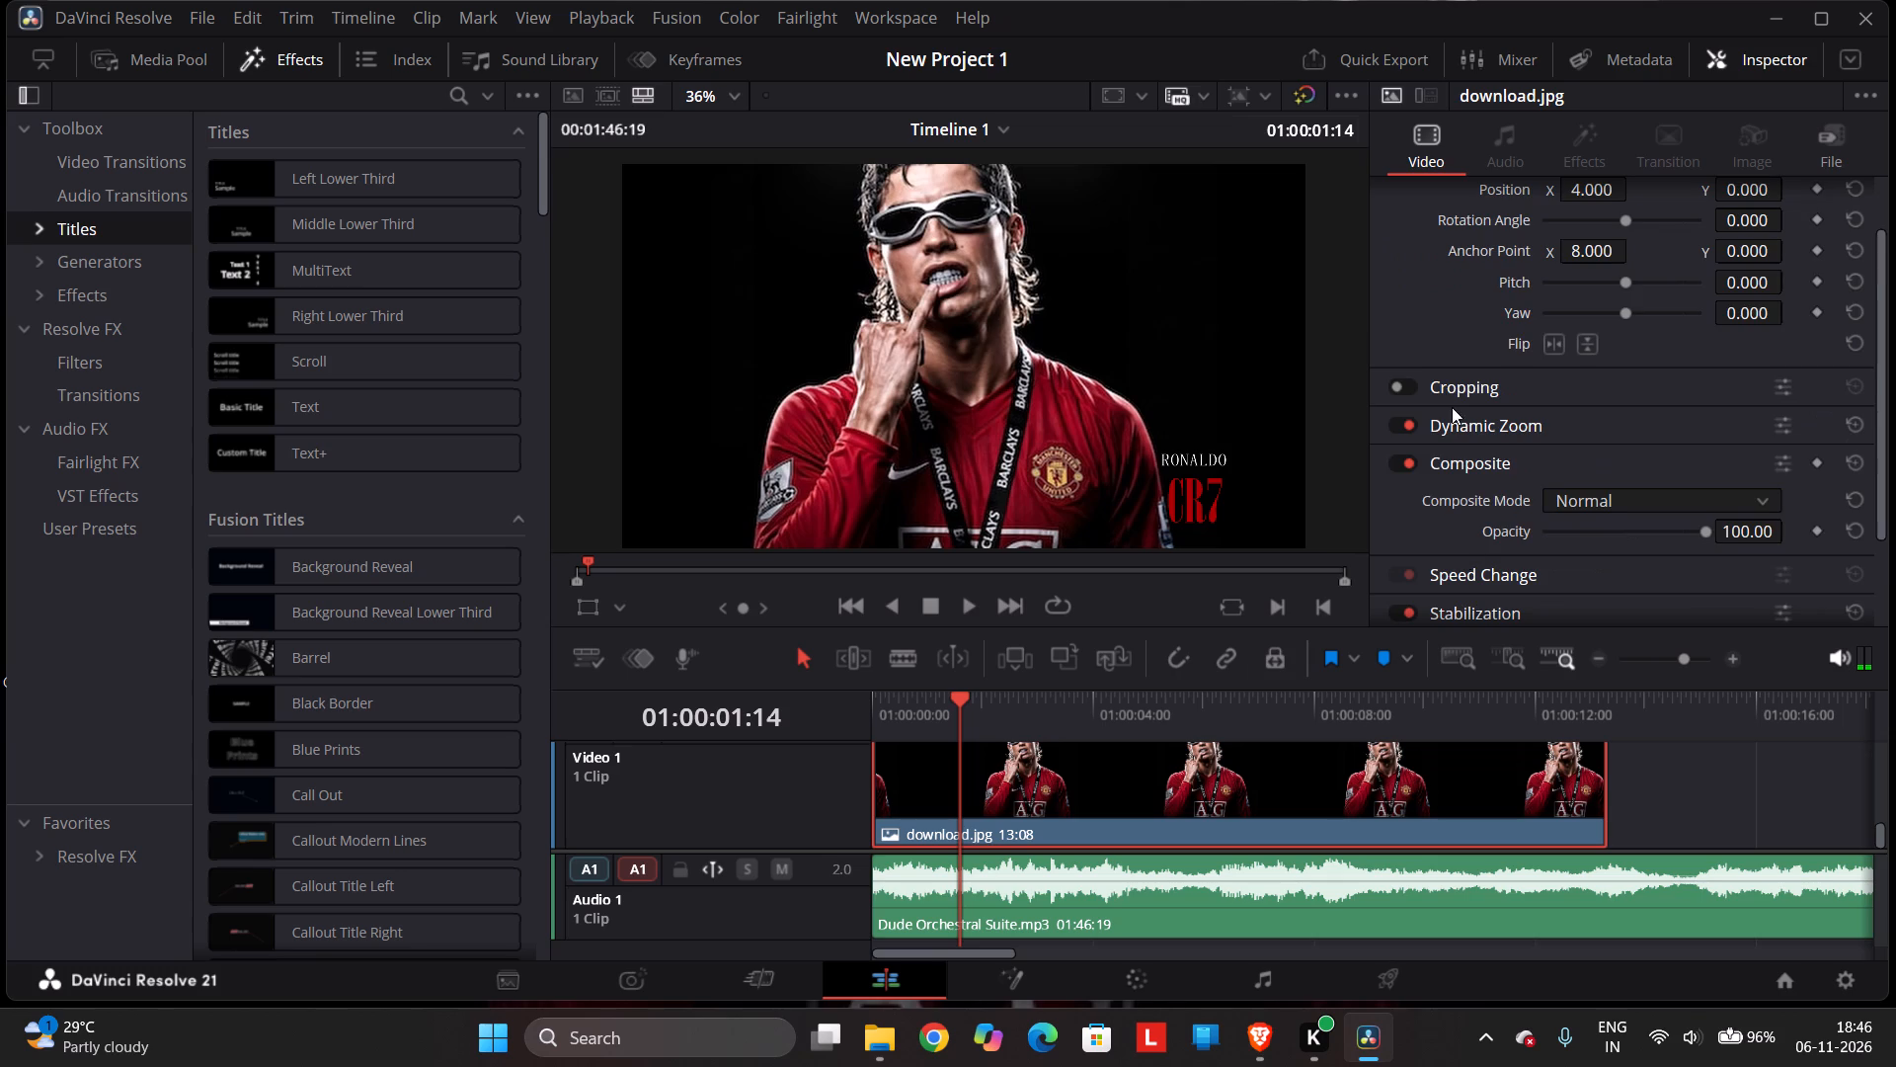
scroll(1455, 419, "down", 1)
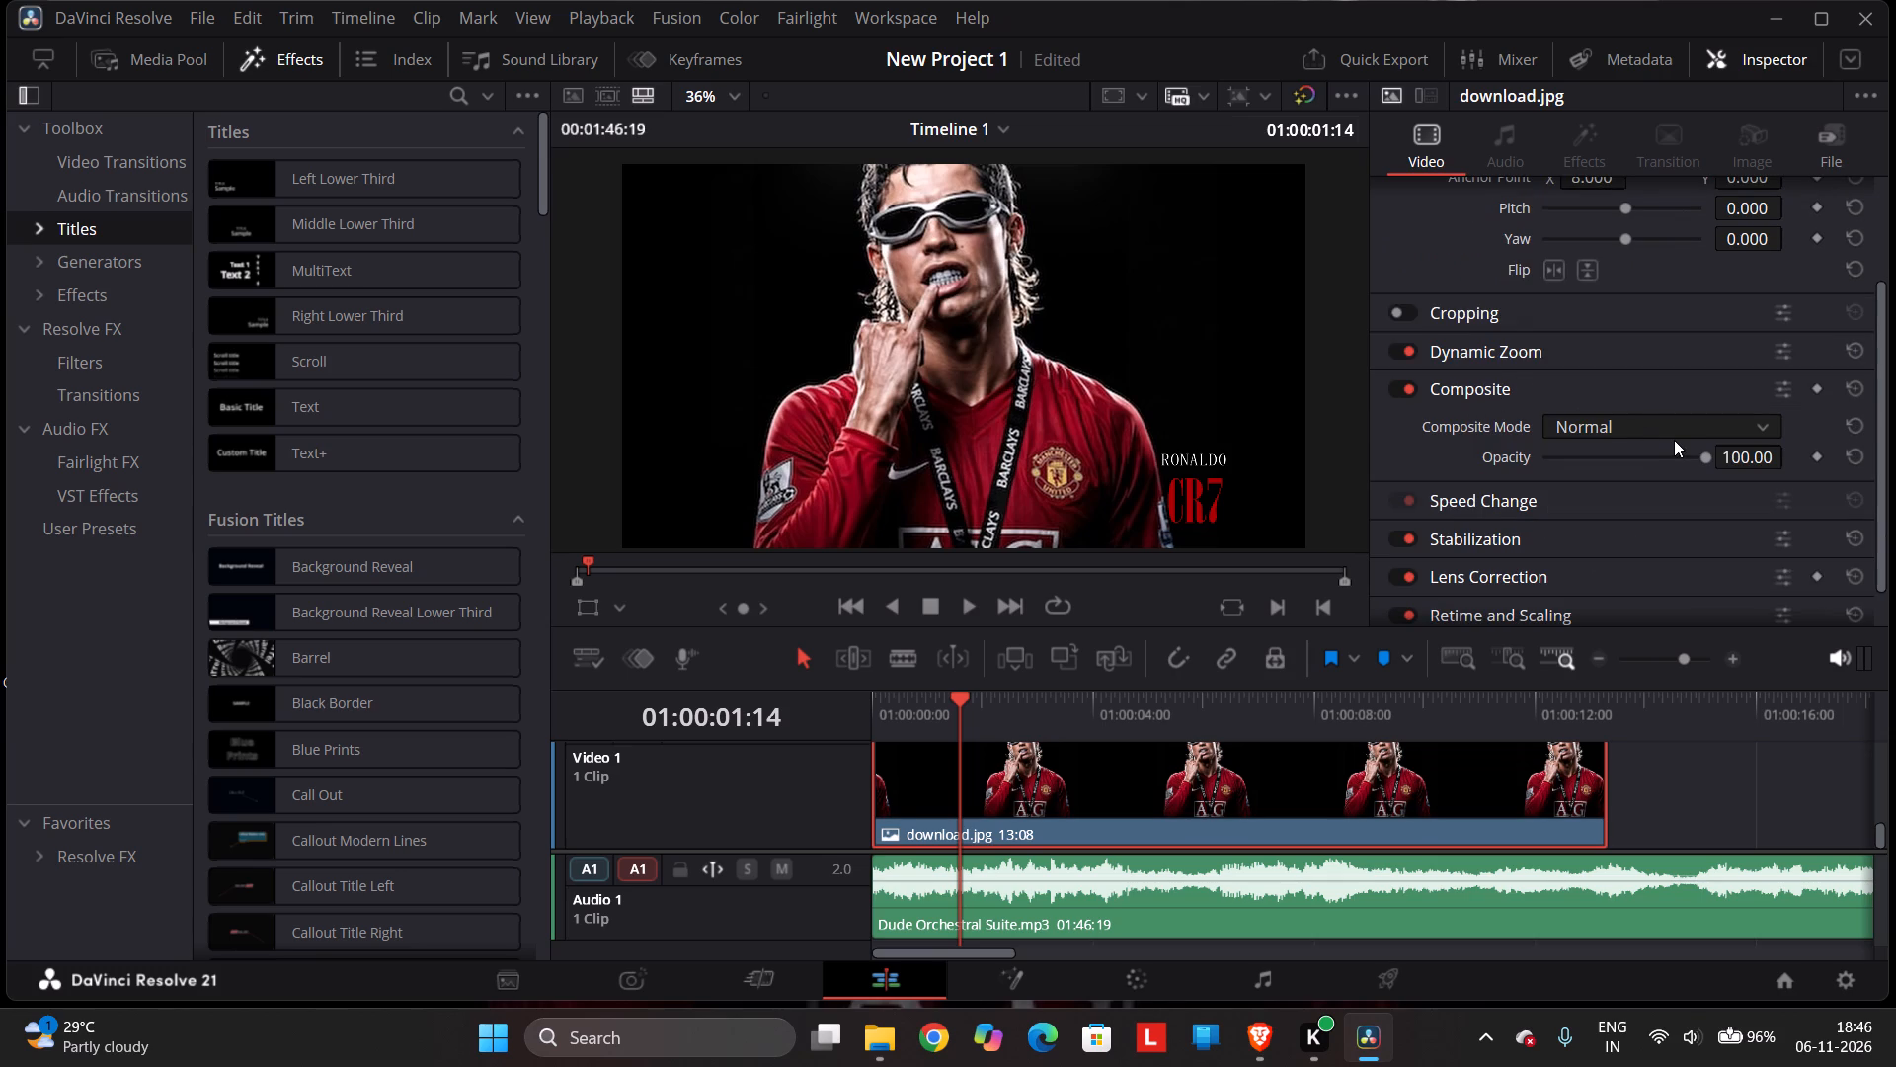
left_click(1658, 427)
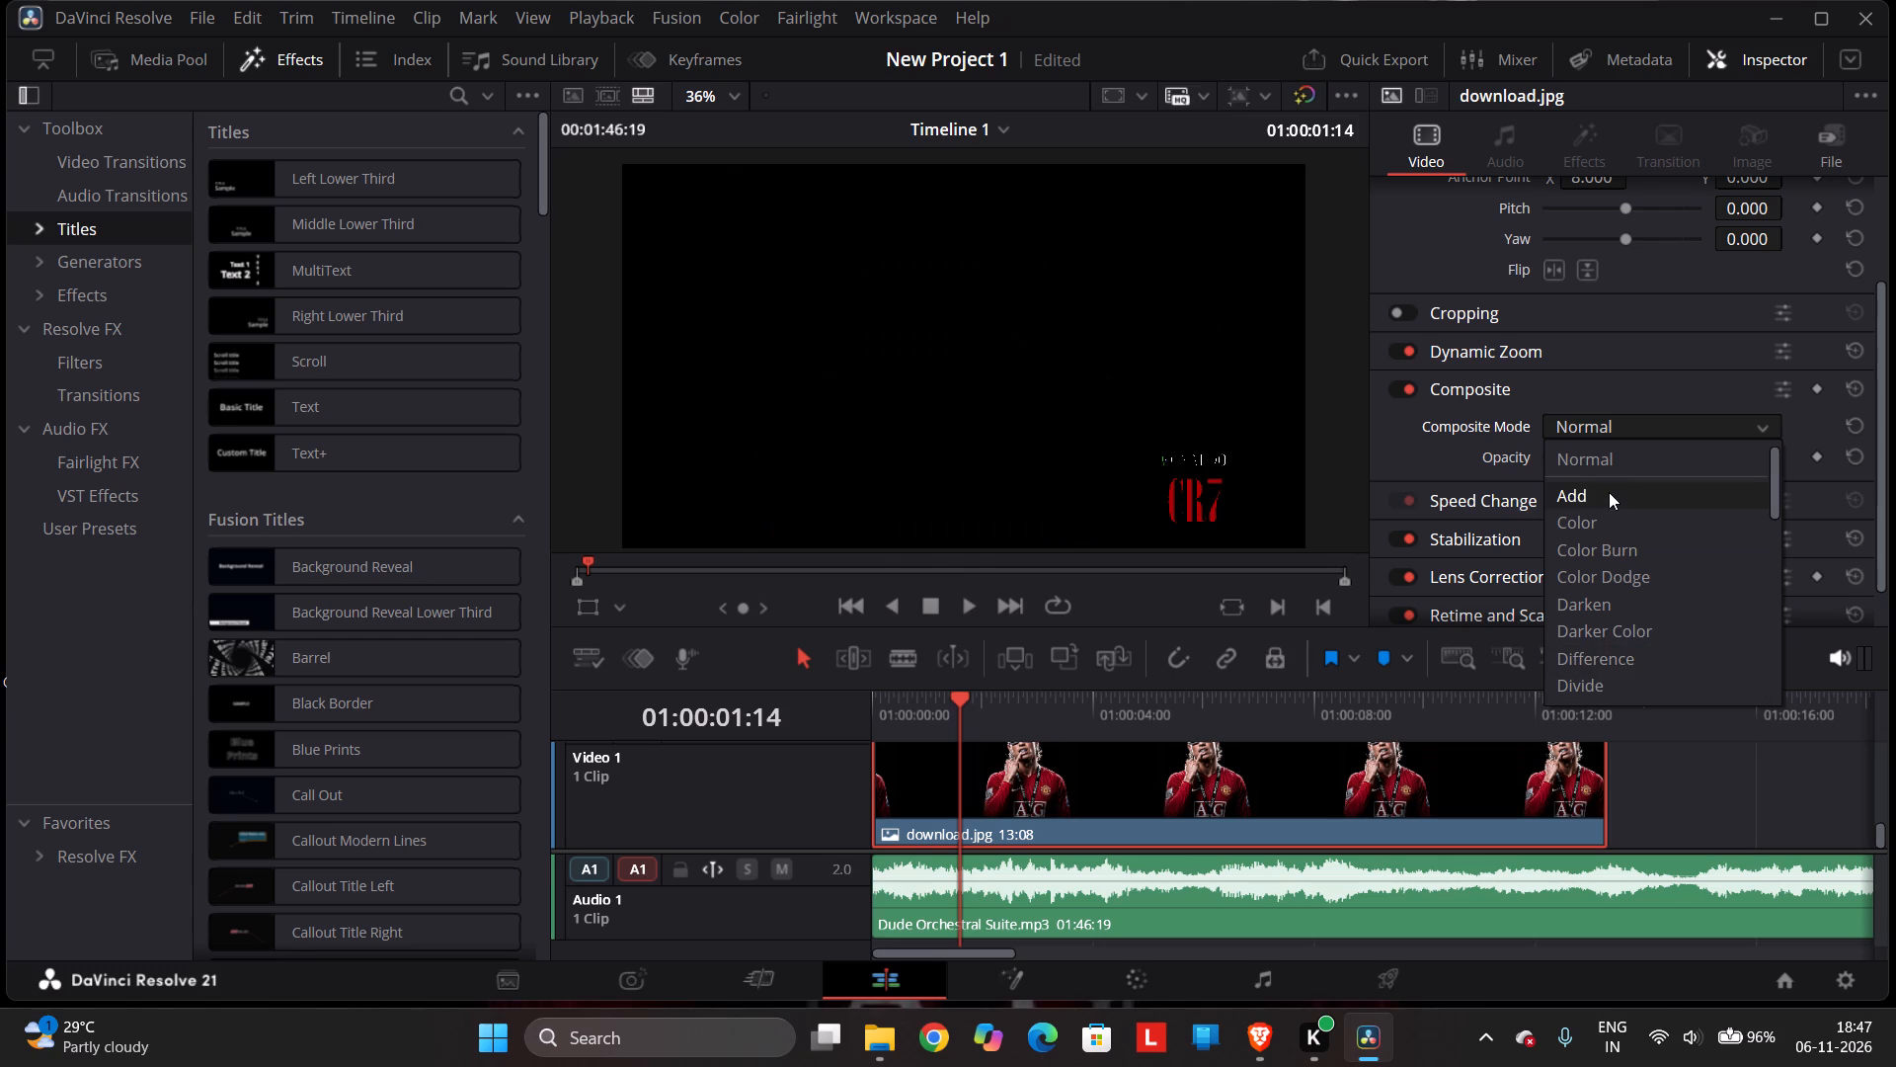
left_click(1597, 426)
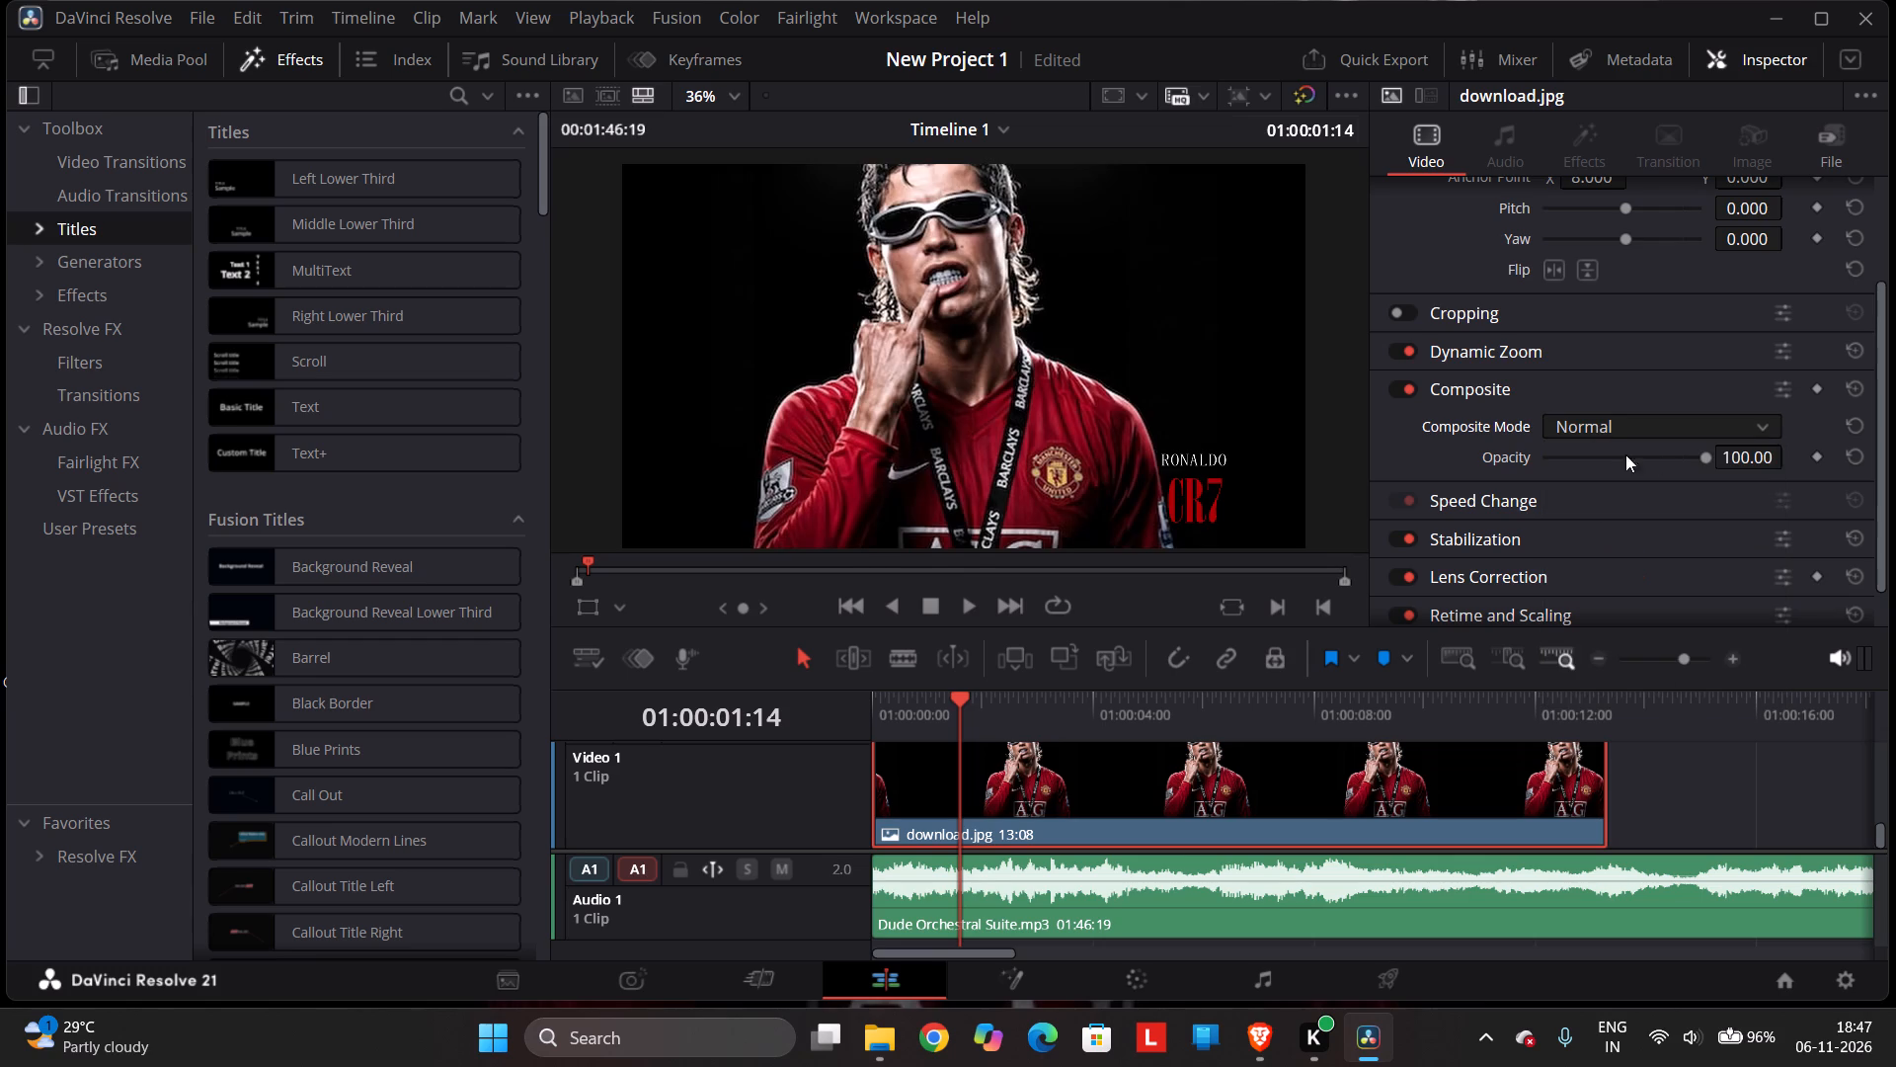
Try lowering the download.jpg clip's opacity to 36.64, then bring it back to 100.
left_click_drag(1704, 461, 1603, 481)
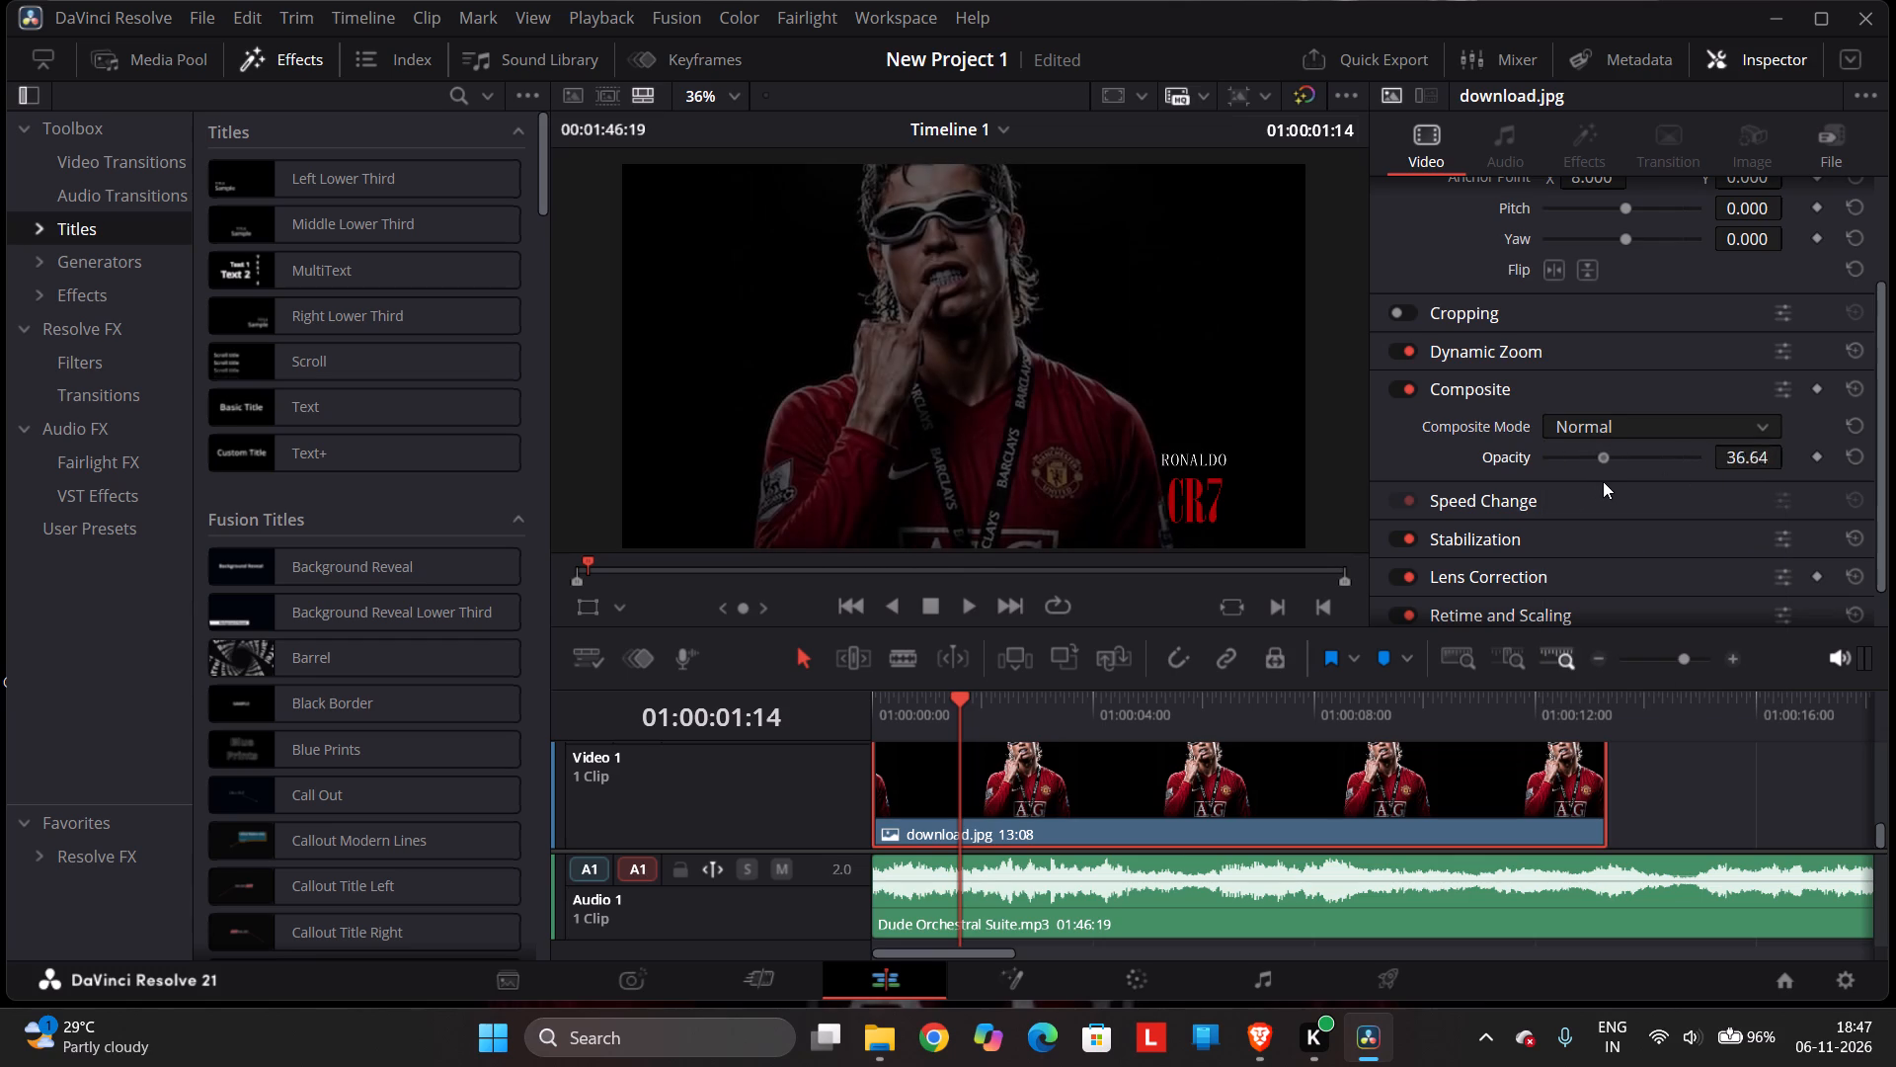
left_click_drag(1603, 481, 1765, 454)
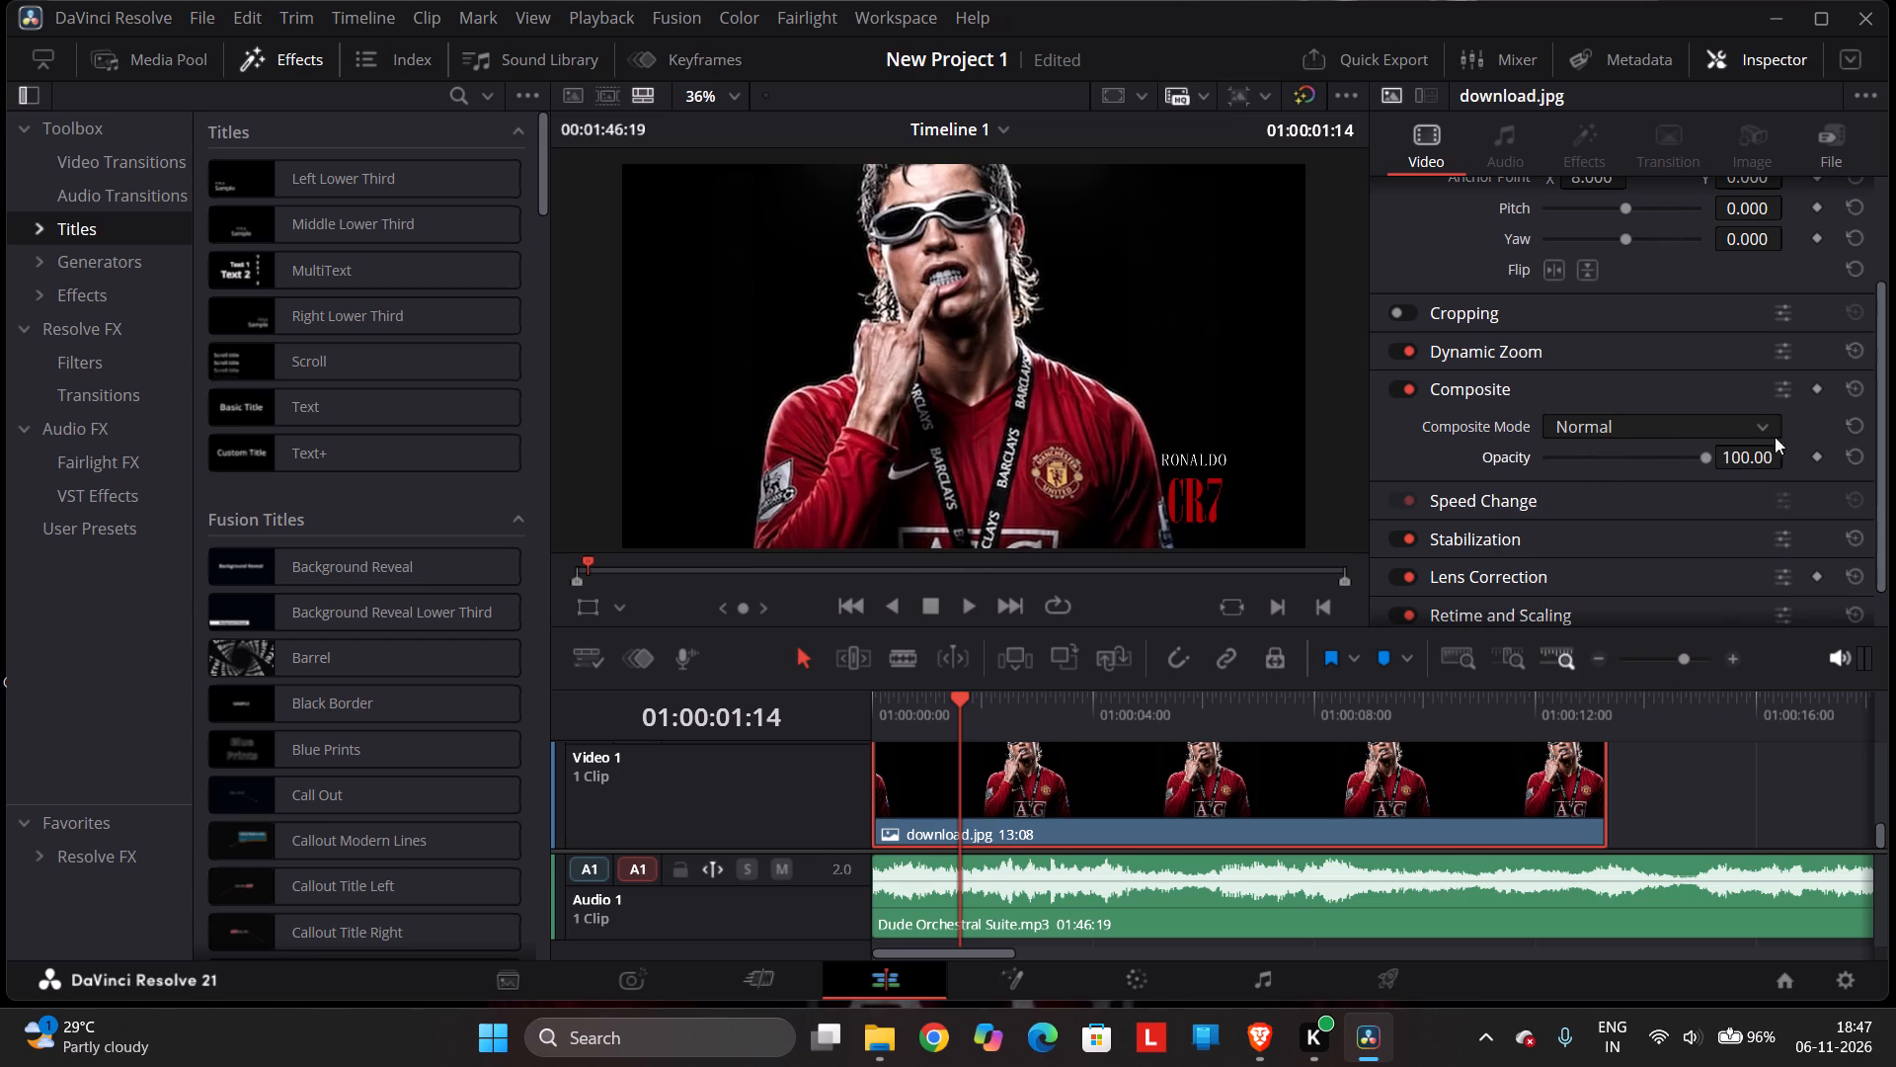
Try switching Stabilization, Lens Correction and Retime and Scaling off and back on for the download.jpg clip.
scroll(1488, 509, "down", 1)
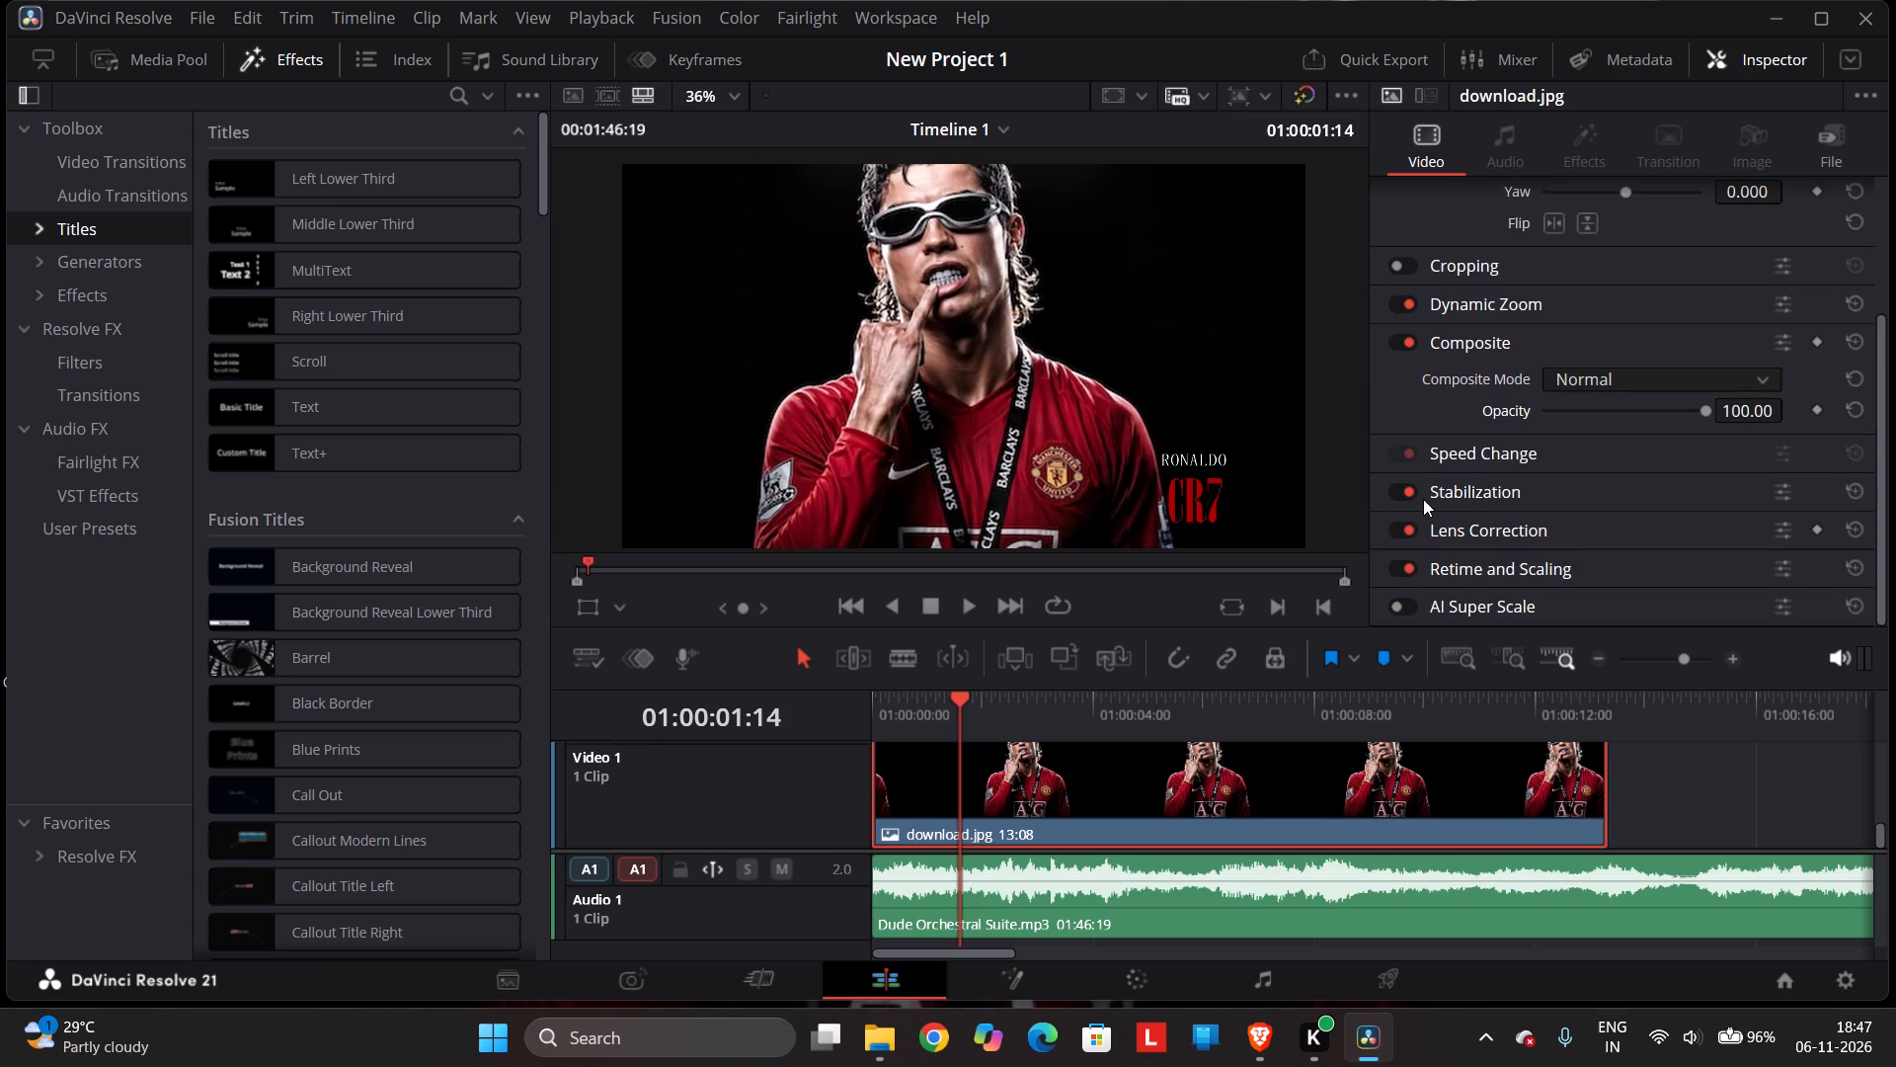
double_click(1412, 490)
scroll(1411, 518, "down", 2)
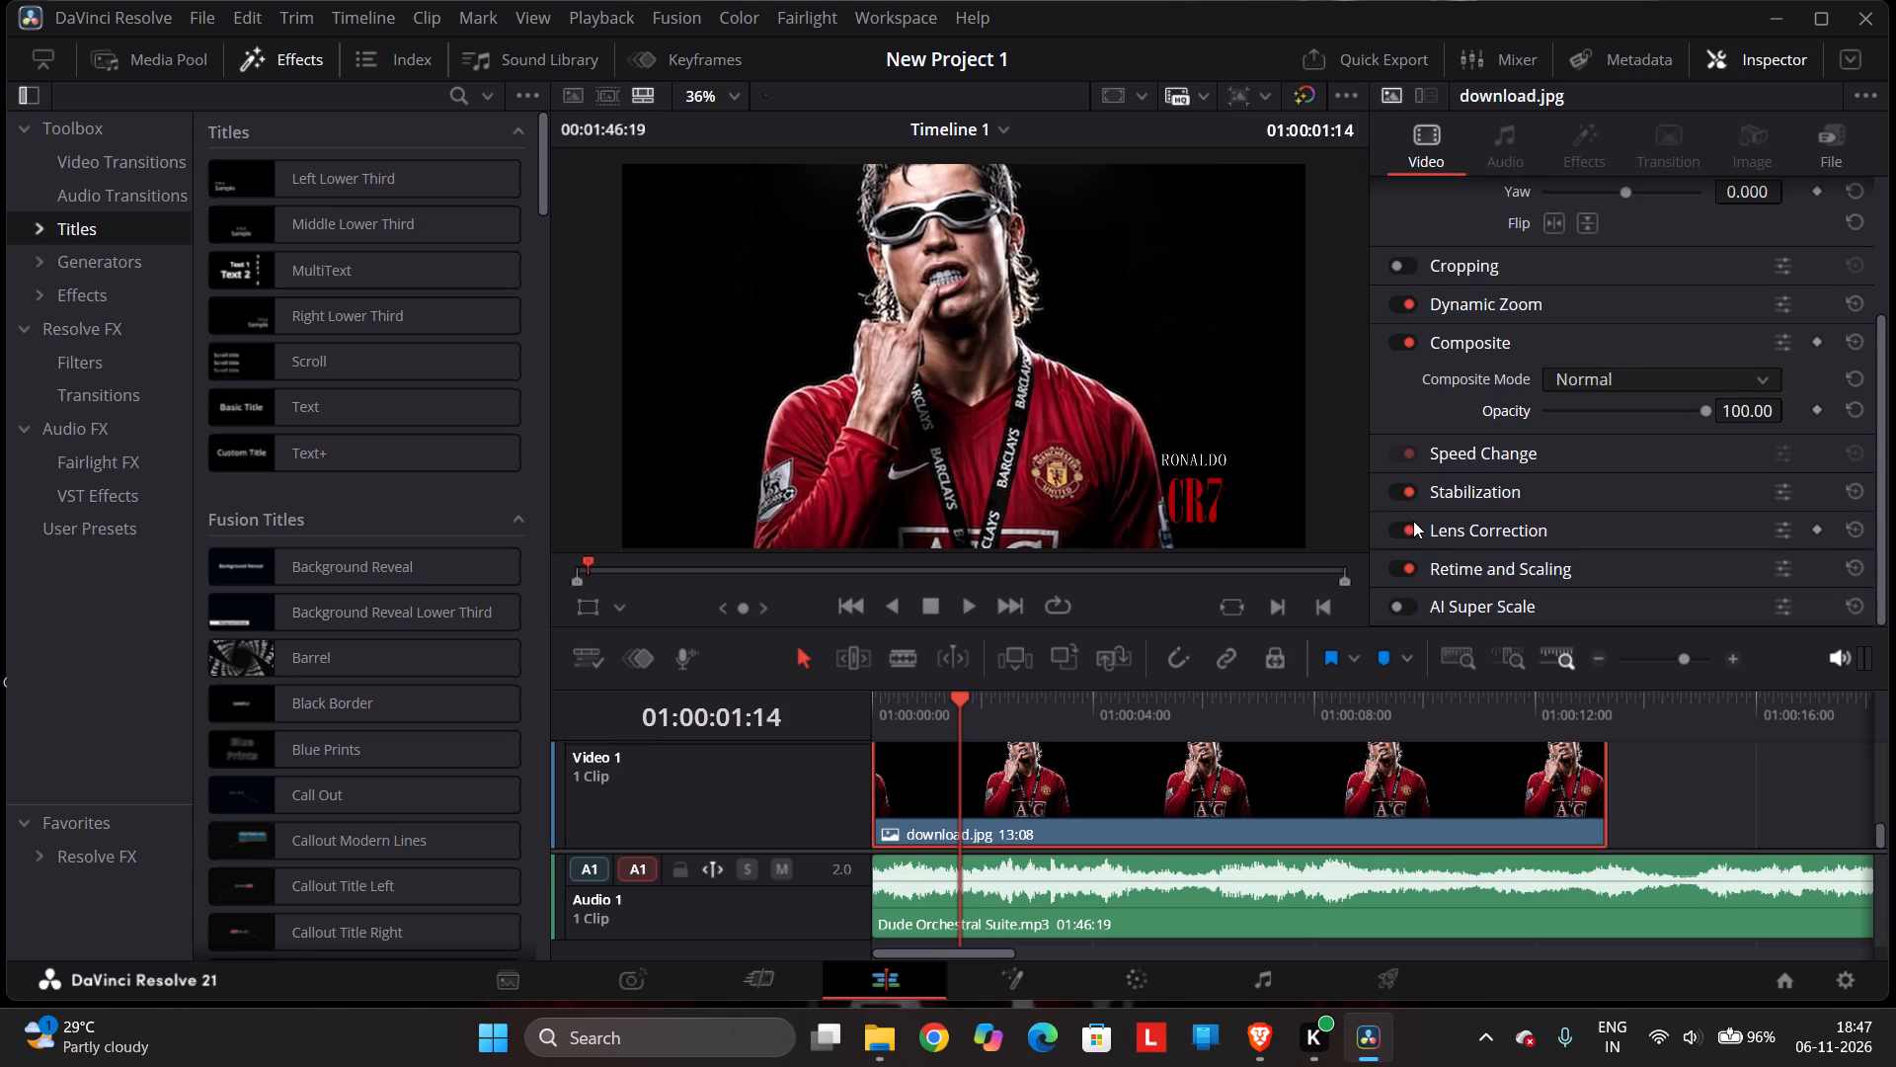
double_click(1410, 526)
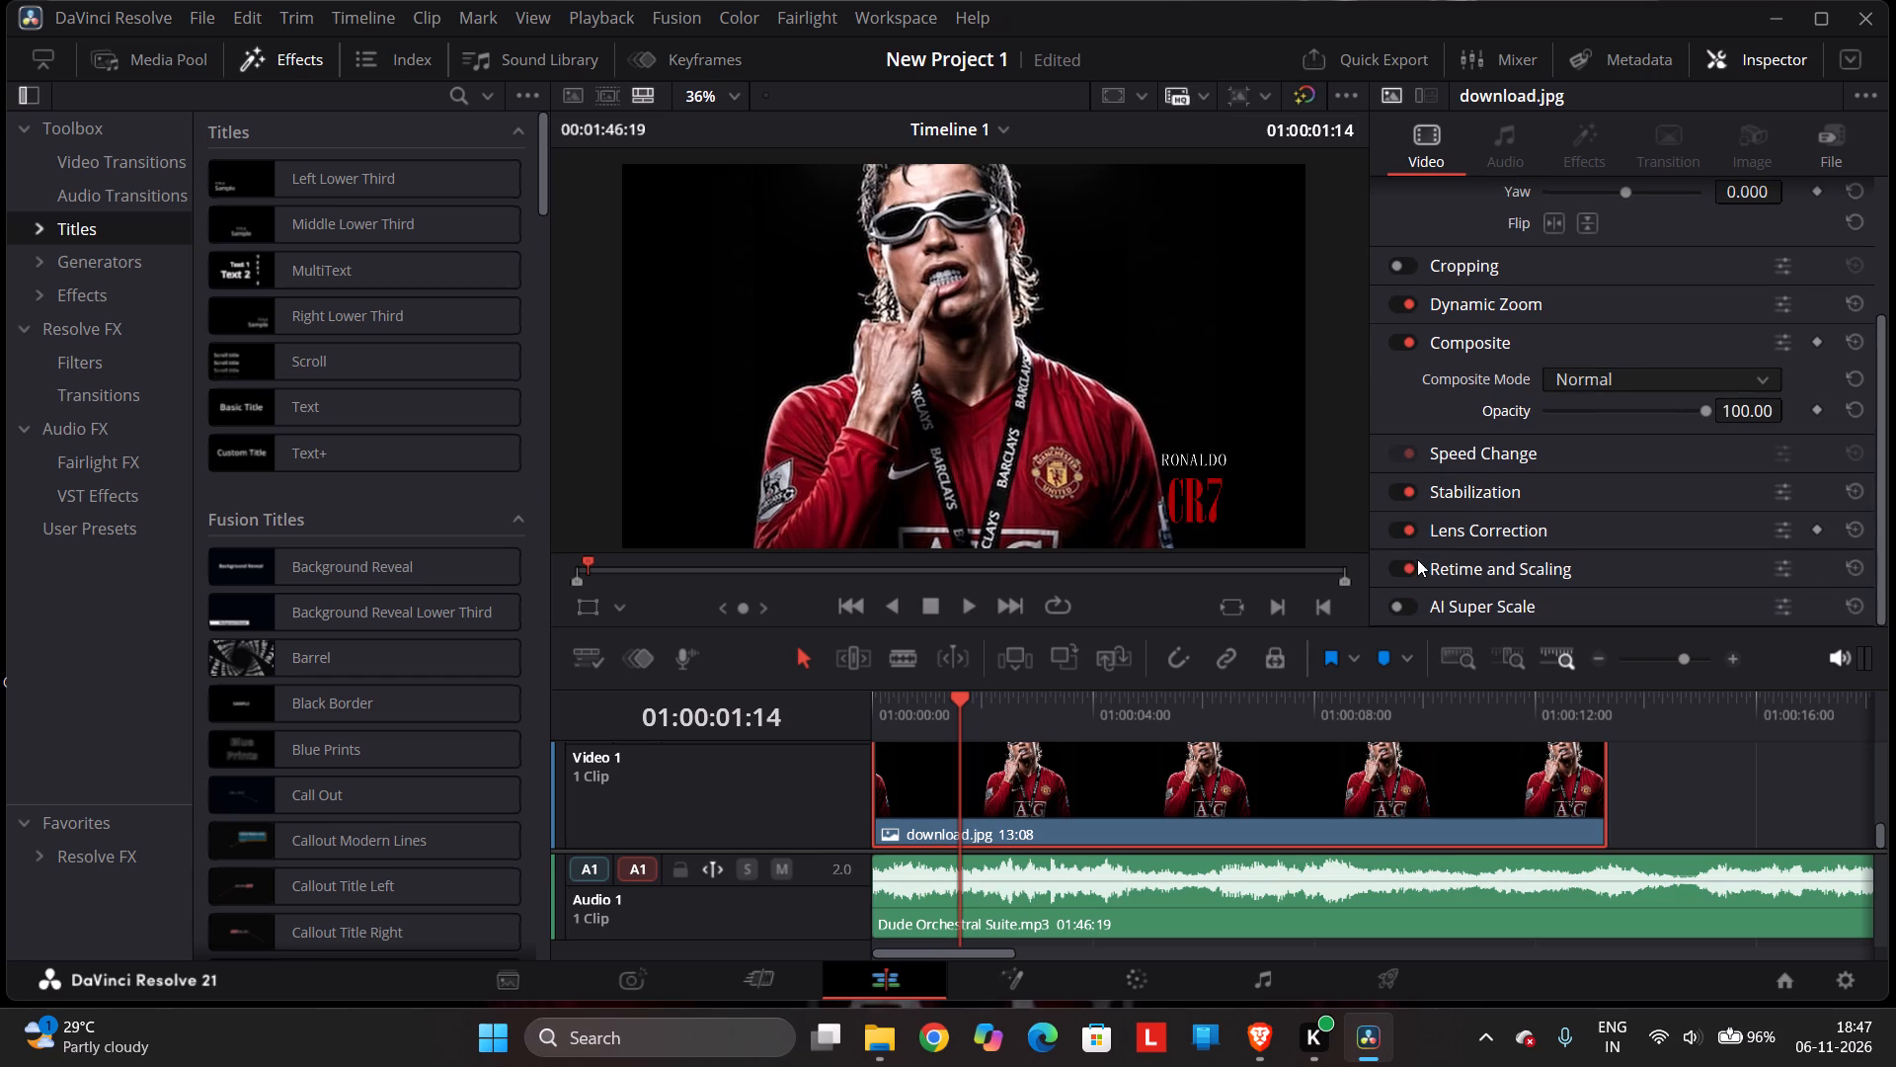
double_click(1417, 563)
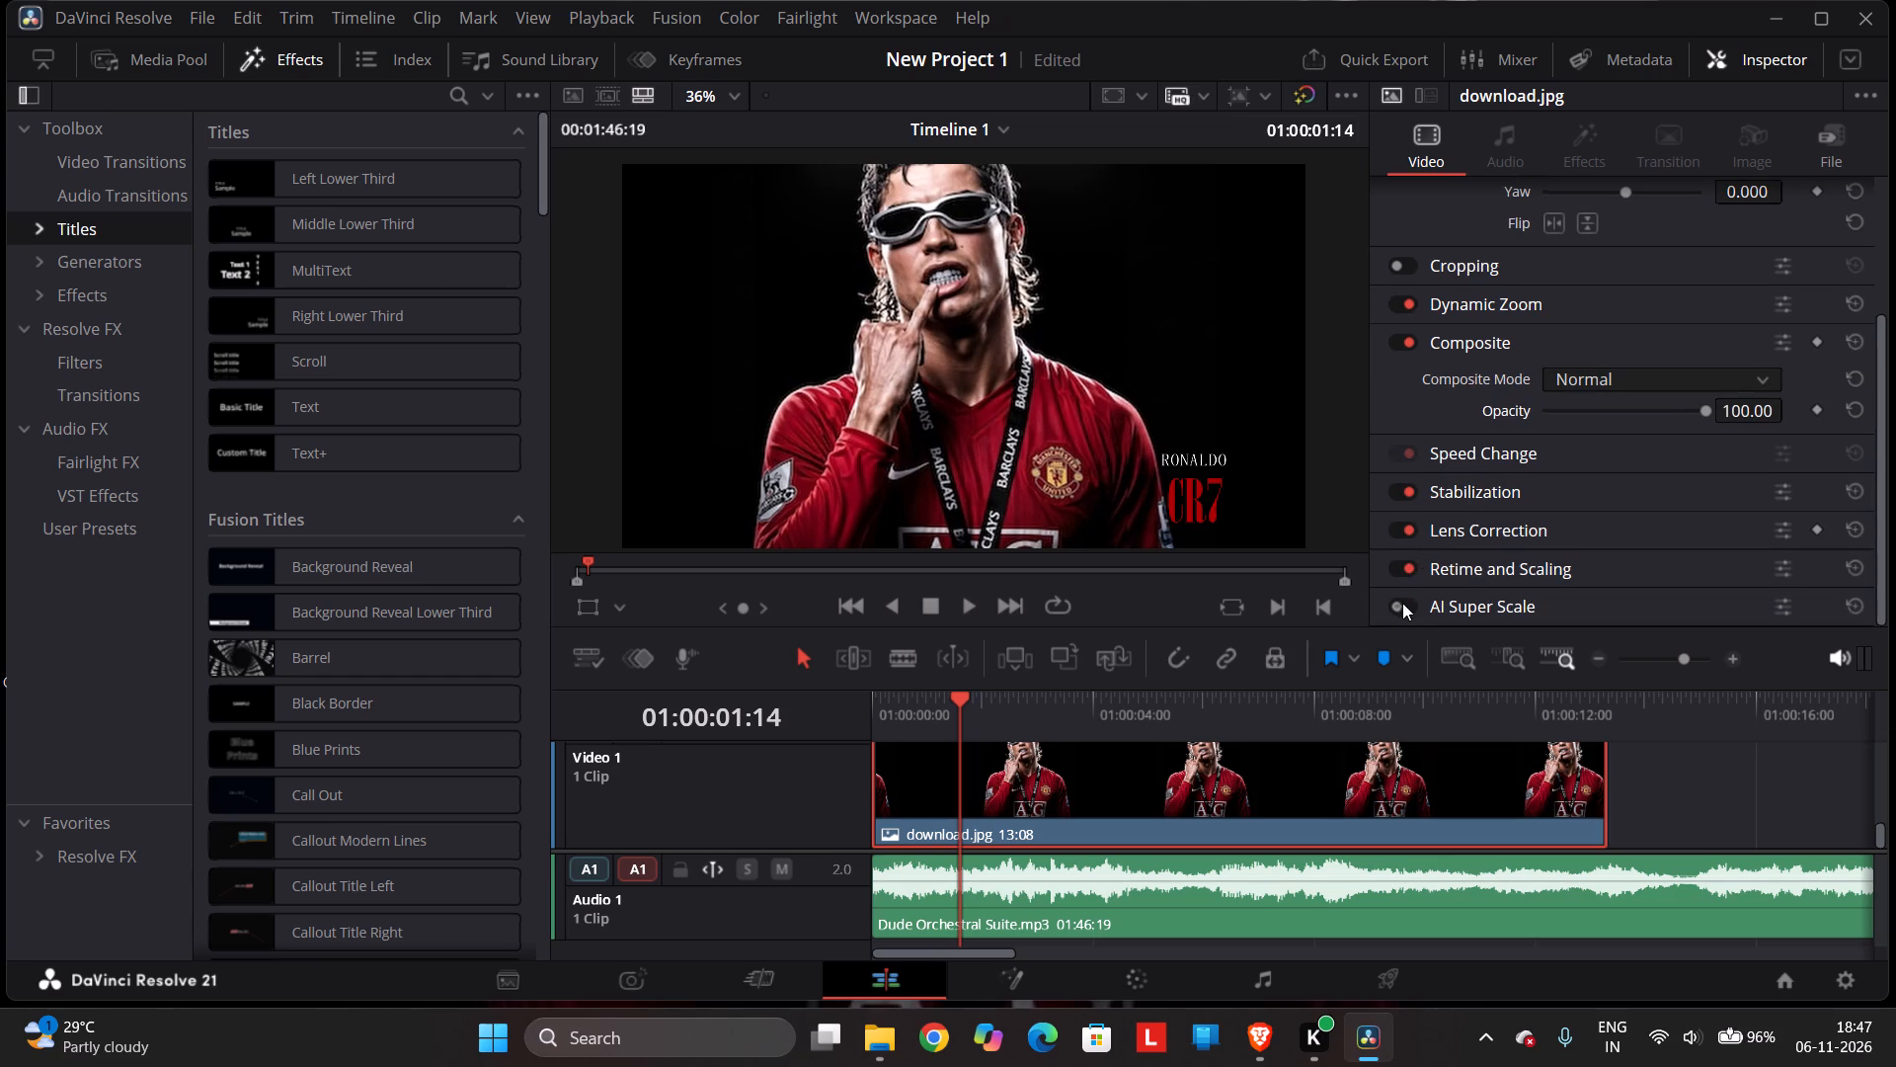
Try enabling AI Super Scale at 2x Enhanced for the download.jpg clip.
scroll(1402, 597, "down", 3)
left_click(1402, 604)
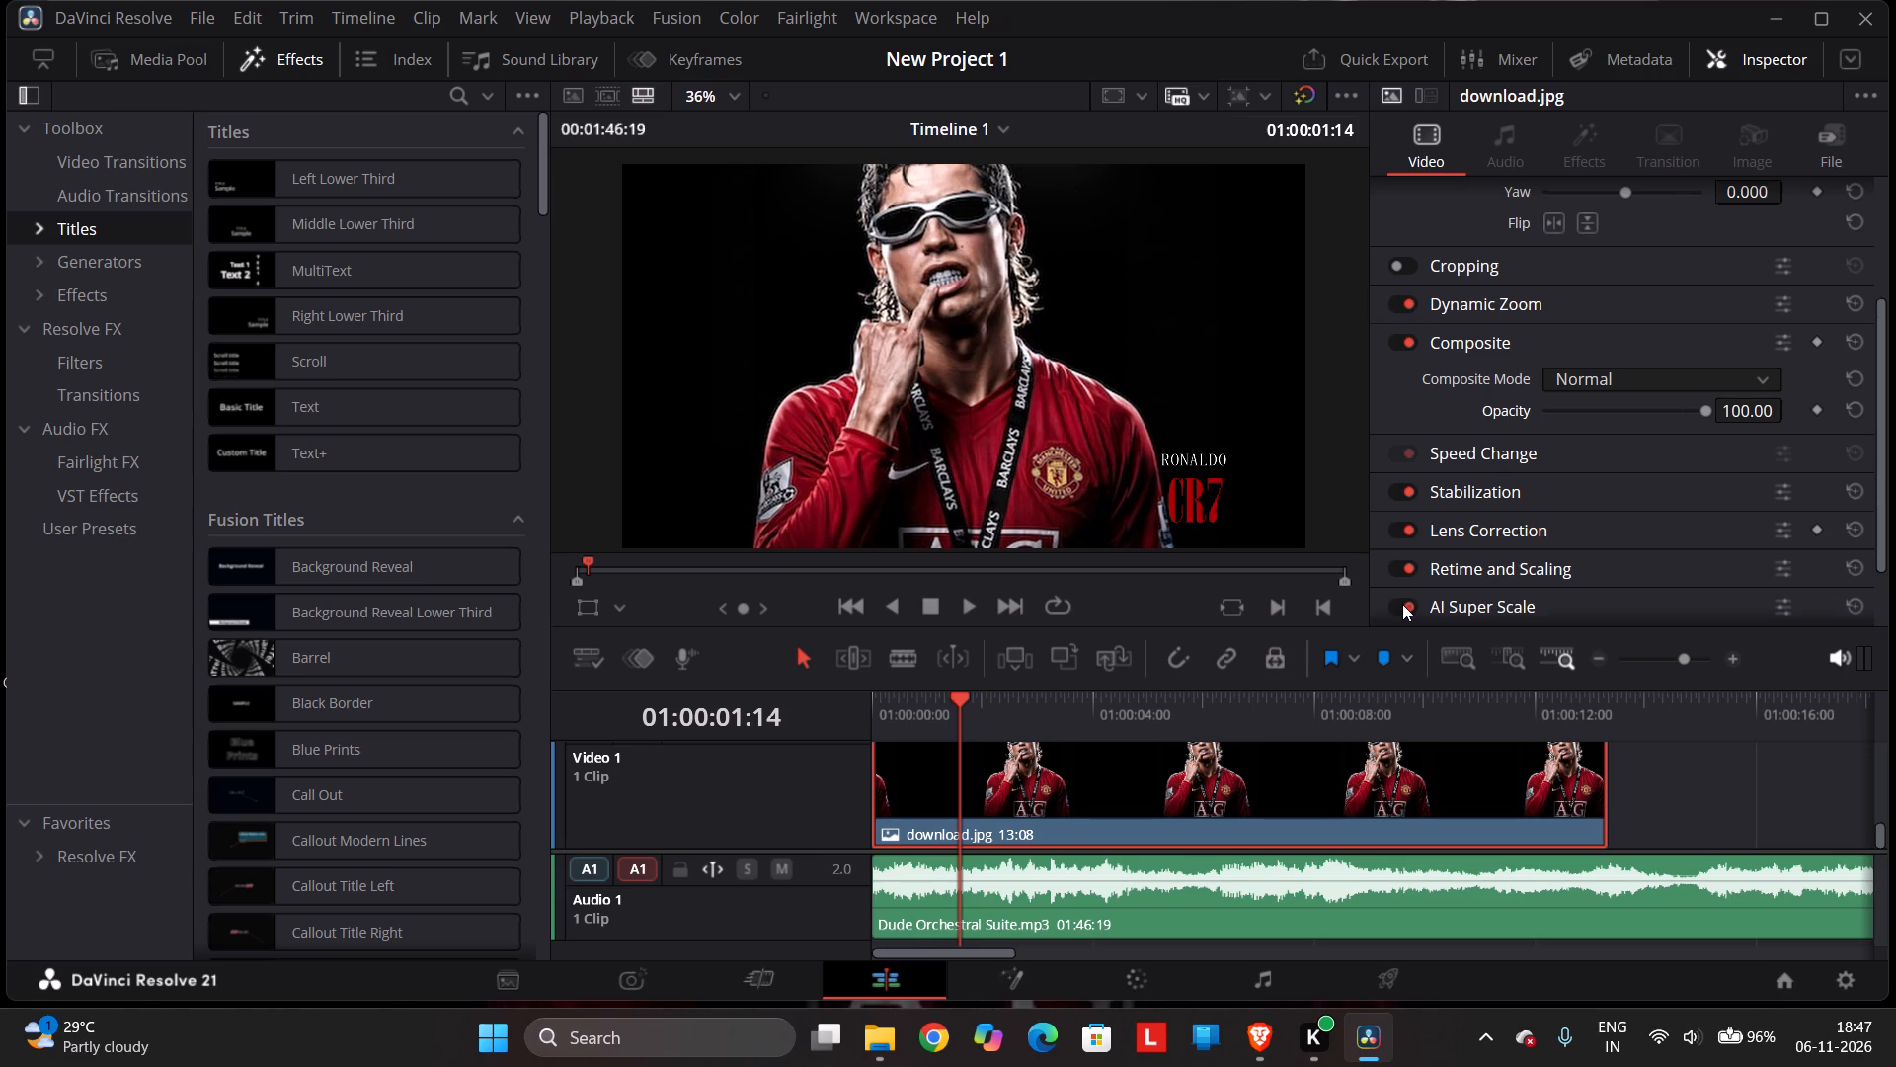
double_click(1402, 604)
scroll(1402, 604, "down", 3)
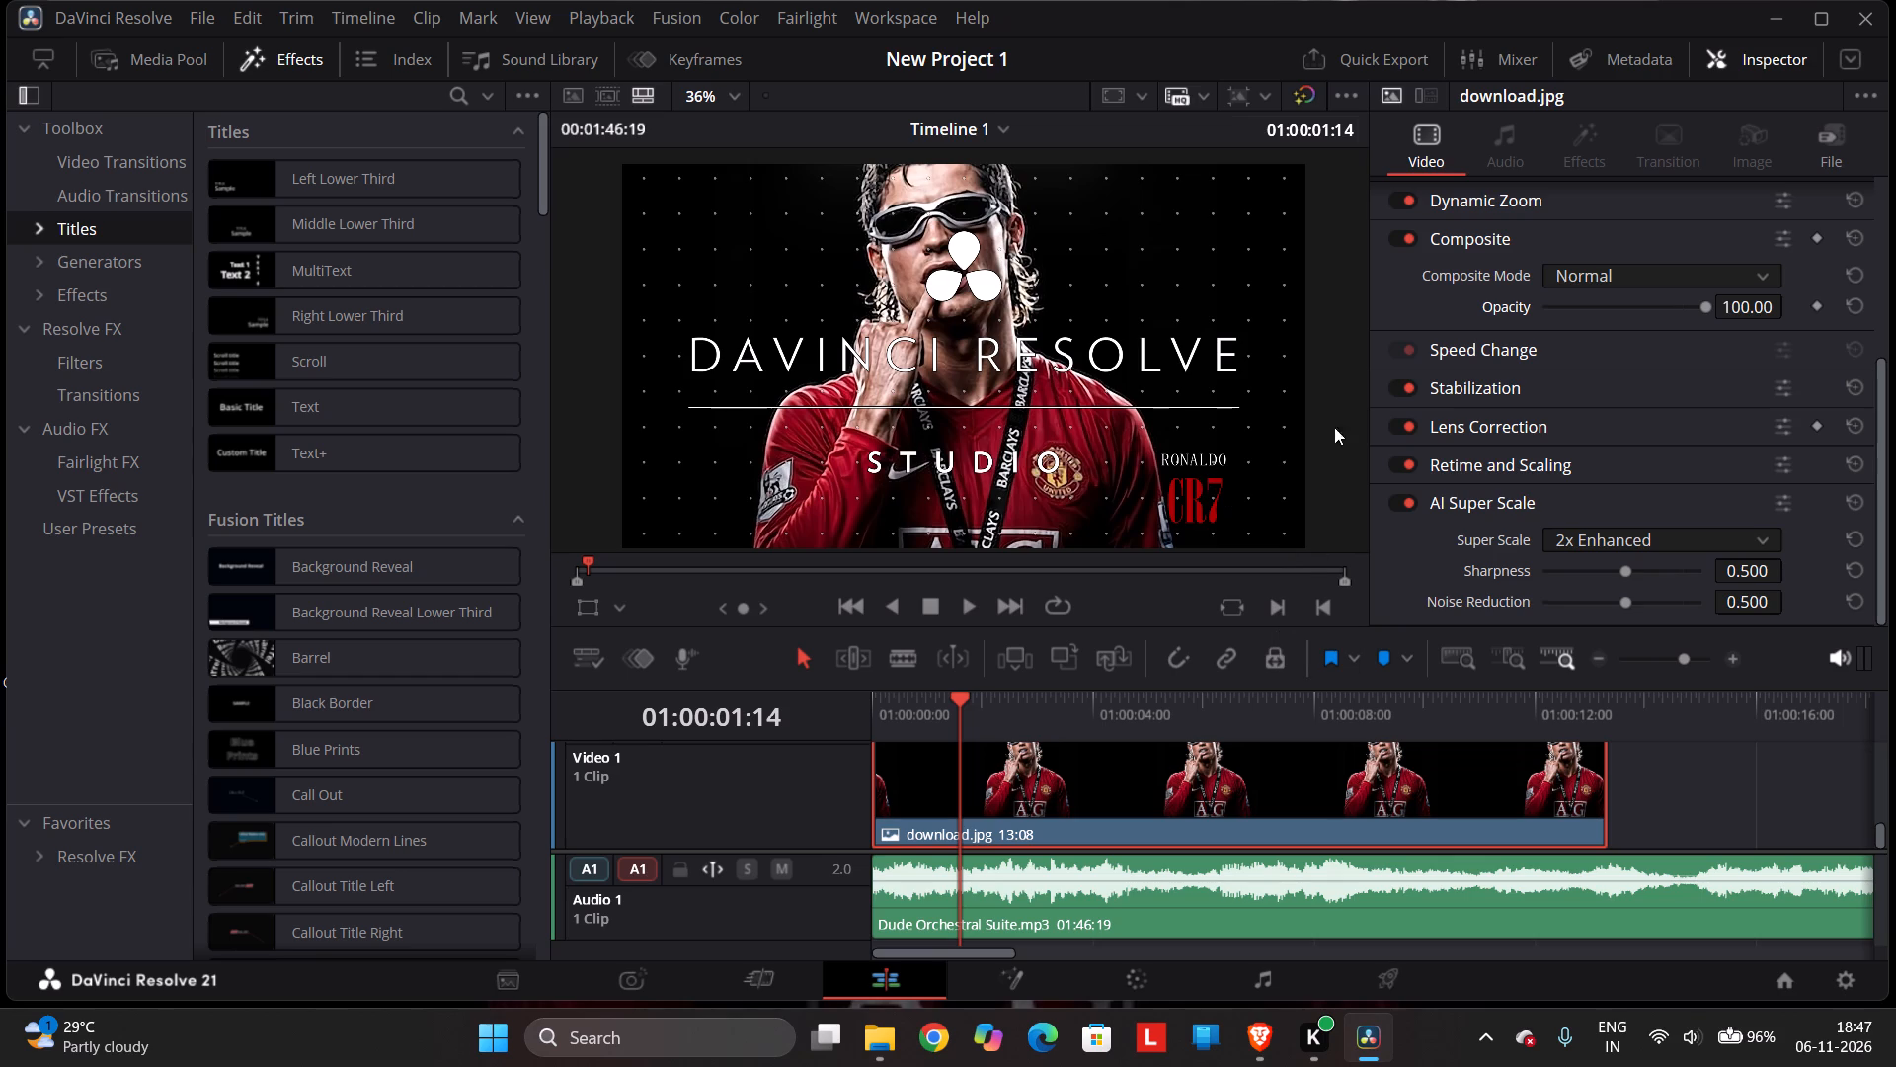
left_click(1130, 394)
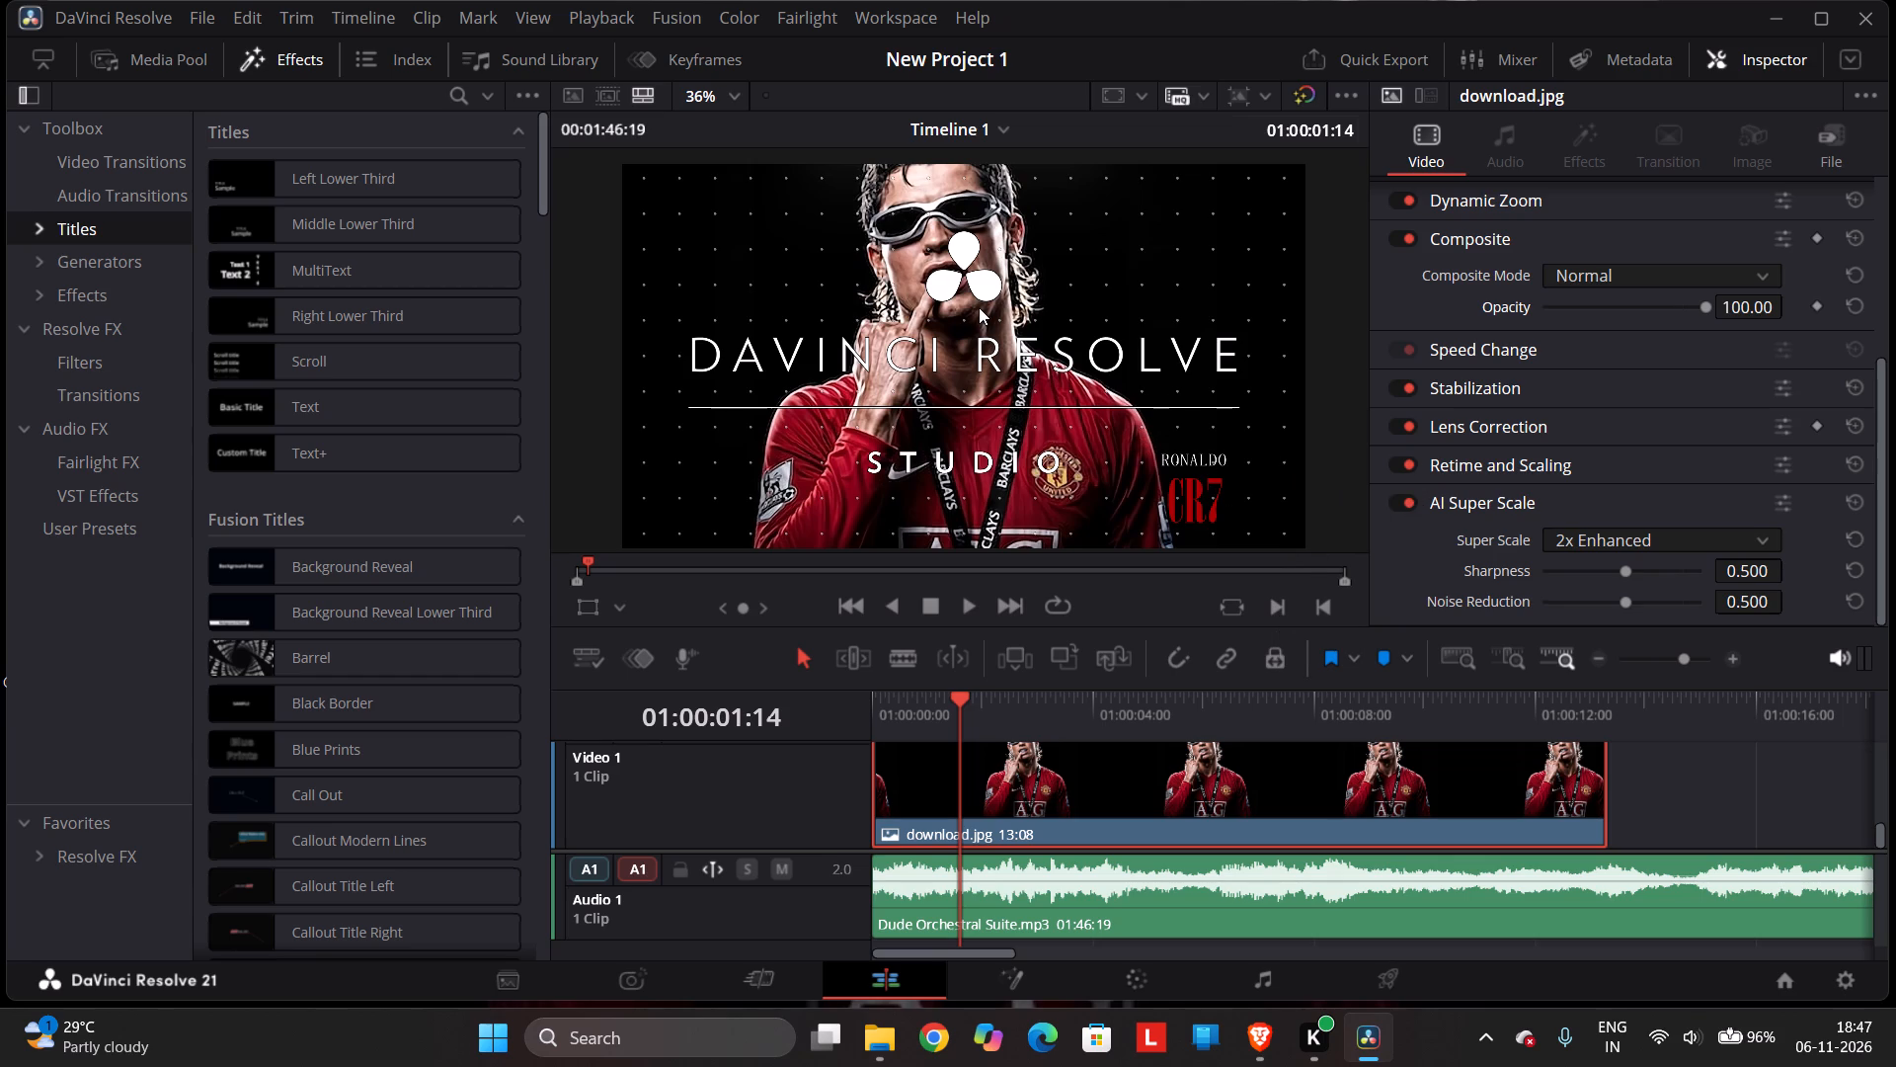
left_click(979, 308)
Play the timeline from the start to preview the clip with AI Super Scale enabled.
left_click_drag(964, 697, 853, 680)
left_click(852, 680)
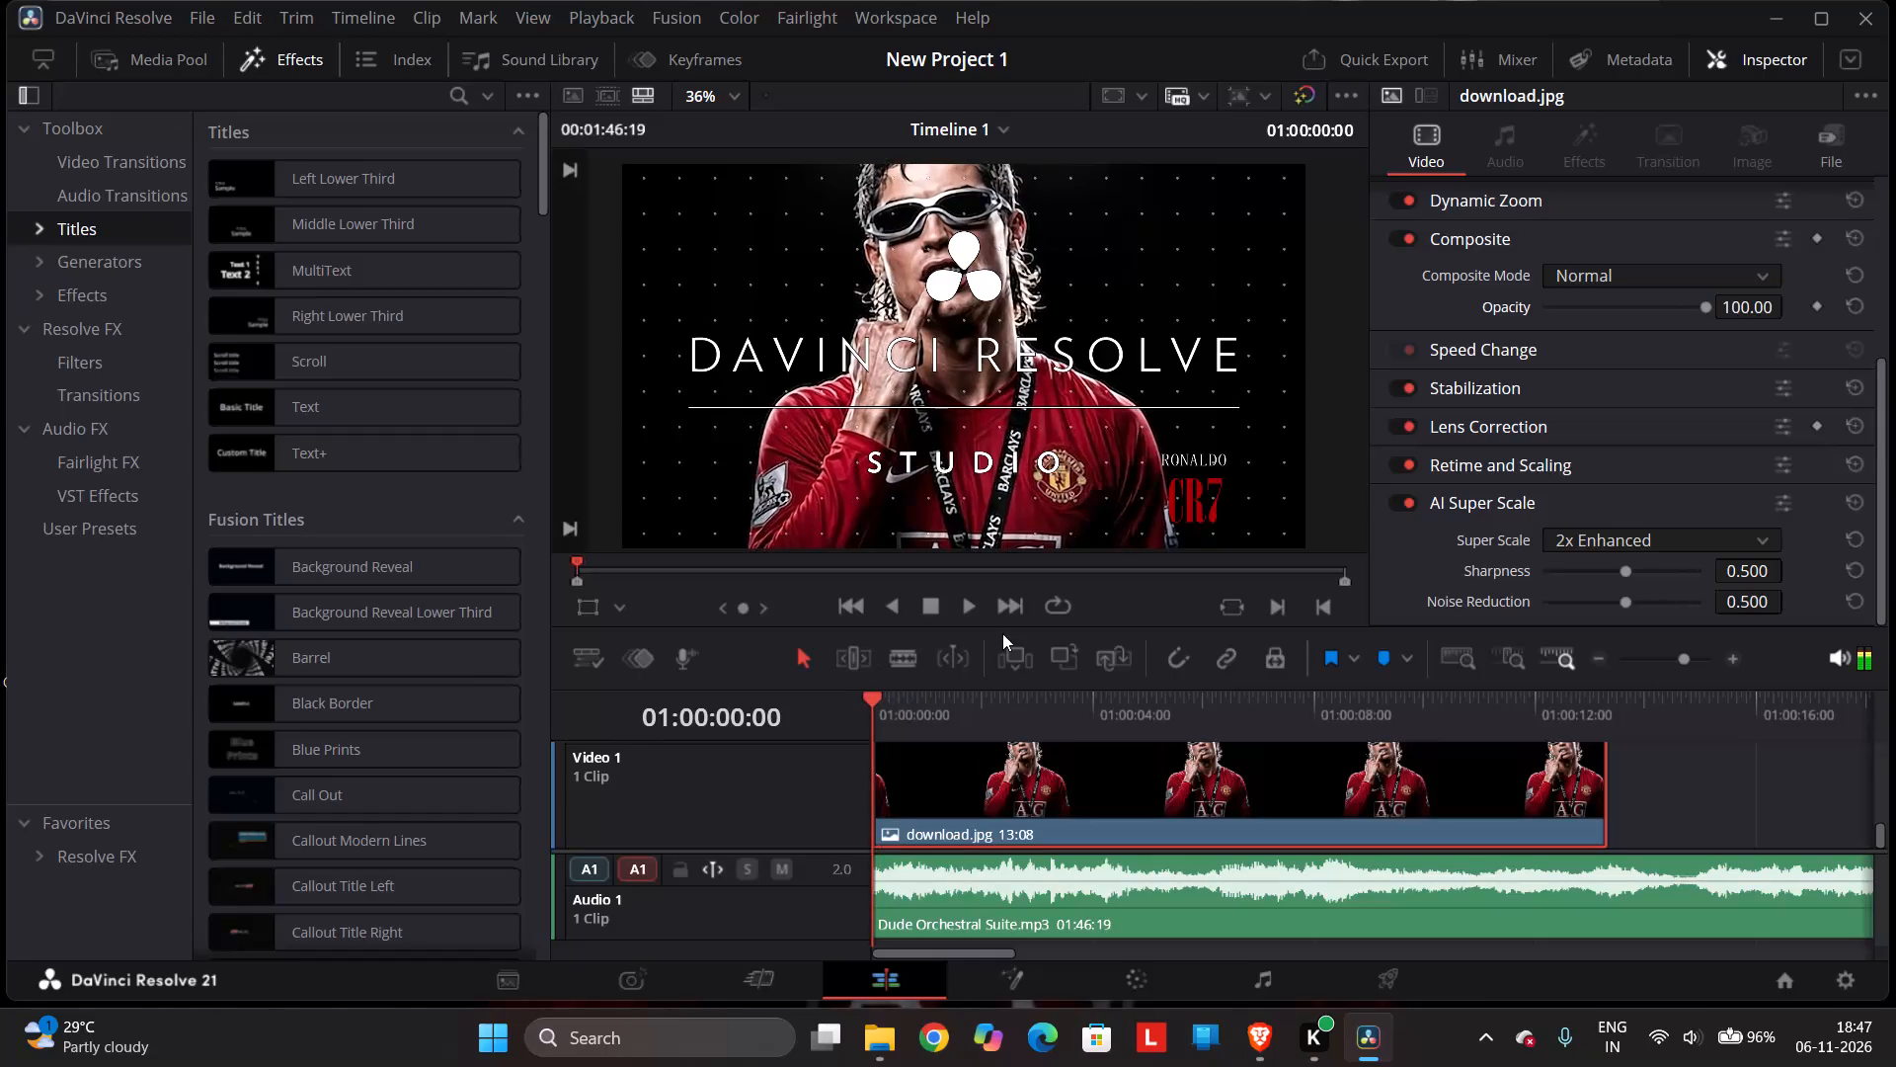
left_click(993, 604)
double_click(950, 606)
double_click(976, 597)
double_click(968, 599)
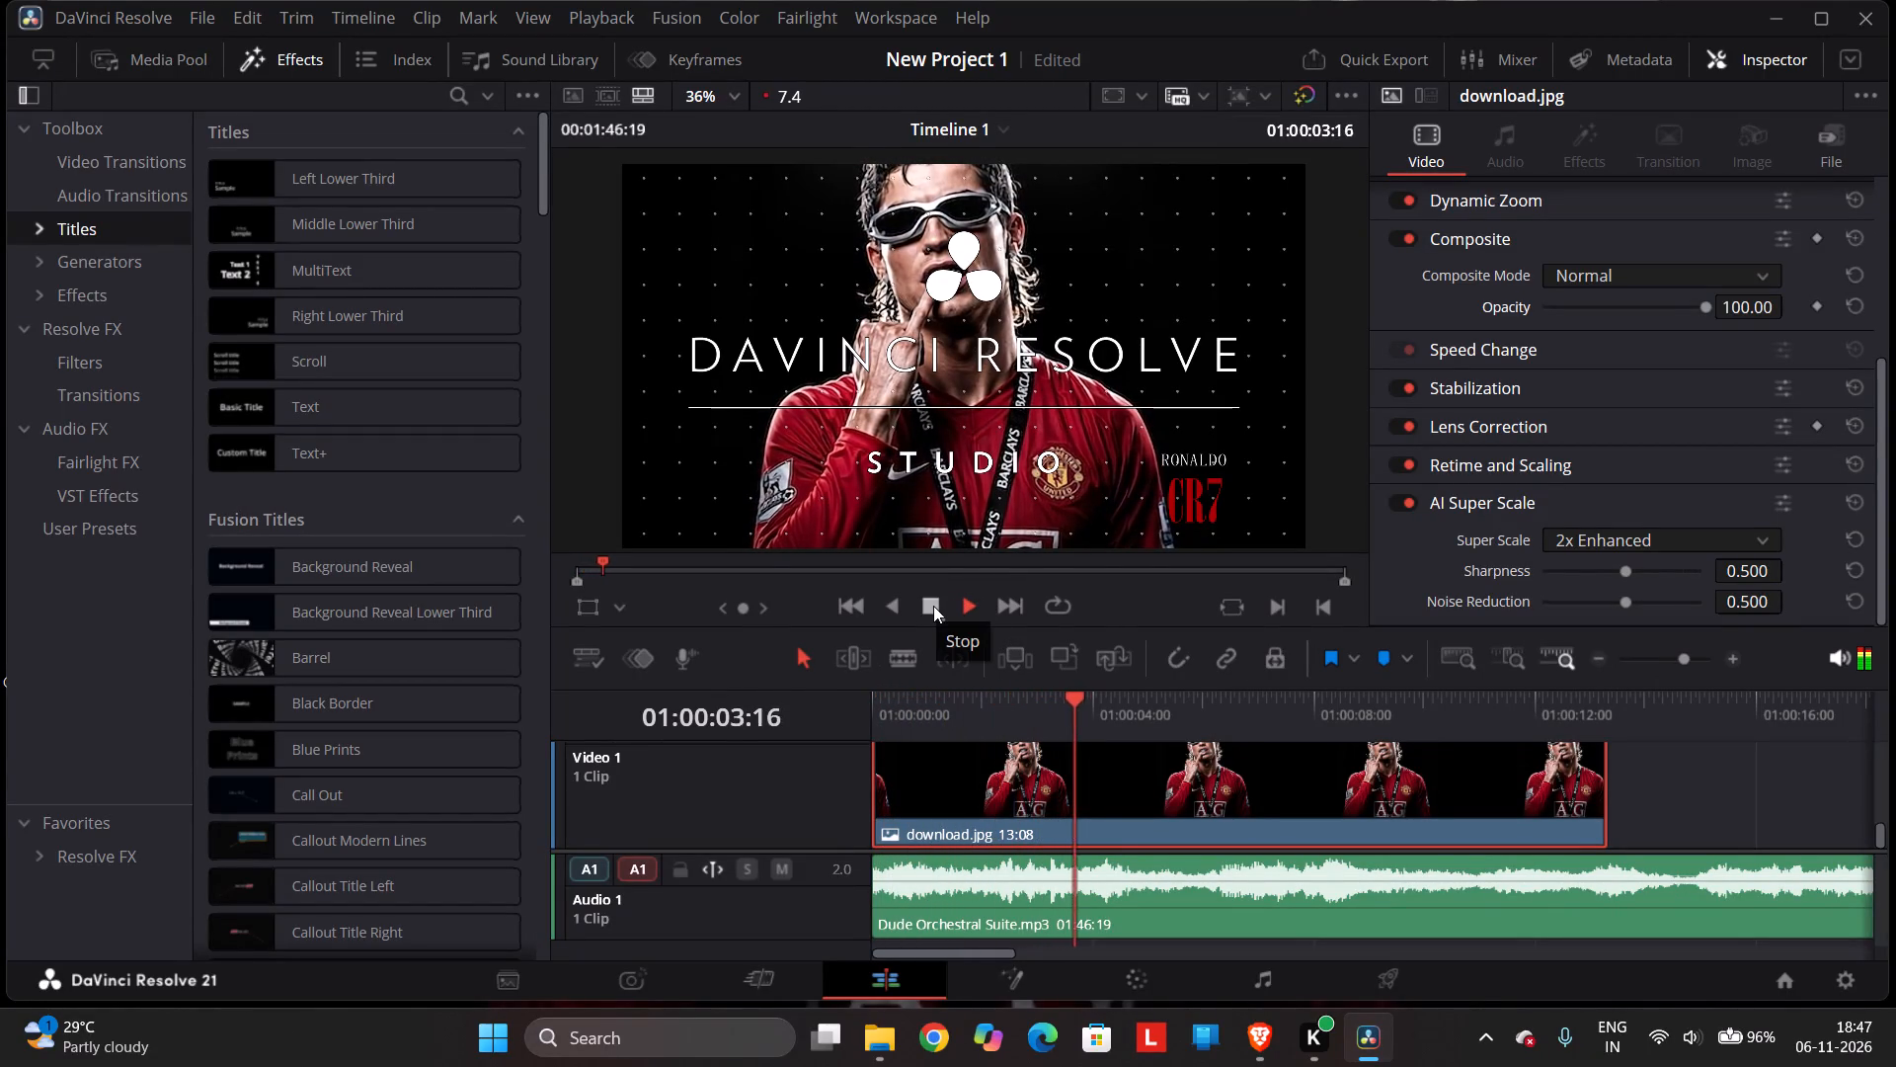
left_click(933, 606)
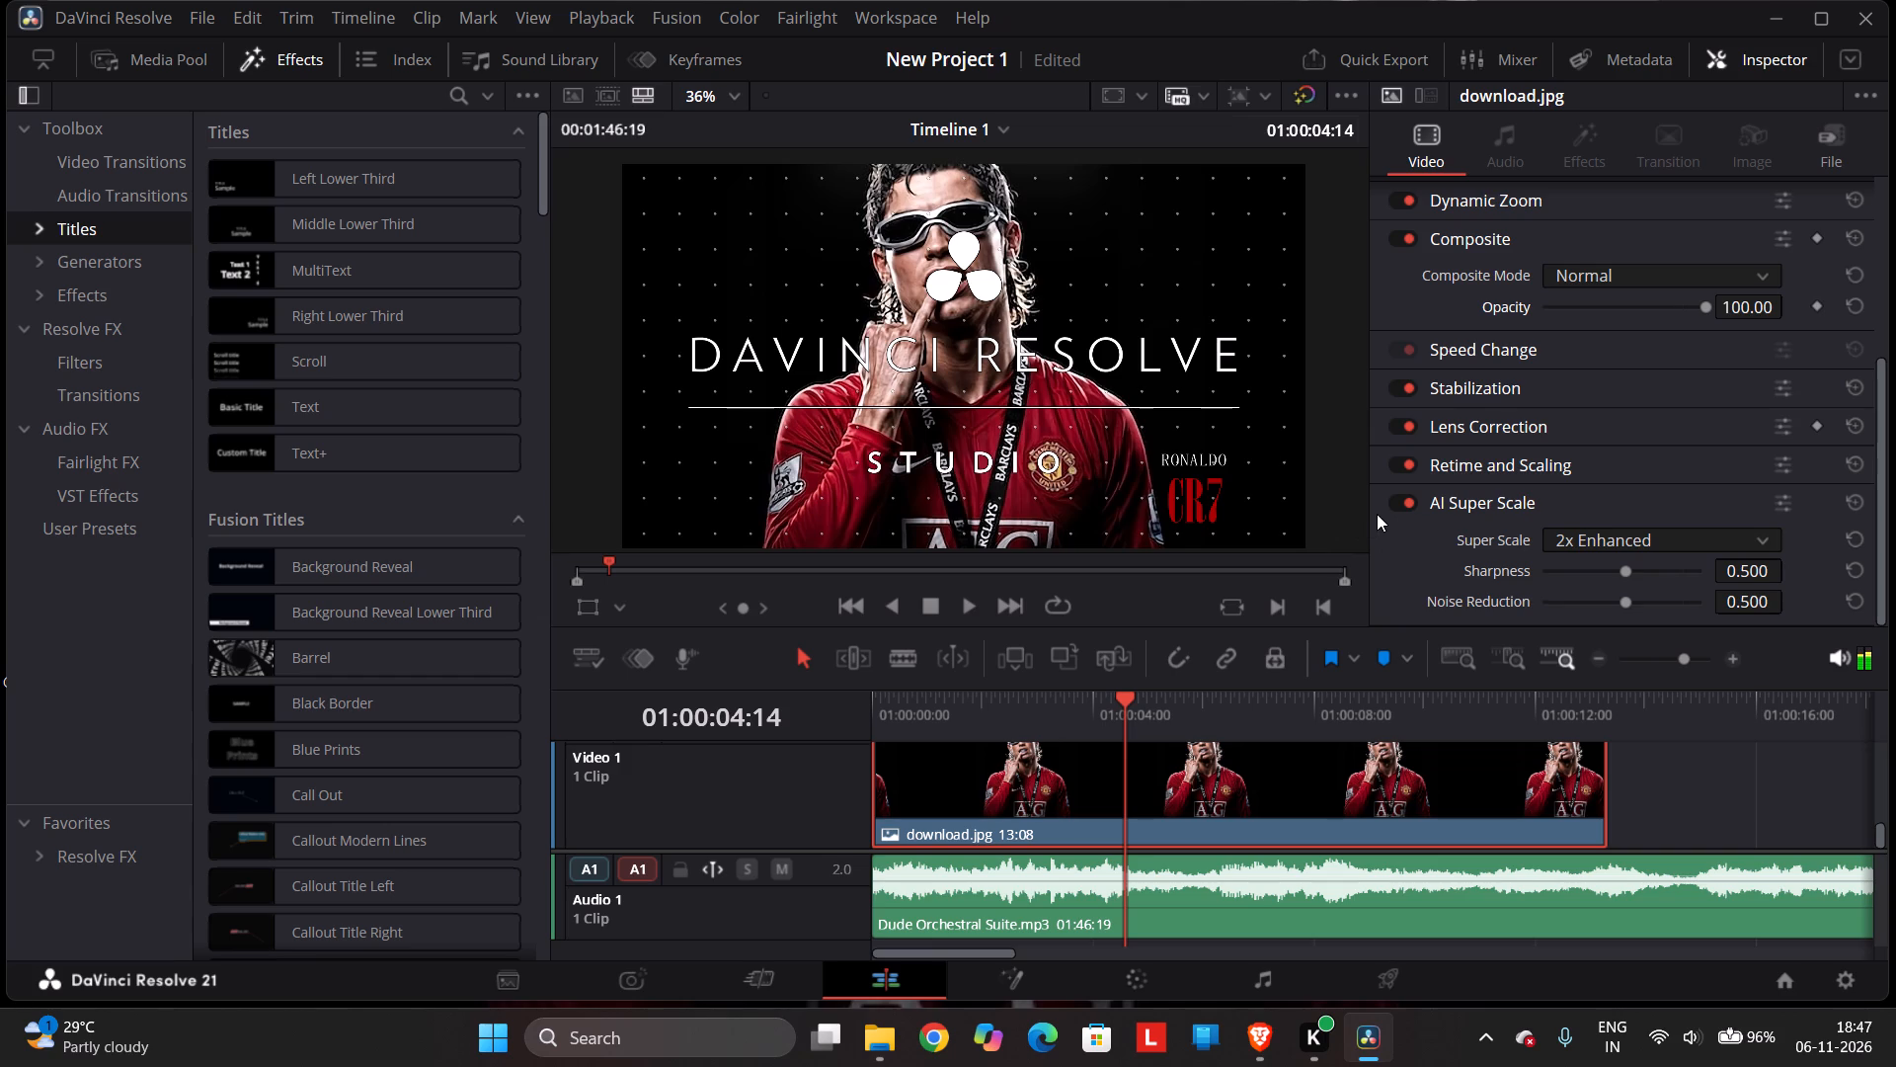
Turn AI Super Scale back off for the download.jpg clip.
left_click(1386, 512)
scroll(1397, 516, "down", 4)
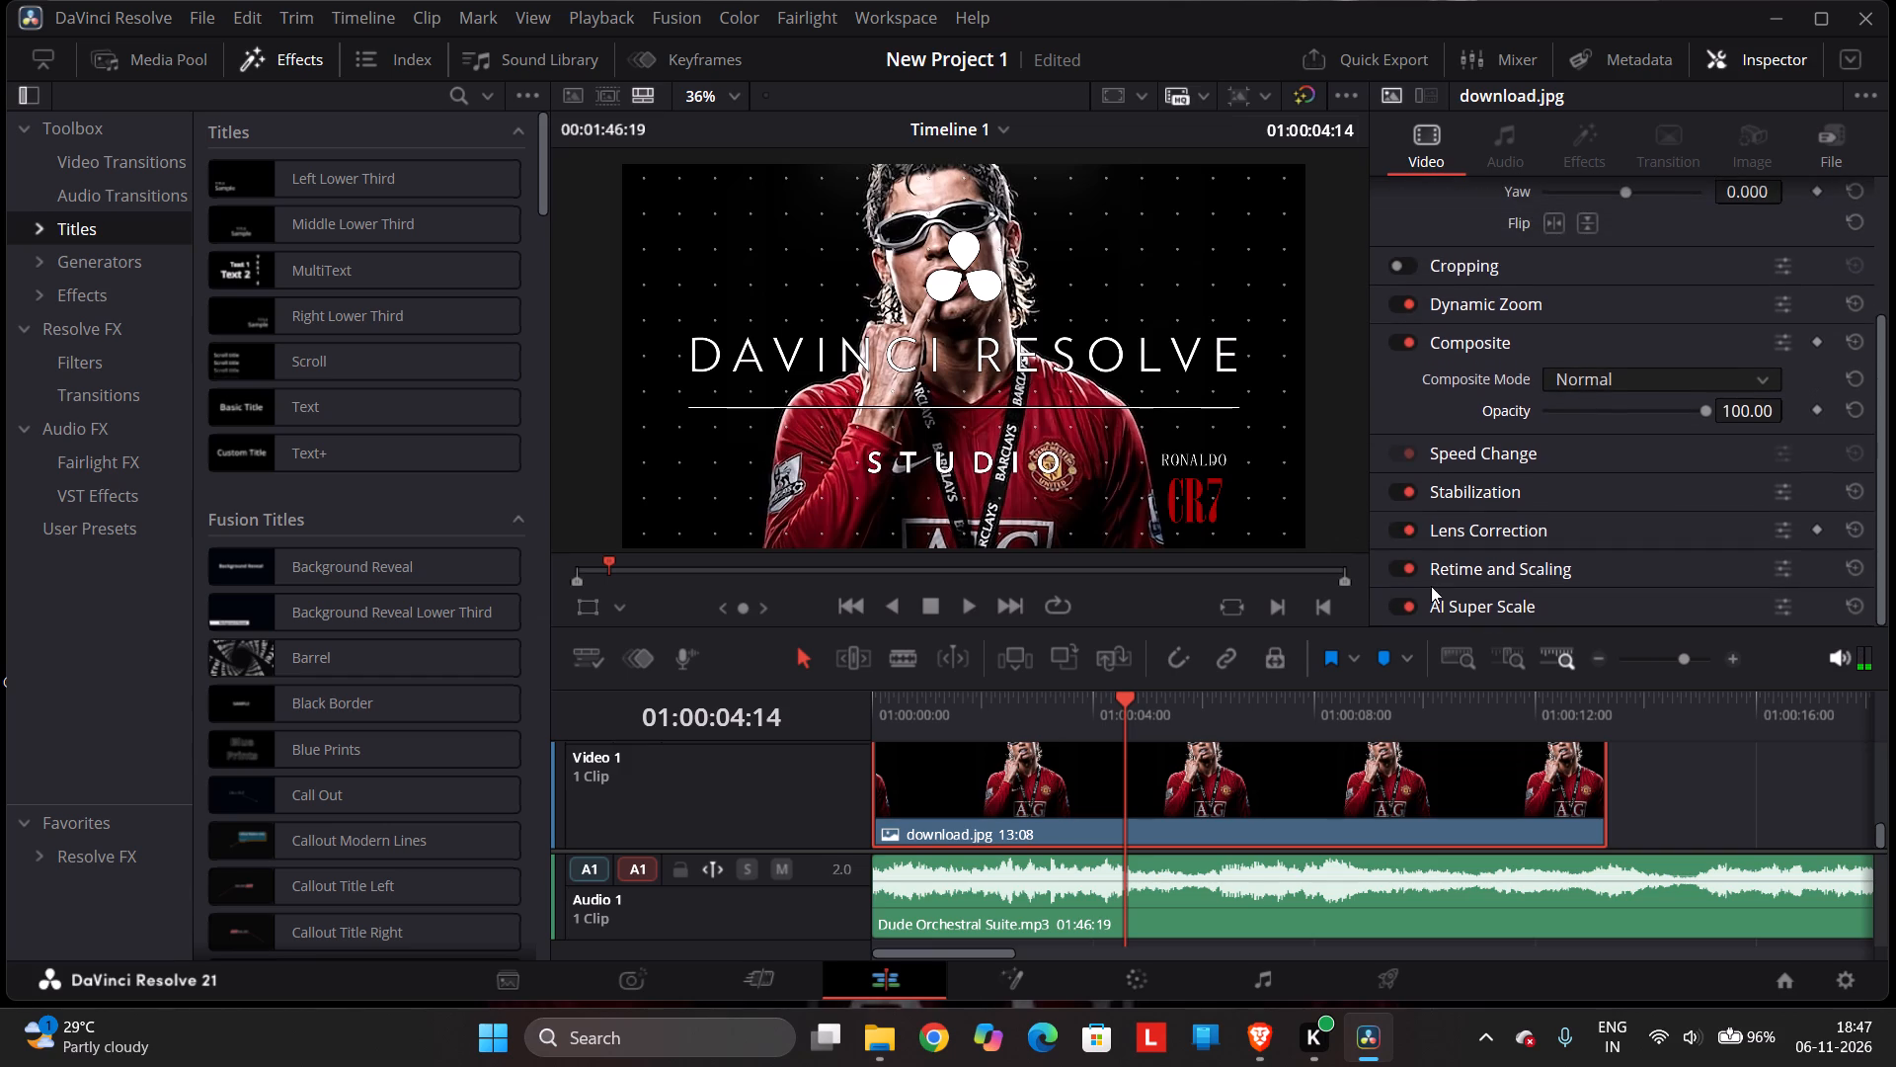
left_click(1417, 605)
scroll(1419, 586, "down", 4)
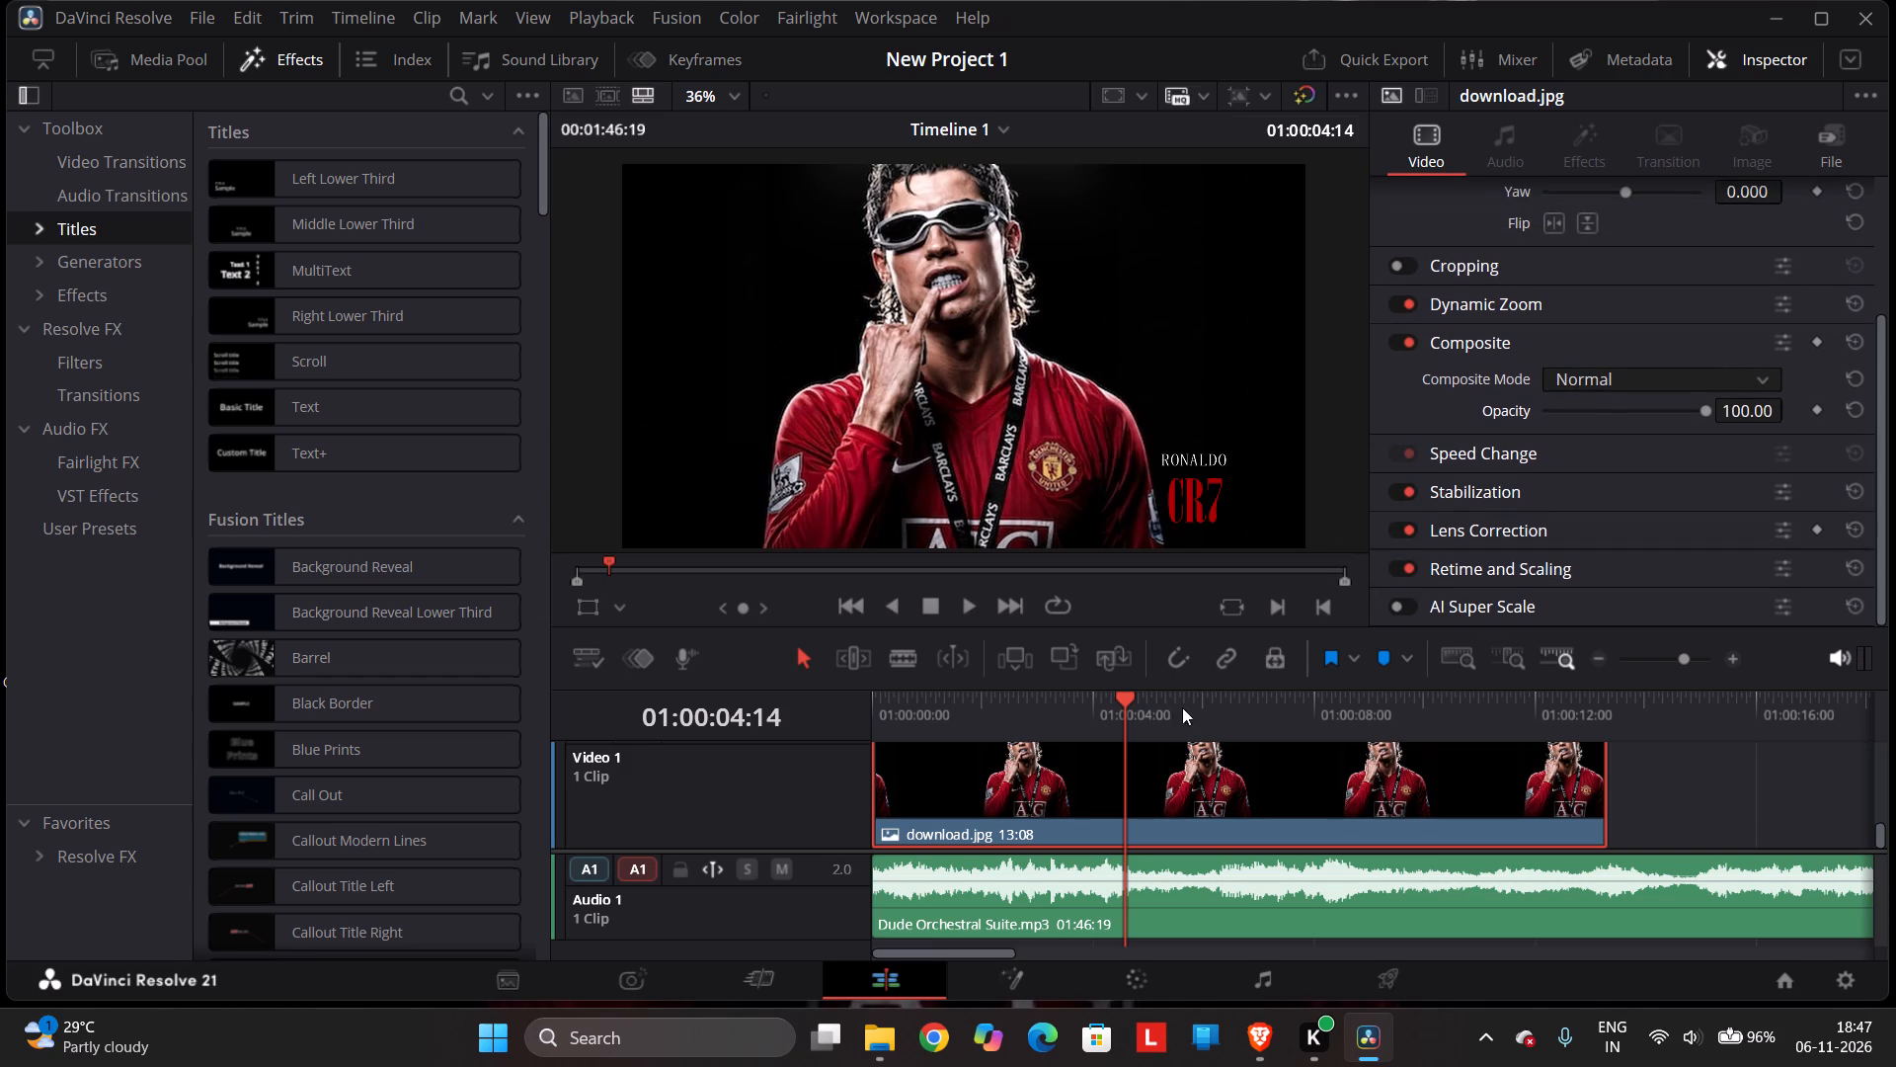
Return the playhead to the start of the timeline.
left_click_drag(1133, 698, 872, 693)
left_click(871, 693)
scroll(1779, 431, "down", 4)
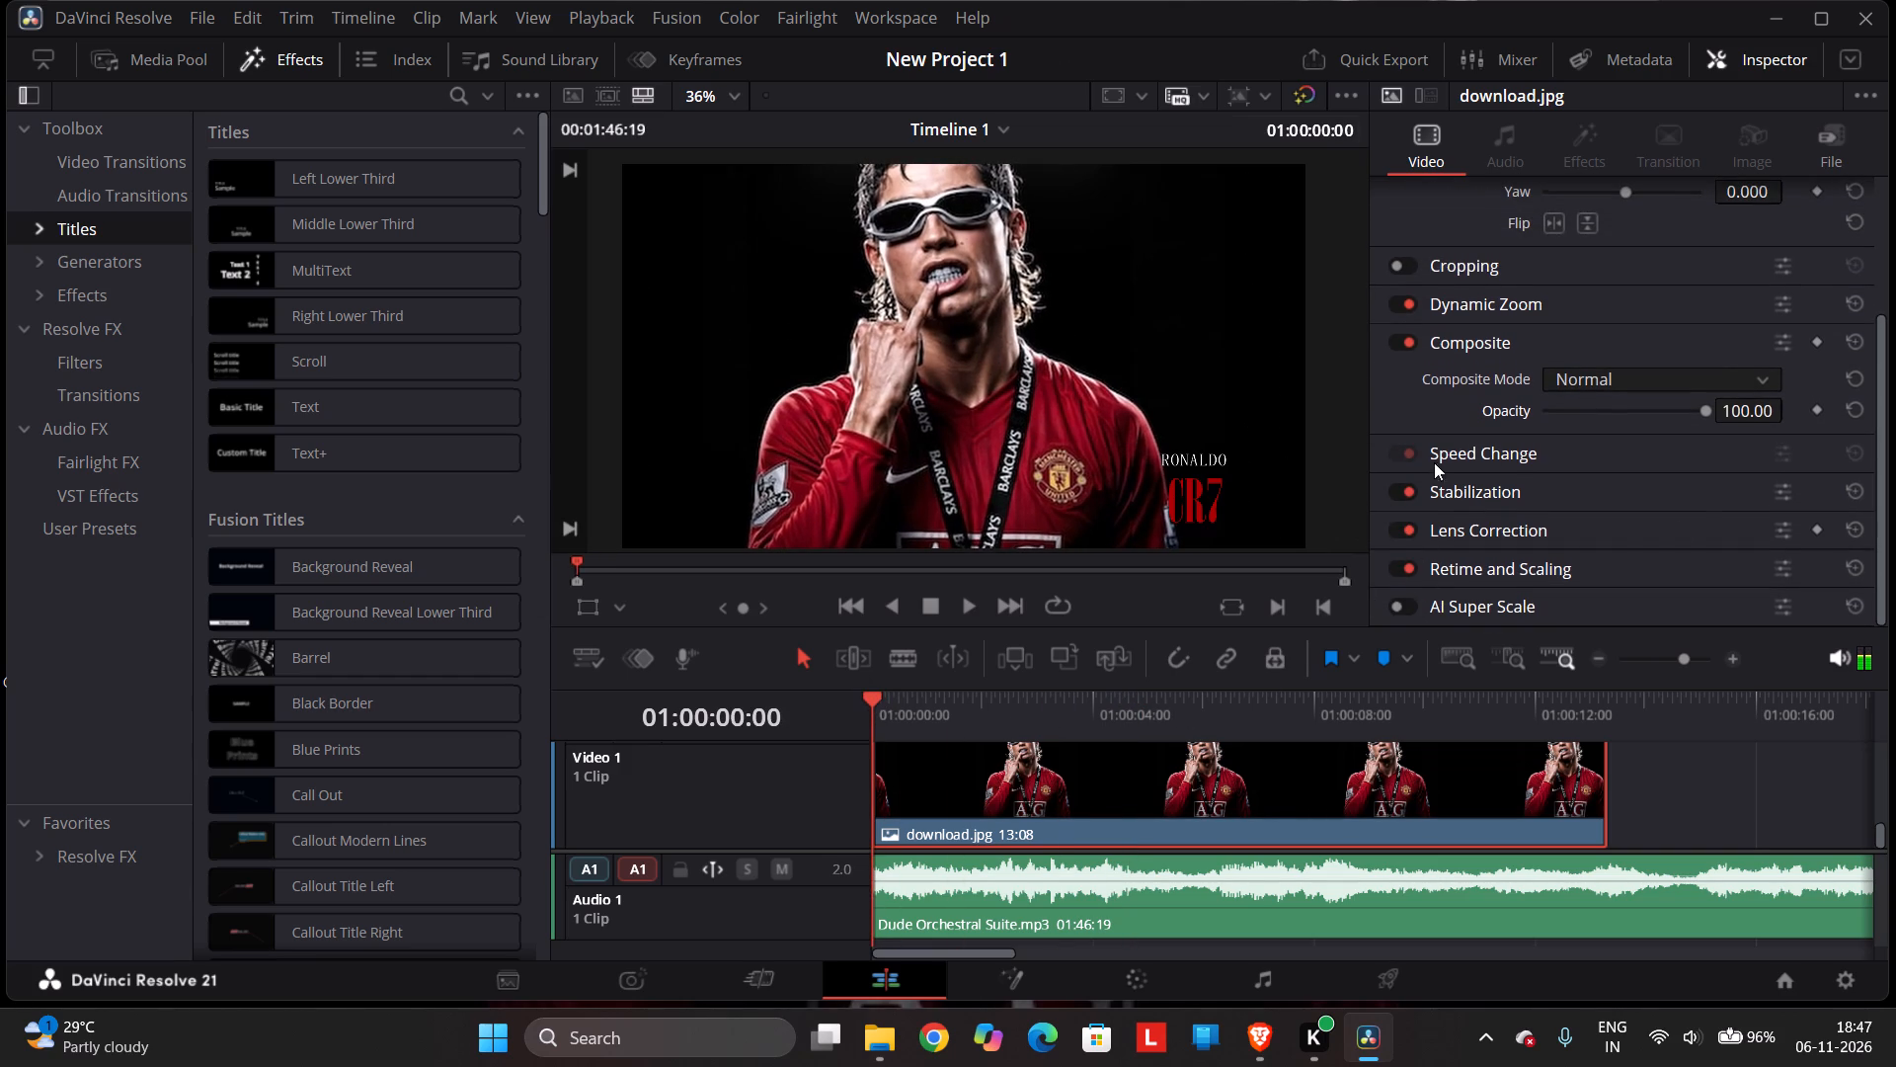
scroll(1430, 466, "down", 6)
scroll(1443, 444, "up", 6)
left_click(1517, 160)
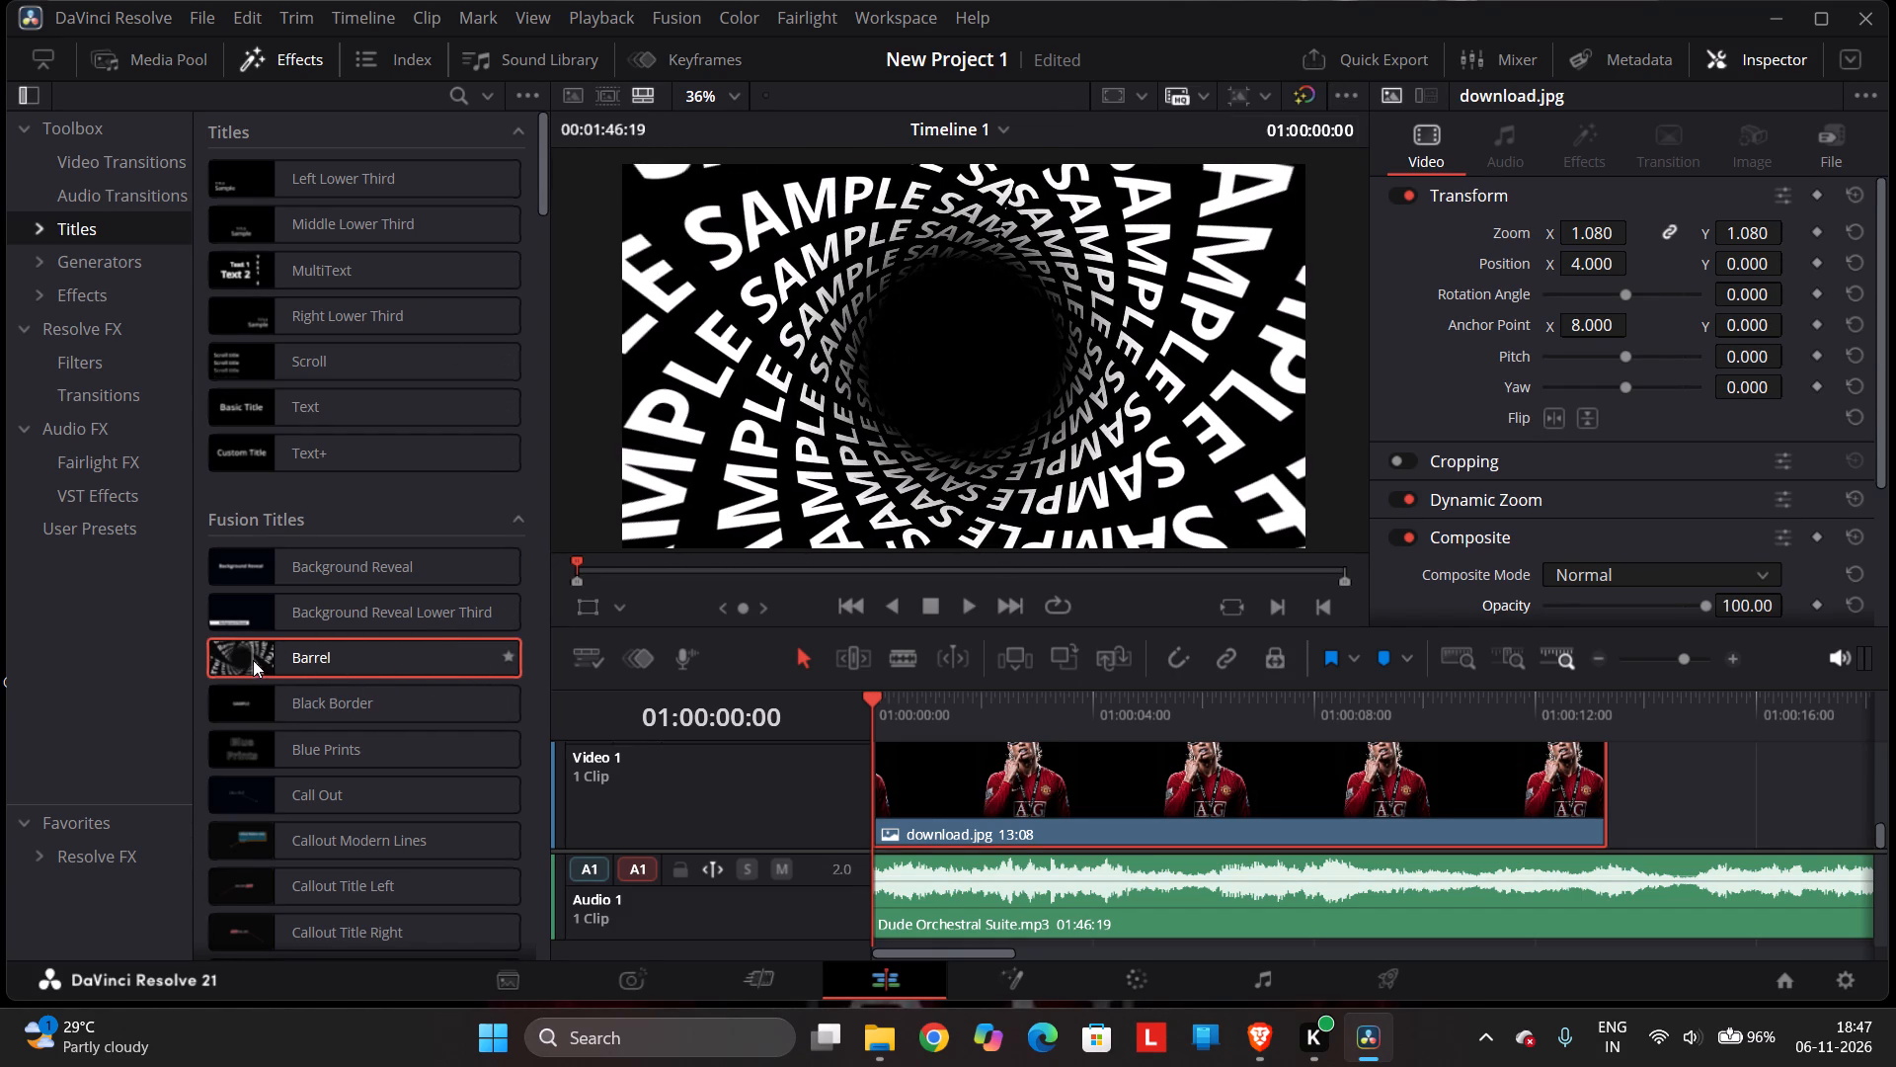
Add the Barrel Fusion title on Video 2 above the download.jpg clip, starting at 01:00:00:00.
left_click_drag(253, 659, 891, 771)
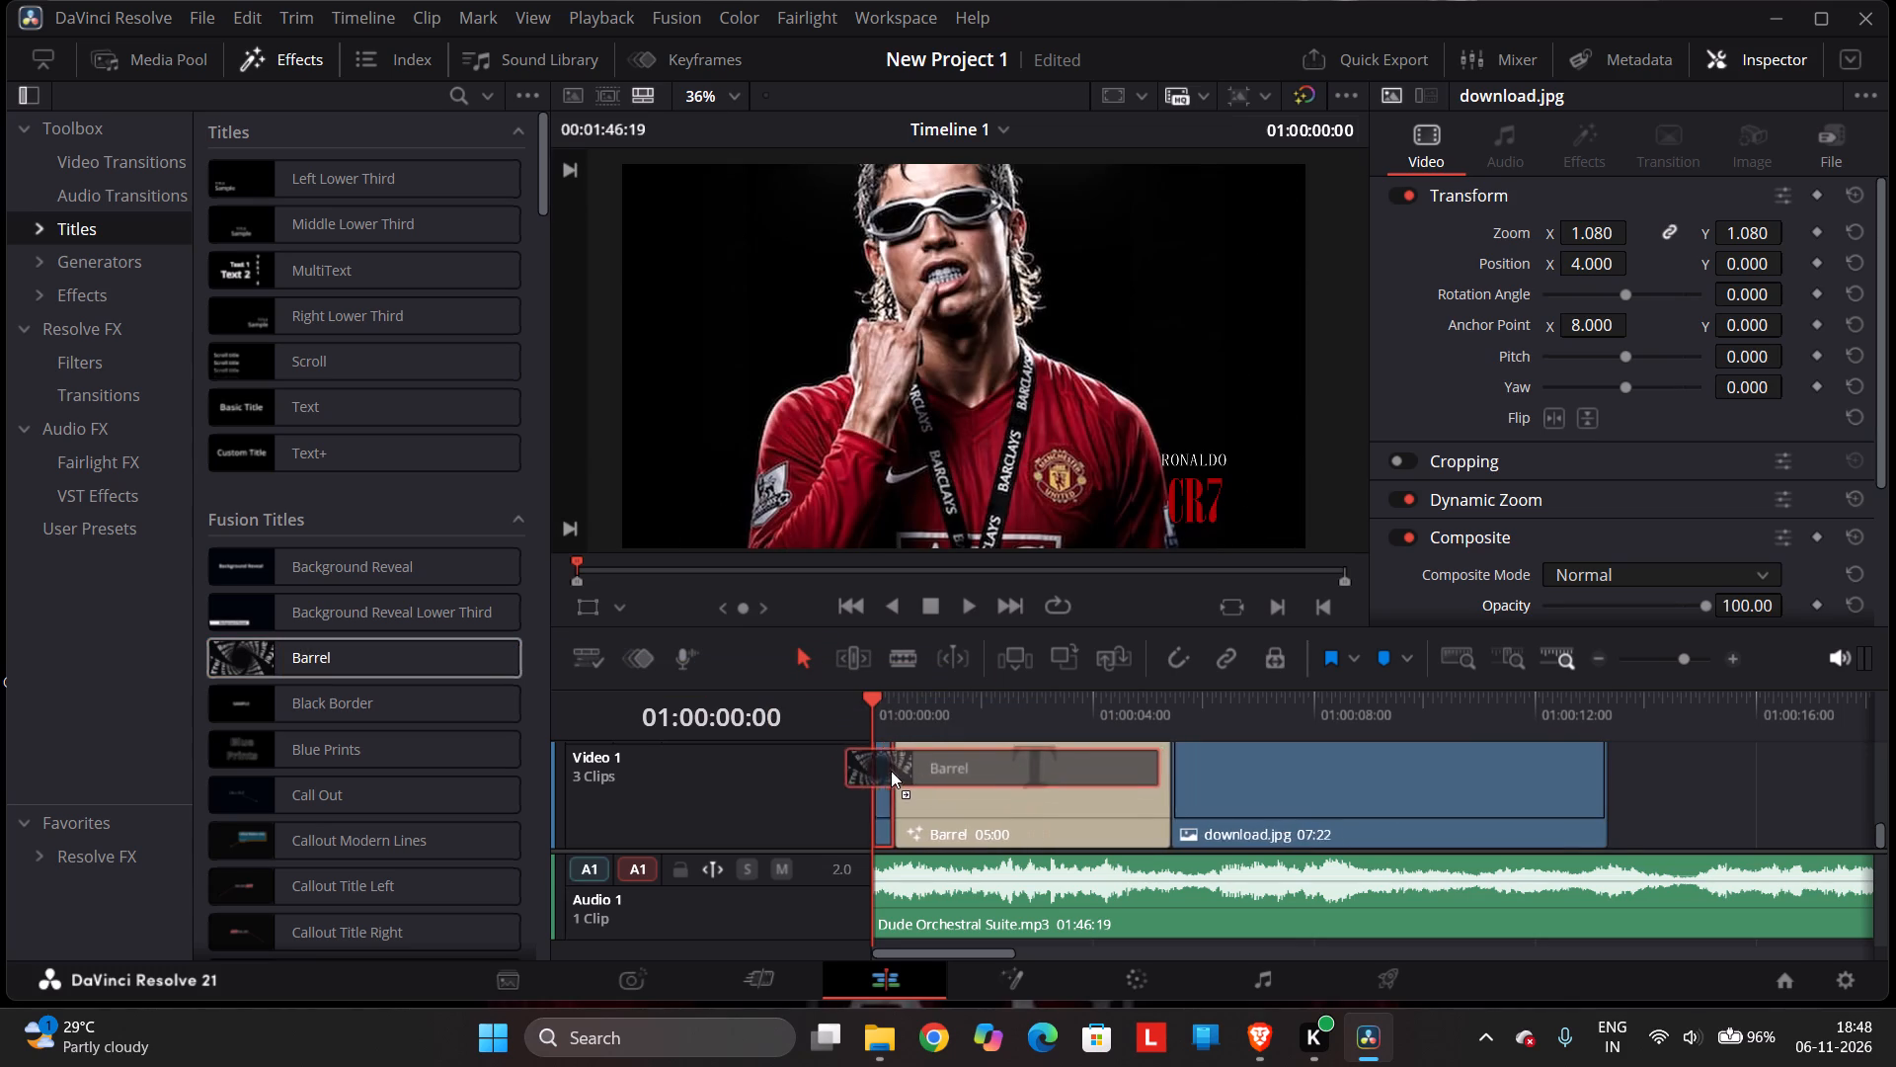
left_click_drag(891, 771, 865, 757)
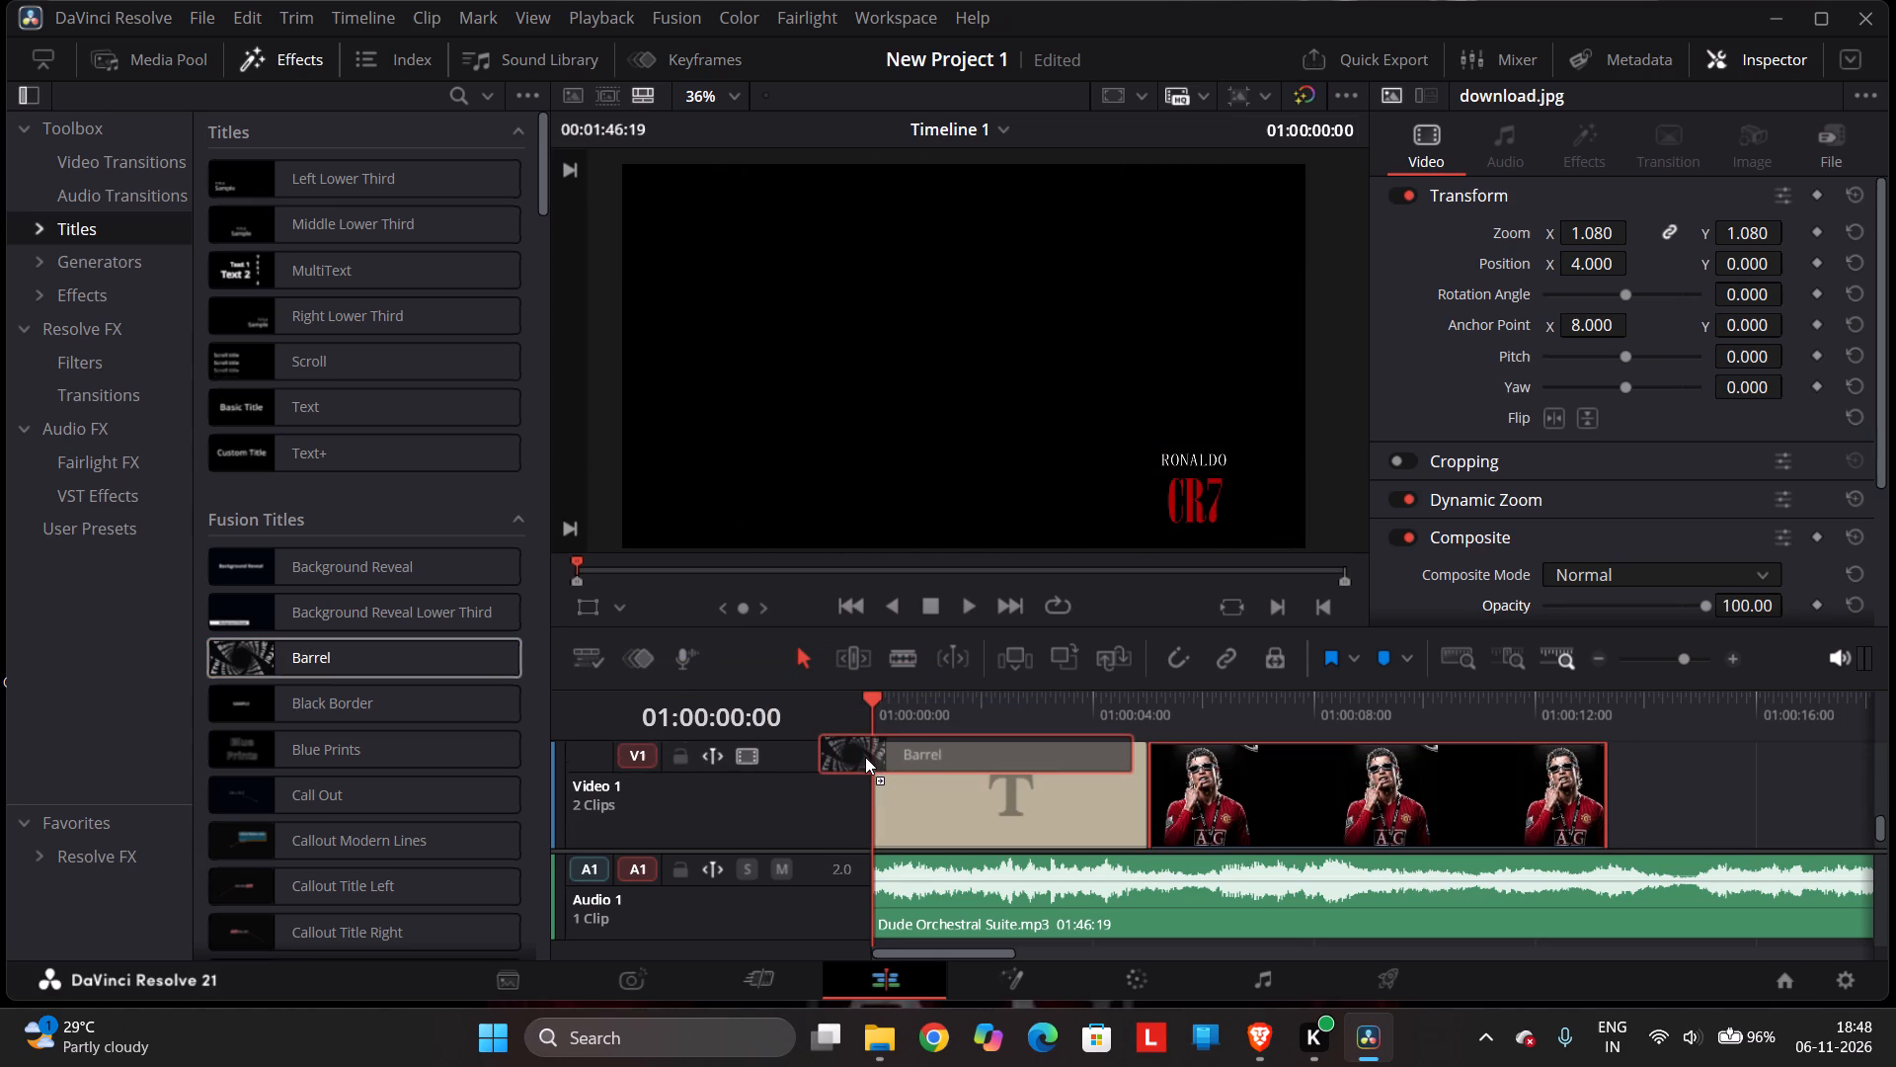
left_click_drag(865, 757, 868, 736)
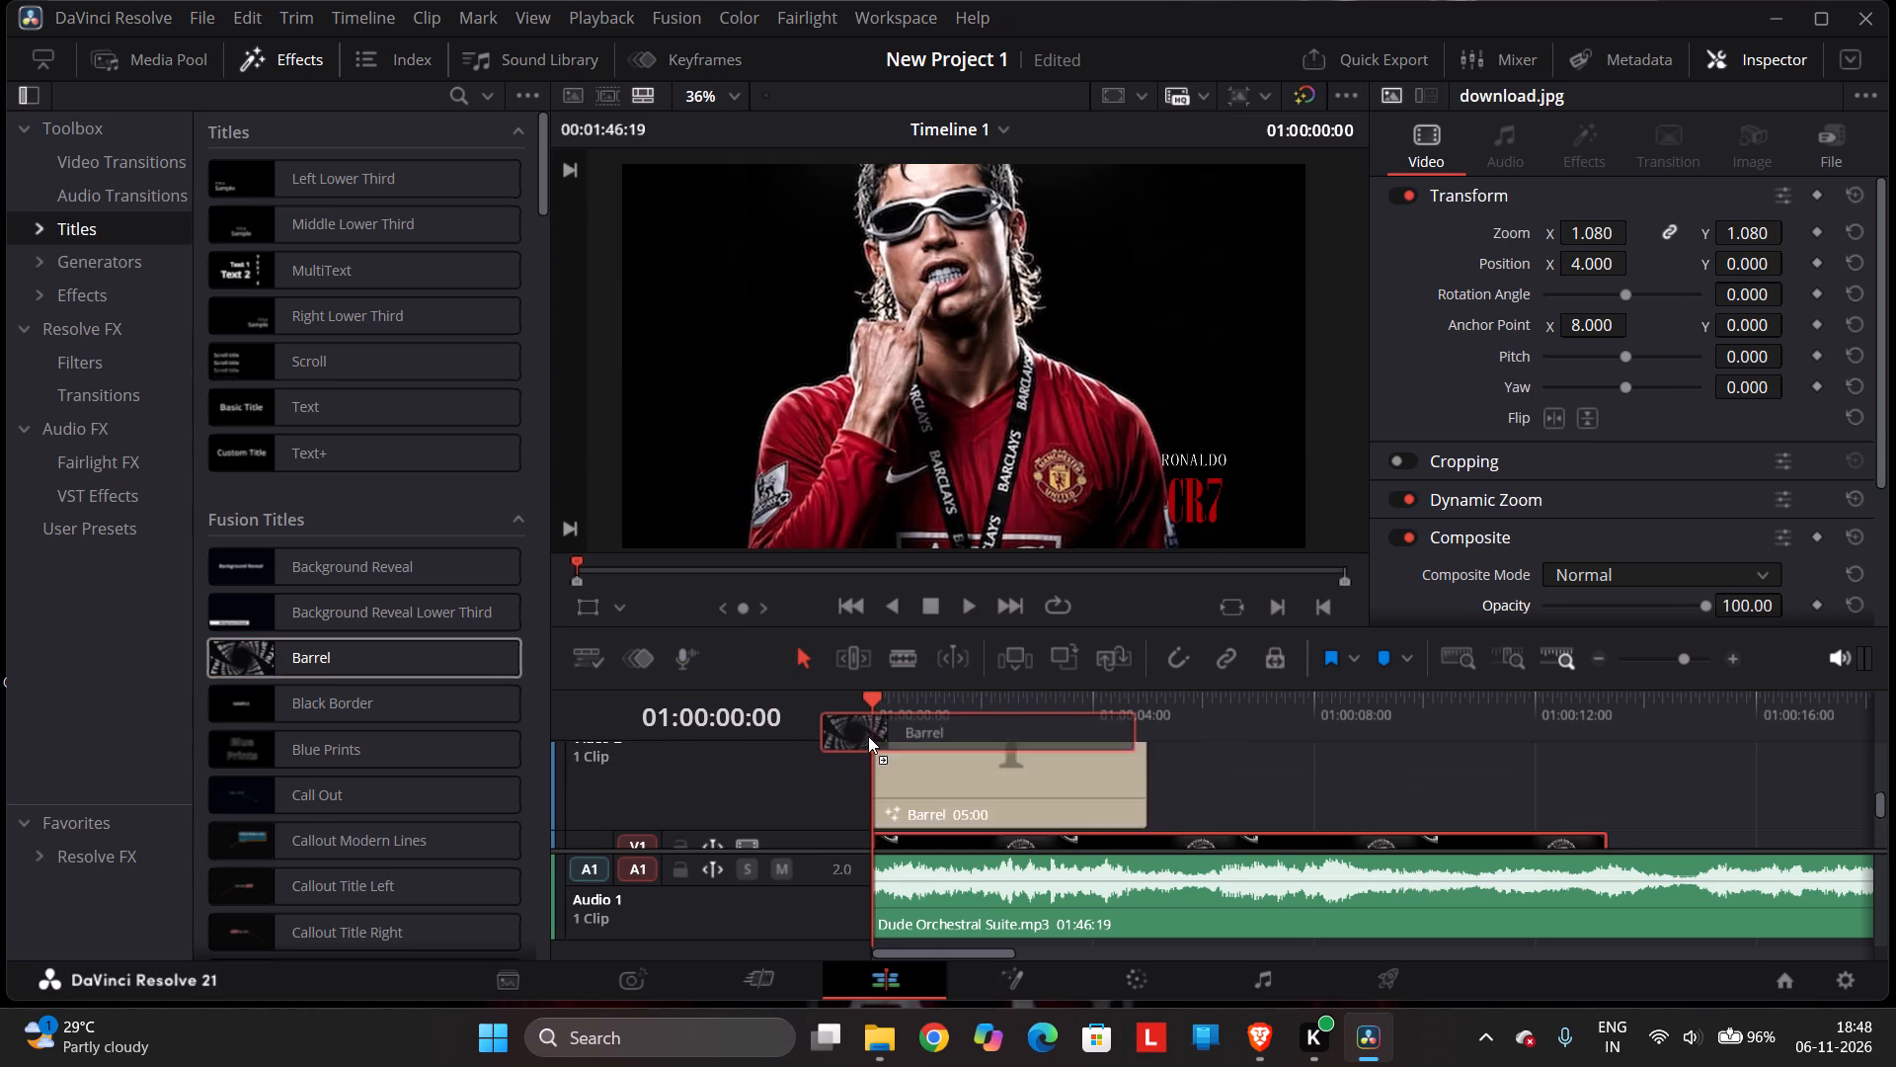
left_click_drag(868, 736, 872, 742)
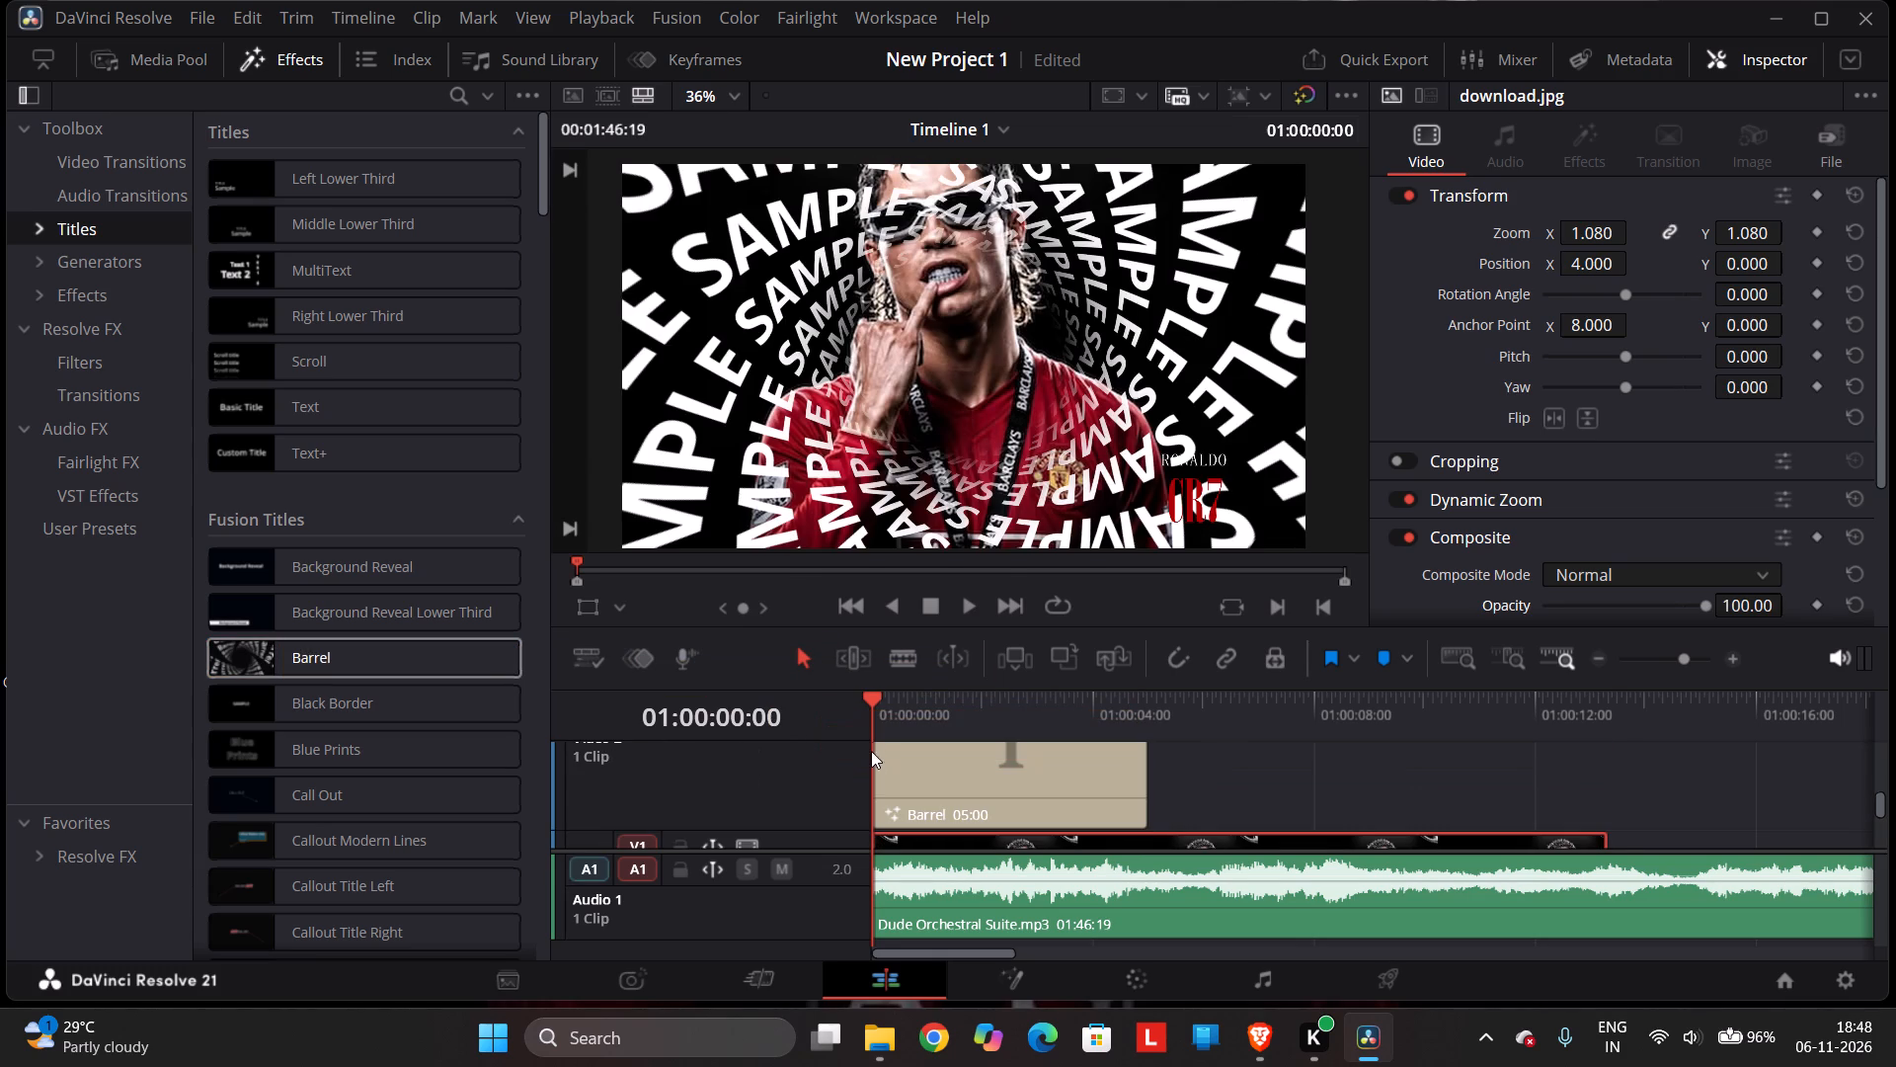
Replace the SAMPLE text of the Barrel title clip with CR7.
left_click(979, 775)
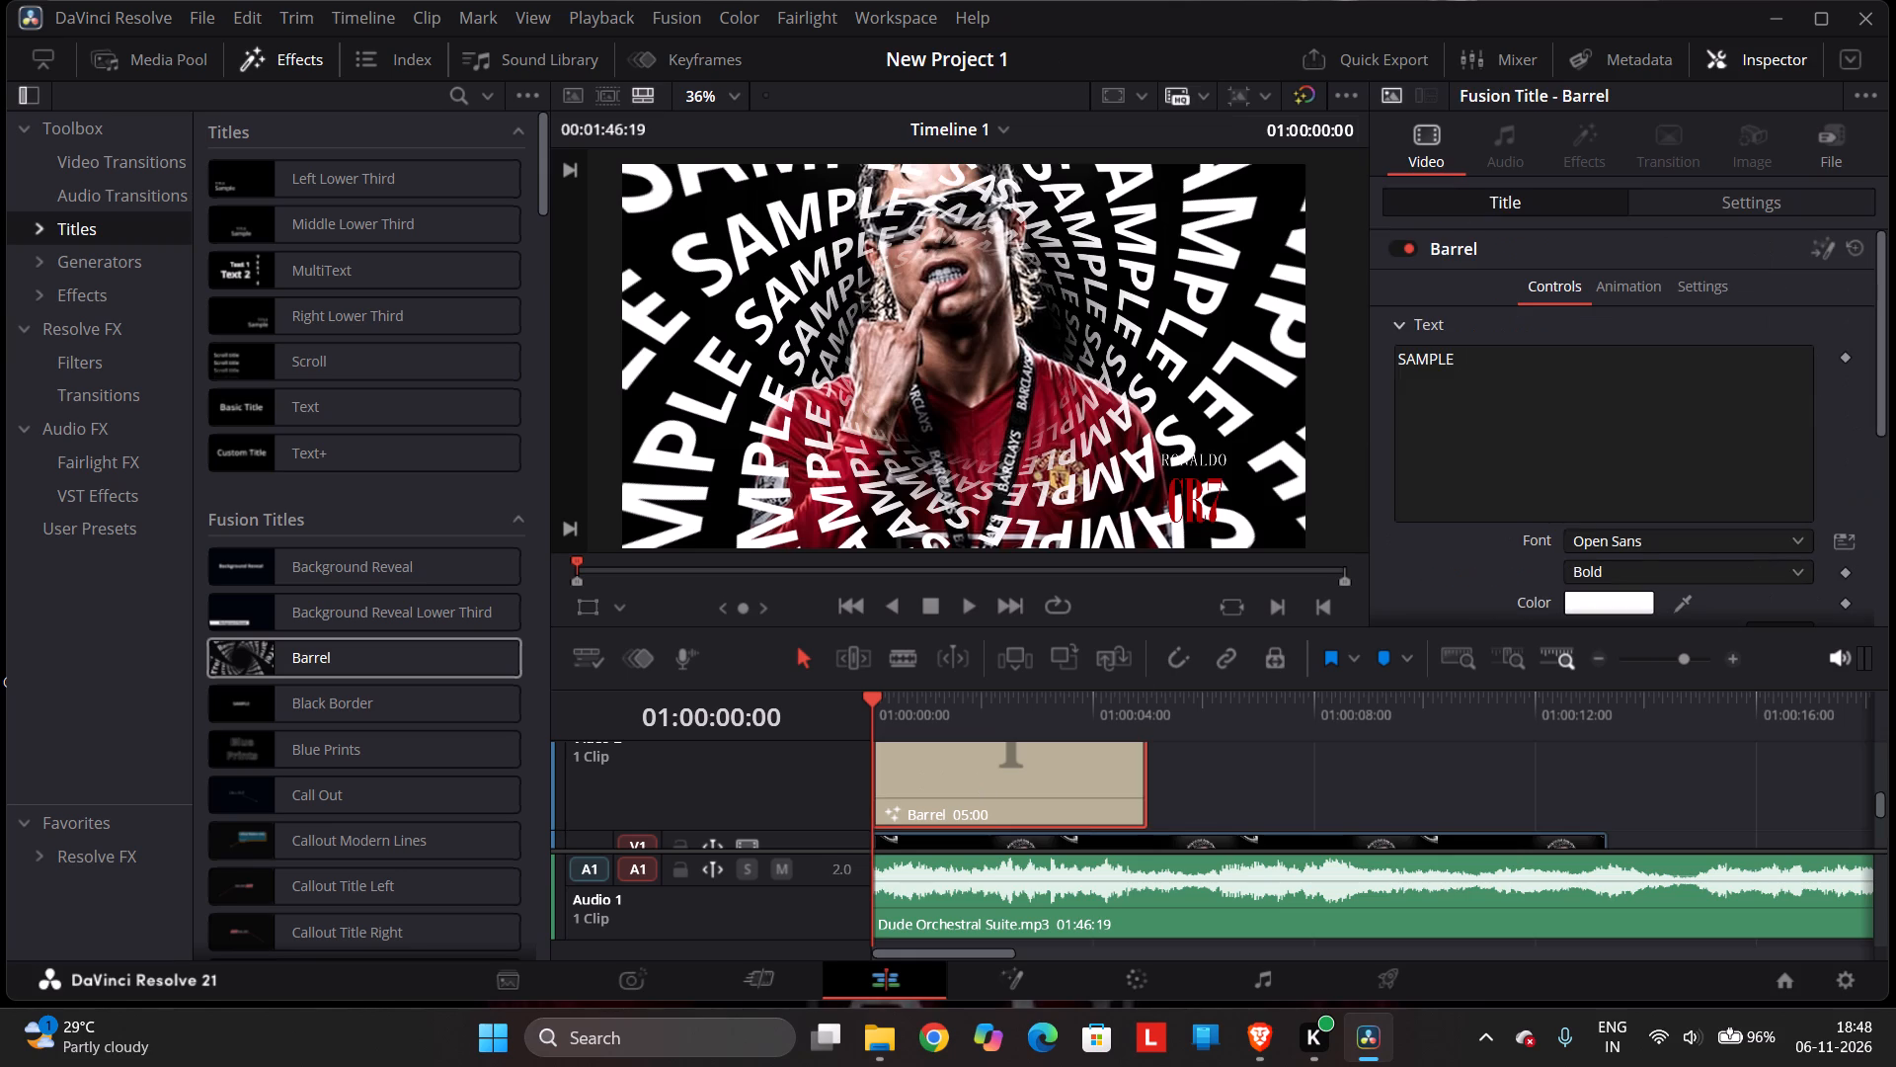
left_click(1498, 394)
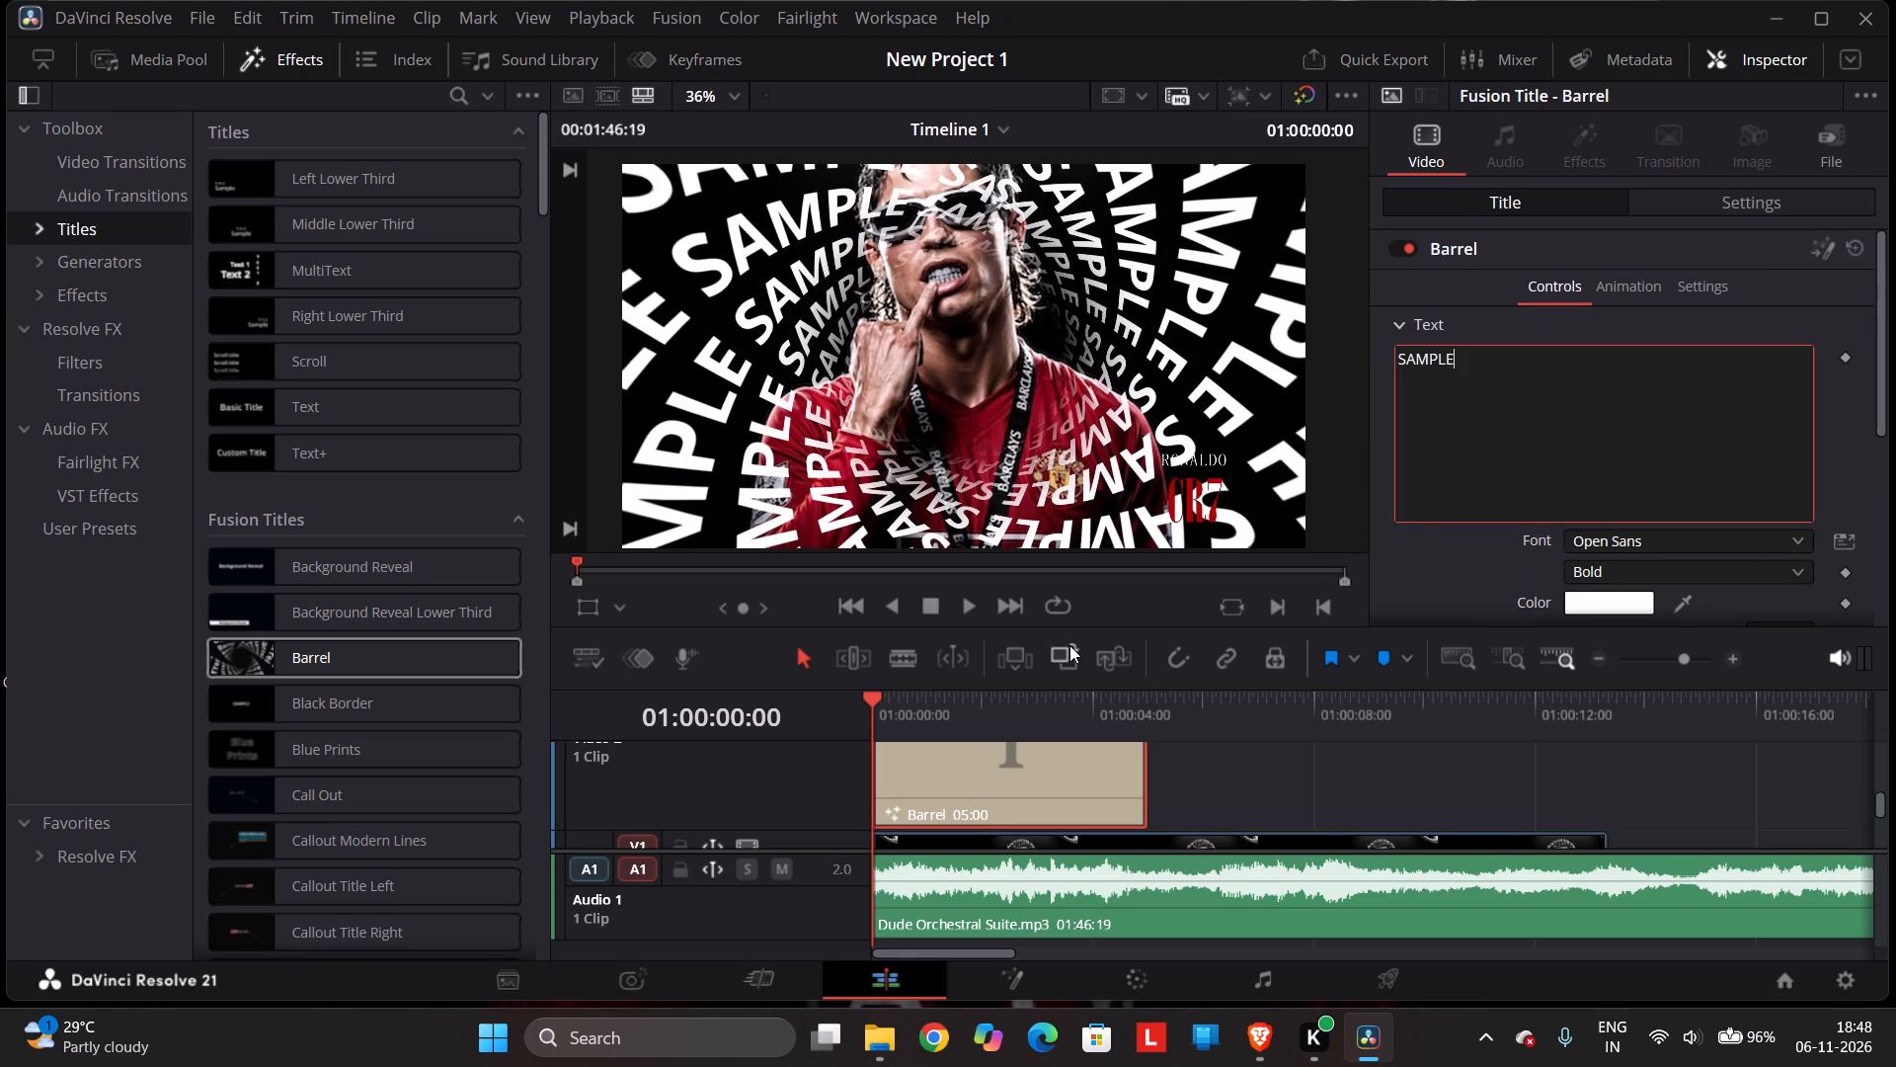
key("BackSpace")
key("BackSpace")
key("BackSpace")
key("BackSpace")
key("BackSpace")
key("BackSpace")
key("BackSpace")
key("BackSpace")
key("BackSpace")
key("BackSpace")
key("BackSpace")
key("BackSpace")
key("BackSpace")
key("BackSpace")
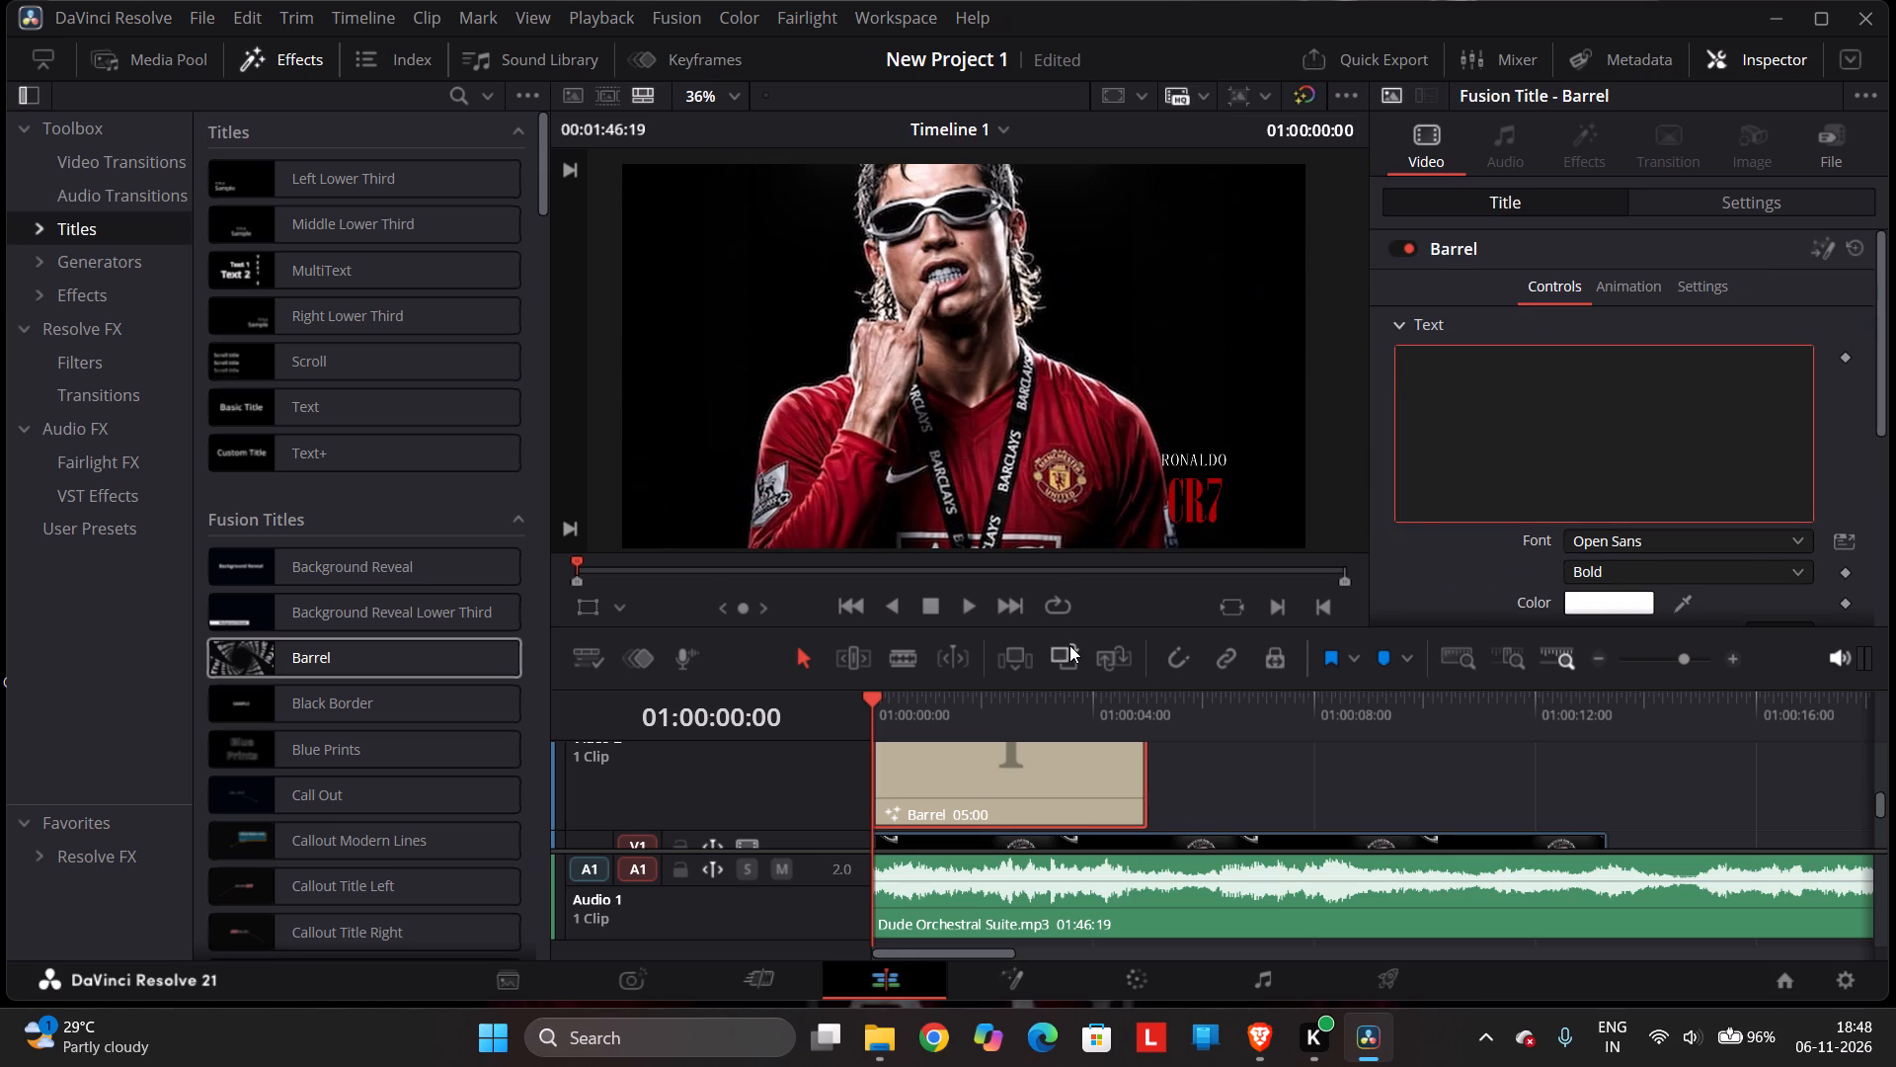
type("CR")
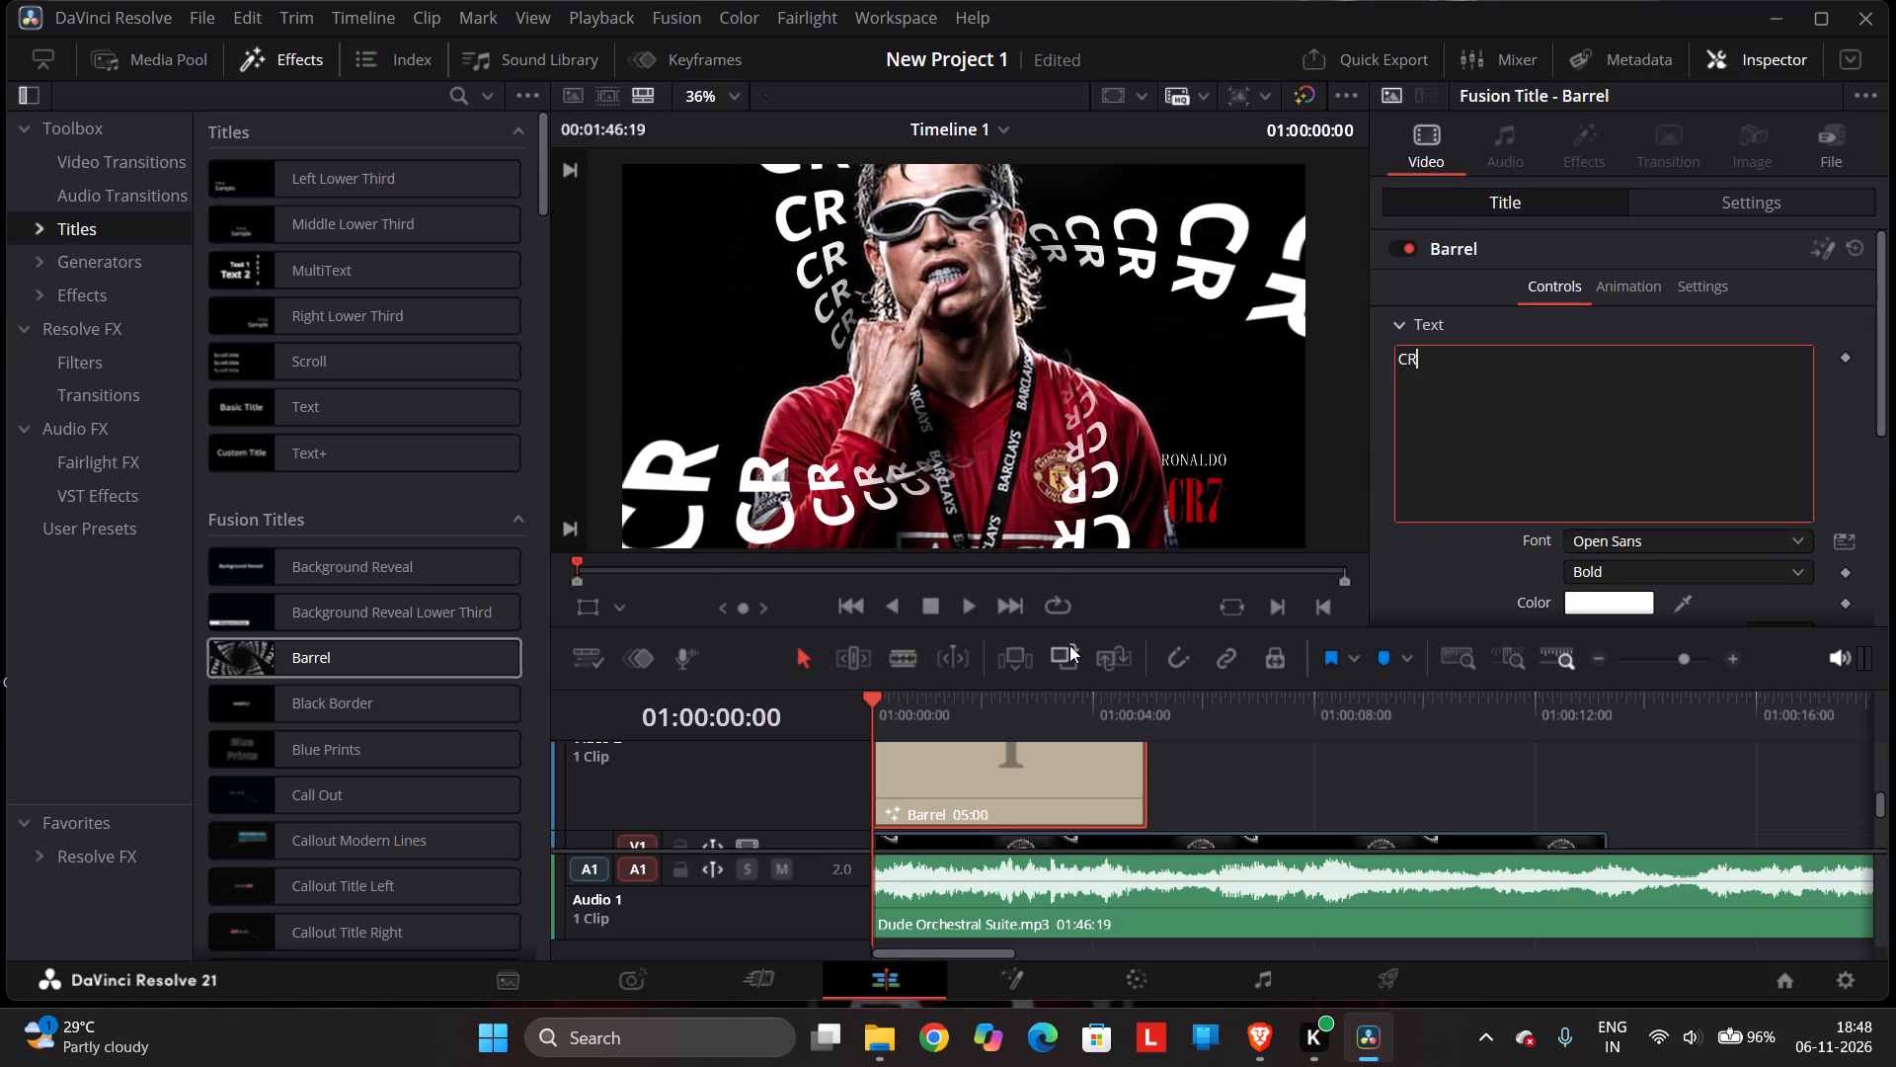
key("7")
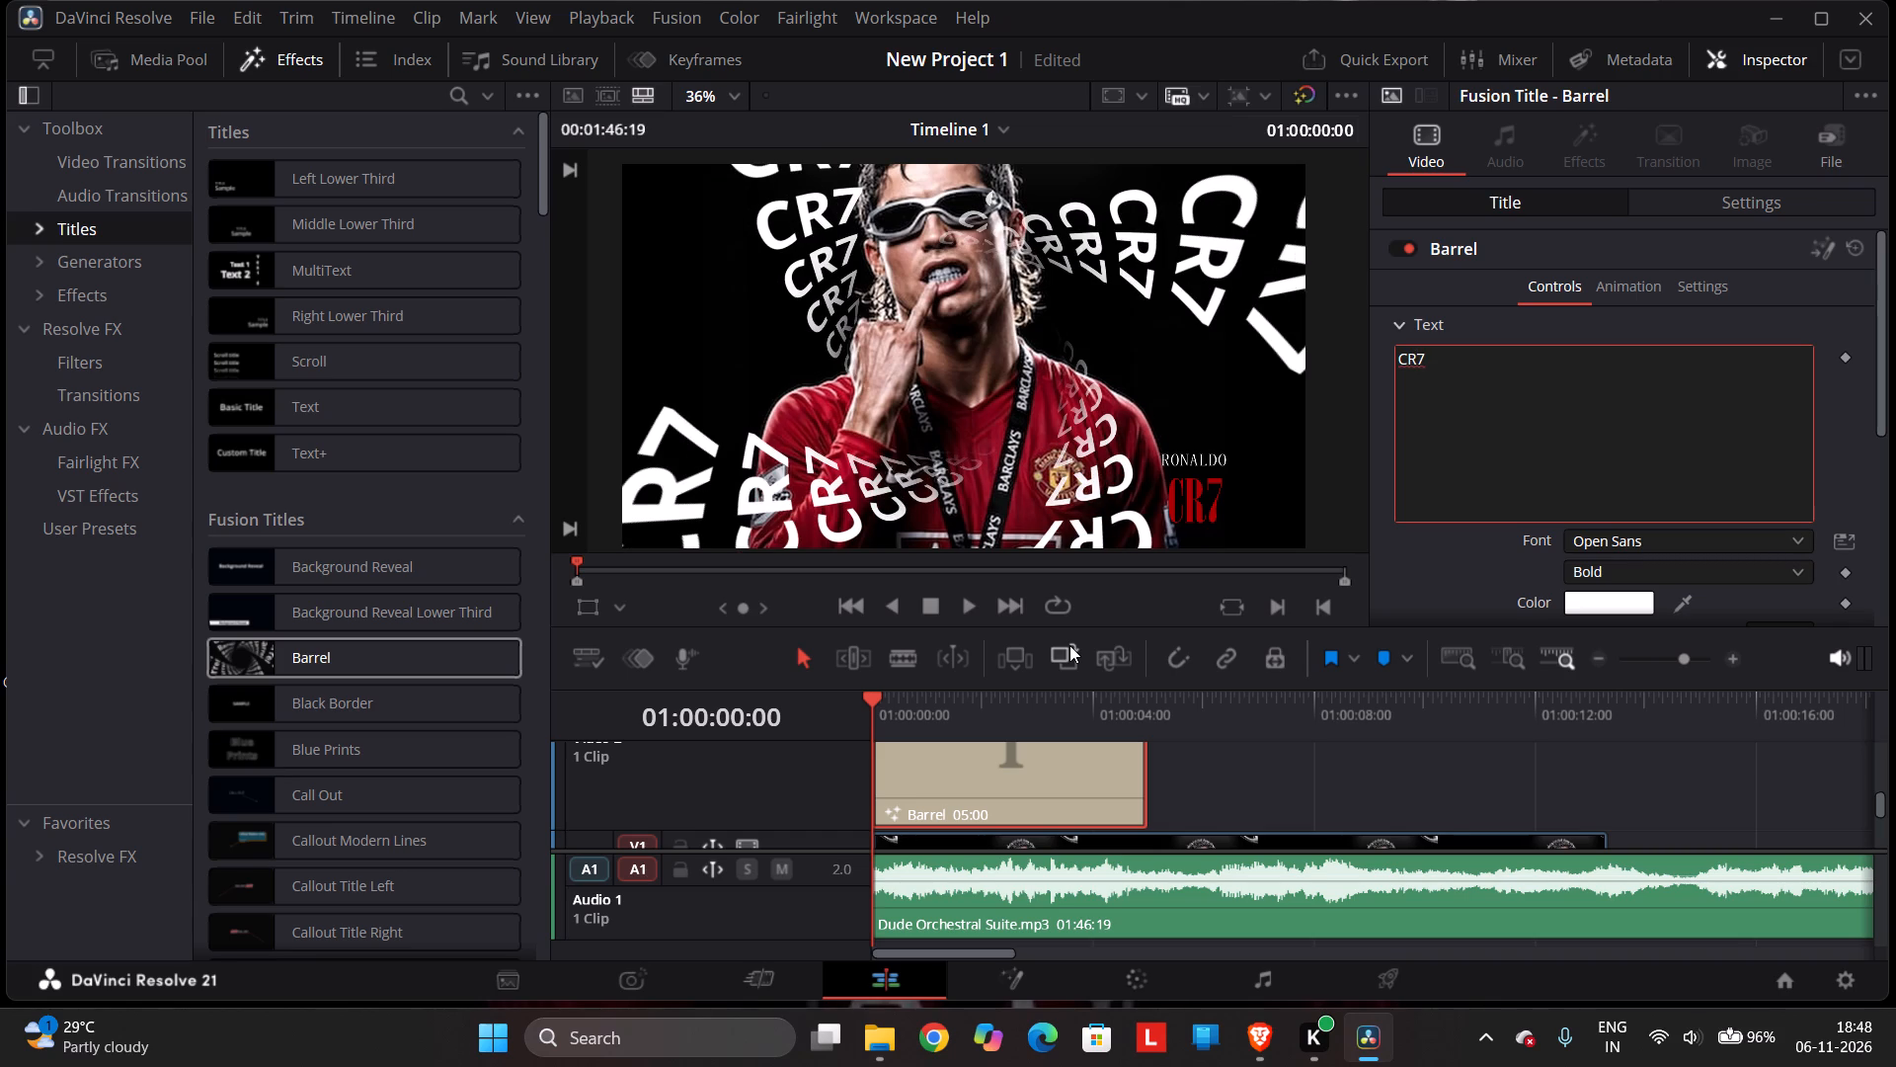
Replace the Barrel title's text with RONALDO.
key("BackSpace")
key("BackSpace")
key("BackSpace")
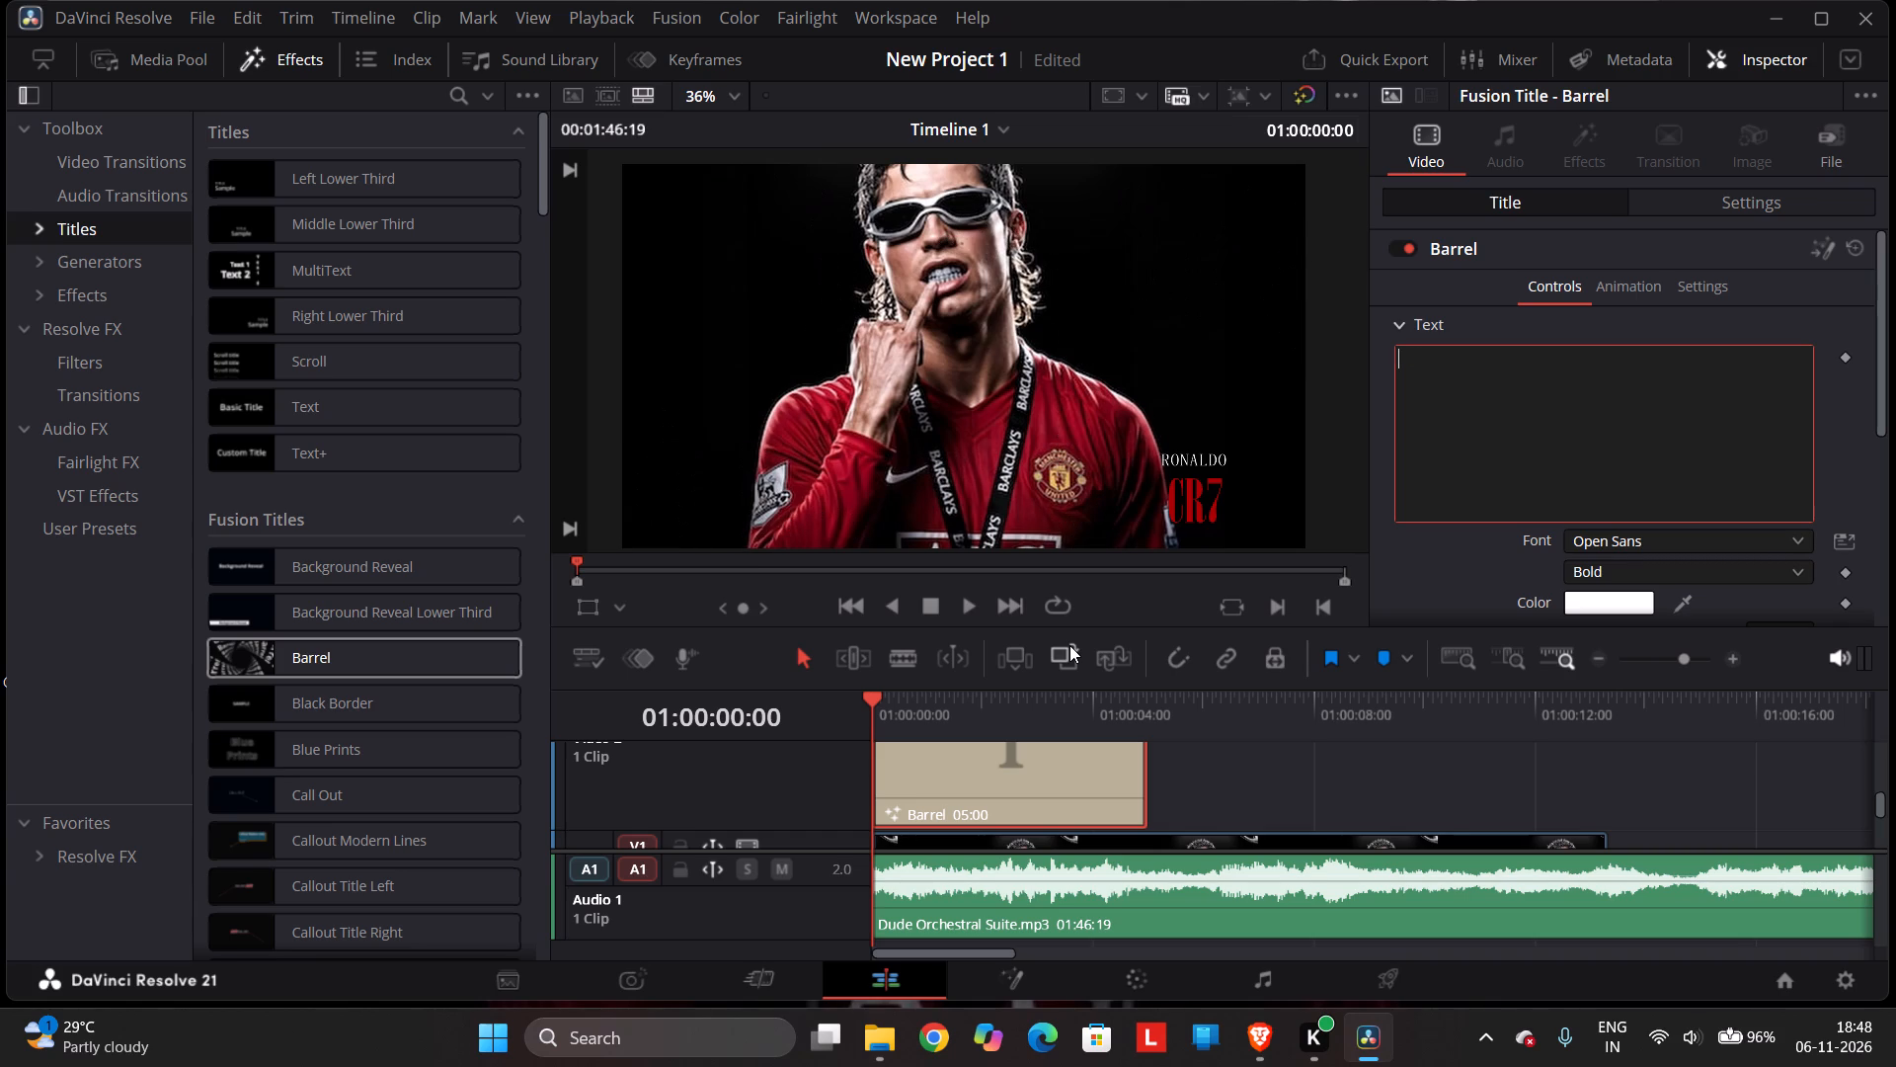
type("RO")
type("NAL")
type("DO")
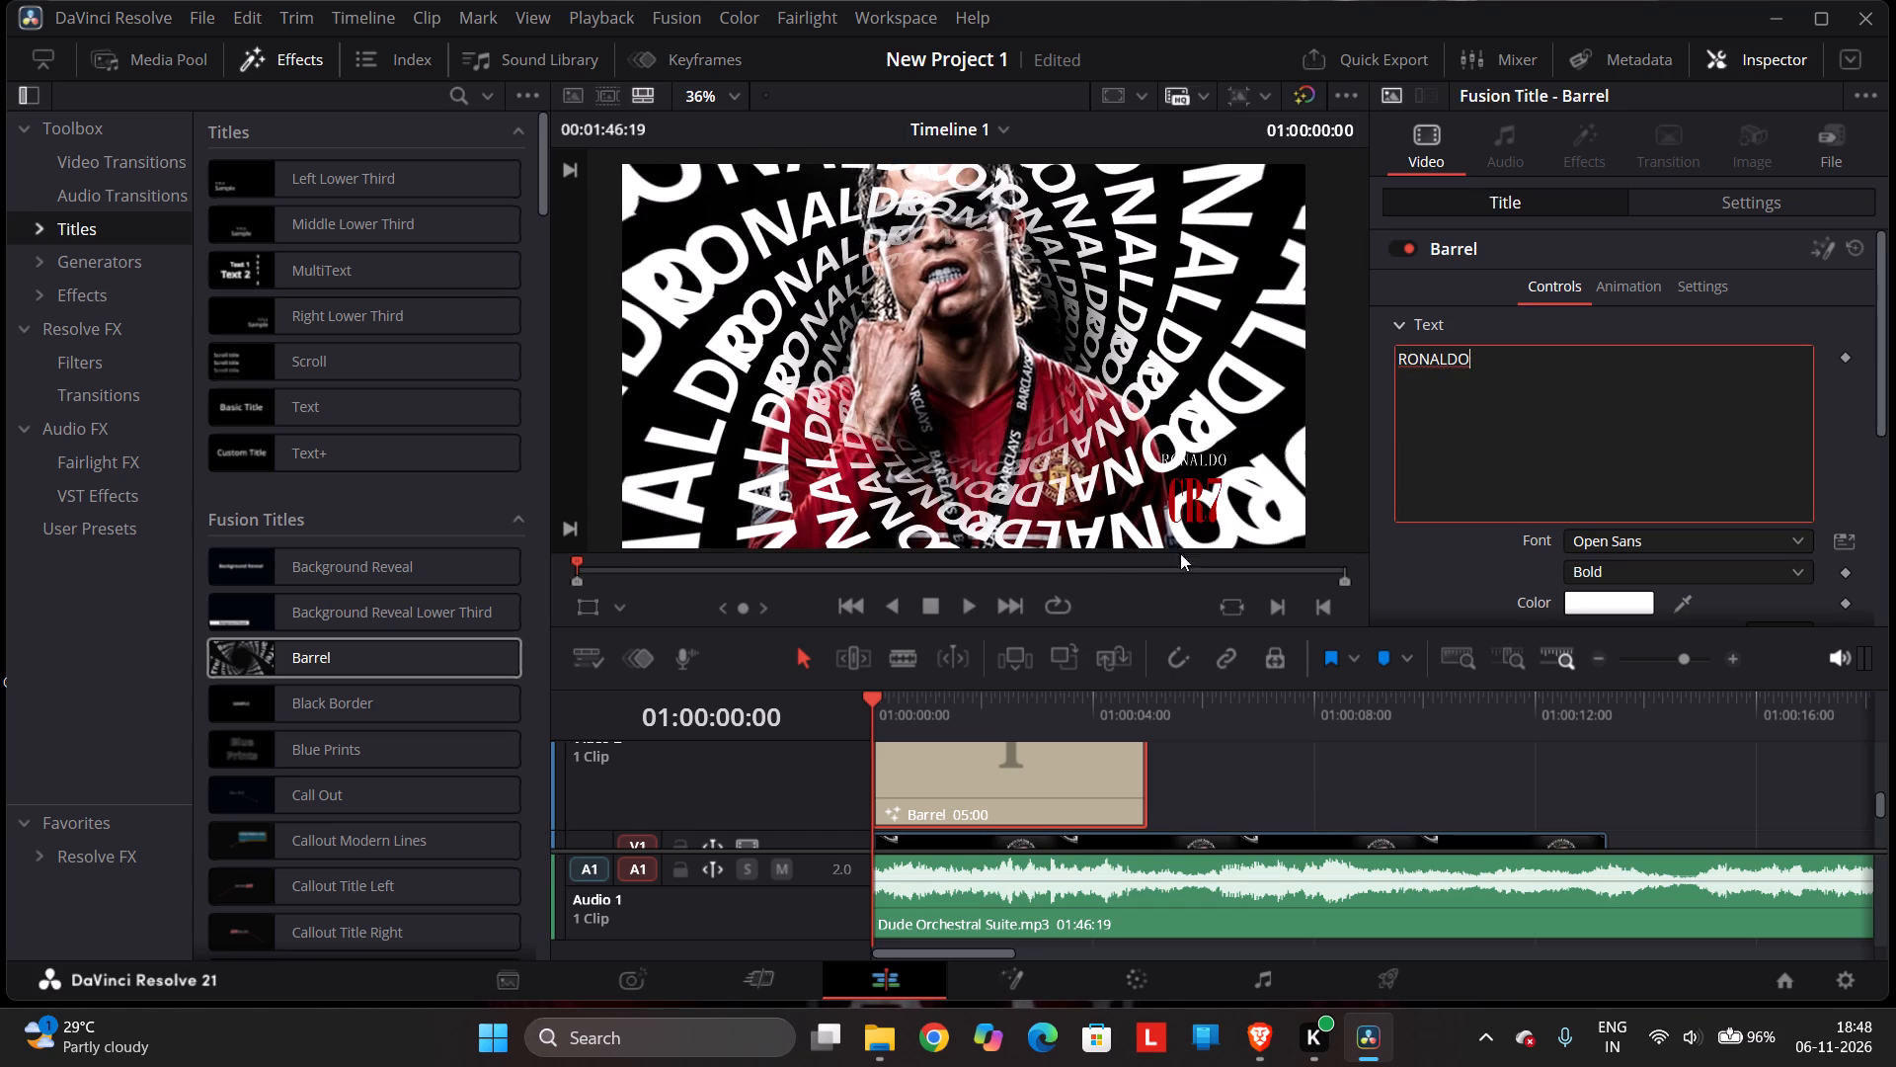
Adjust the Barrel title's animation, raising the Rotation Speed to about 47.1 and changing the Offset.
left_click(1645, 286)
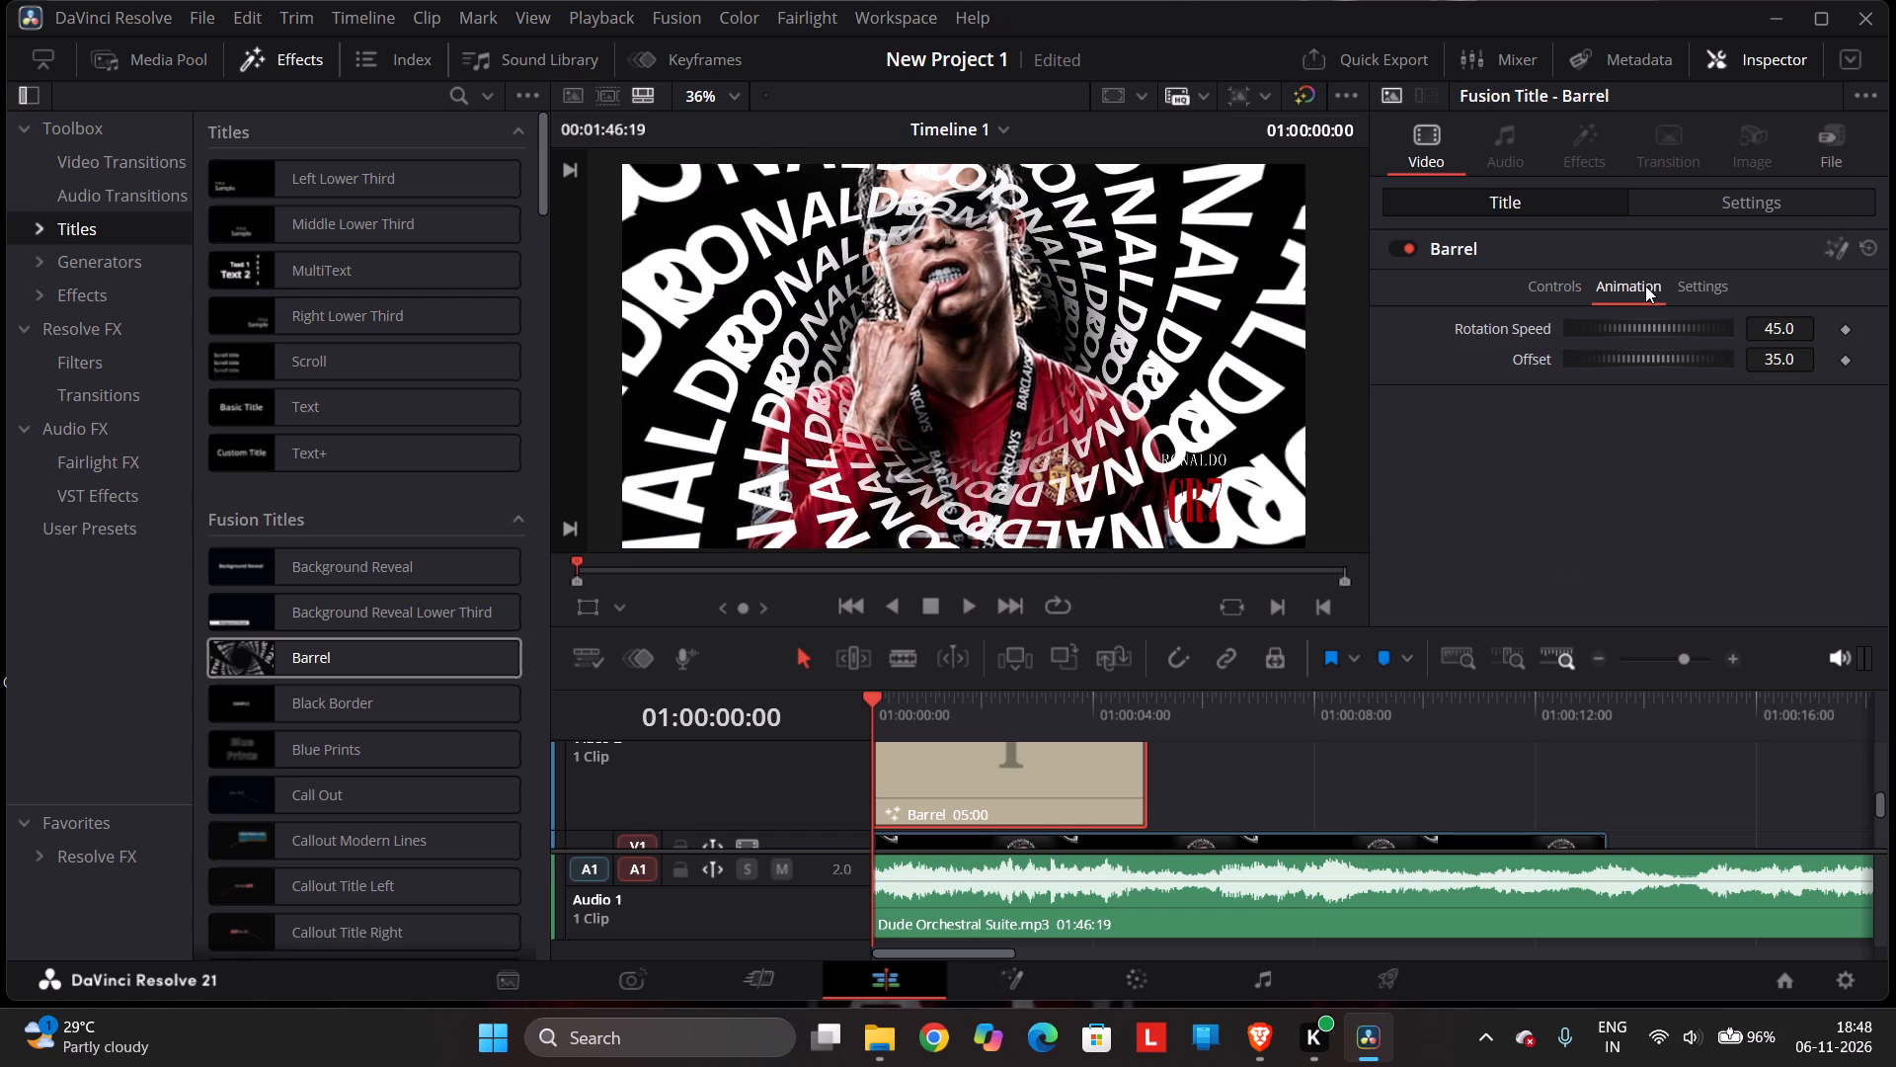
left_click_drag(1643, 328, 1615, 327)
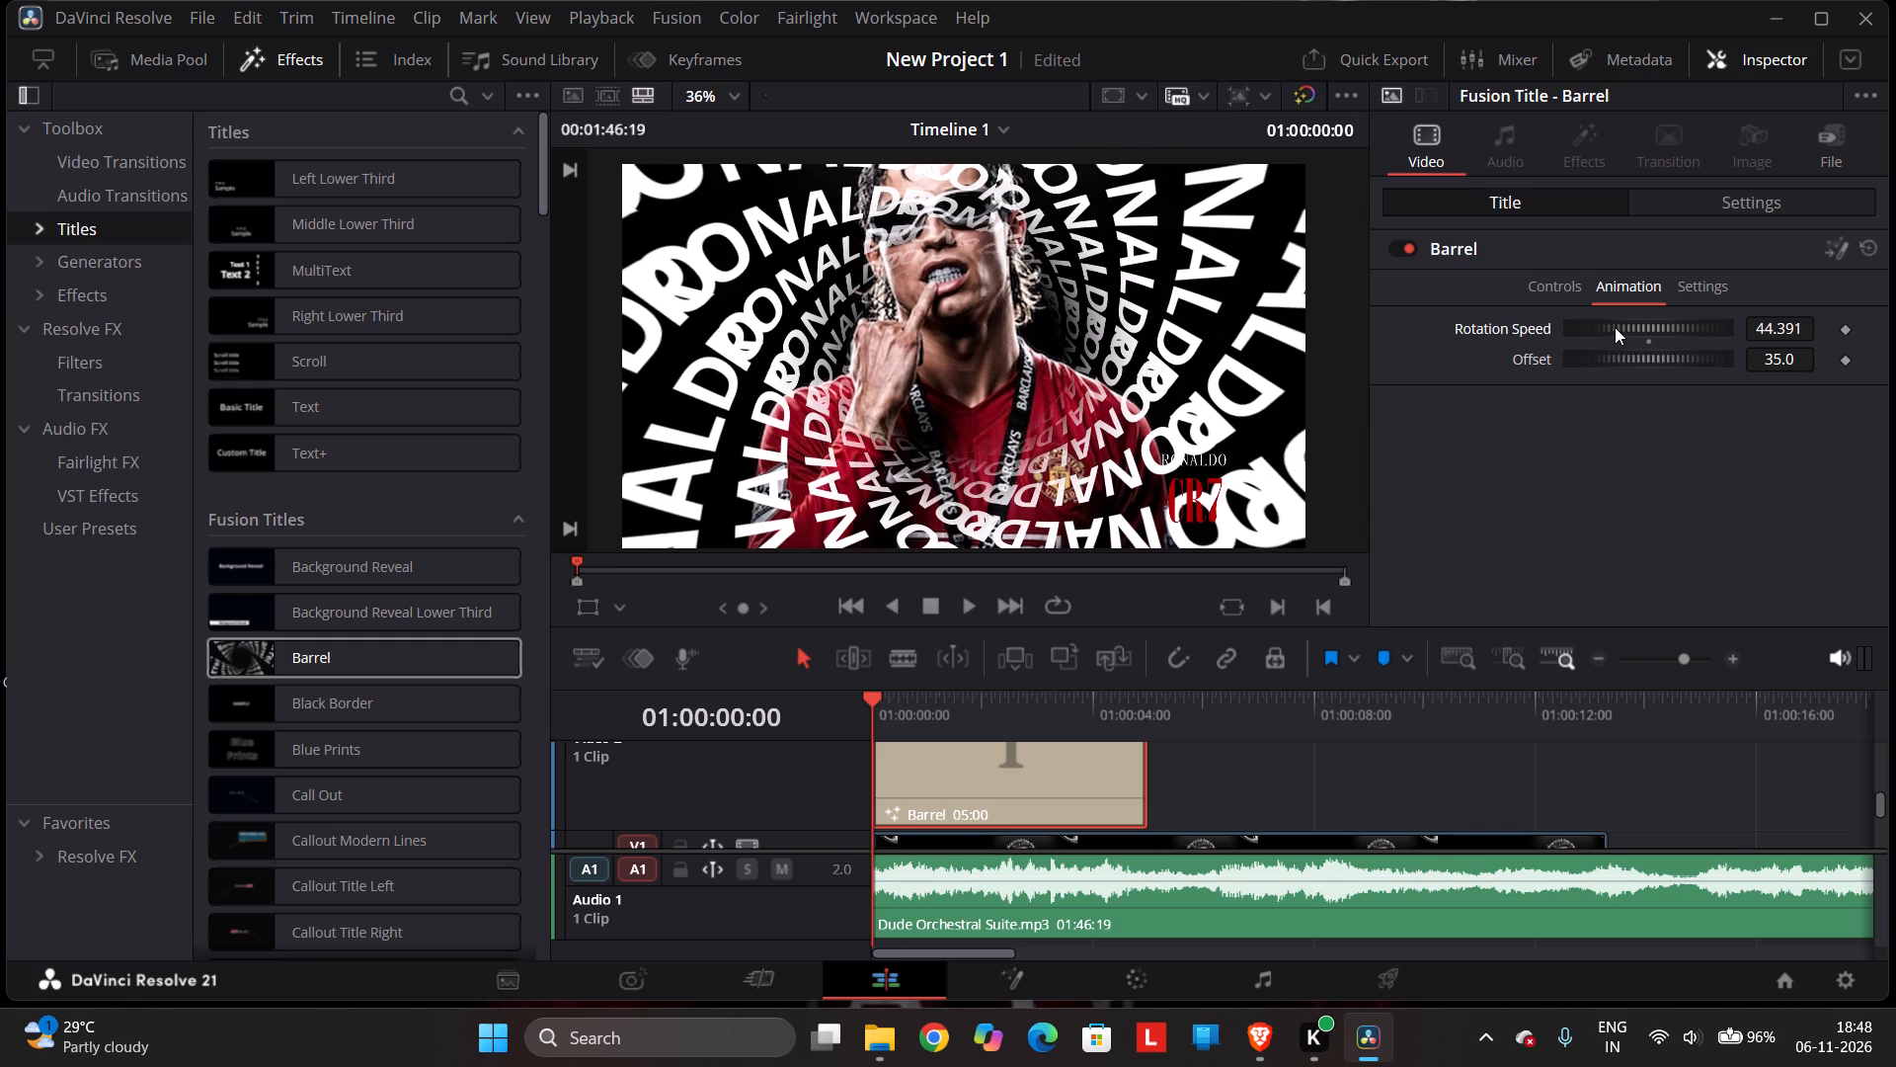
left_click_drag(1615, 327, 1735, 316)
left_click(1735, 316)
left_click_drag(1670, 353, 1624, 357)
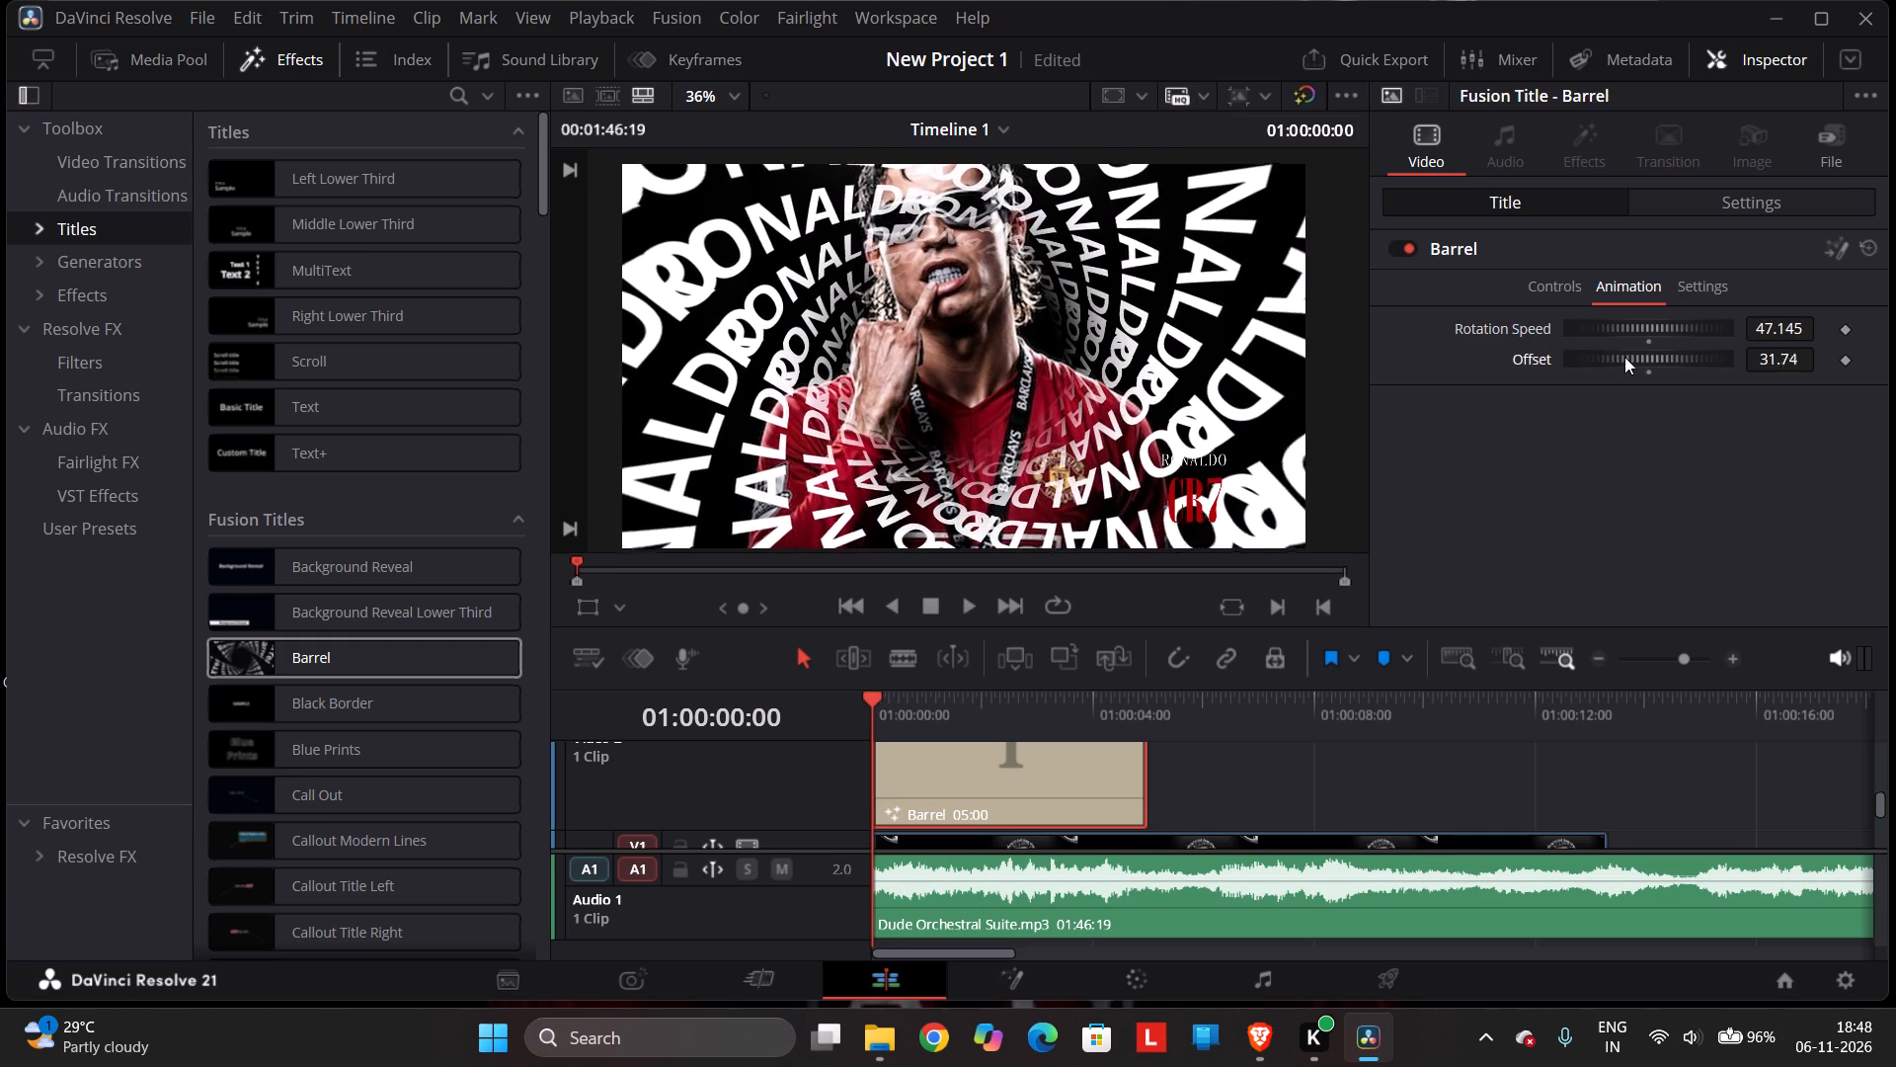
left_click_drag(1624, 357, 1716, 358)
Set the Barrel title's font to Niagara Engraved.
left_click(1683, 295)
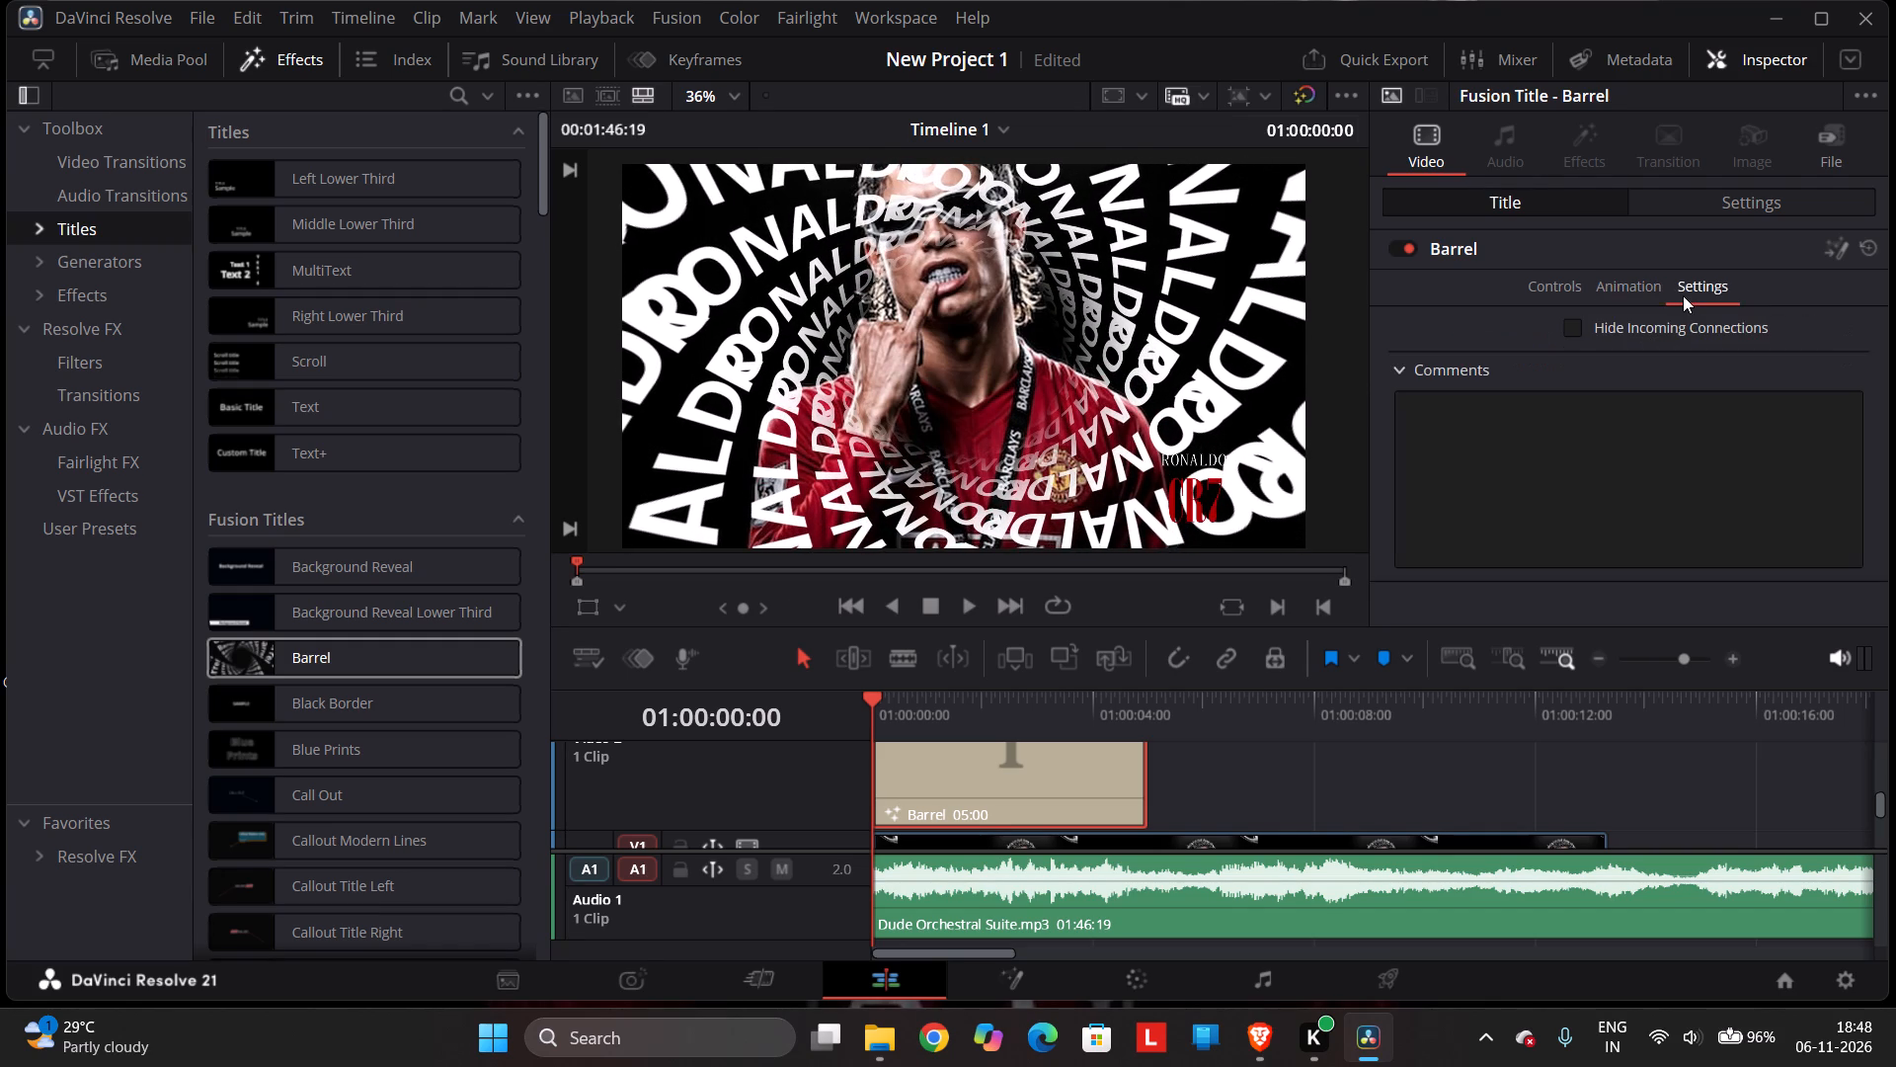
left_click(1540, 282)
scroll(1573, 360, "down", 2)
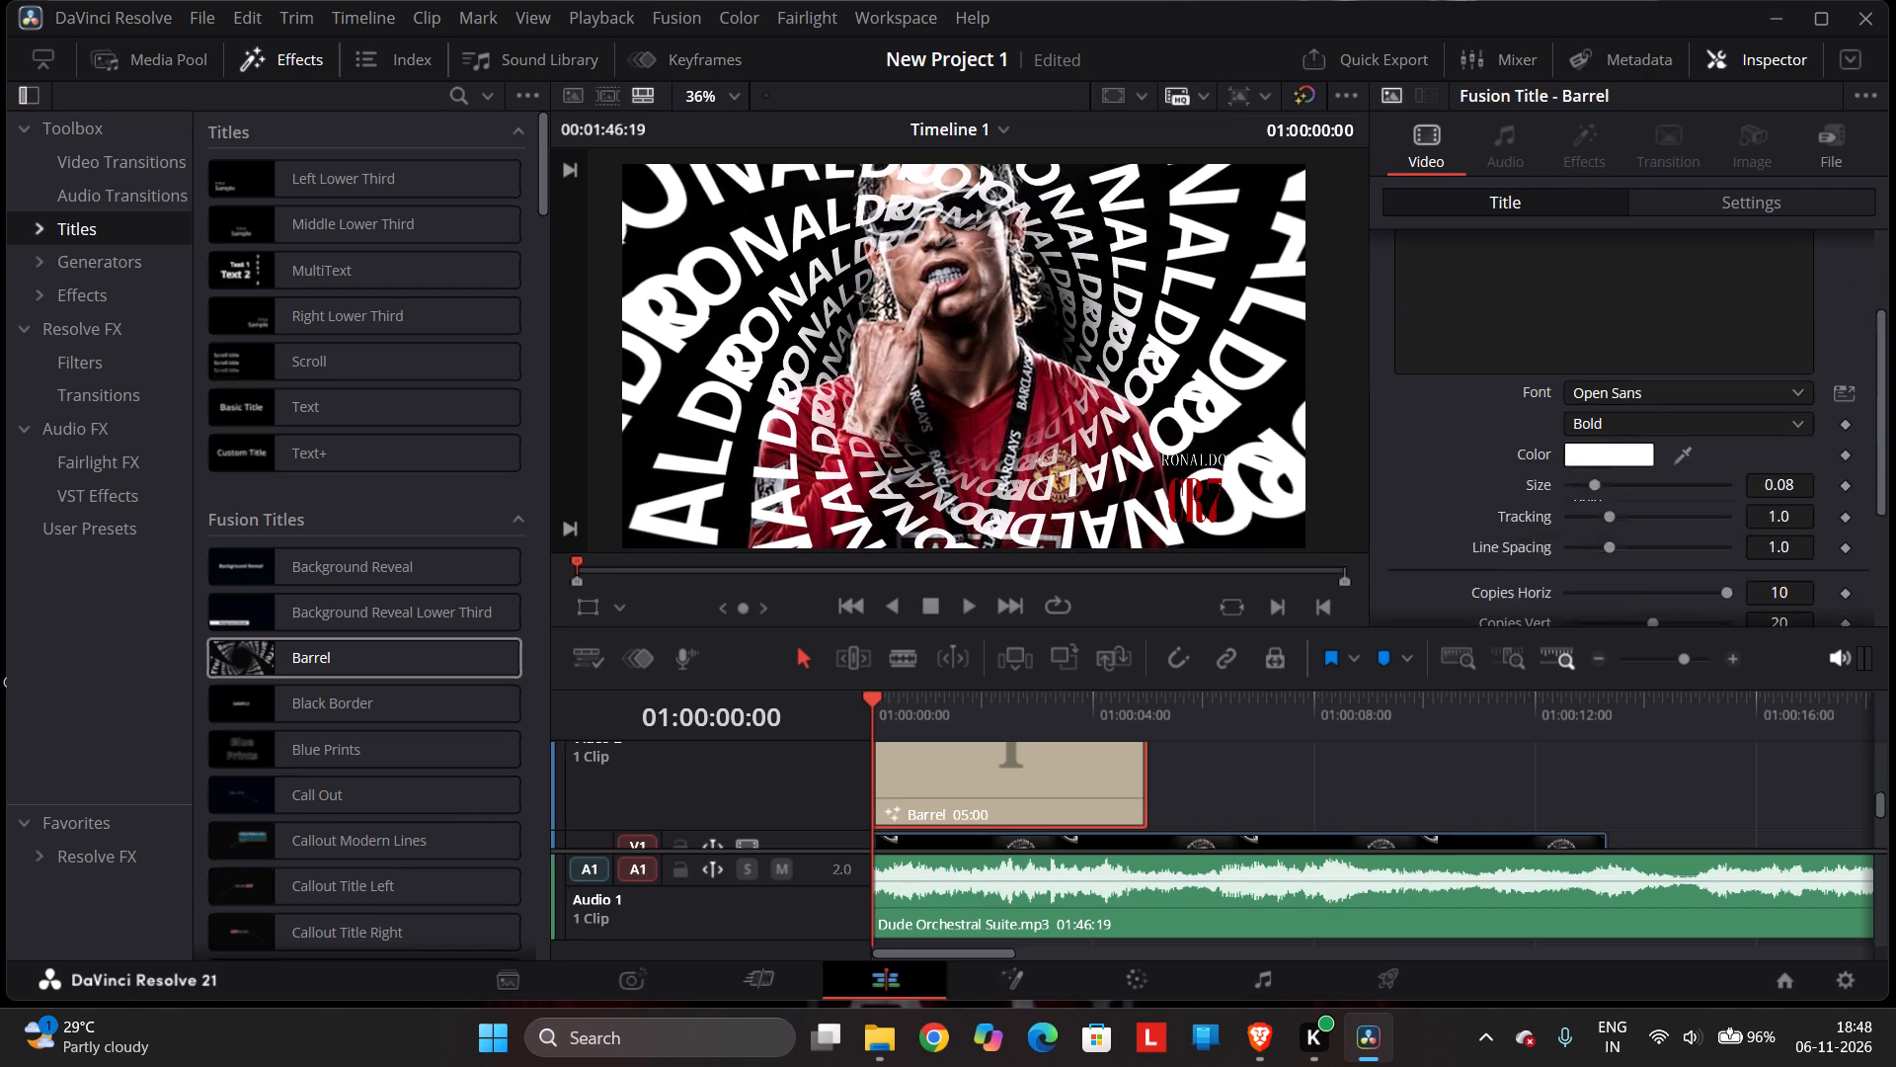
left_click(1609, 394)
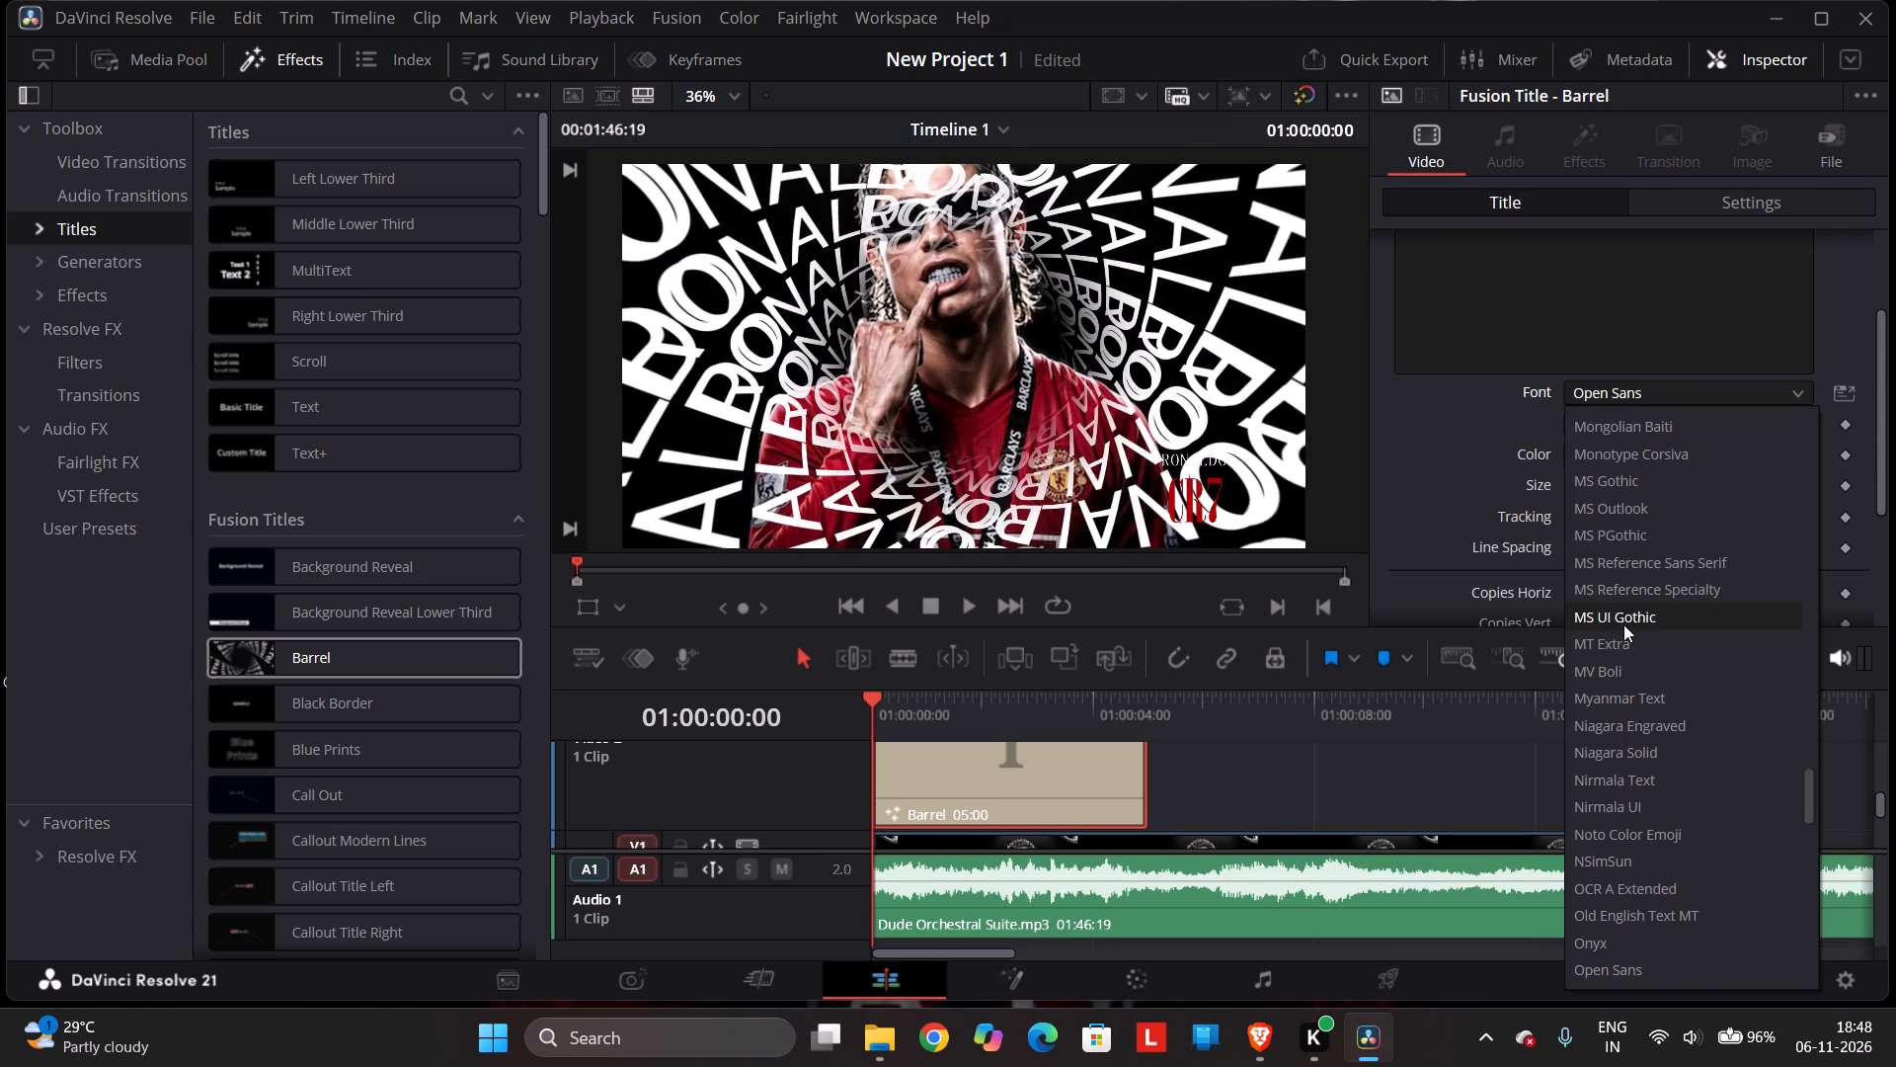
double_click(1617, 715)
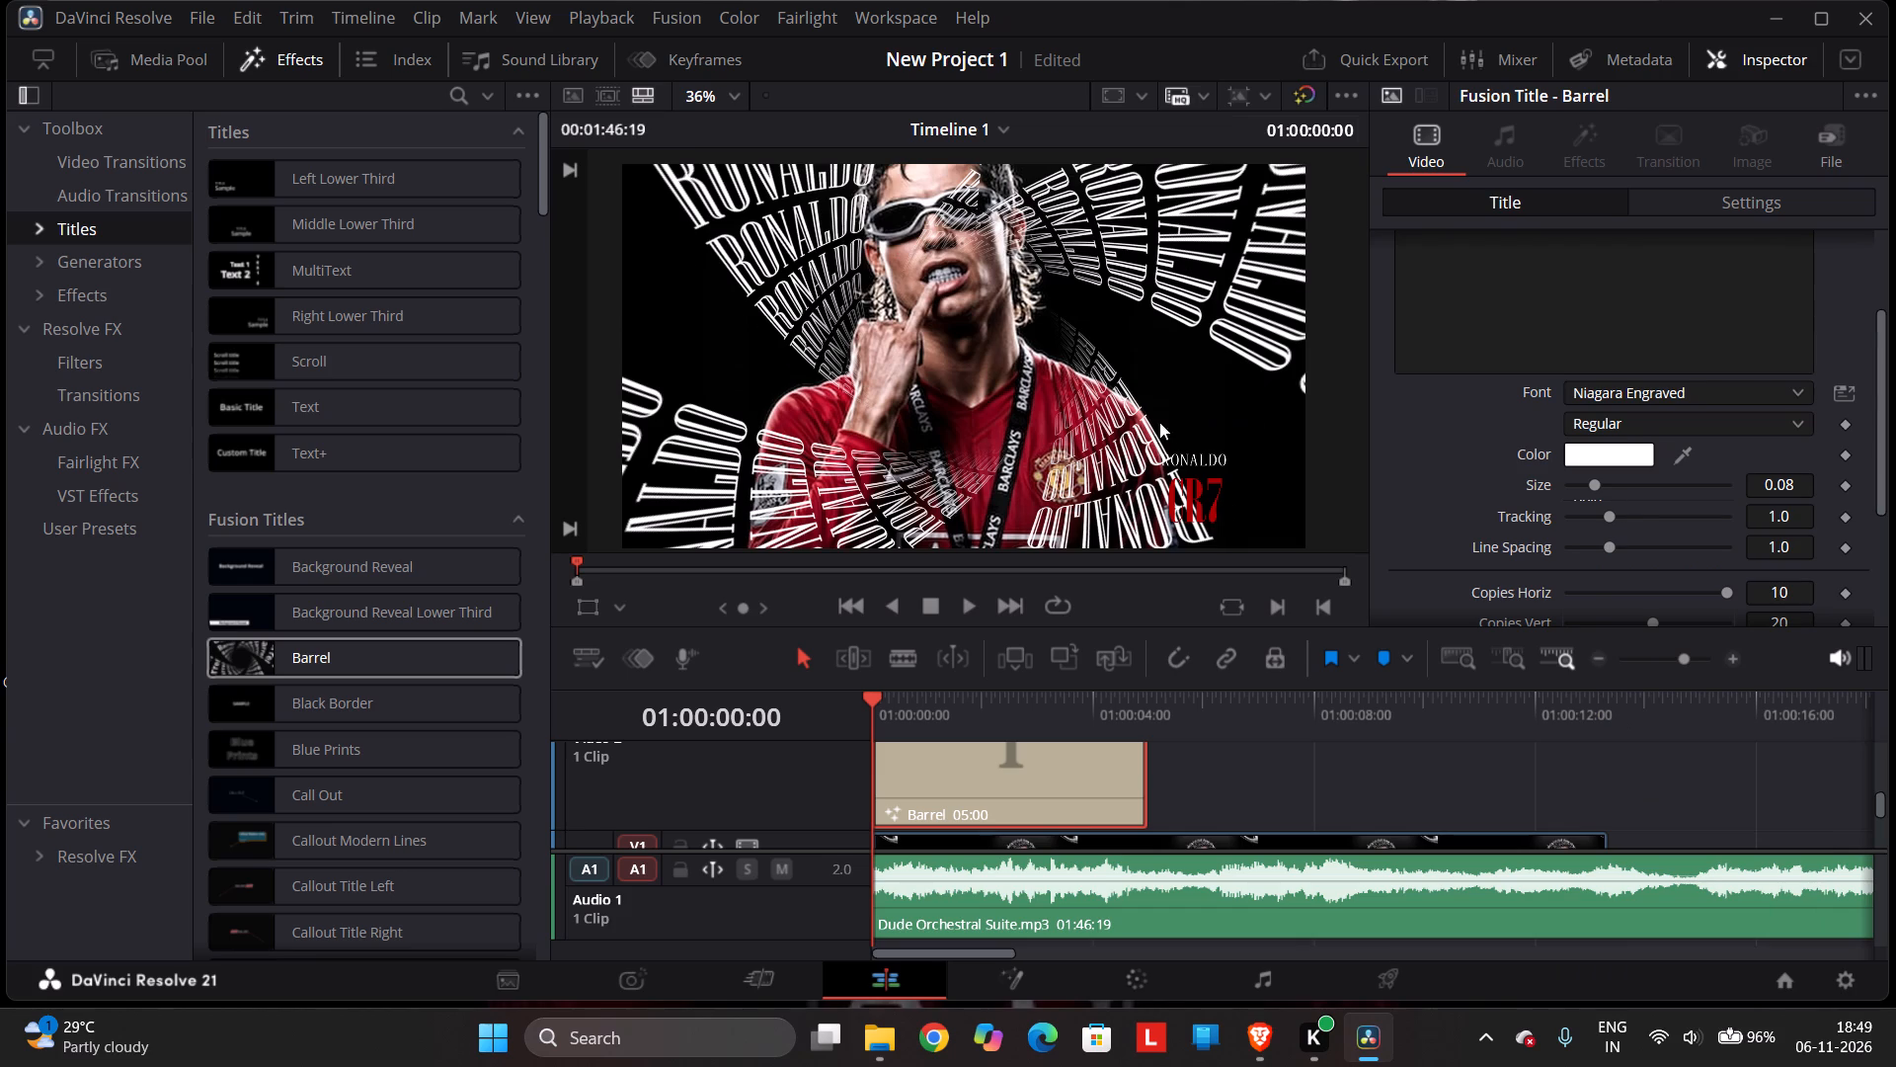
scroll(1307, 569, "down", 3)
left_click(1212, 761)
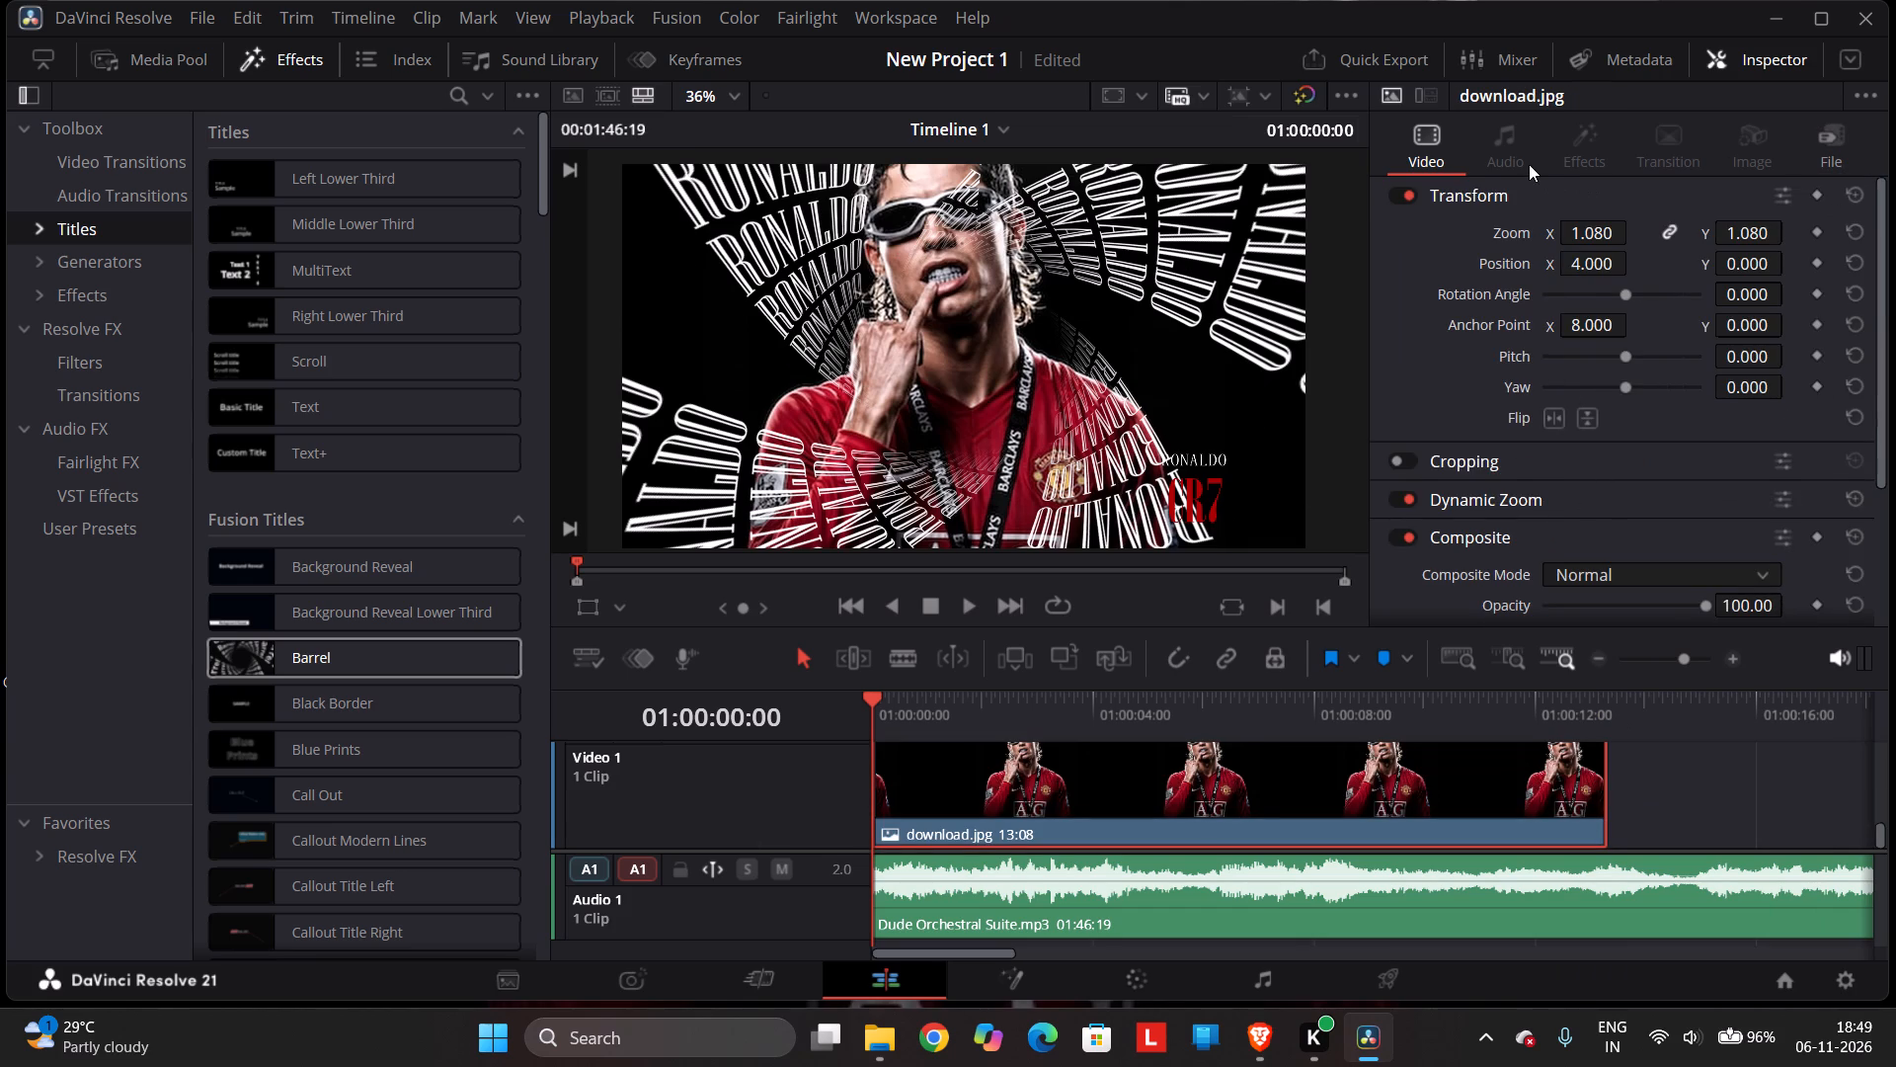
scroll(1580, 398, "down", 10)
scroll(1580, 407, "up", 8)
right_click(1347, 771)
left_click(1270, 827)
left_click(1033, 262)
Play the timeline from the start to preview the Barrel title over the image.
left_click(976, 603)
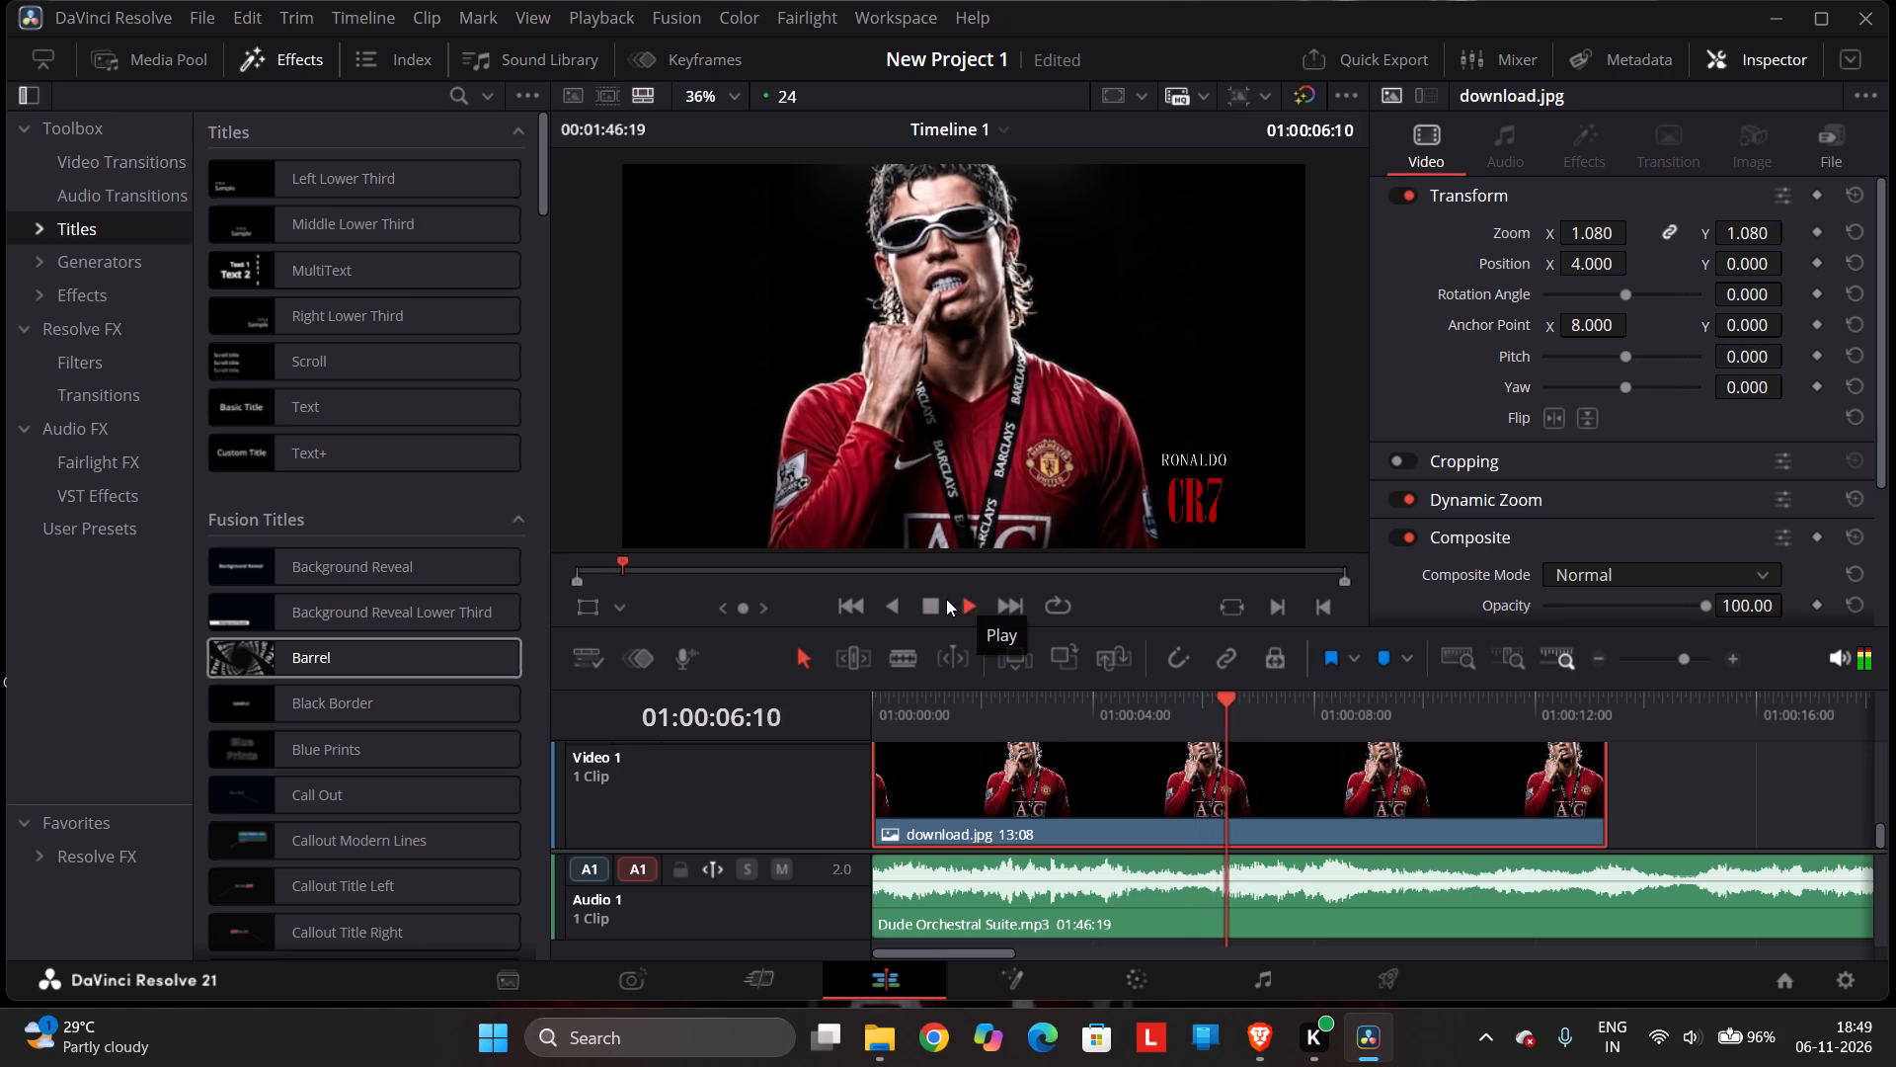
left_click(940, 601)
With the playhead at 01:00:01:02, try different text sizes on the Barrel title and set its Size to about 0.0736.
left_click_drag(1256, 693, 933, 705)
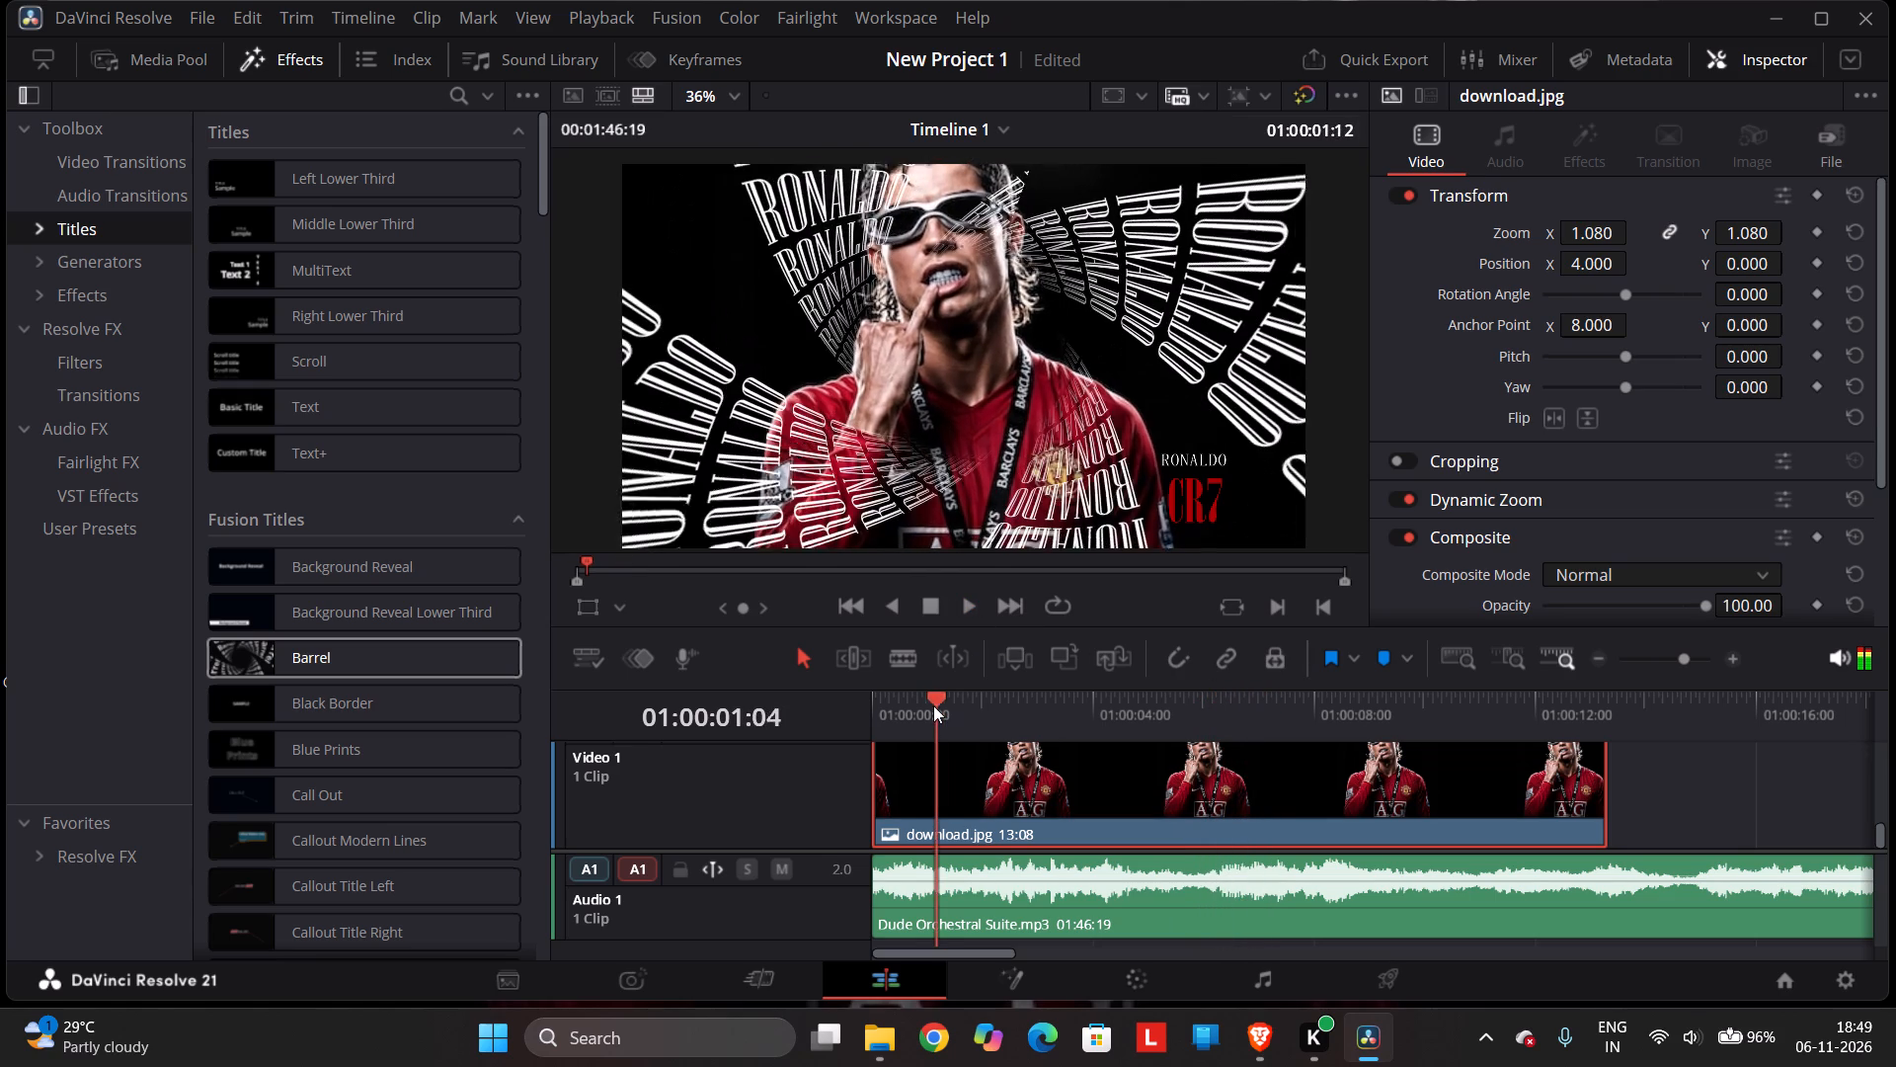
left_click_drag(933, 705, 932, 706)
scroll(1092, 945, "up", 2)
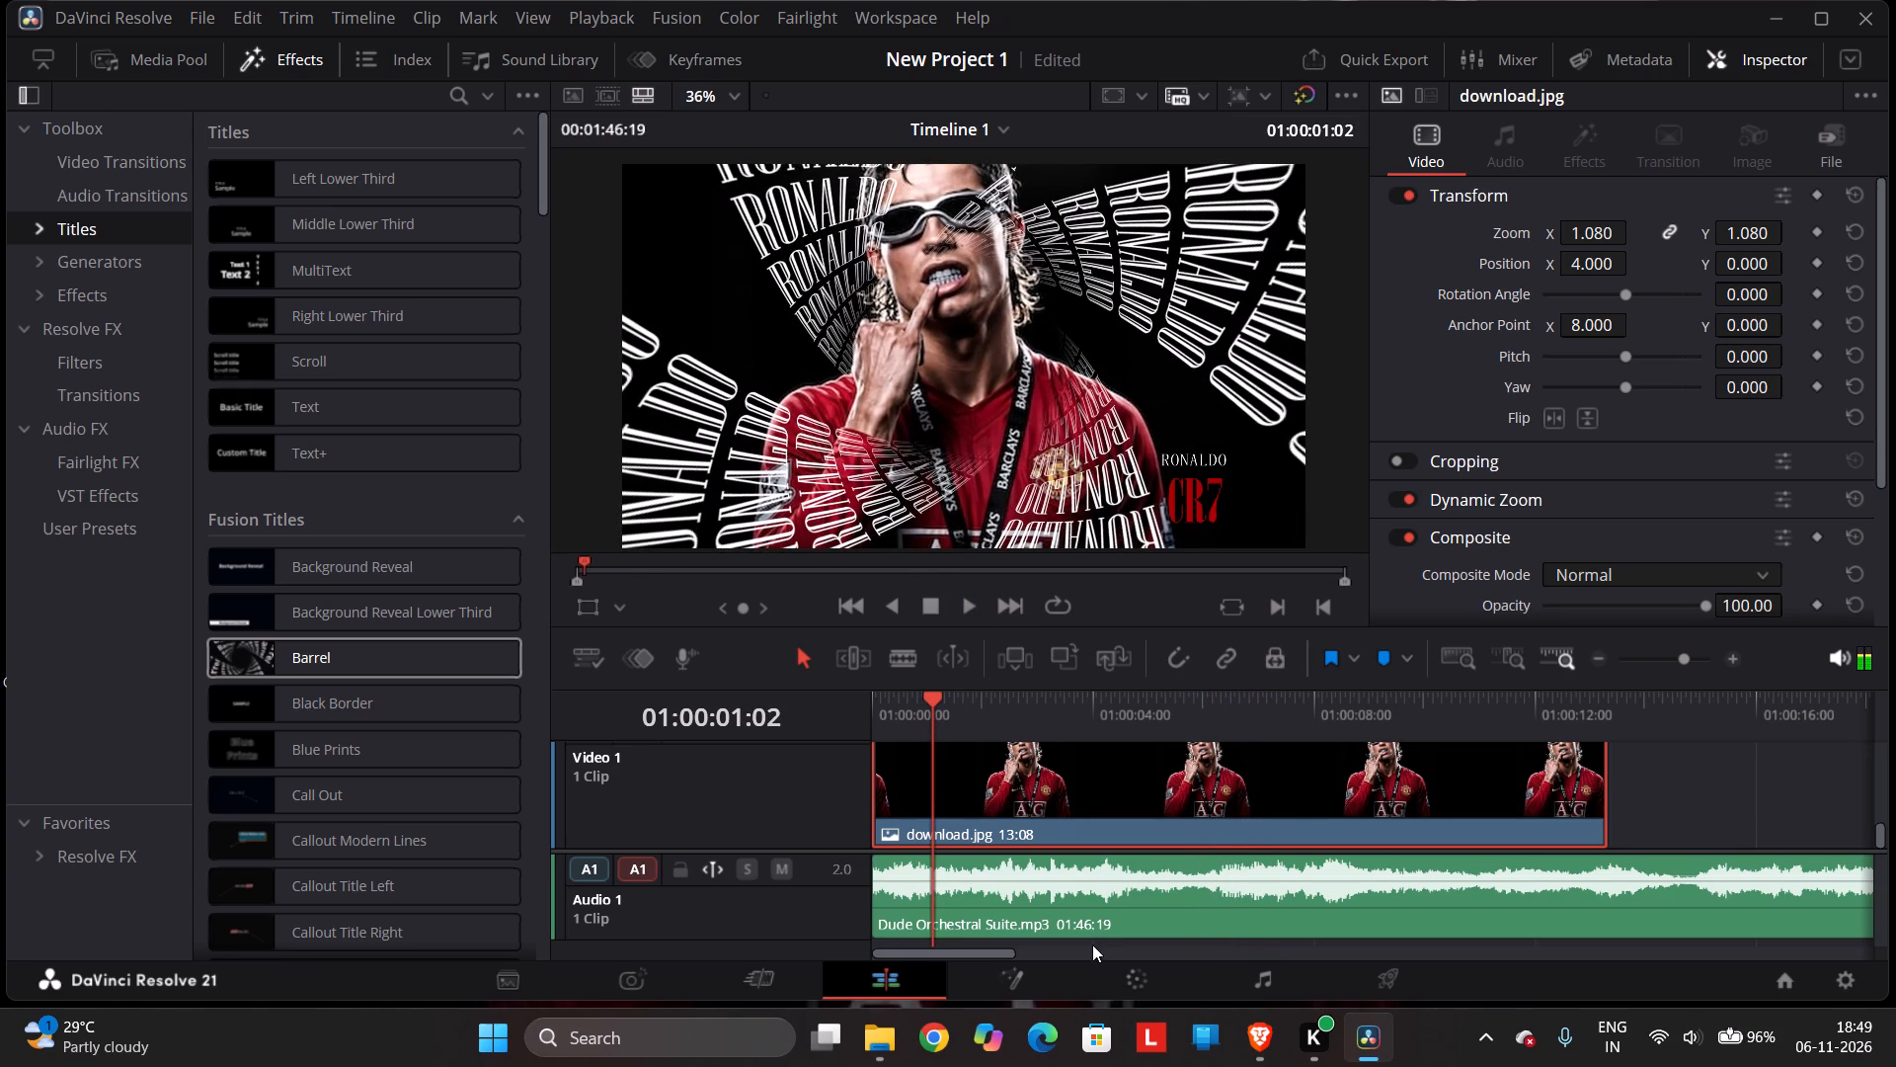
scroll(1092, 944, "up", 2)
scroll(1014, 823, "up", 9)
scroll(991, 786, "down", 3)
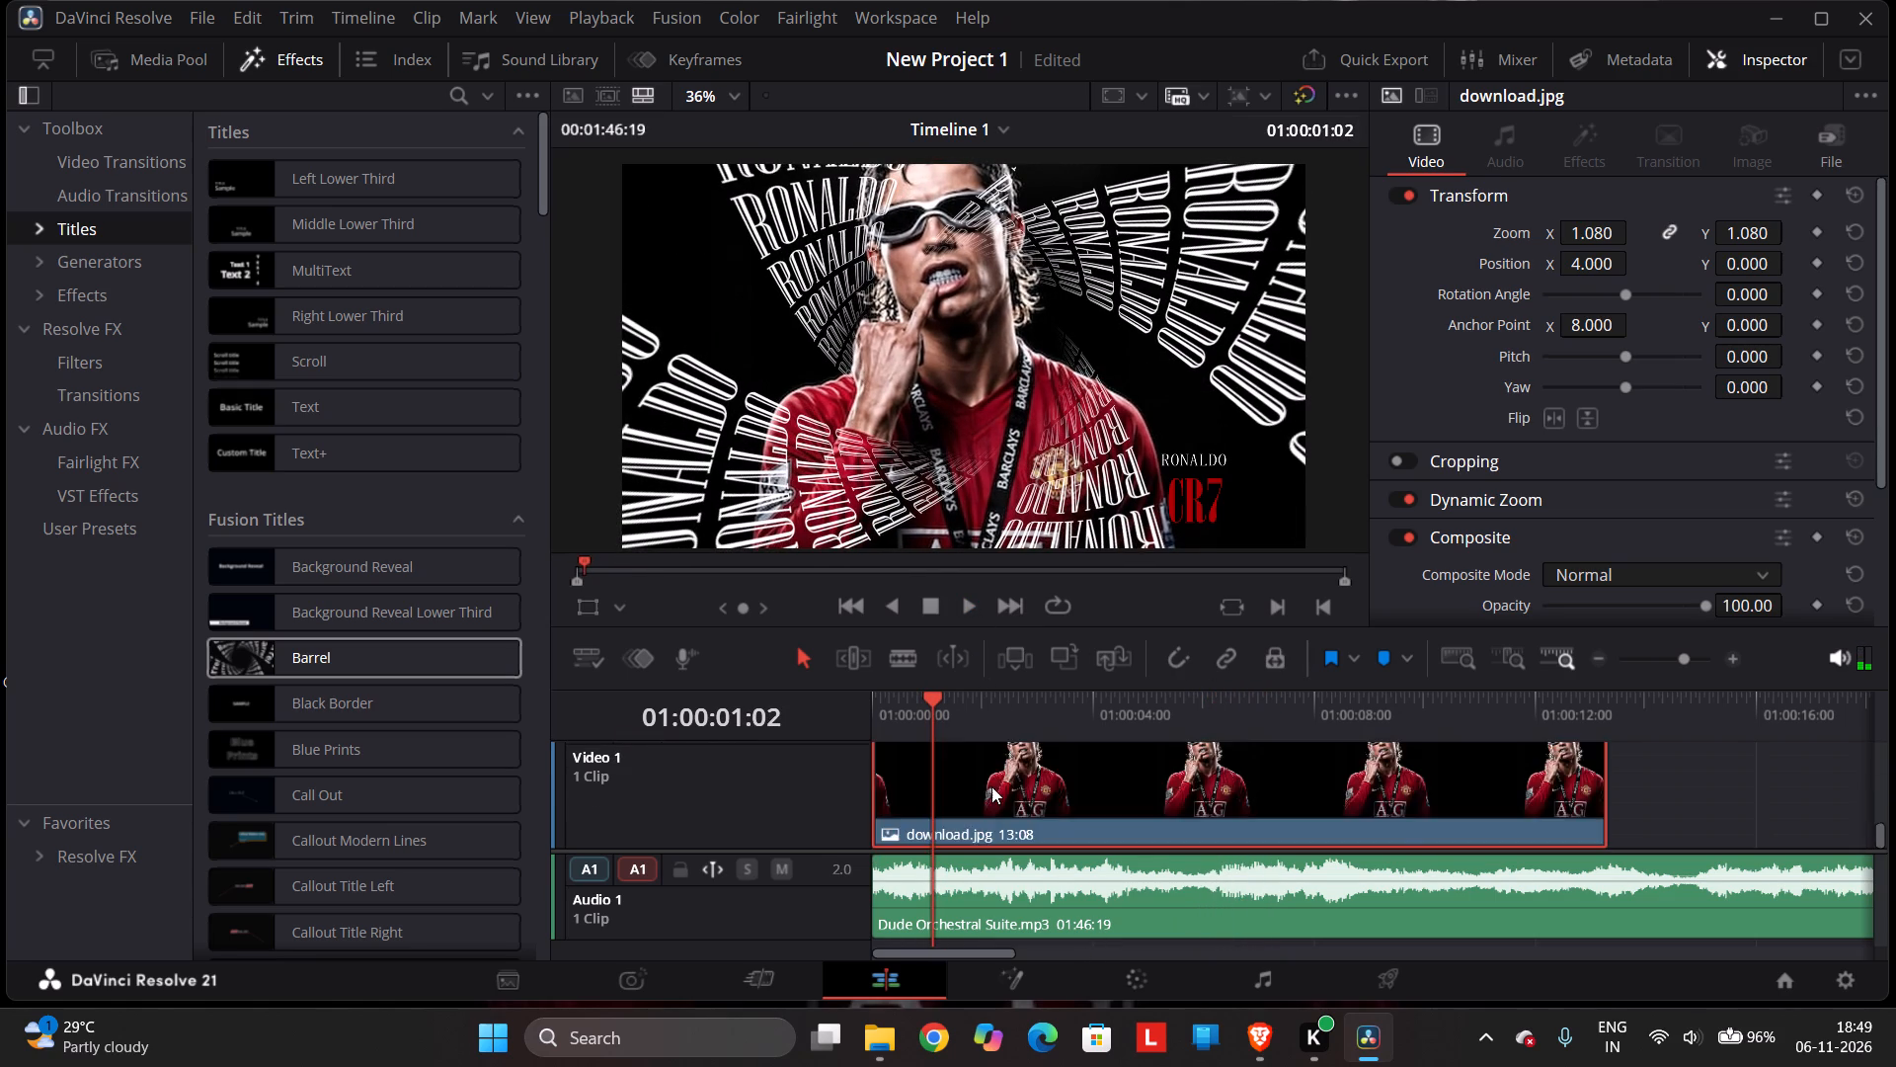
scroll(991, 786, "up", 1)
left_click(990, 786)
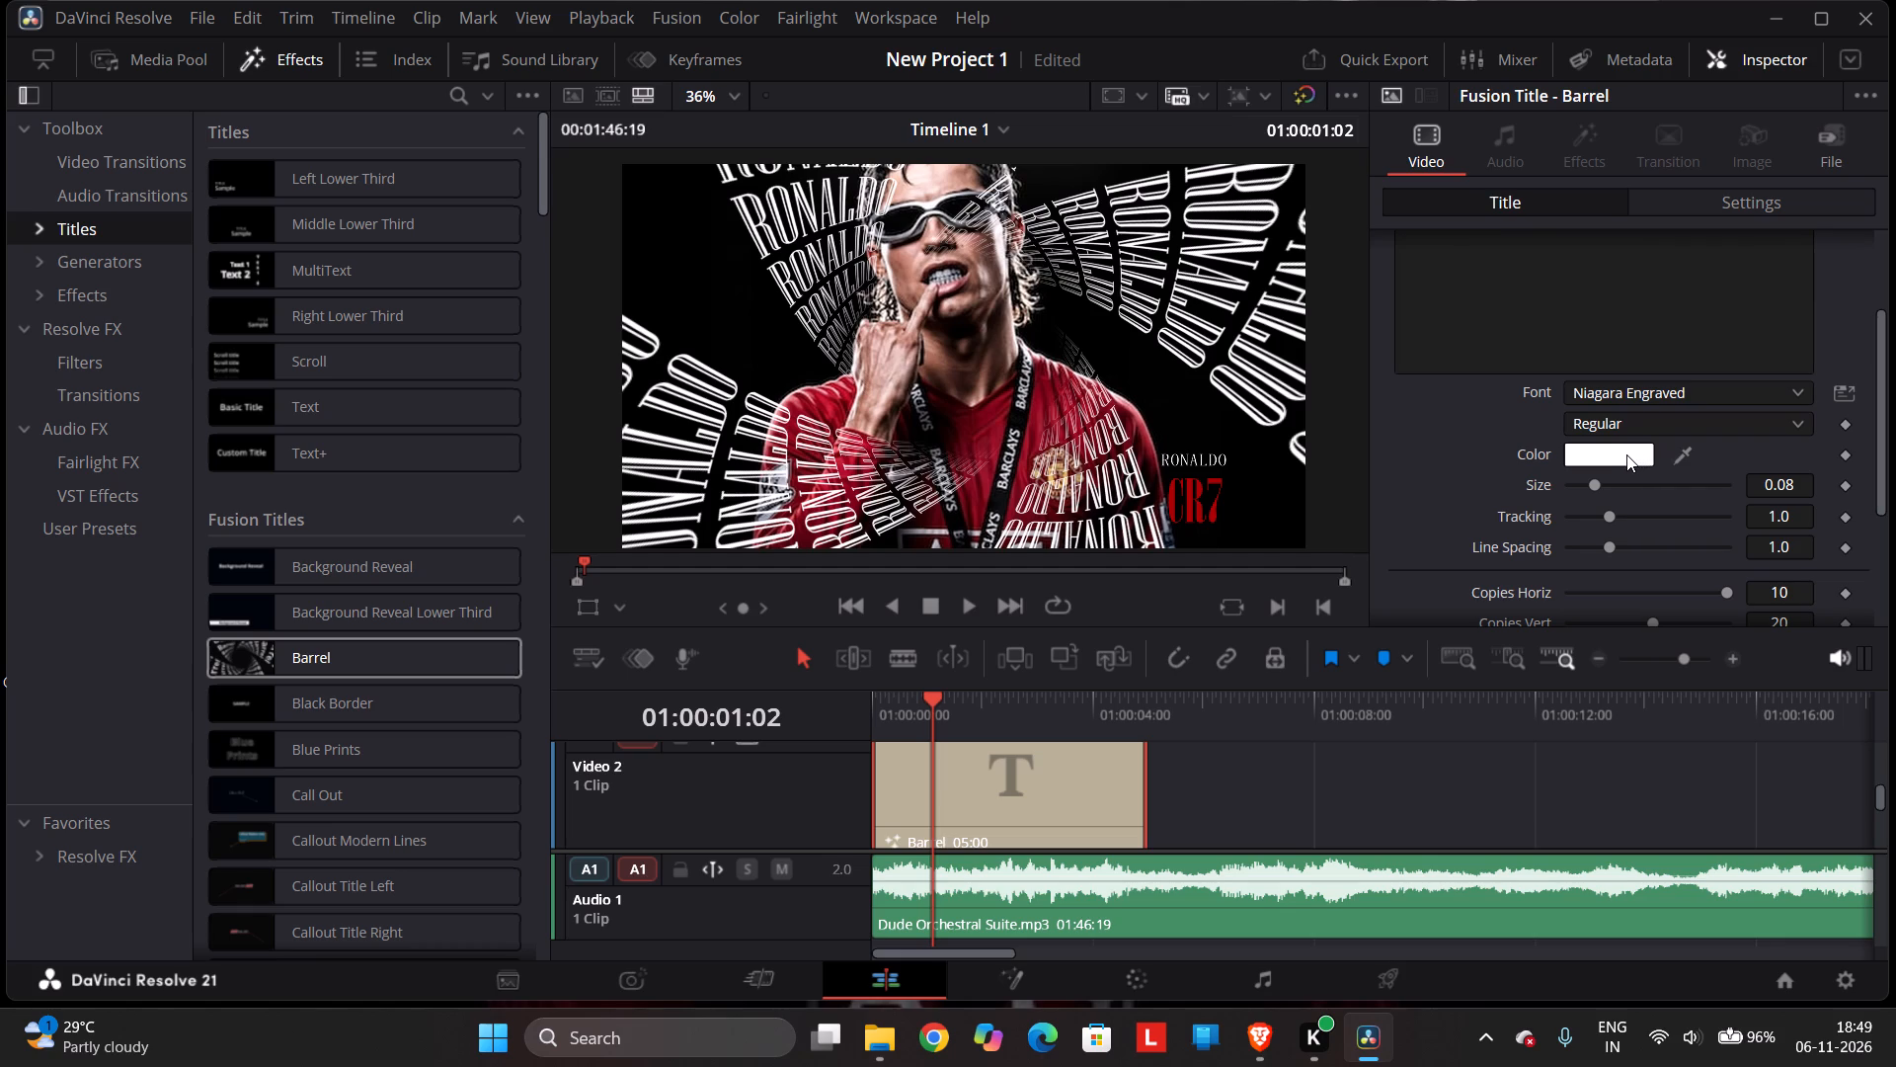
left_click_drag(1597, 489, 1598, 489)
left_click_drag(1598, 489, 1628, 484)
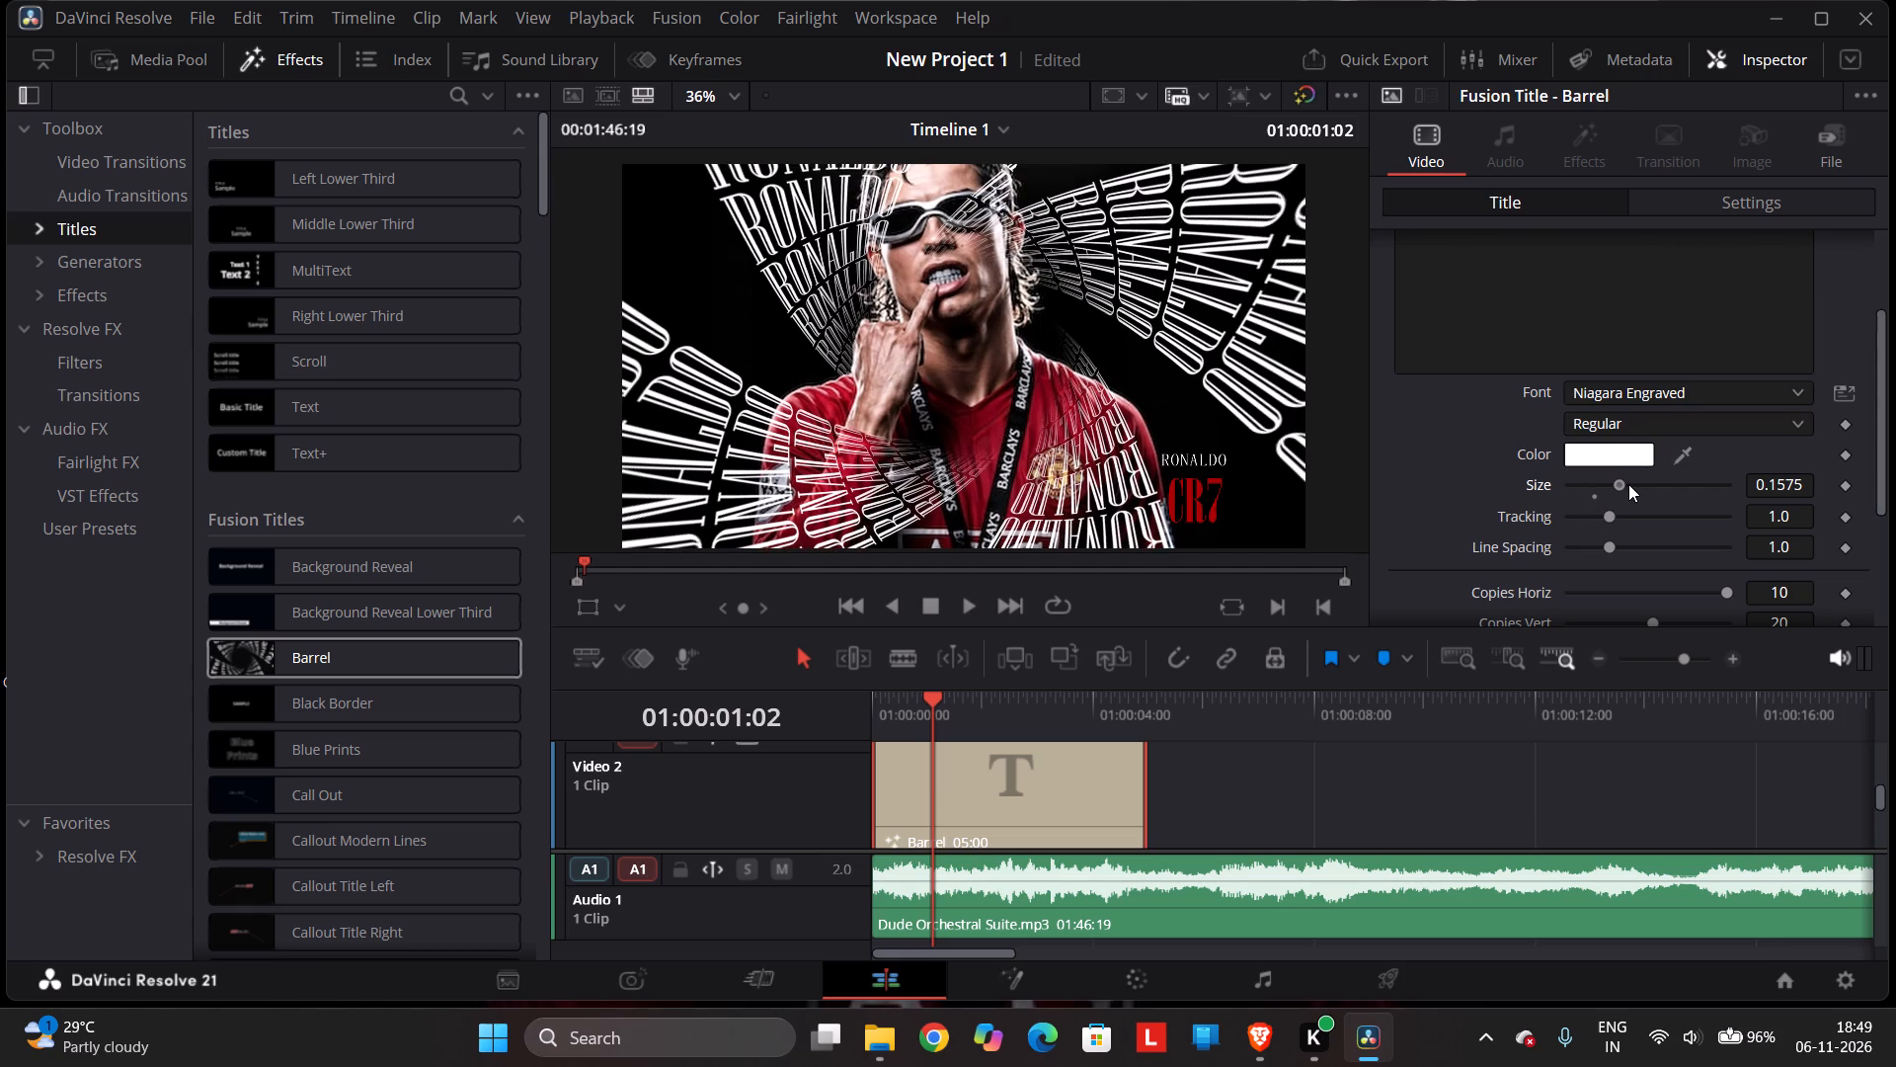
left_click_drag(1628, 484, 1567, 492)
left_click_drag(1567, 492, 1562, 493)
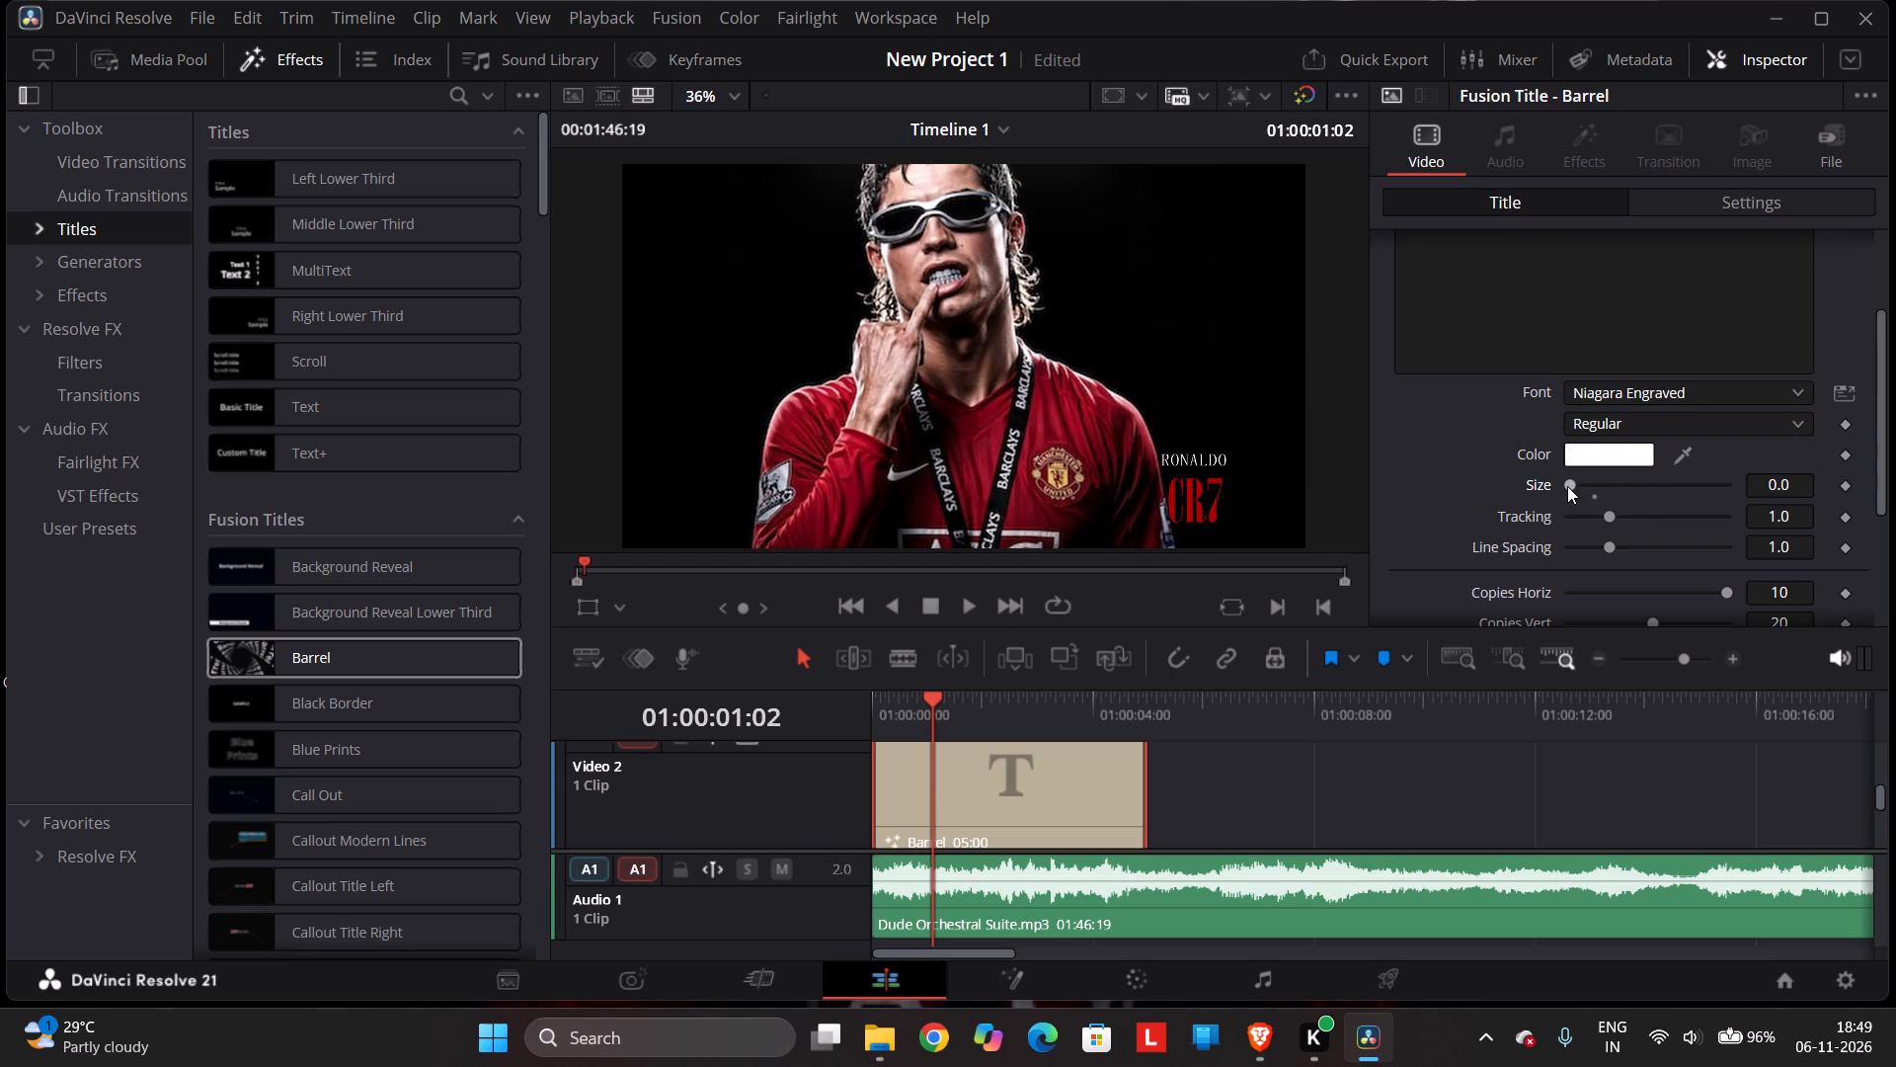
left_click_drag(1567, 486, 1607, 479)
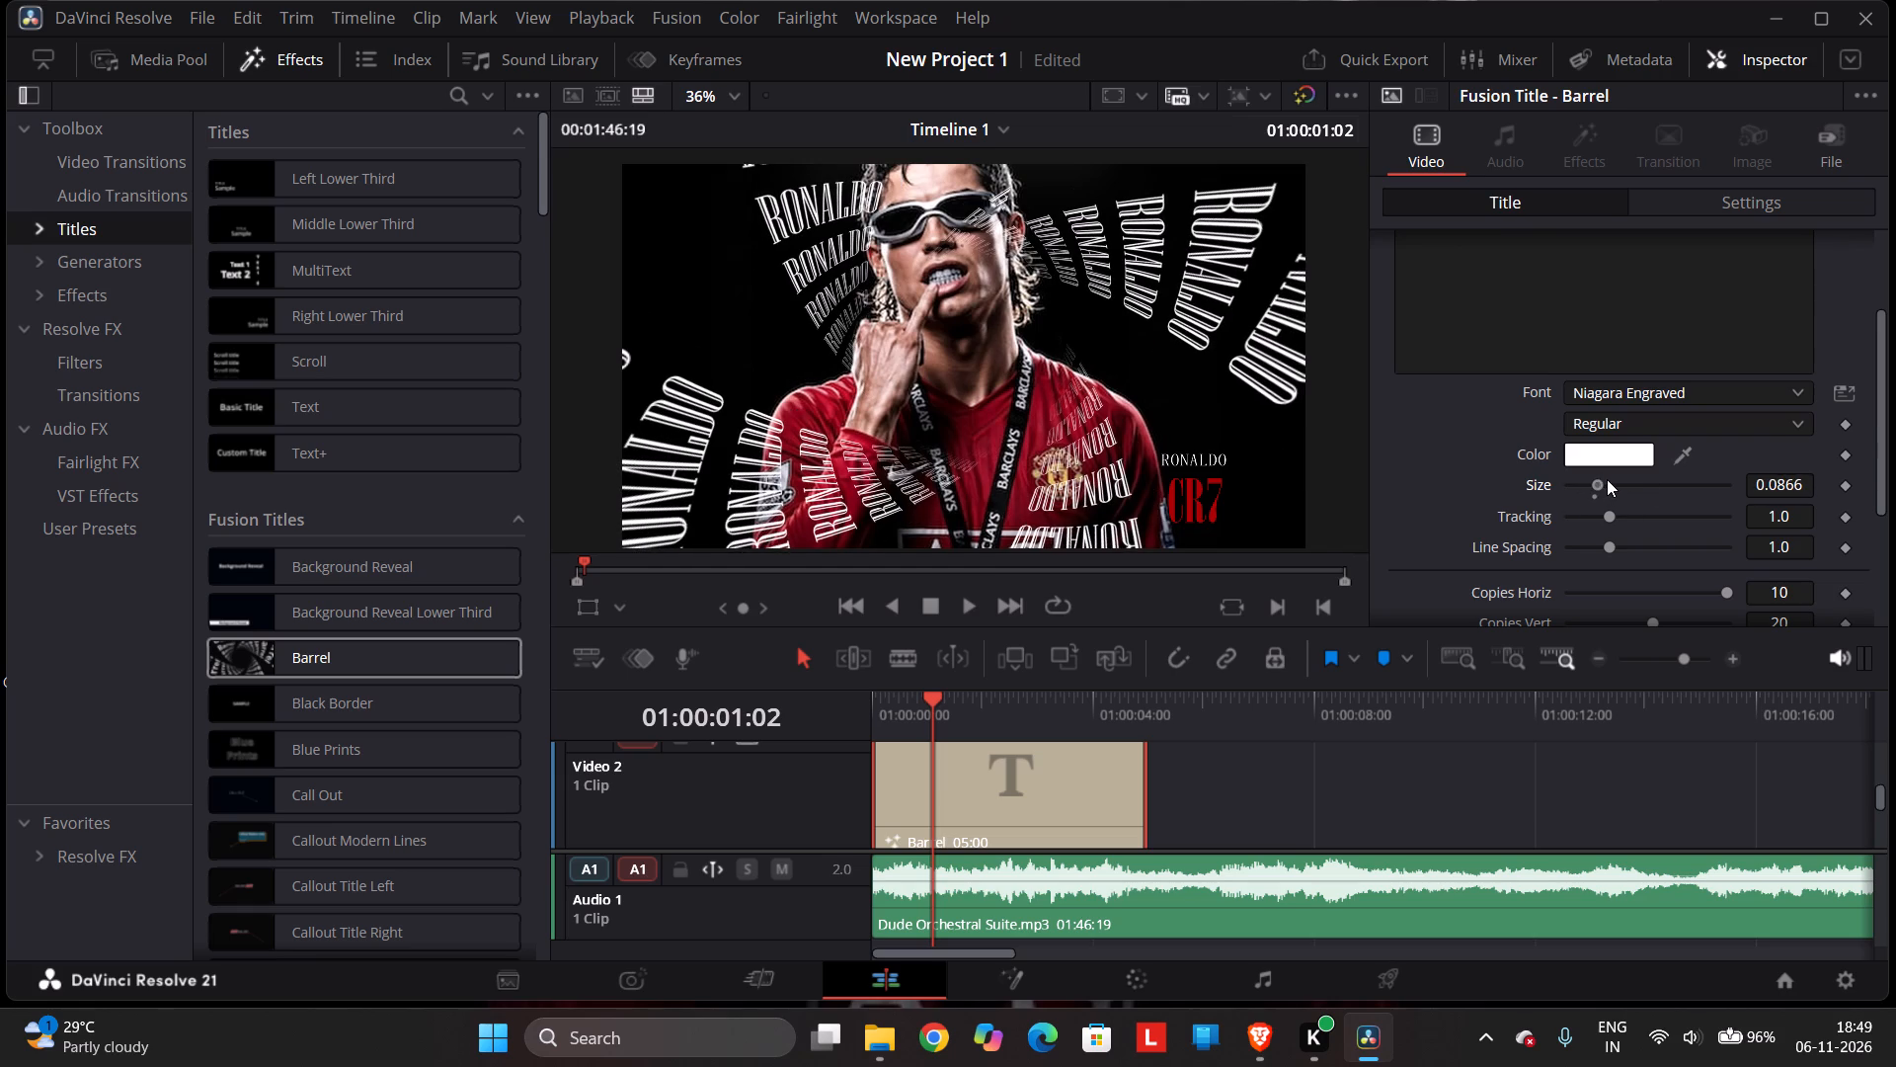
left_click_drag(1607, 479, 1613, 480)
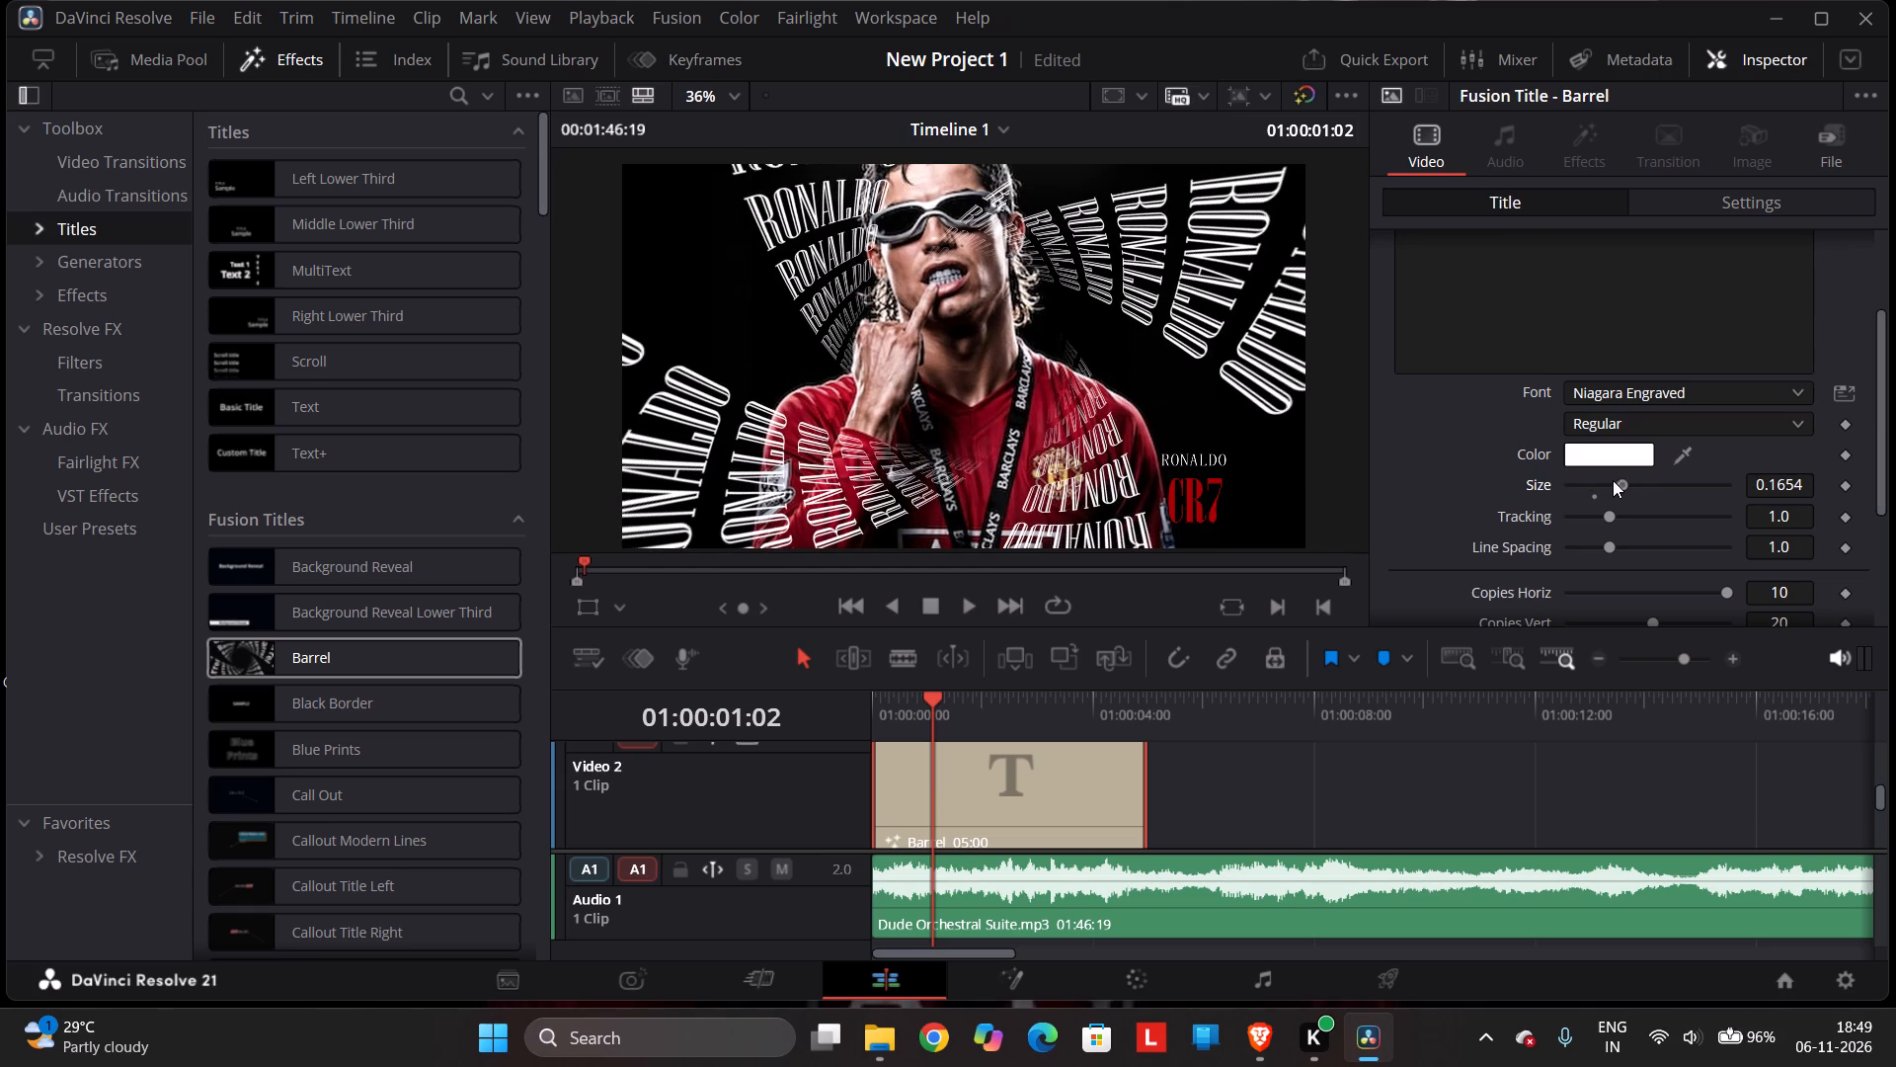
left_click_drag(1613, 480, 1603, 484)
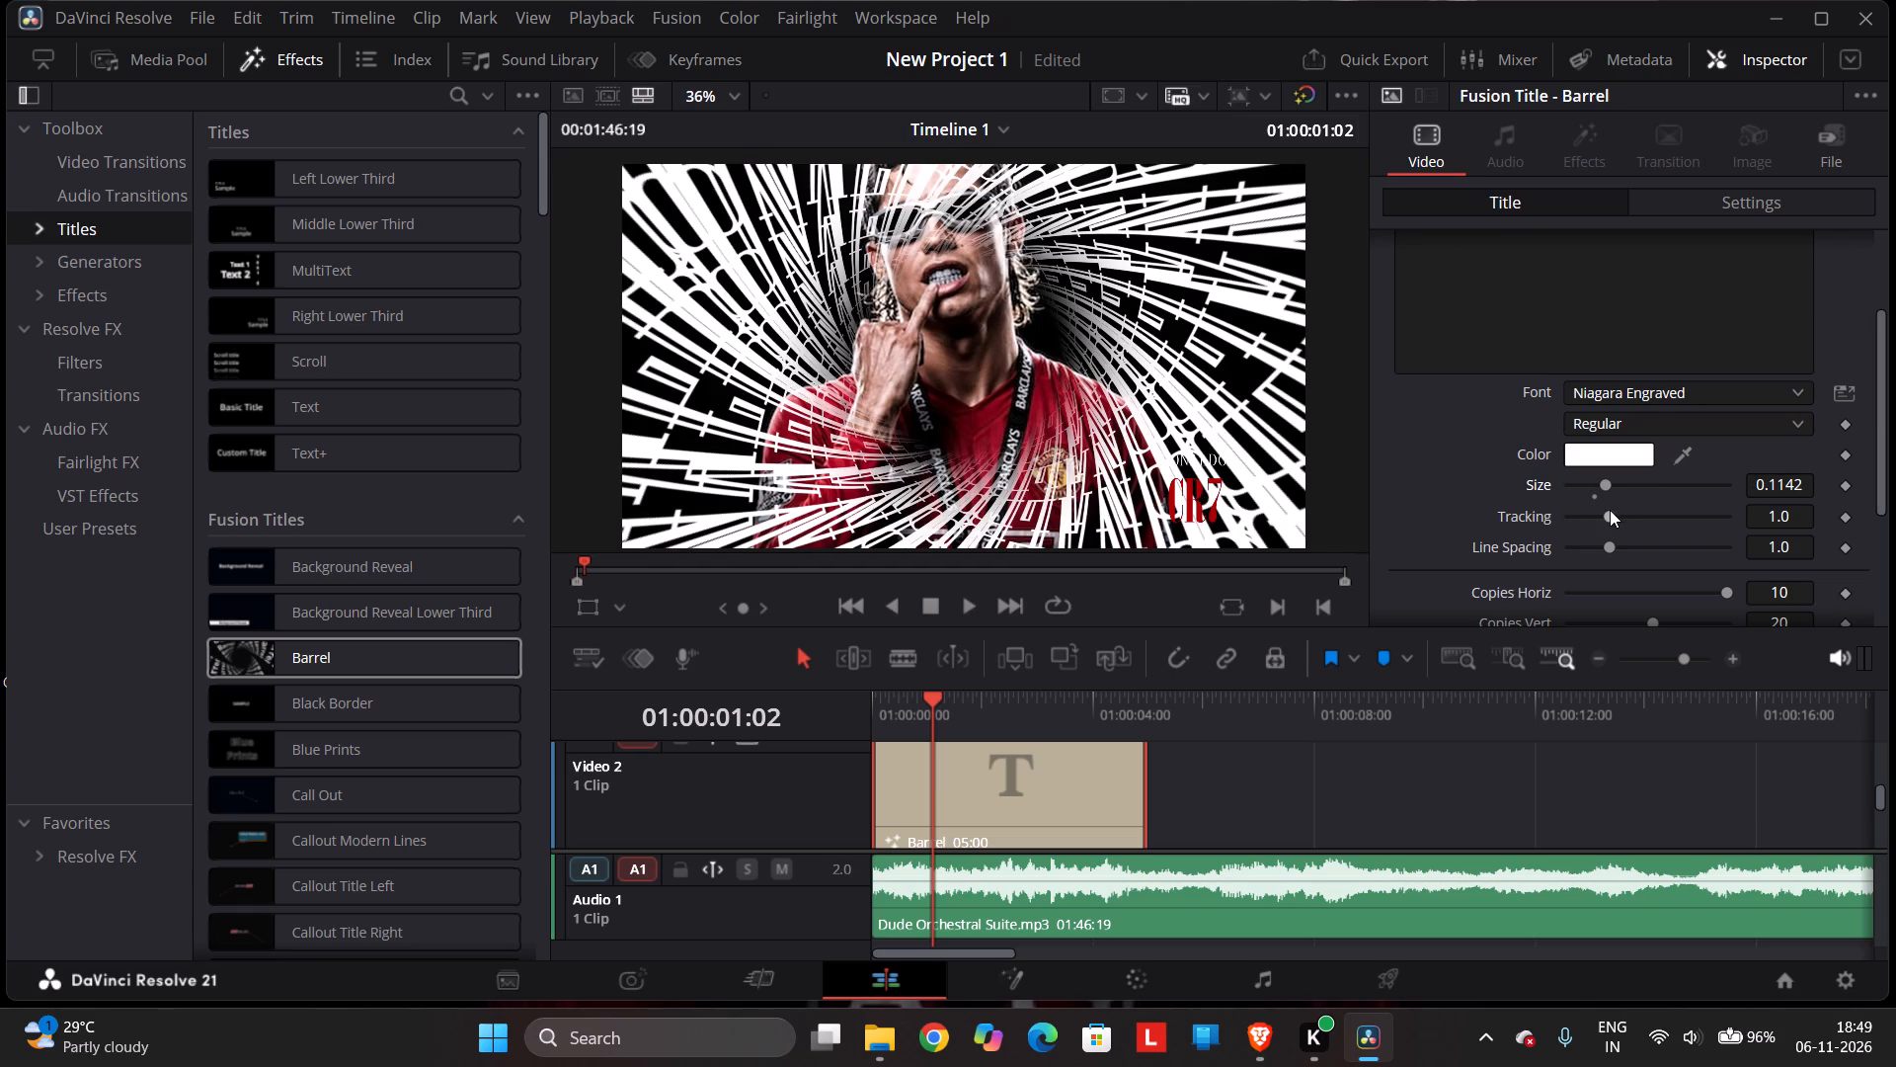
left_click_drag(1608, 486, 1587, 480)
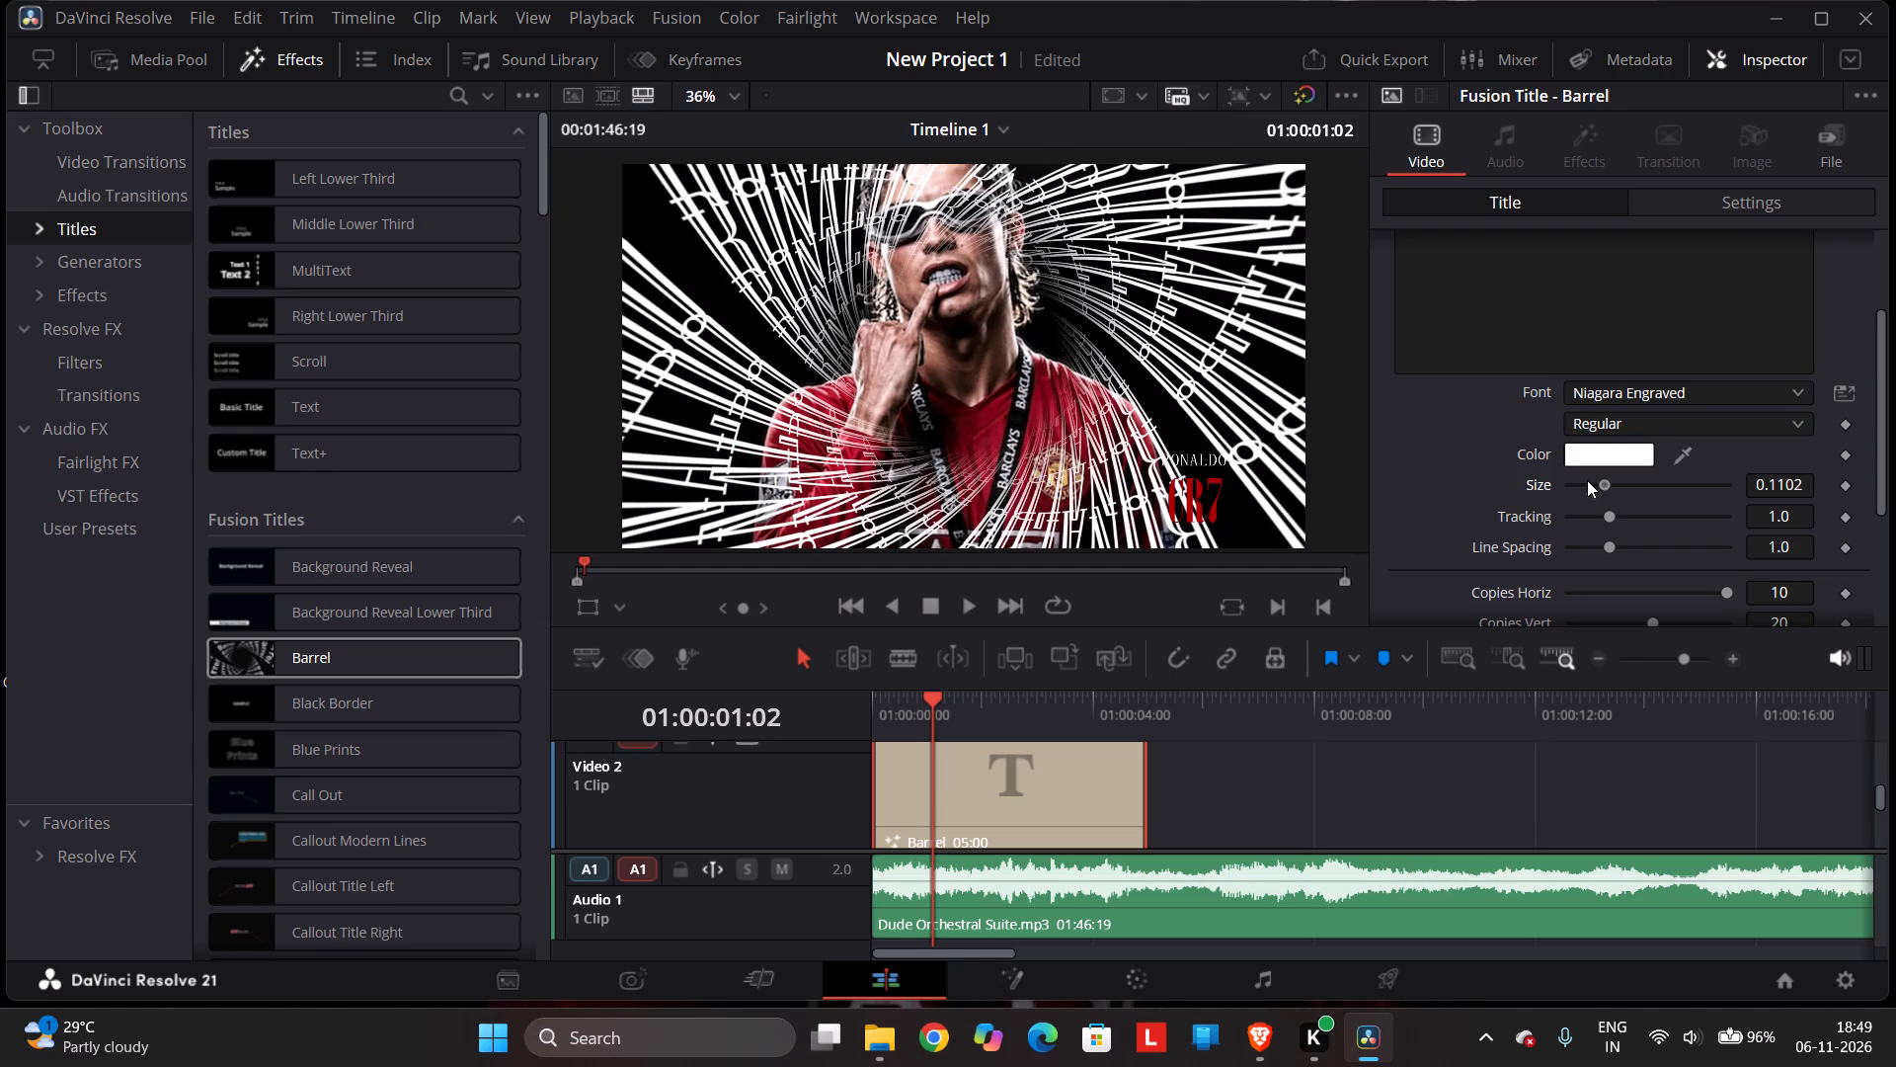
left_click_drag(1587, 480, 1580, 478)
left_click(1580, 478)
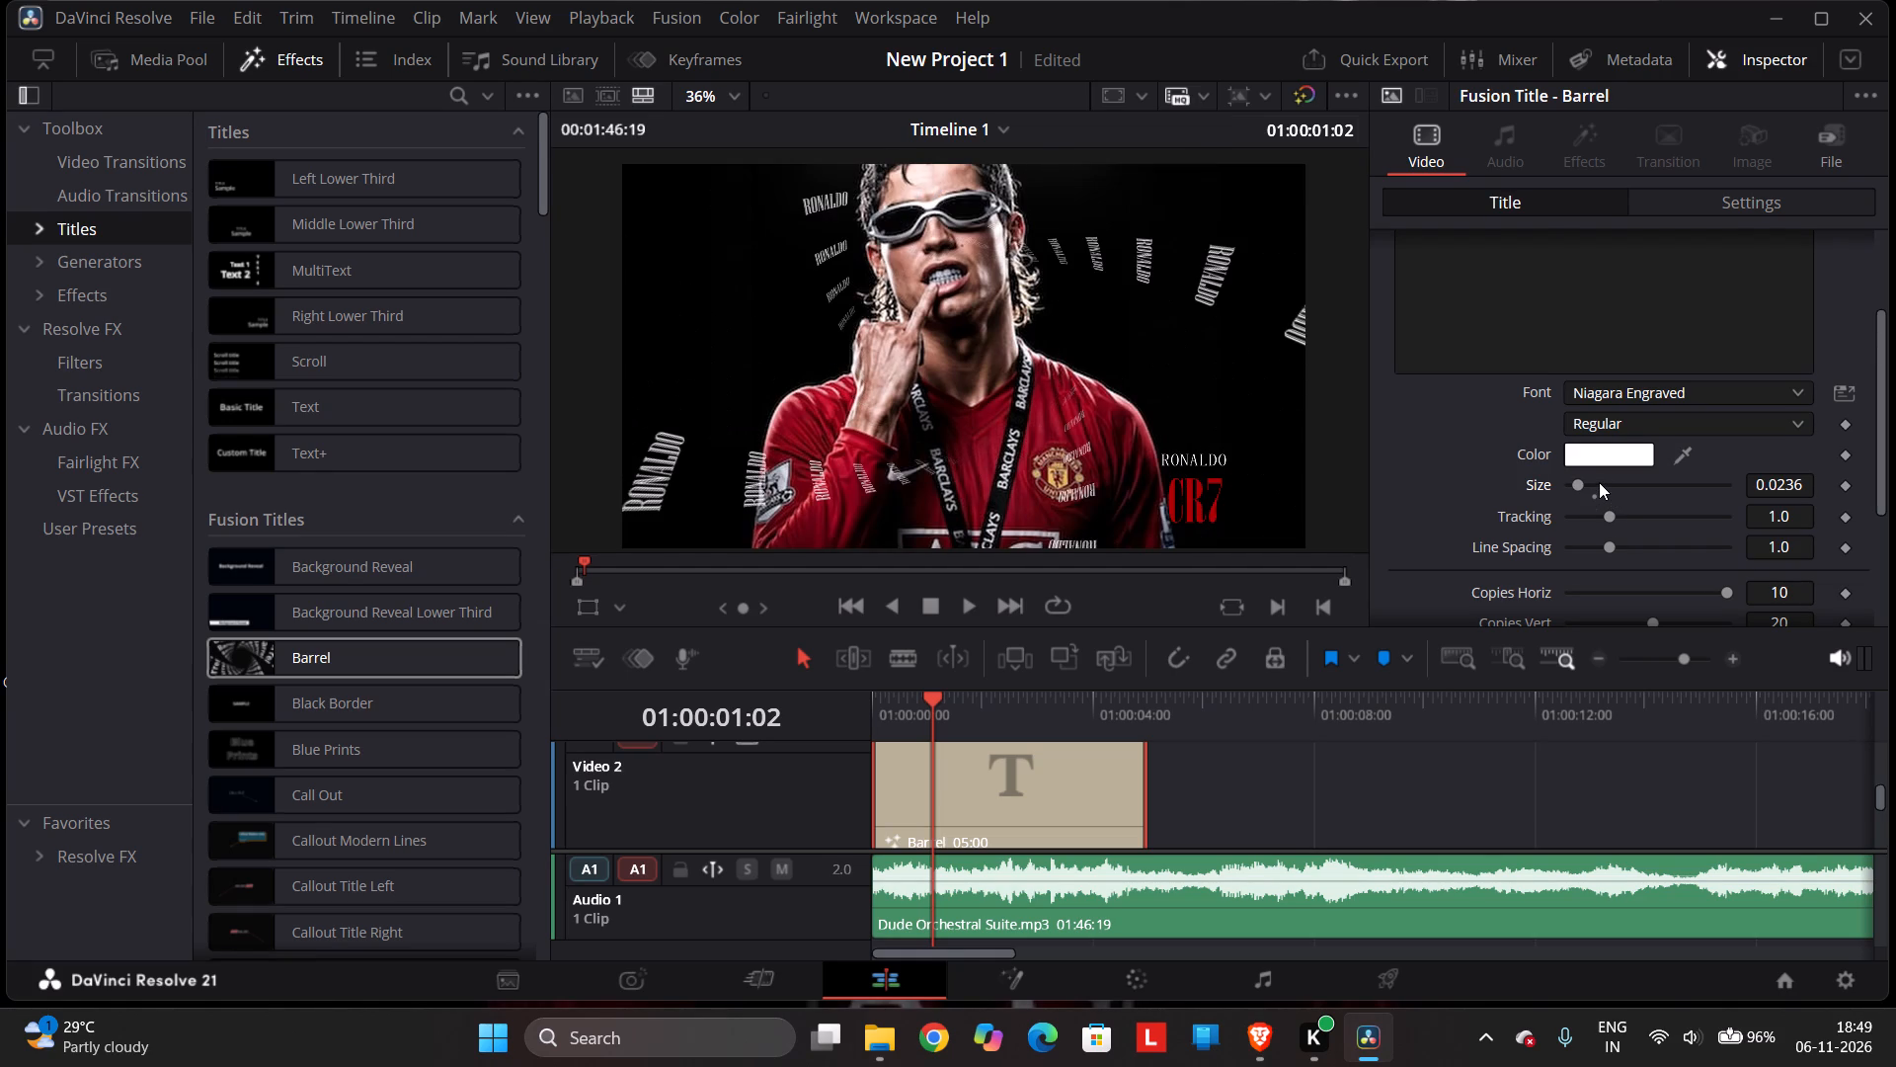
left_click(1600, 482)
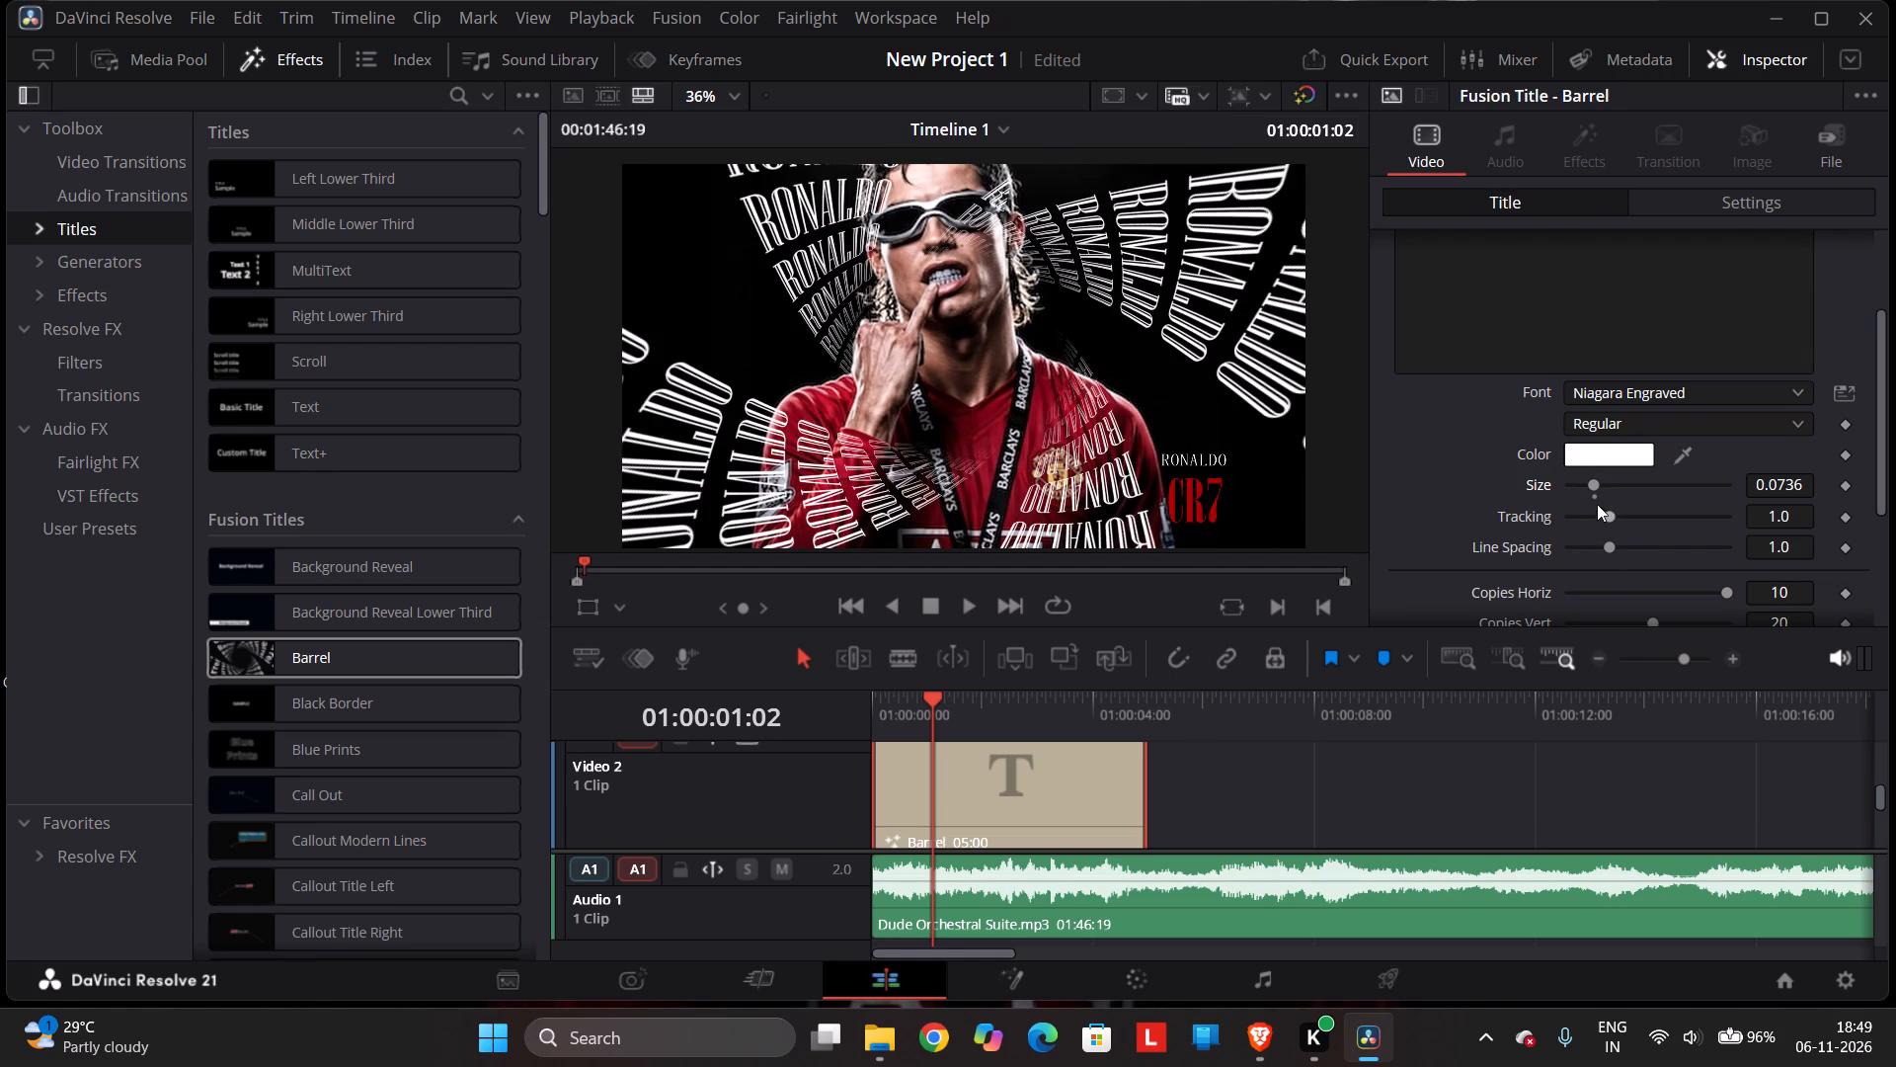
left_click(1603, 484)
left_click(1613, 484)
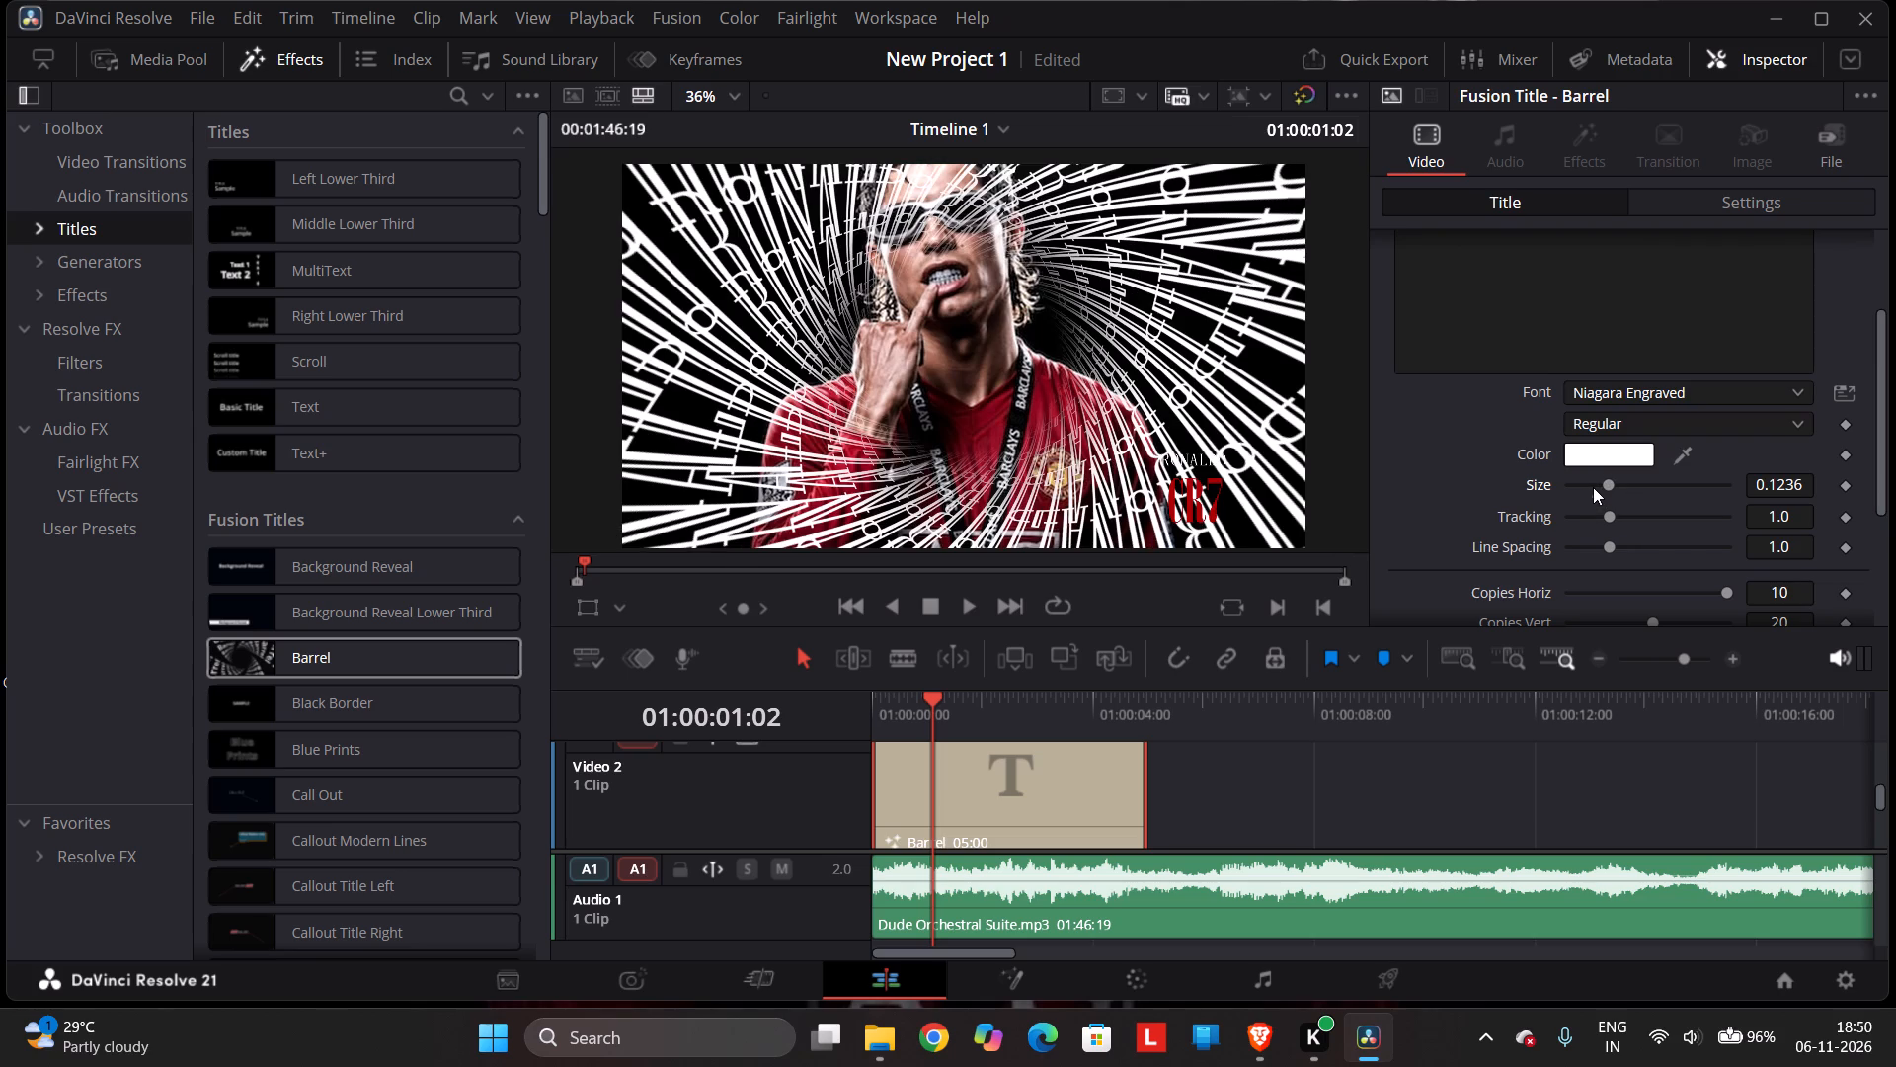
left_click(1593, 485)
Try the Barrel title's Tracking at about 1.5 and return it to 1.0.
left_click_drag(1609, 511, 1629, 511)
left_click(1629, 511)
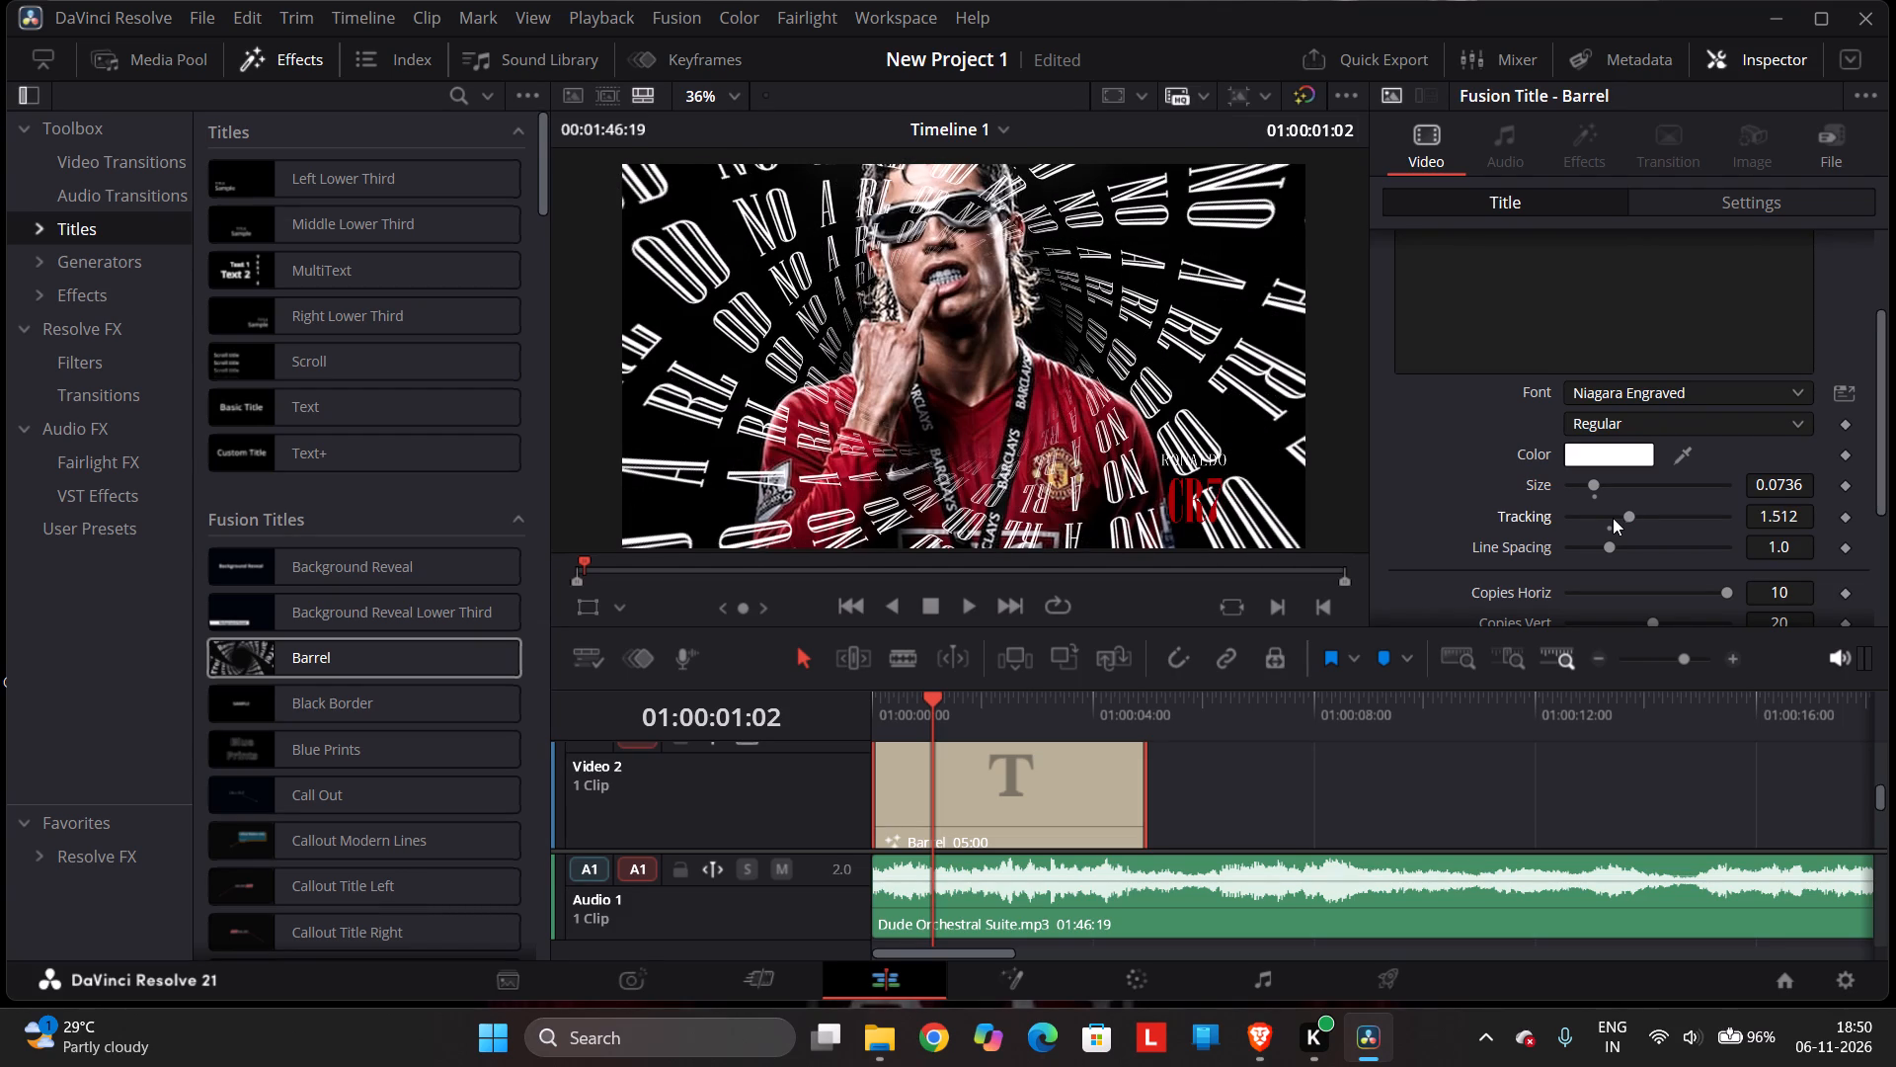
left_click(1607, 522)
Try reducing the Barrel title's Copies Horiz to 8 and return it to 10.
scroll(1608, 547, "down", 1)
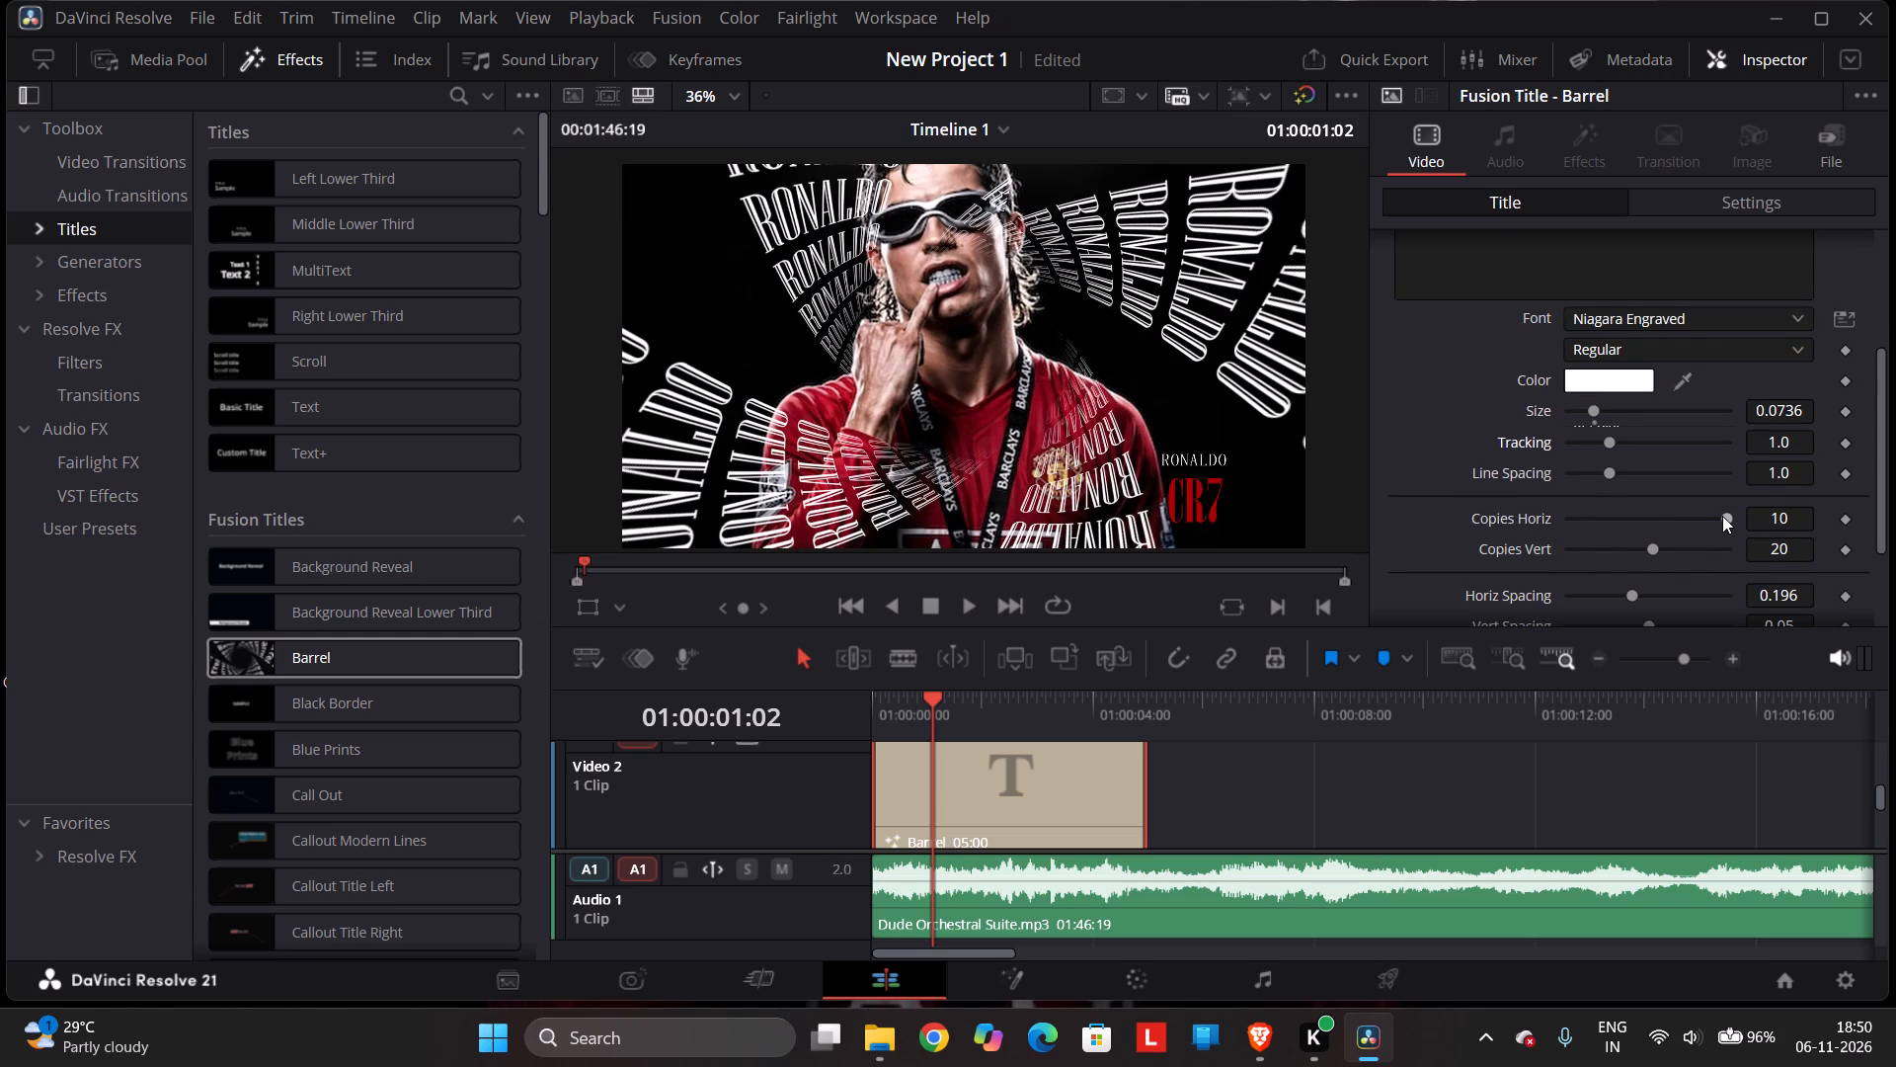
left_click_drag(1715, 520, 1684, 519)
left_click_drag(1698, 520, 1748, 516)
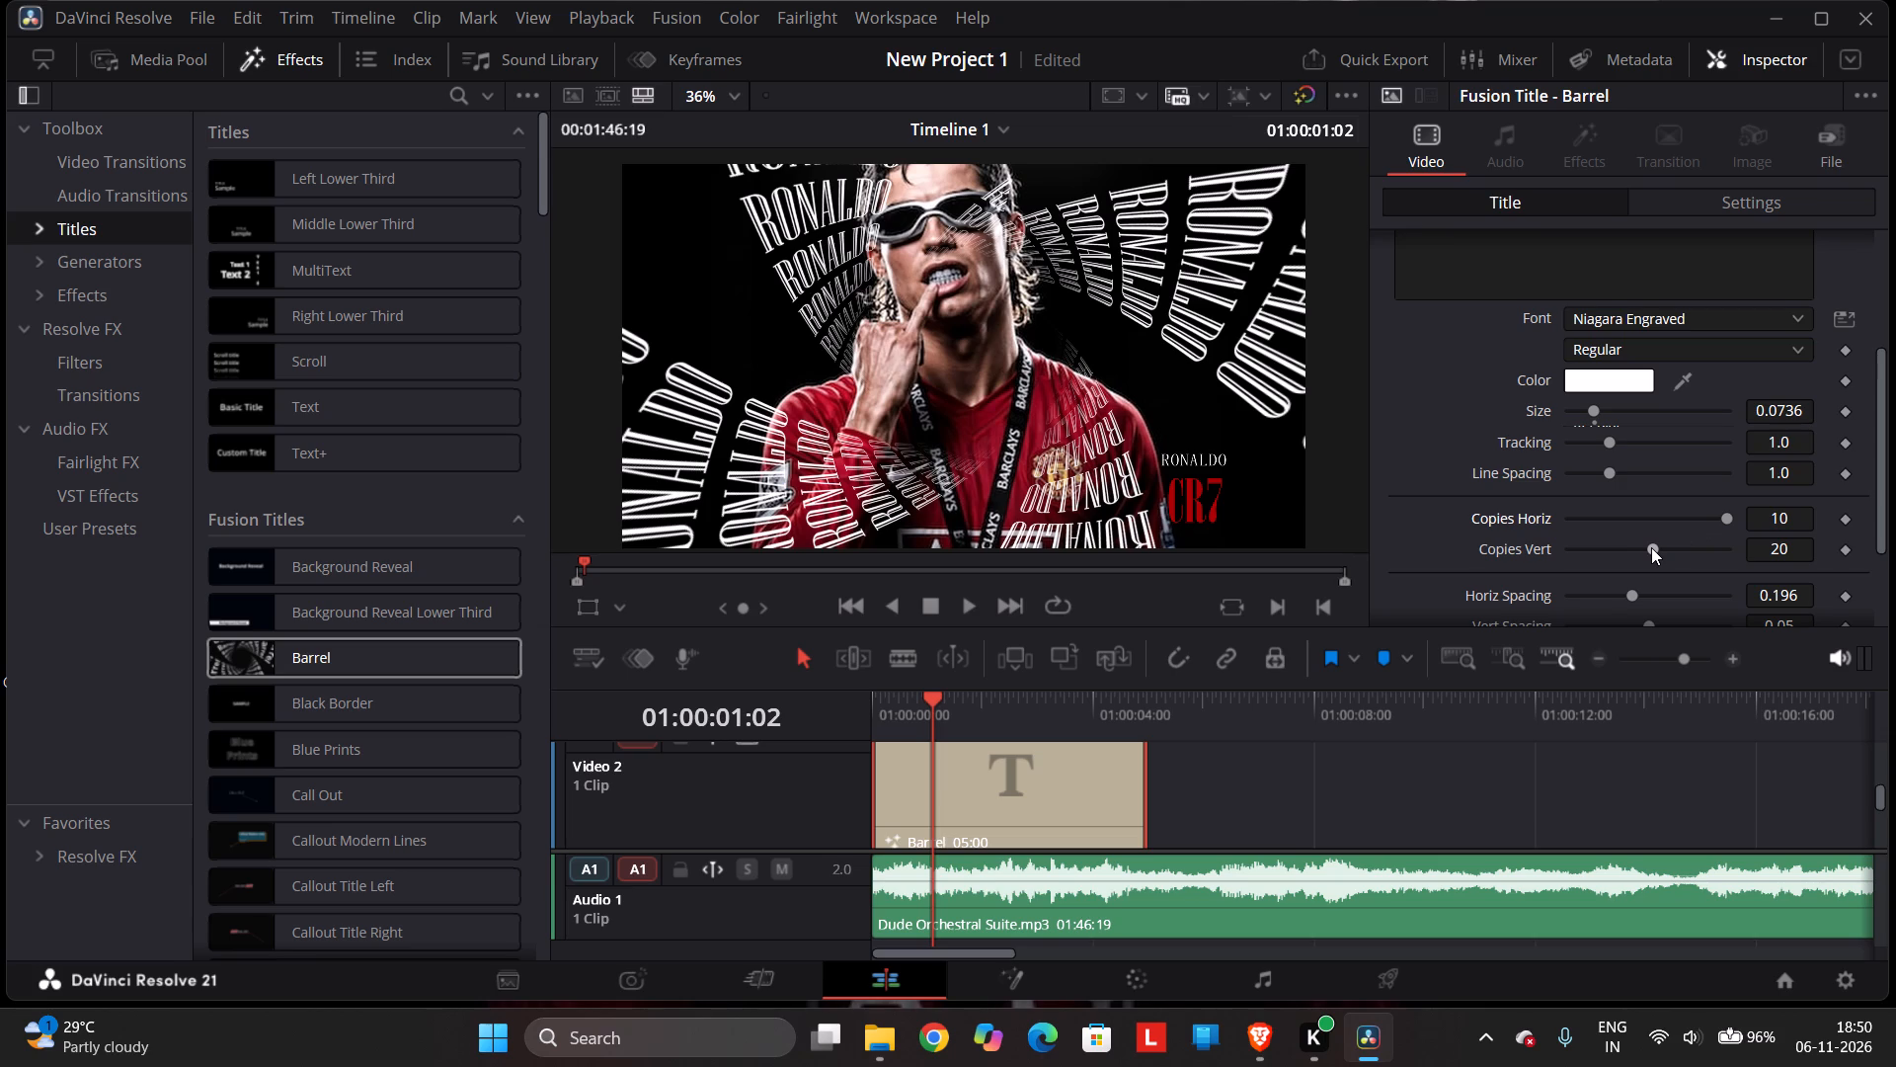
Increase the Barrel title's Copies Vert to 24.
left_click_drag(1651, 547, 1679, 539)
left_click(1653, 550)
scroll(1645, 542, "down", 1)
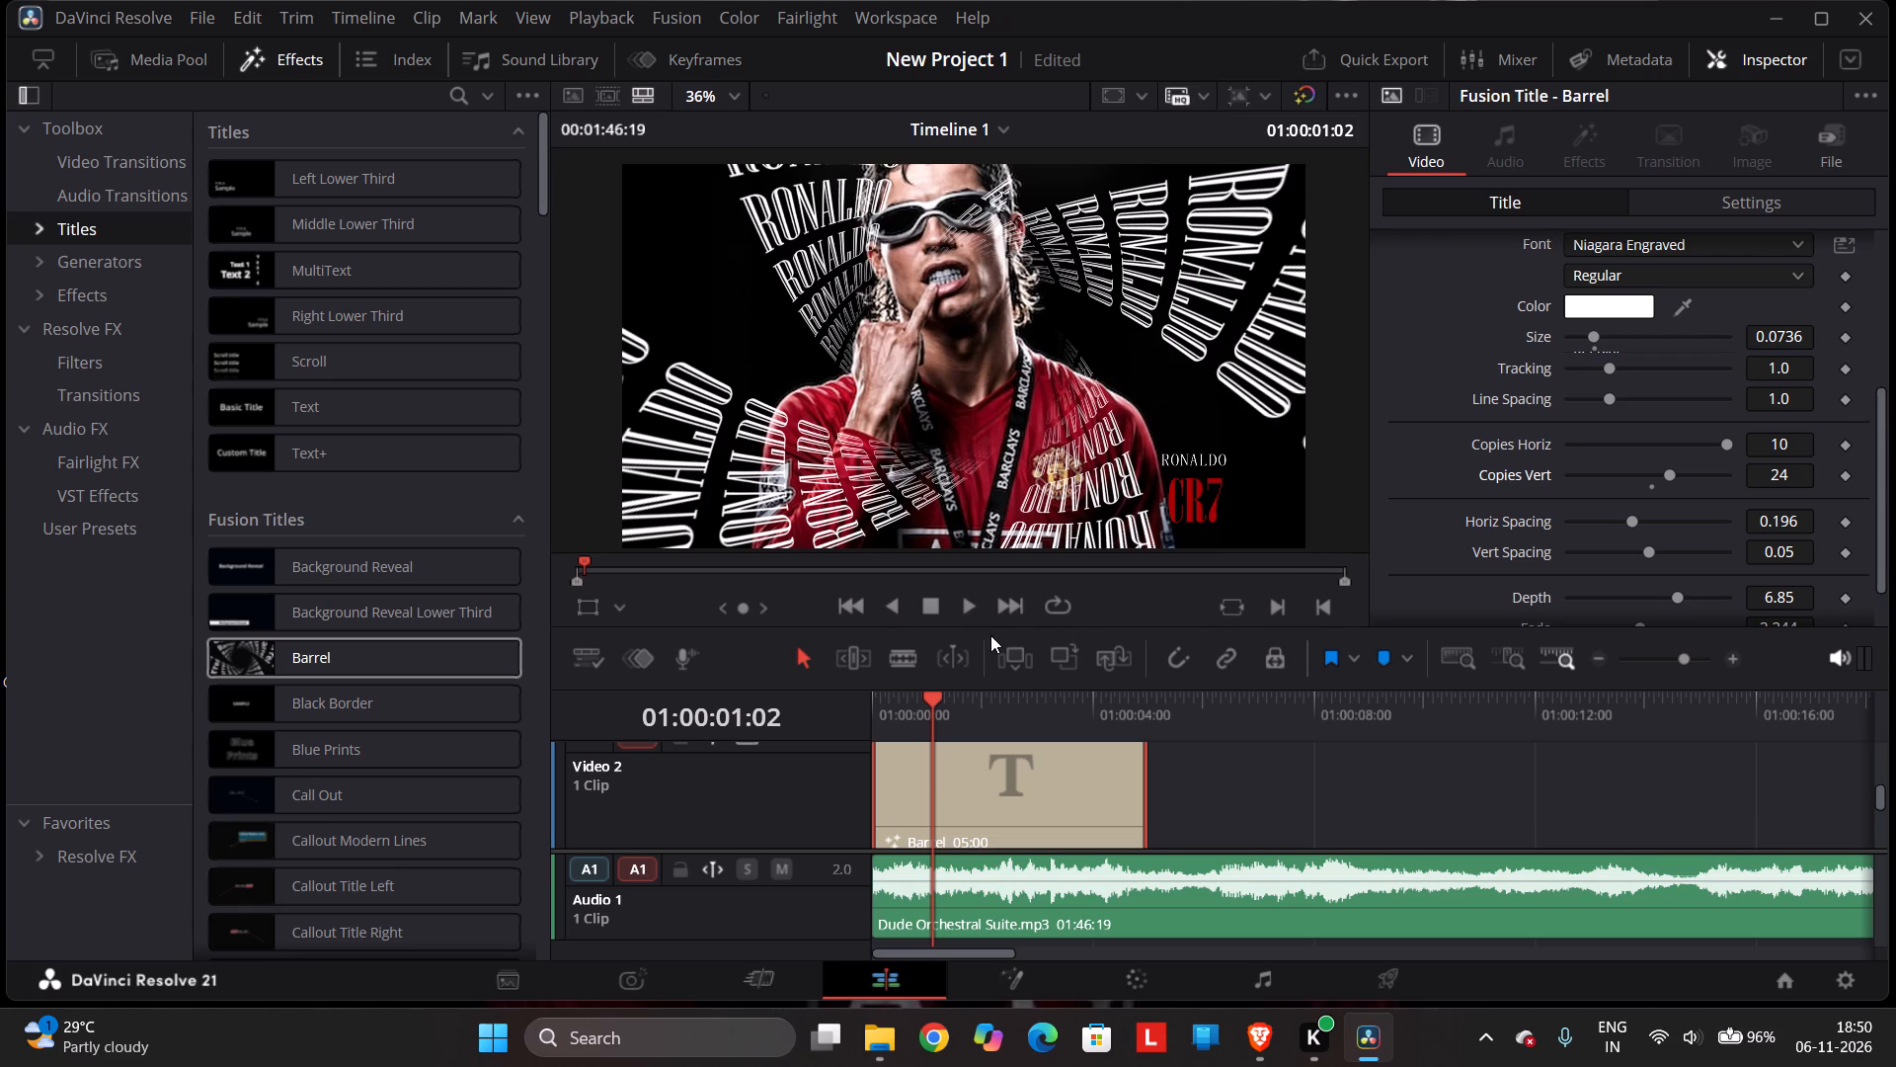
Select the Right Lower Third title on Video 3 and move its RONALDO text slightly toward the right edge of the frame.
left_click(1233, 452)
triple_click(1216, 453)
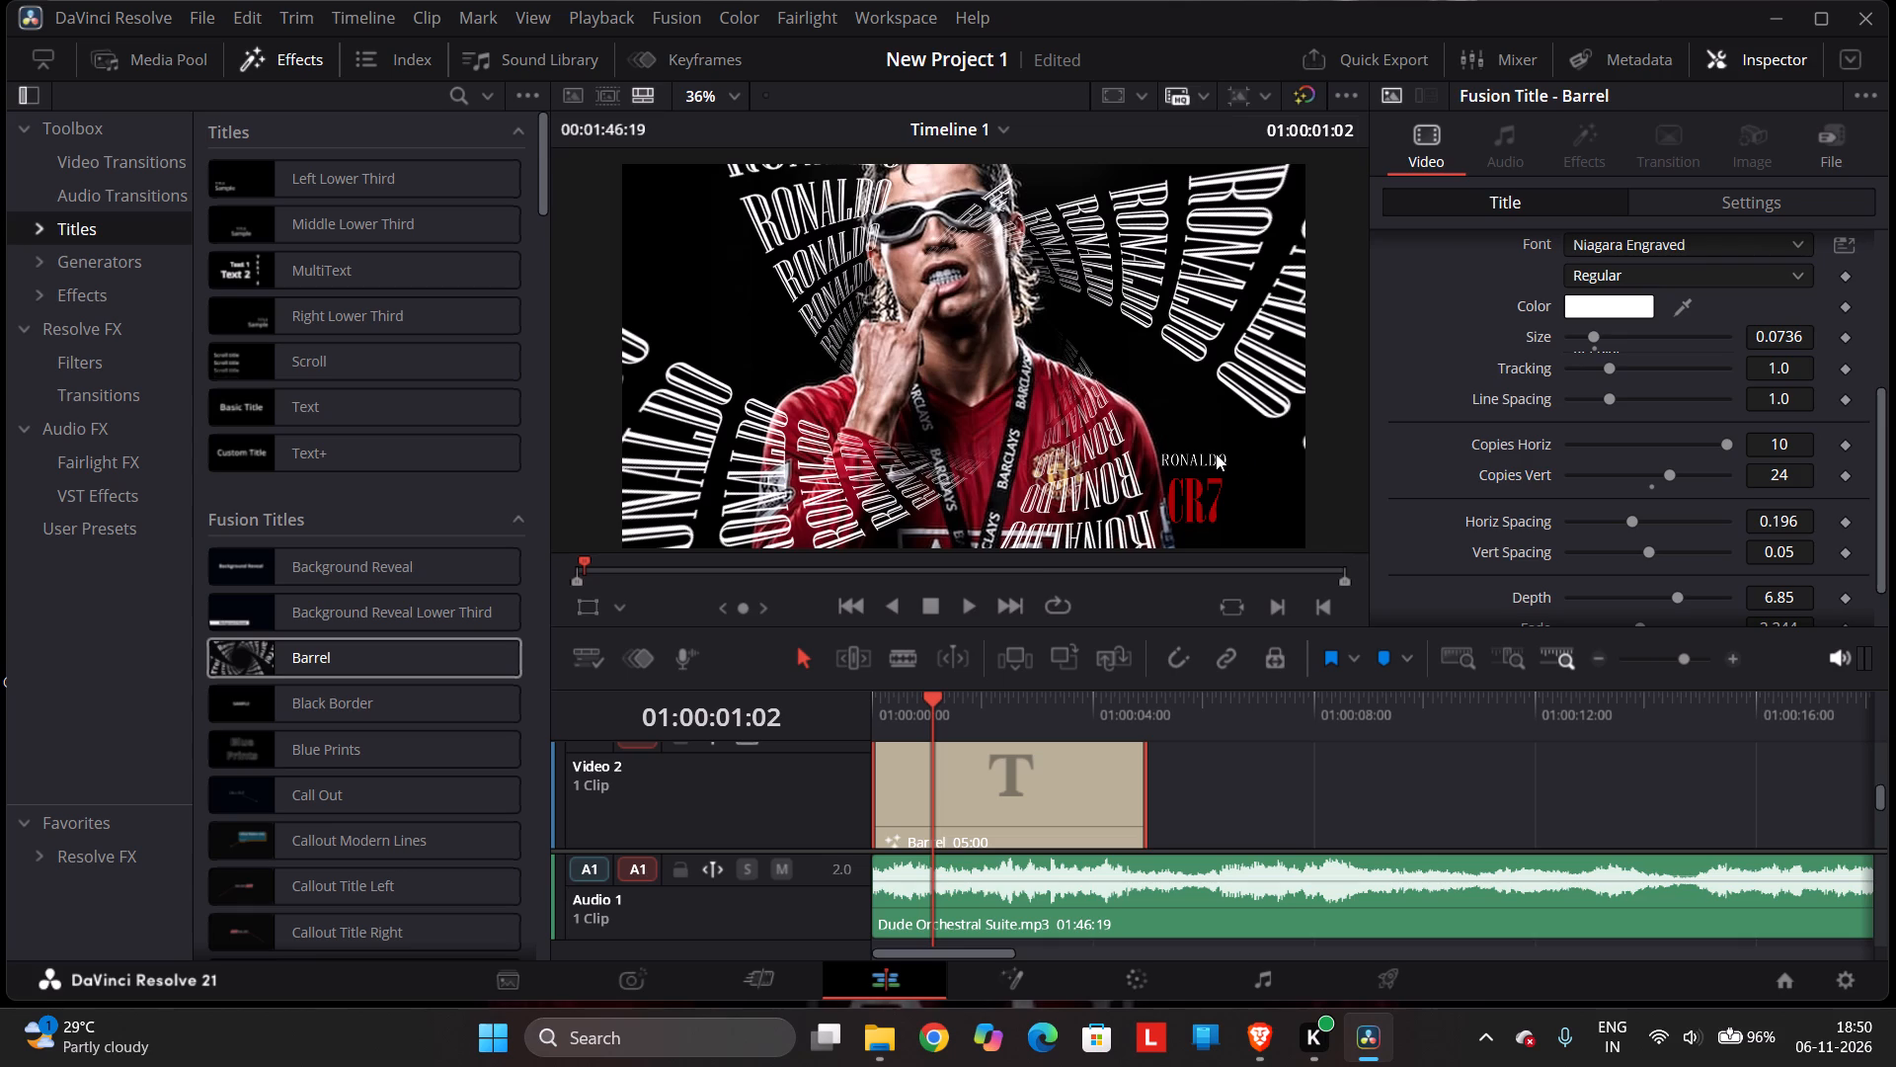
double_click(1211, 458)
double_click(1195, 506)
left_click(1188, 498)
scroll(1034, 786, "down", 3)
left_click(1032, 783)
scroll(1032, 783, "up", 4)
left_click(1032, 782)
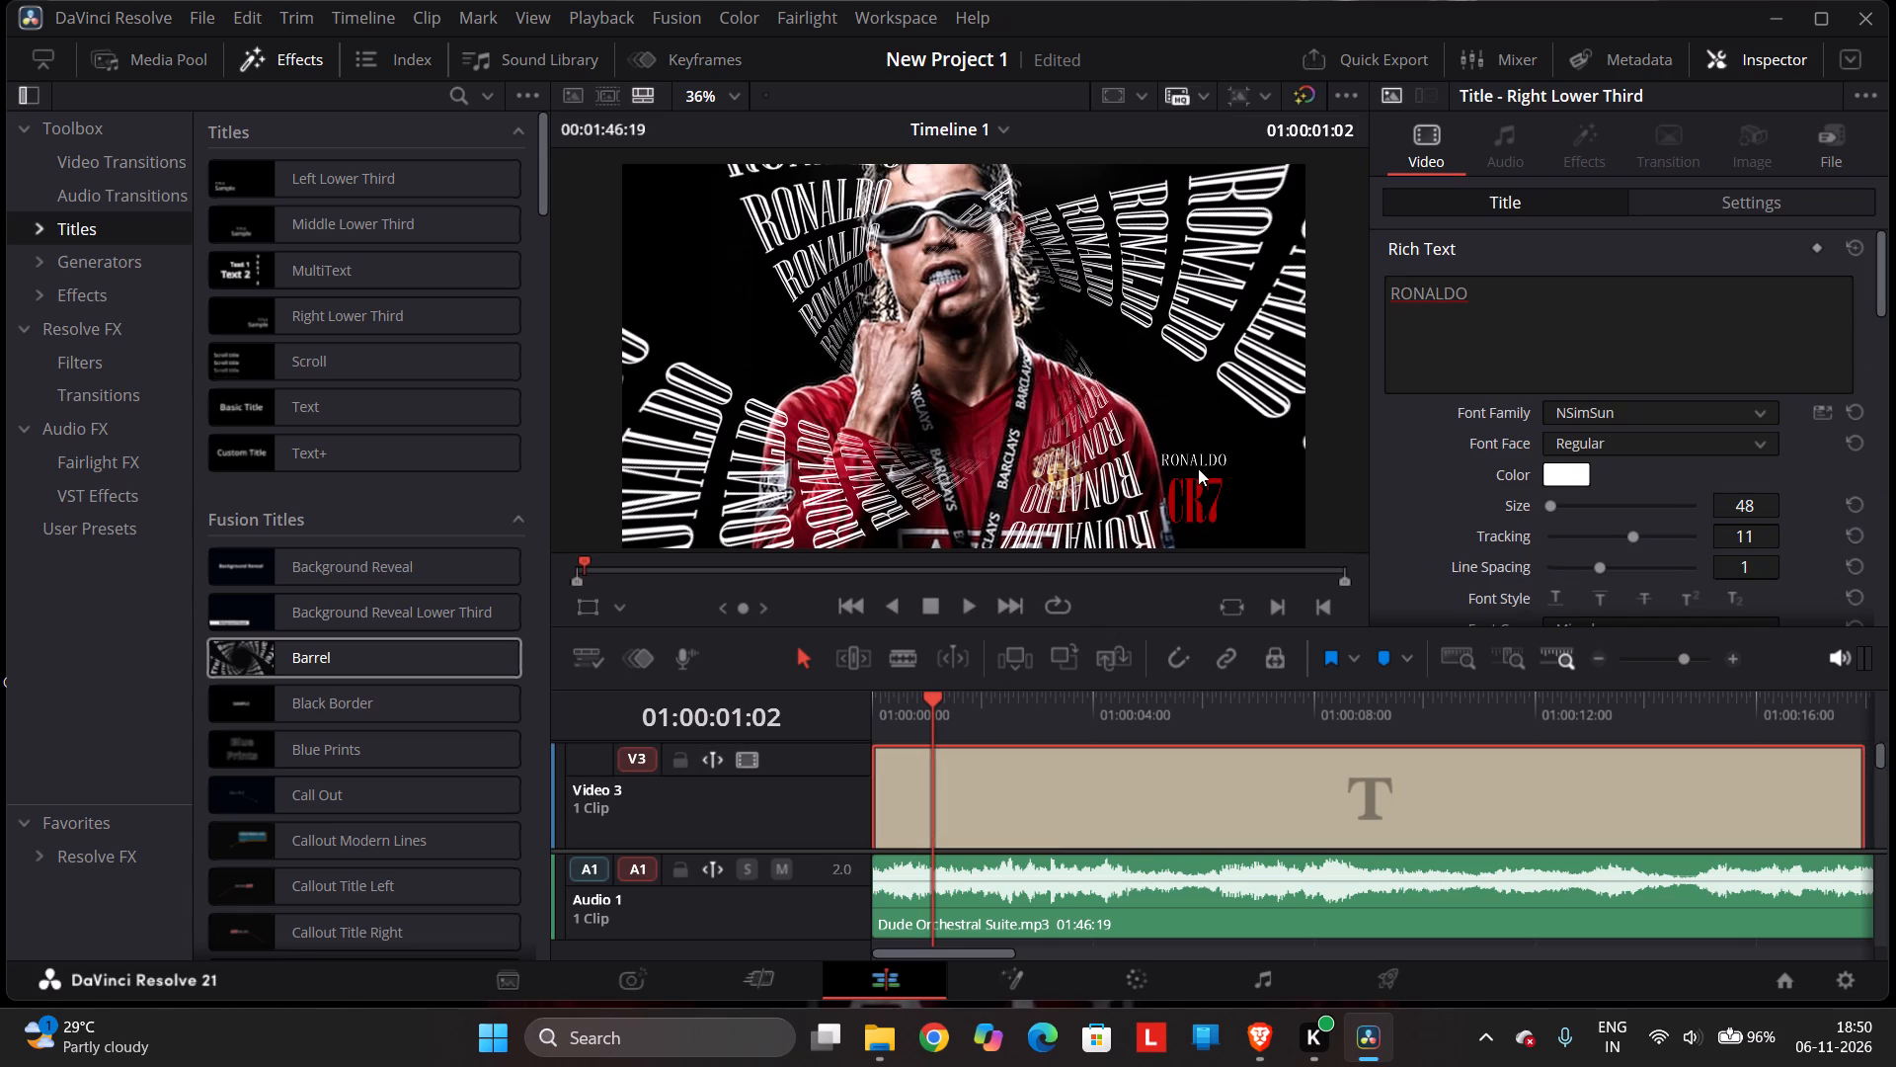
left_click(1201, 455)
left_click_drag(1202, 454, 1221, 453)
left_click(1235, 506)
left_click(1199, 461)
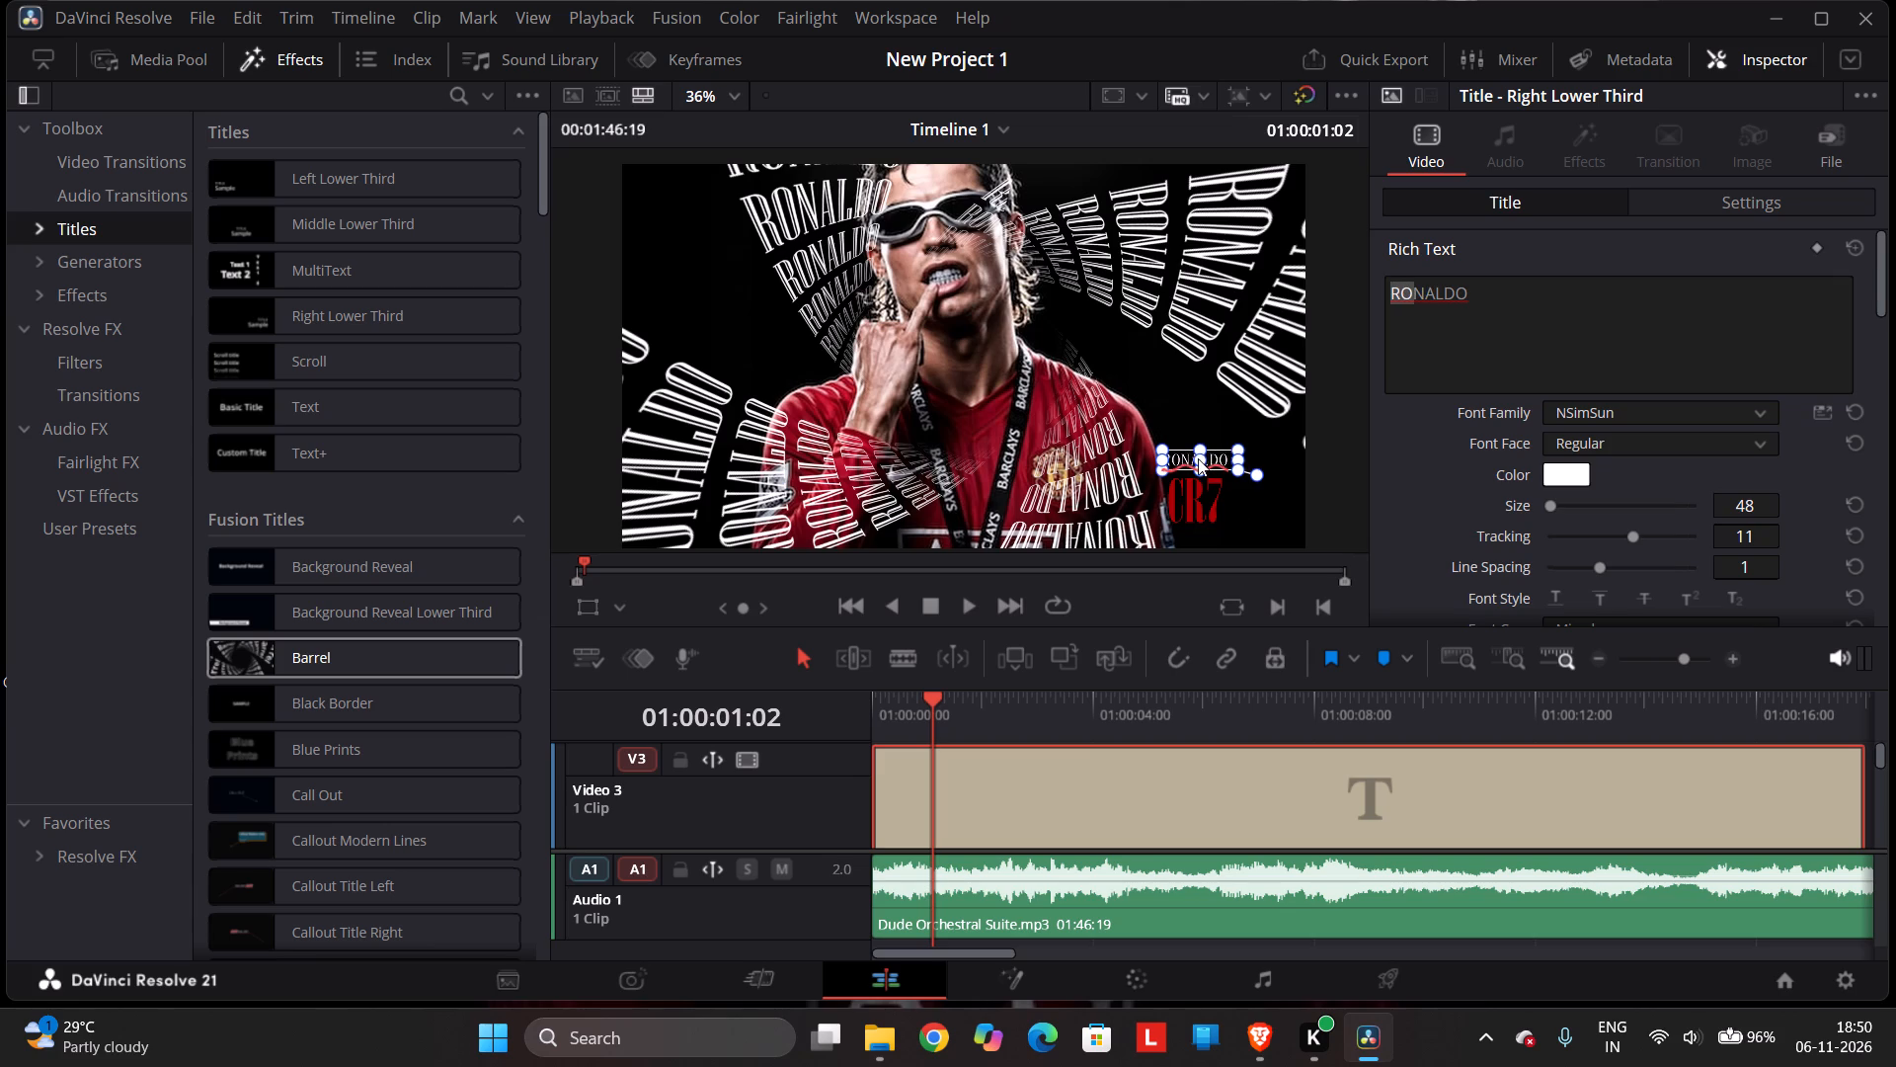
left_click_drag(1198, 458, 1212, 454)
left_click(1254, 468)
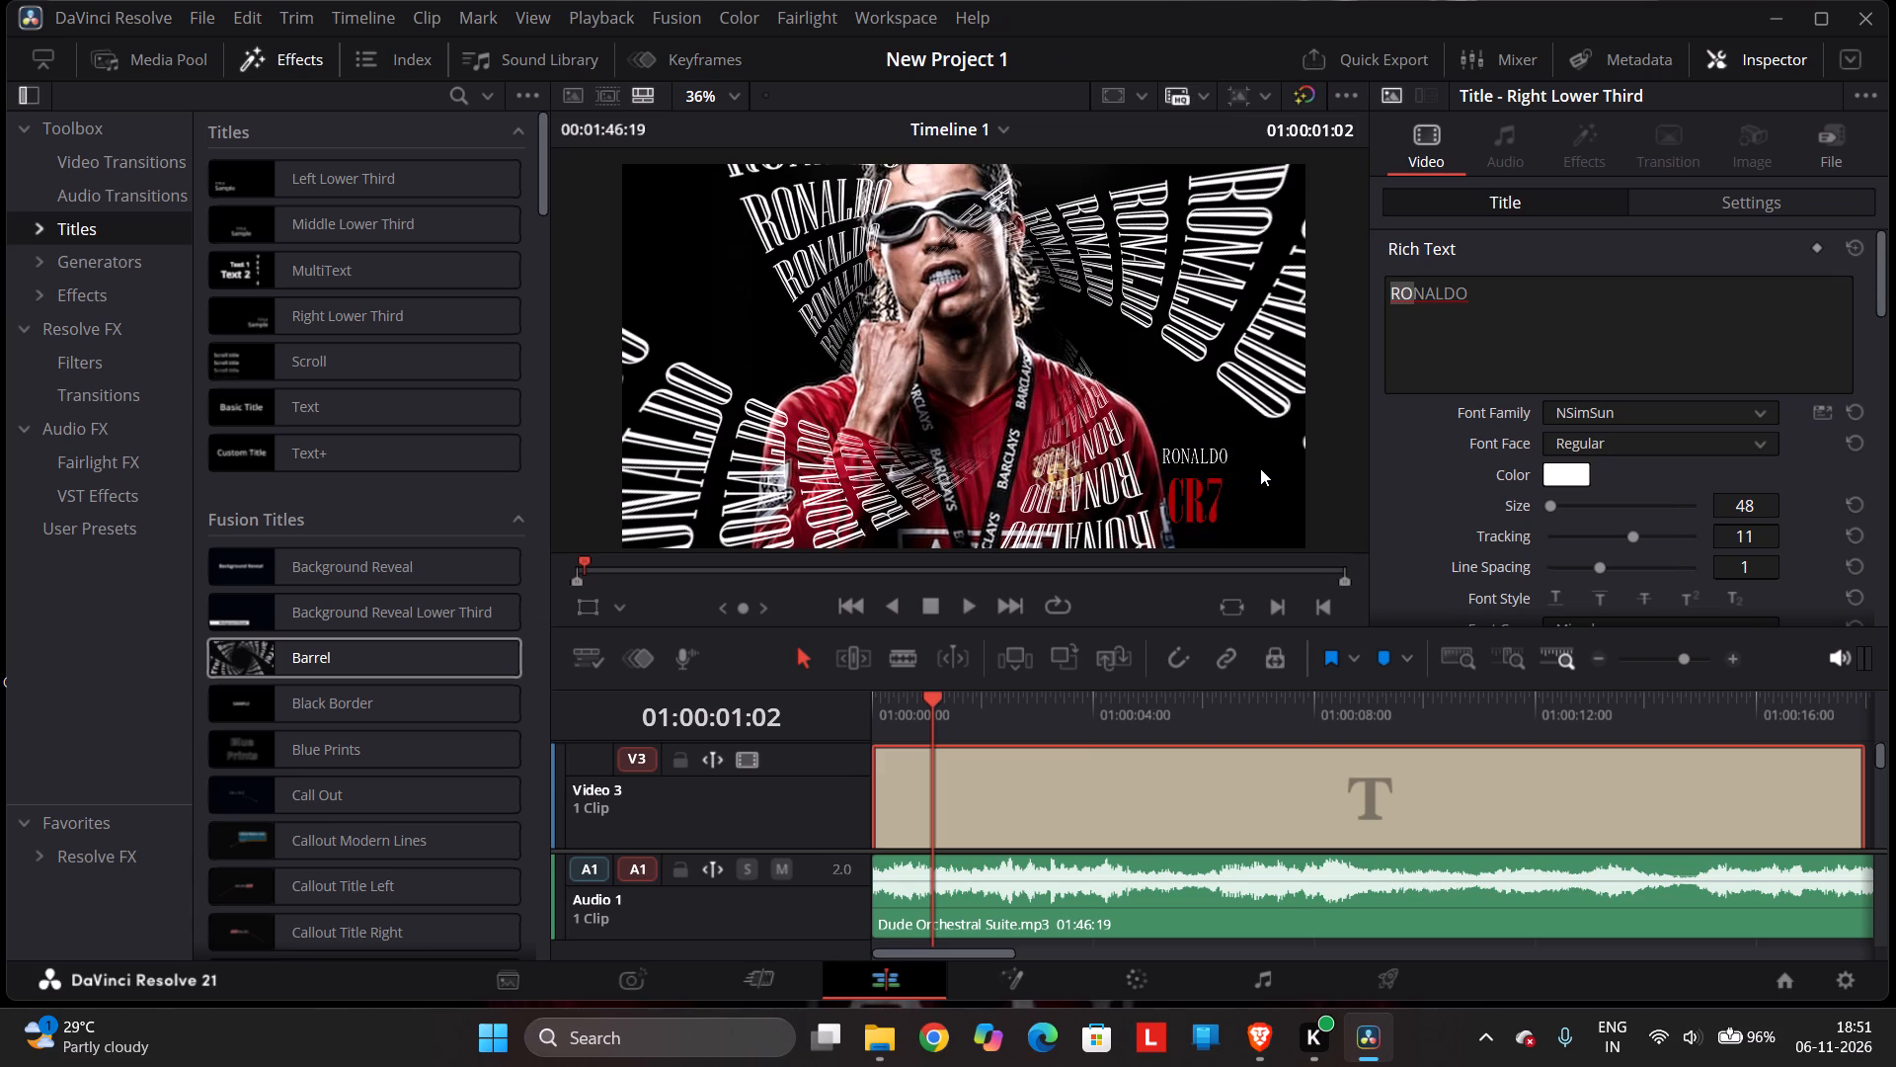
left_click(1214, 458)
left_click_drag(1261, 474, 1266, 475)
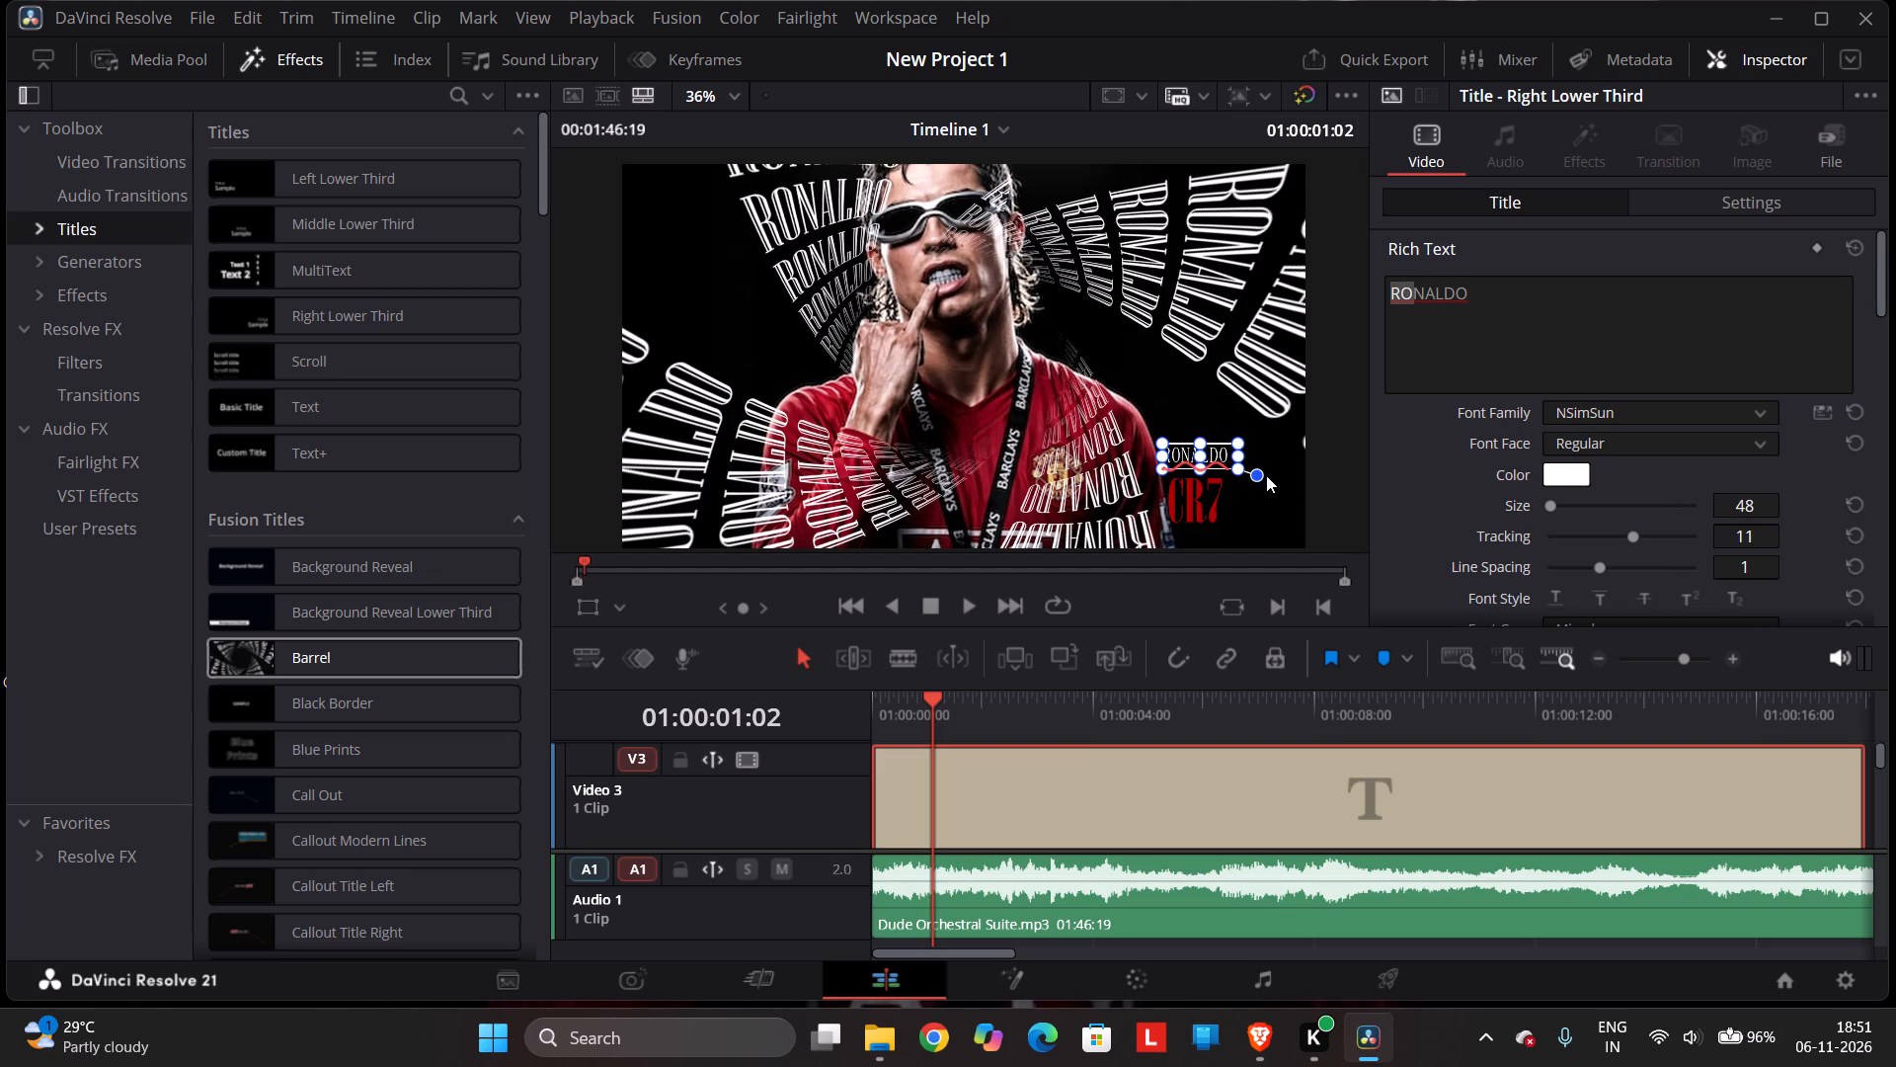
left_click_drag(1266, 475, 1301, 481)
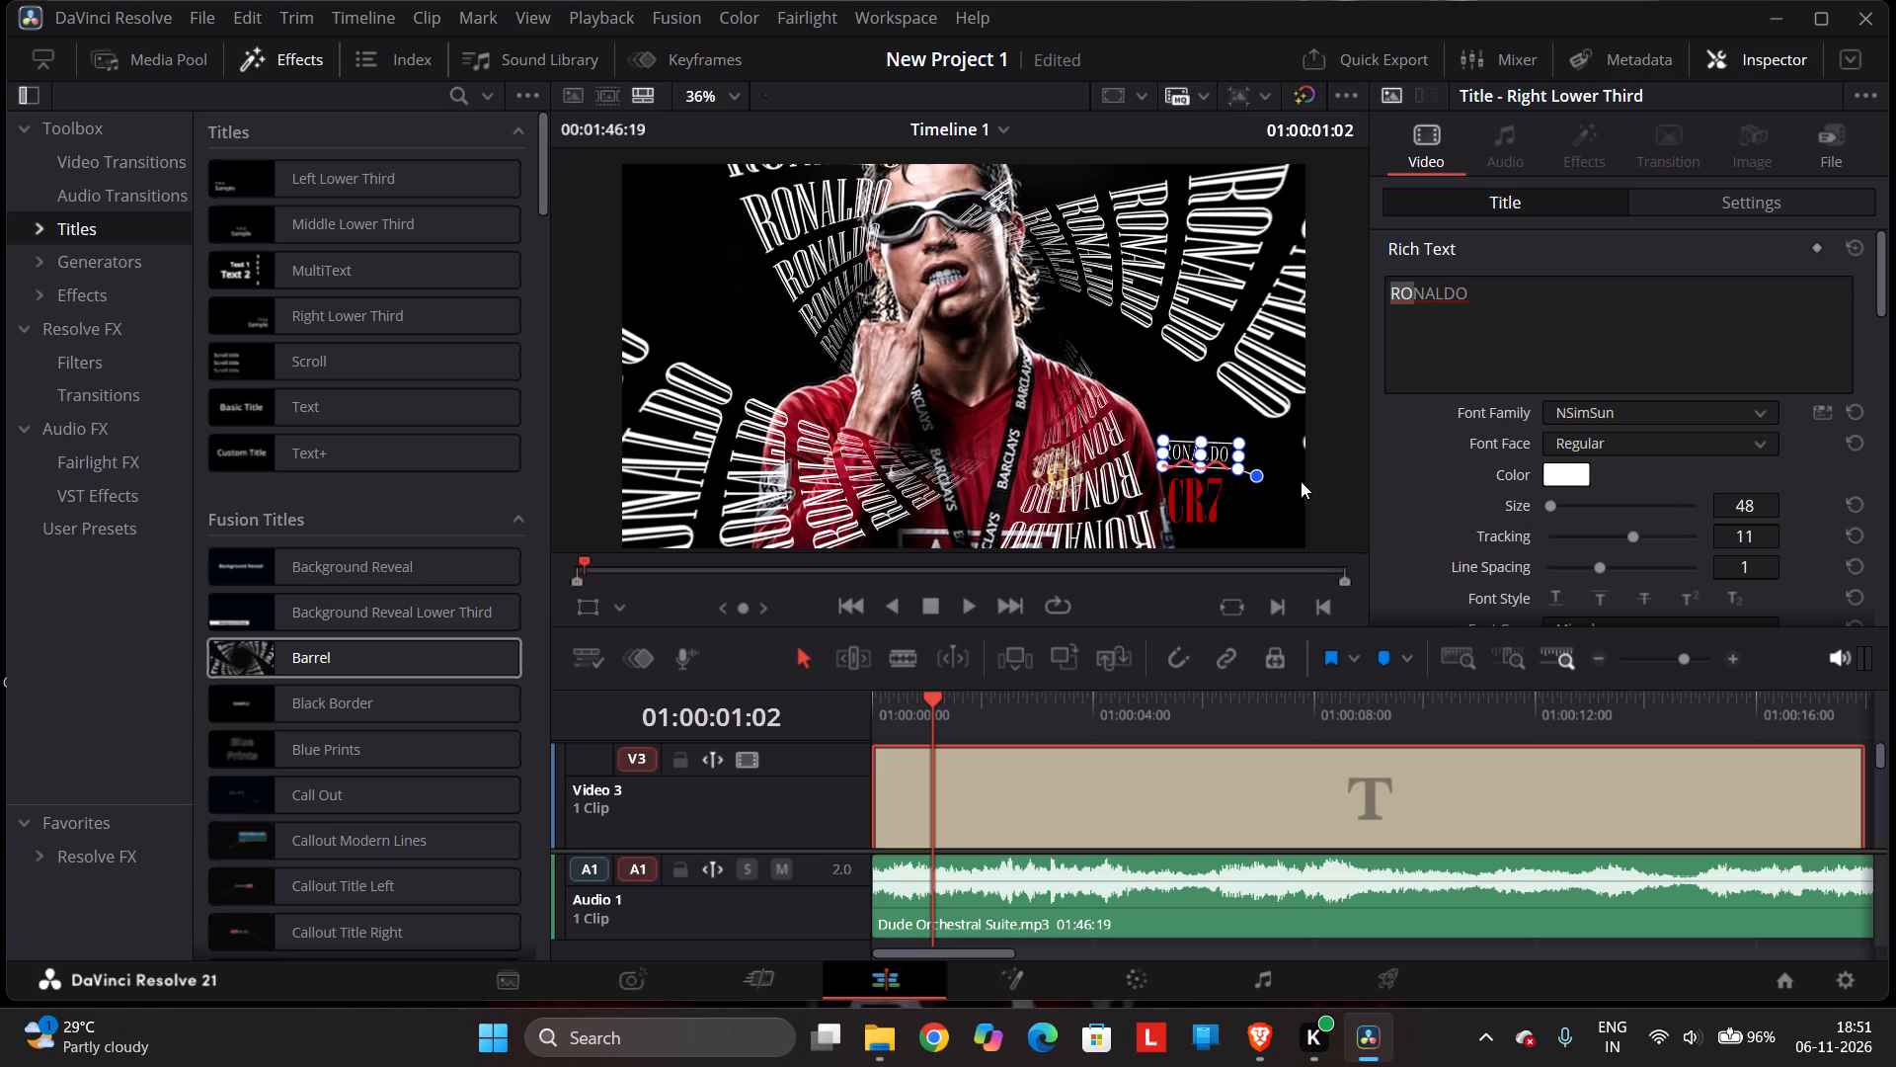
left_click_drag(1301, 481, 1303, 481)
left_click_drag(1210, 451, 1229, 452)
Move the red CR7 text to the right so it sits centred beneath the RONALDO text.
left_click(1209, 492)
left_click_drag(1209, 493, 1224, 493)
left_click_drag(1186, 490, 1215, 486)
left_click(1246, 492)
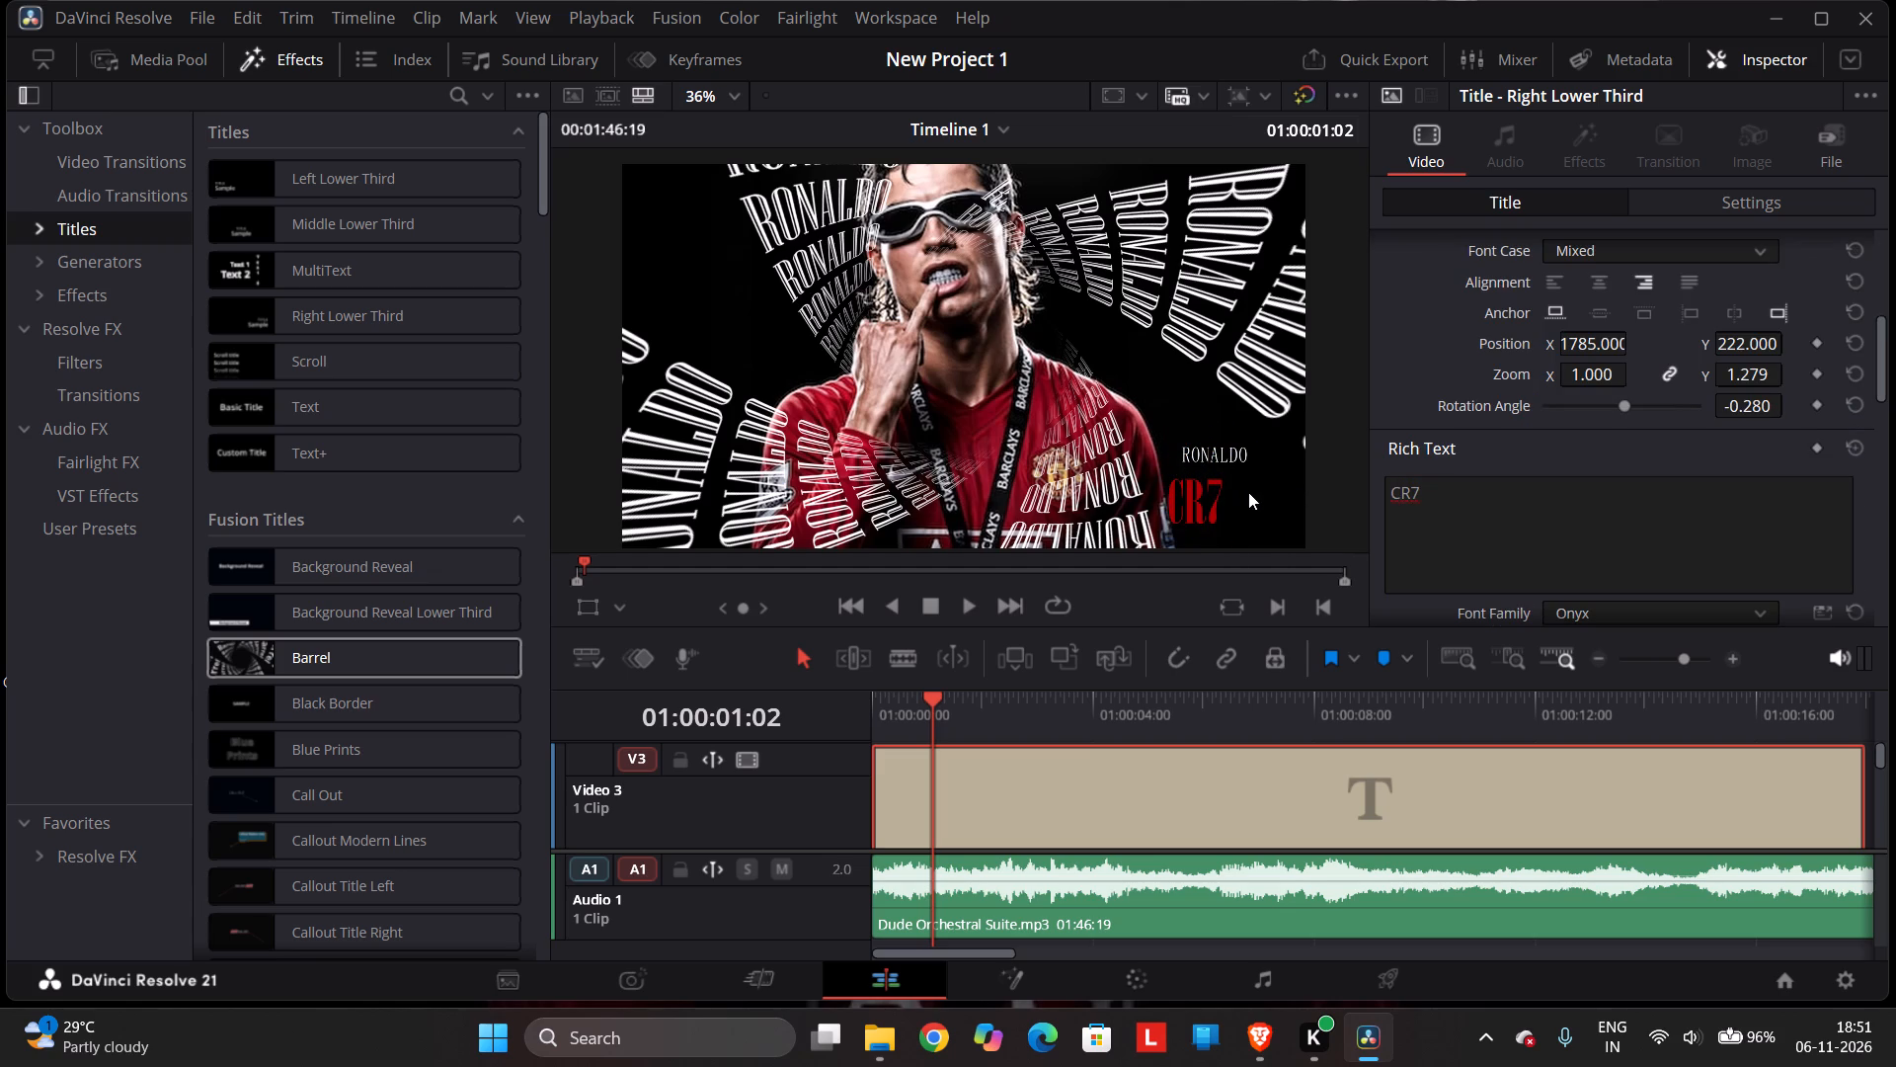
left_click(1172, 491)
left_click_drag(1182, 480, 1208, 474)
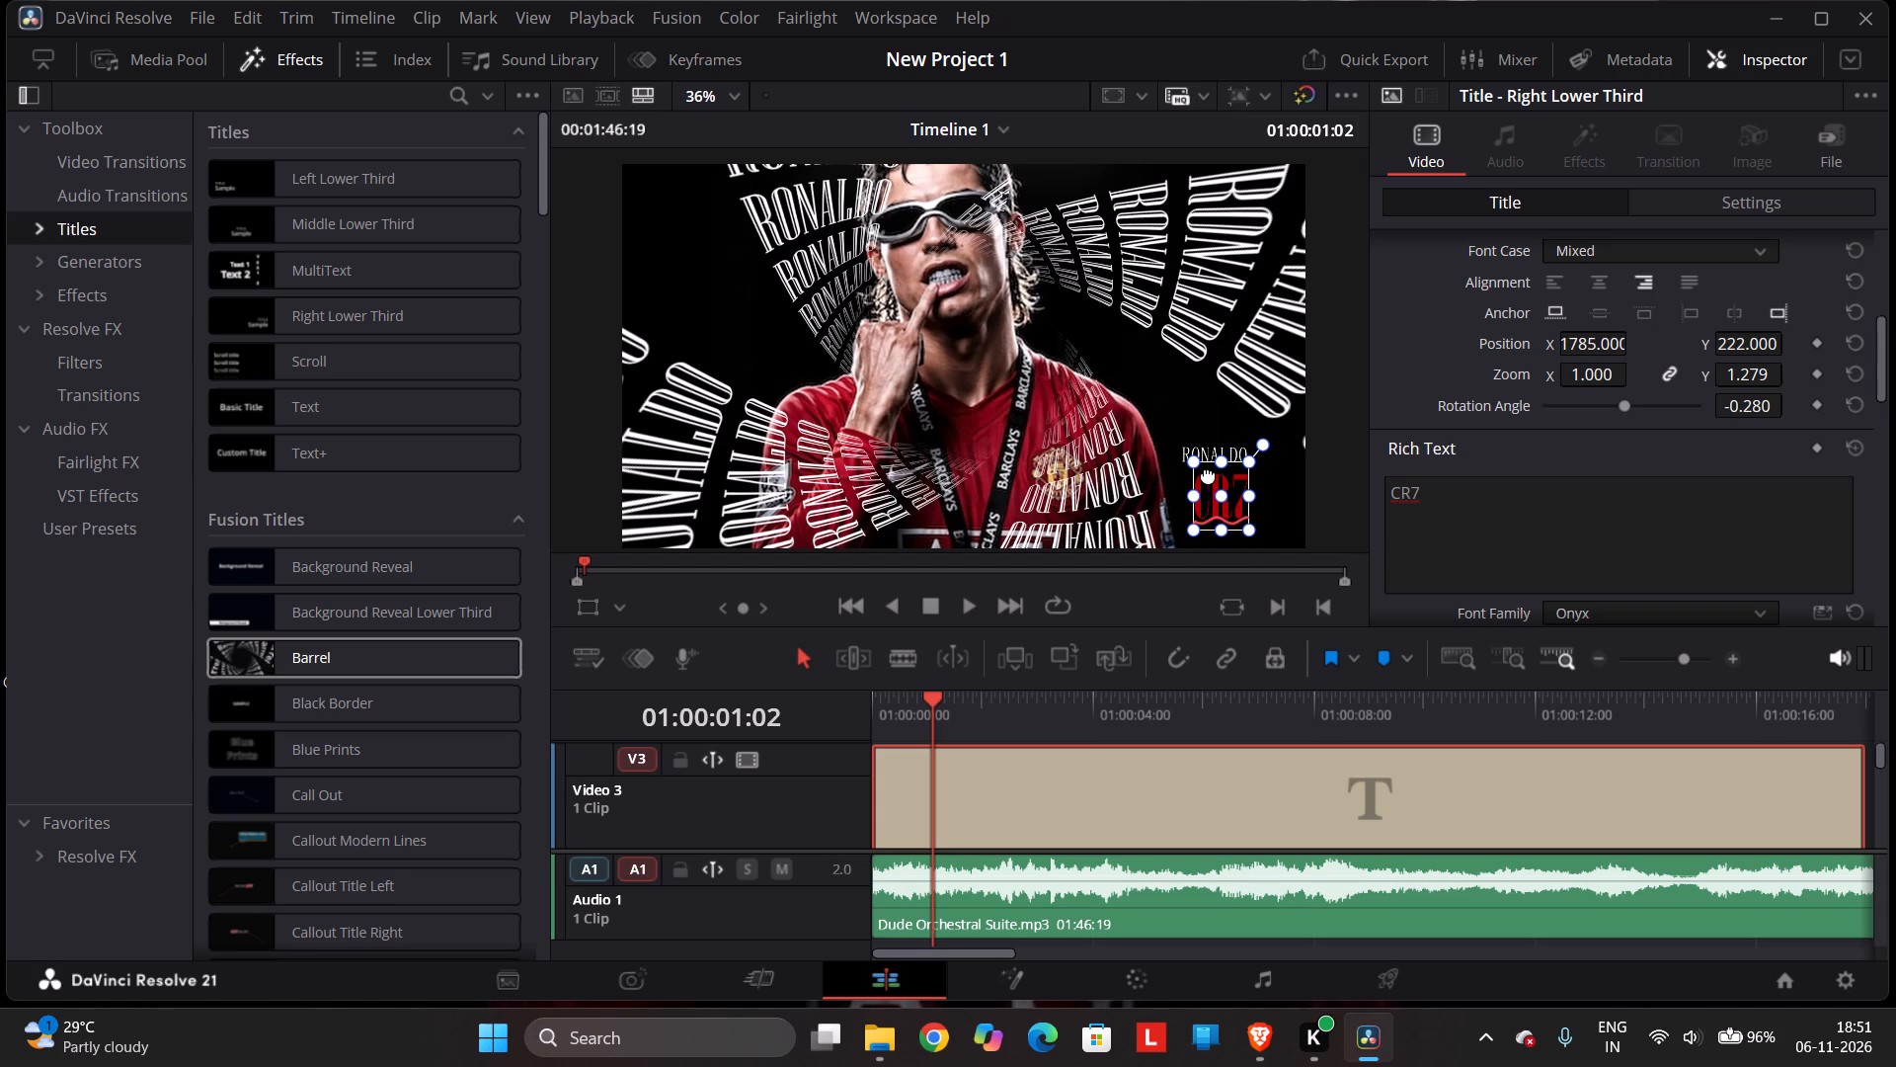
left_click_drag(1208, 474, 1206, 474)
left_click(1195, 420)
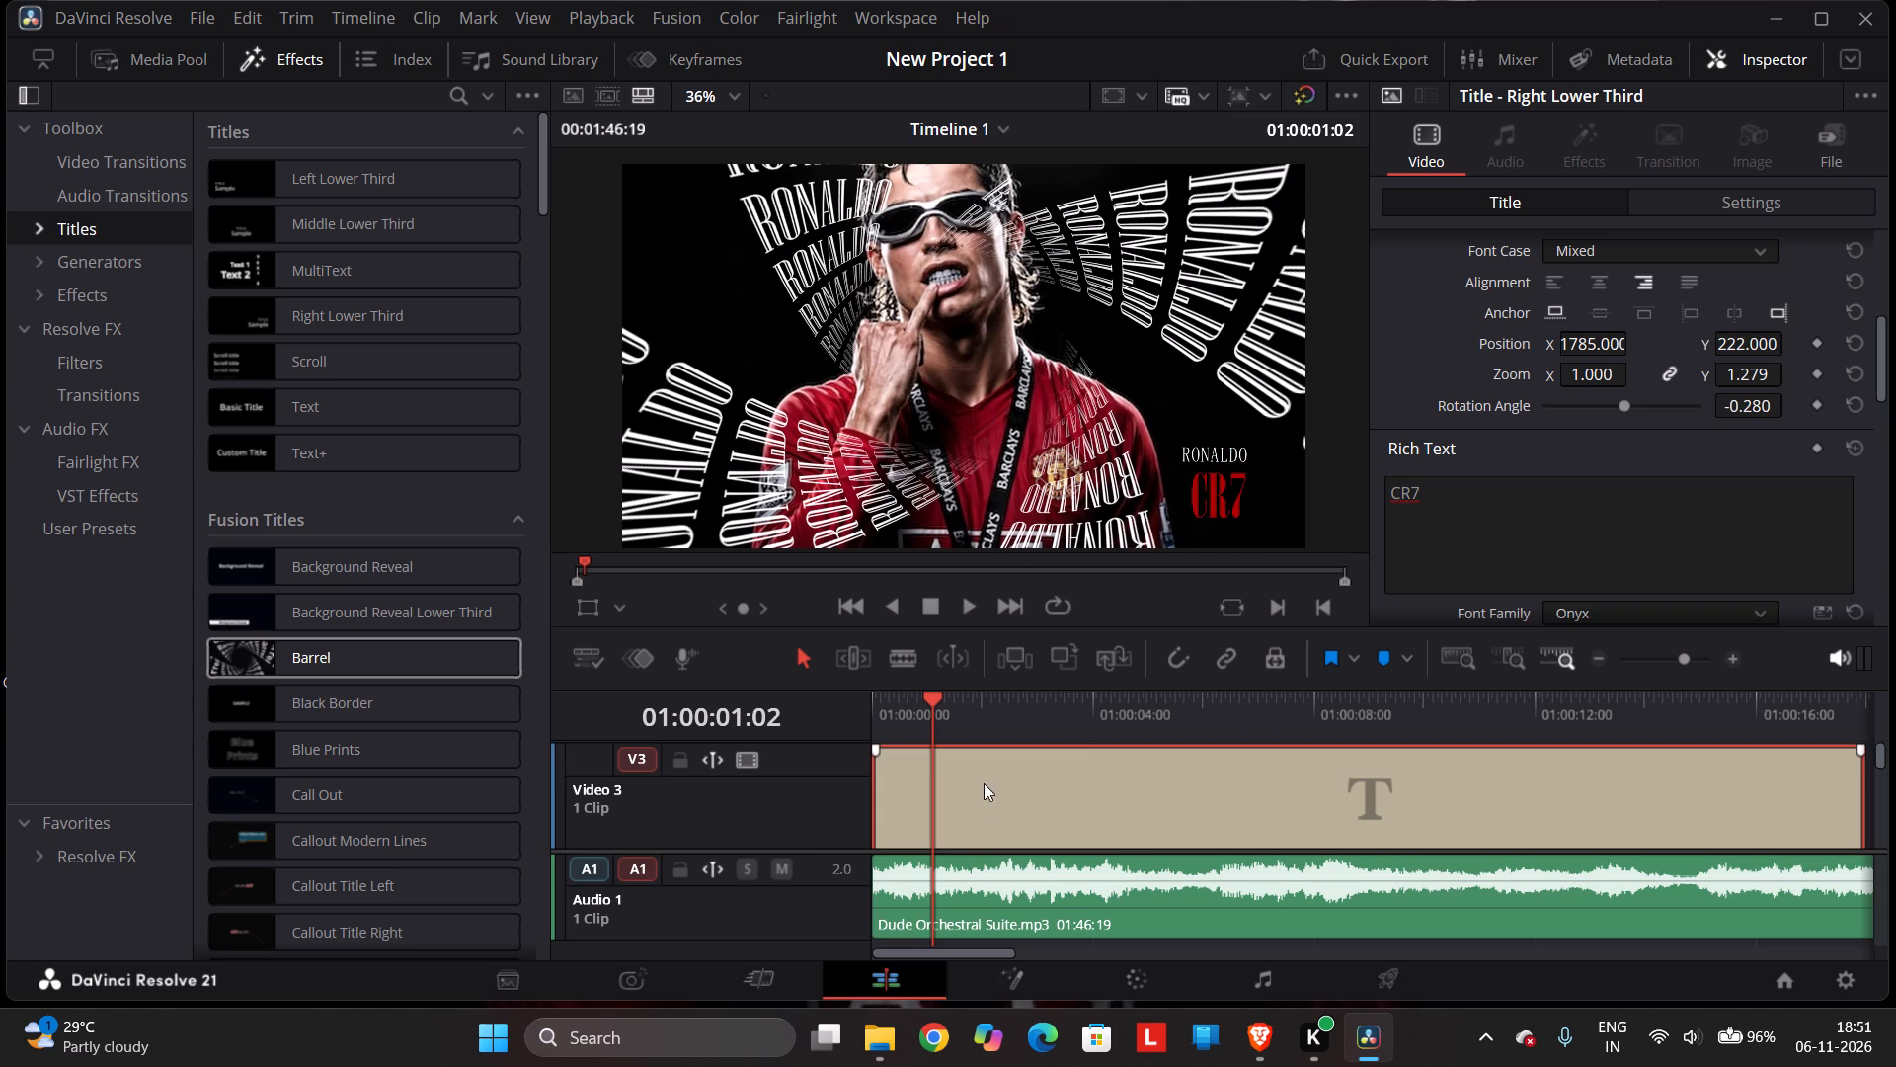
scroll(987, 800, "down", 4)
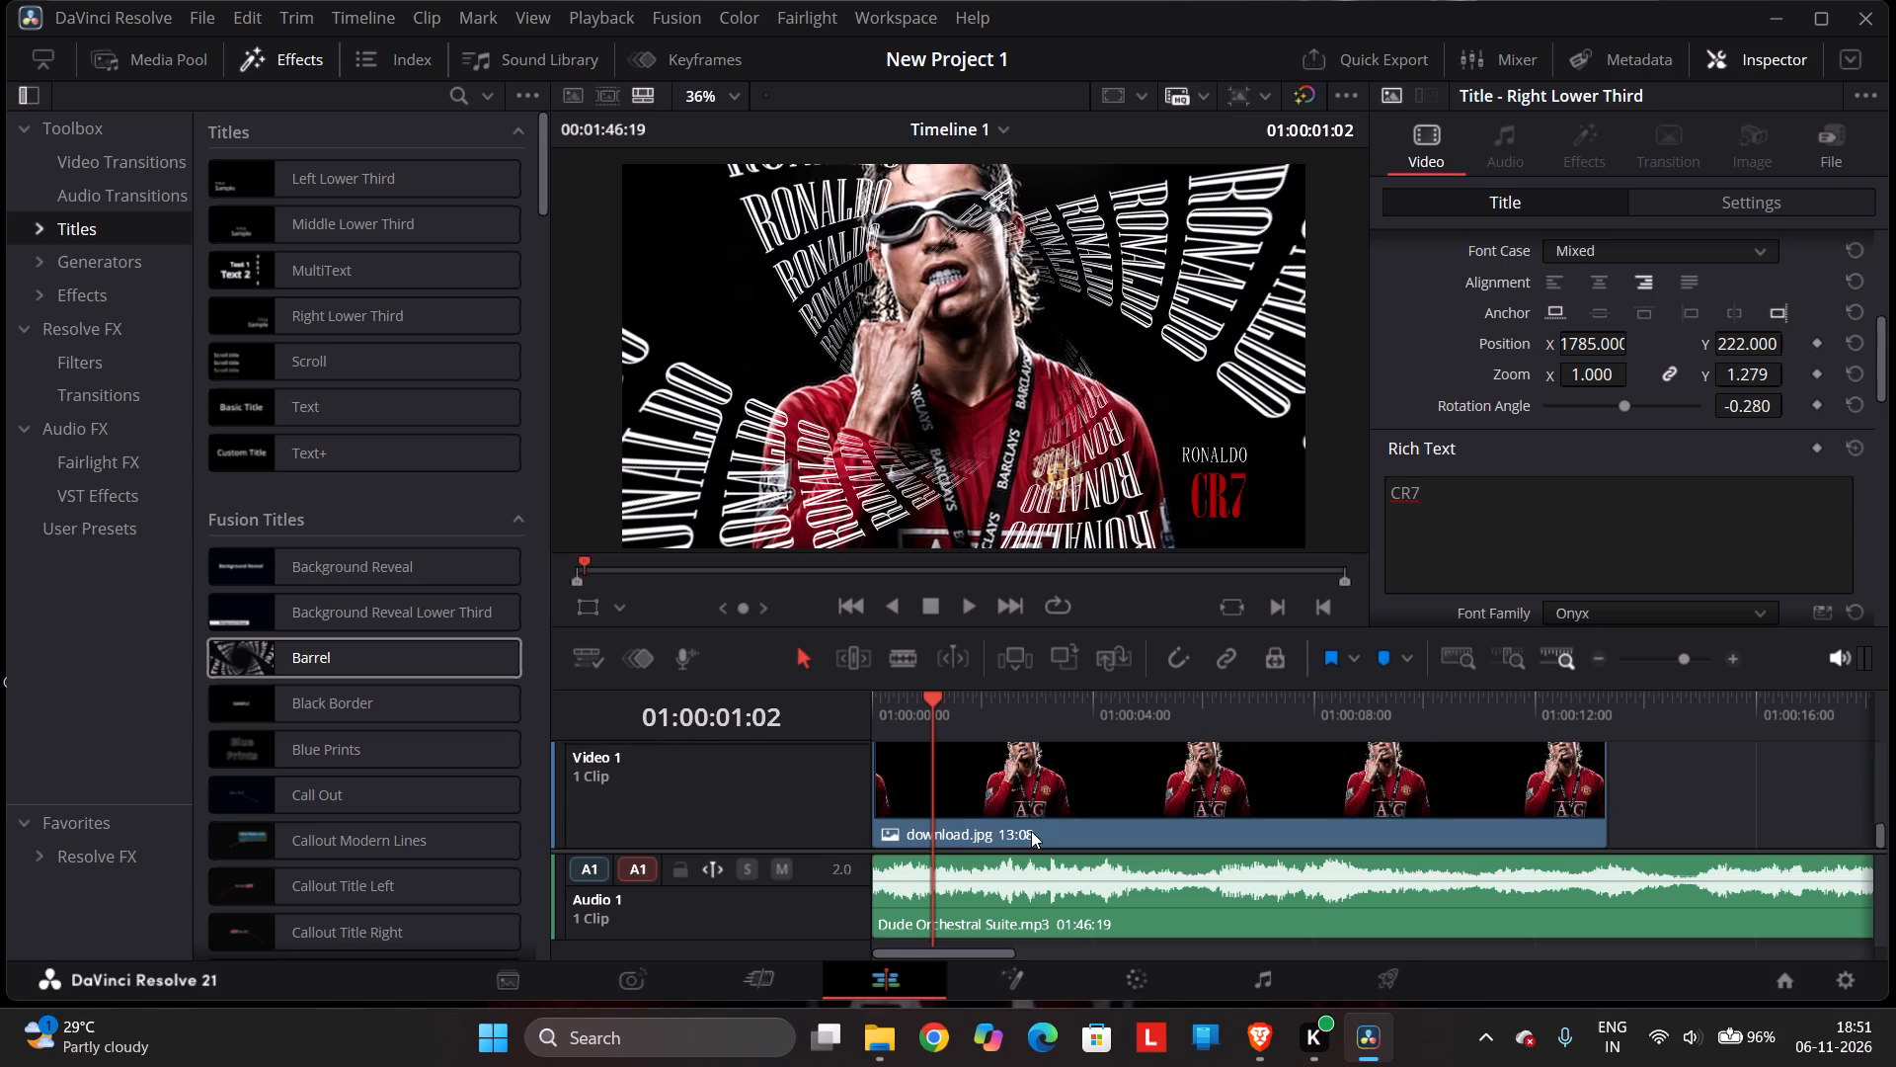
Move the Right Lower Third CR7 title clip from Video 3 down onto Video 1 near the timeline start.
scroll(1036, 814, "up", 2)
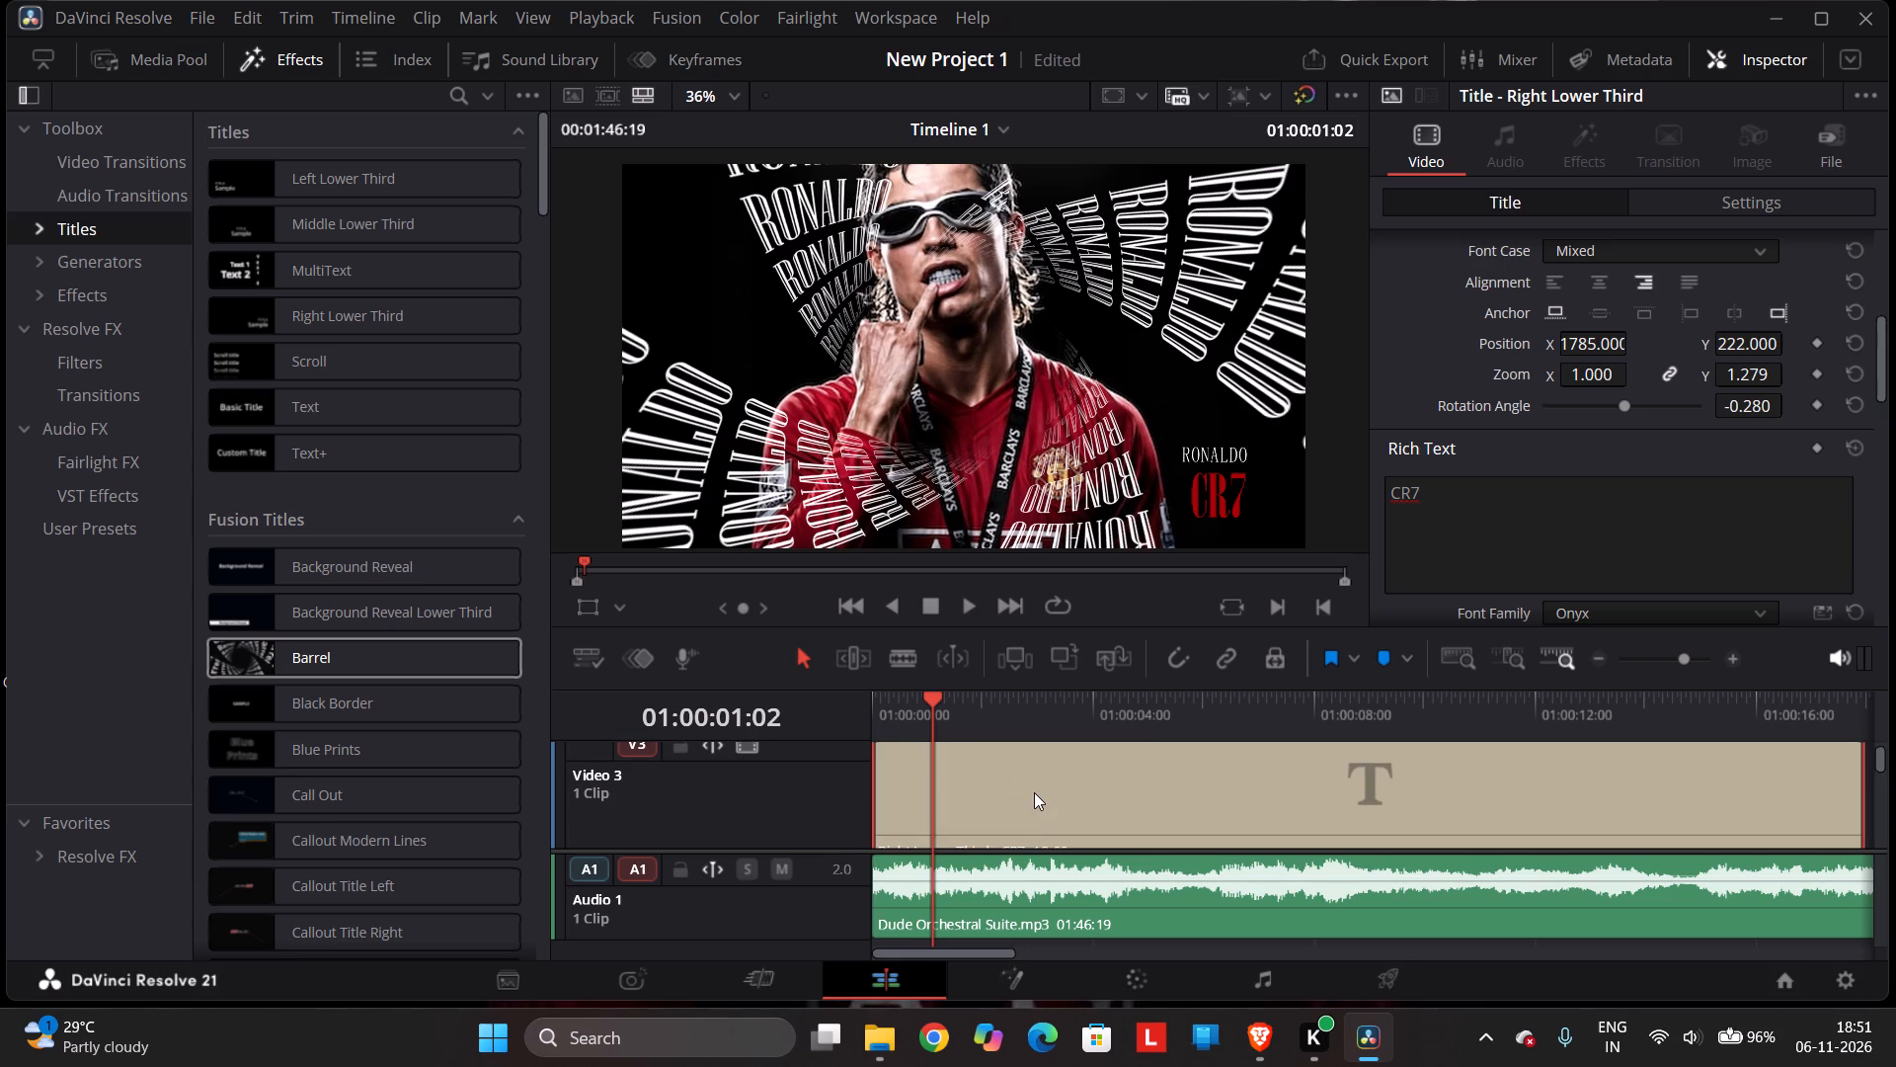
left_click_drag(1034, 792, 1049, 863)
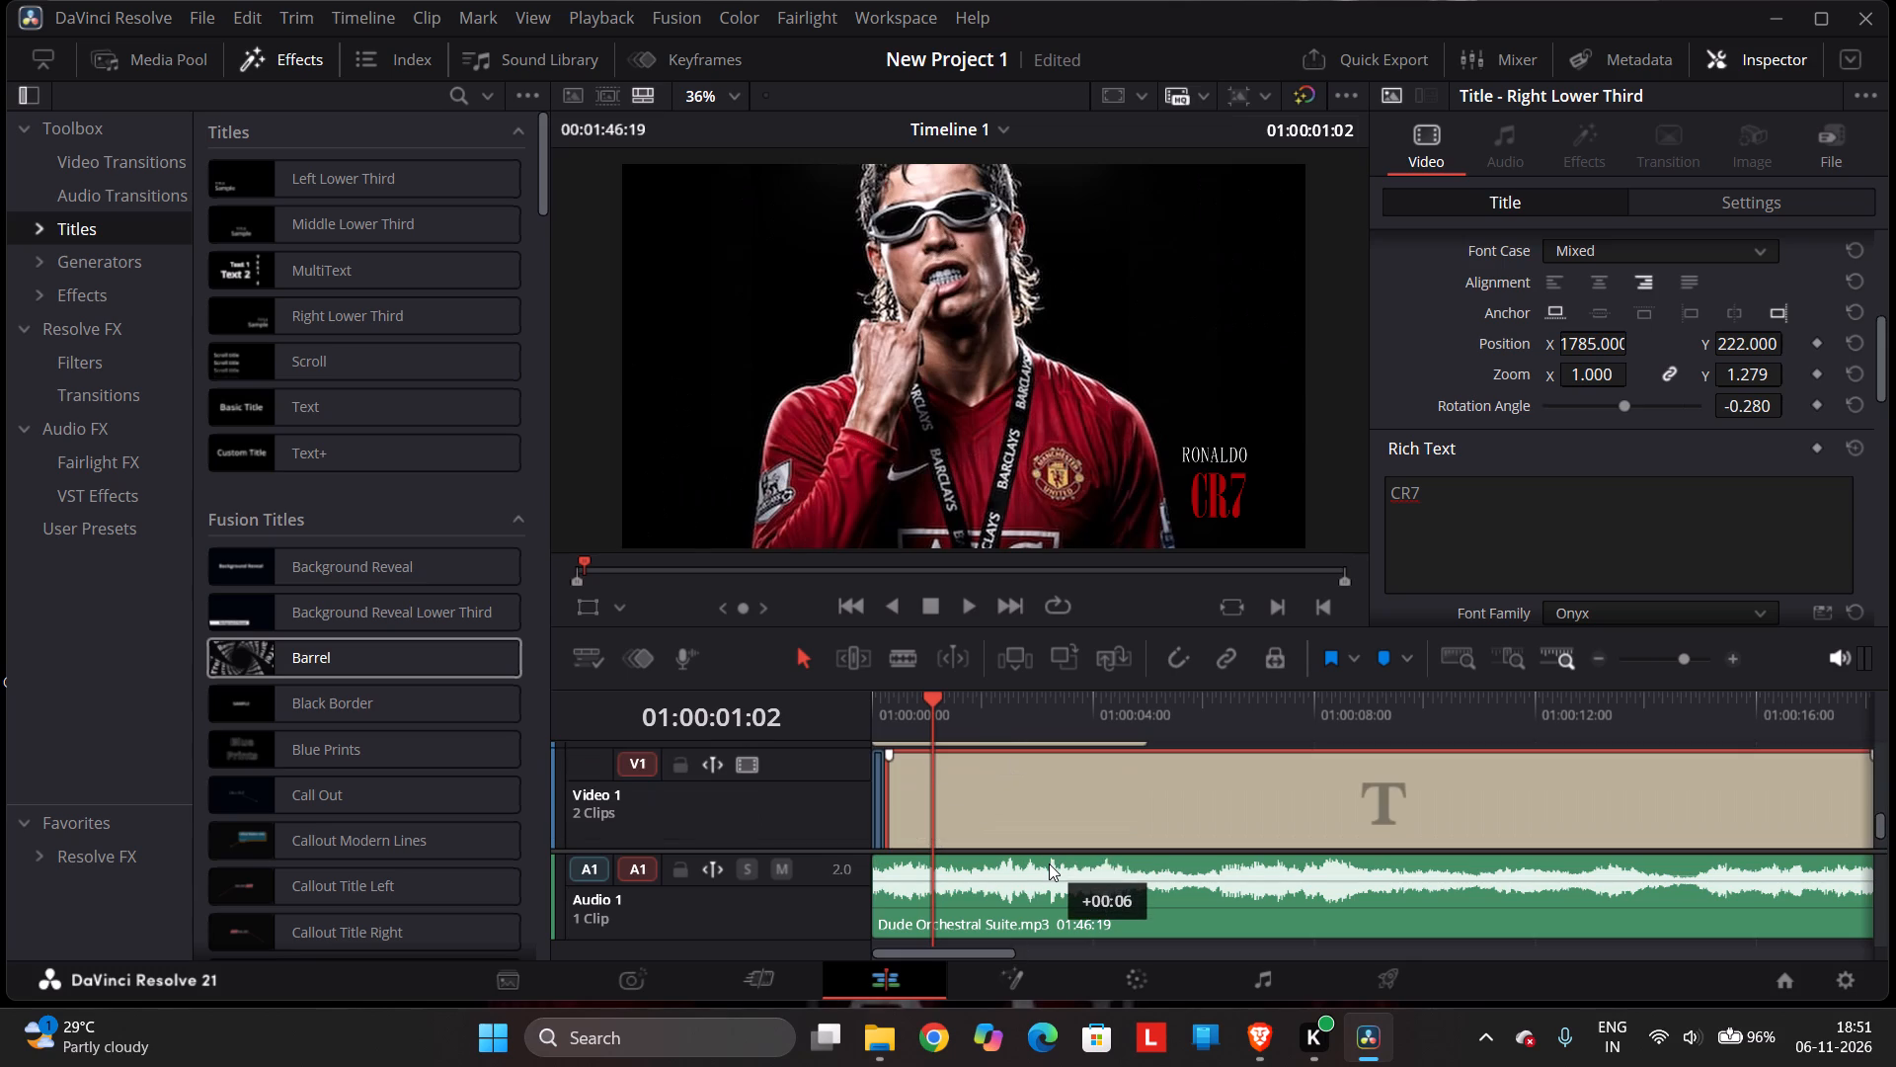
left_click_drag(1049, 863, 1048, 908)
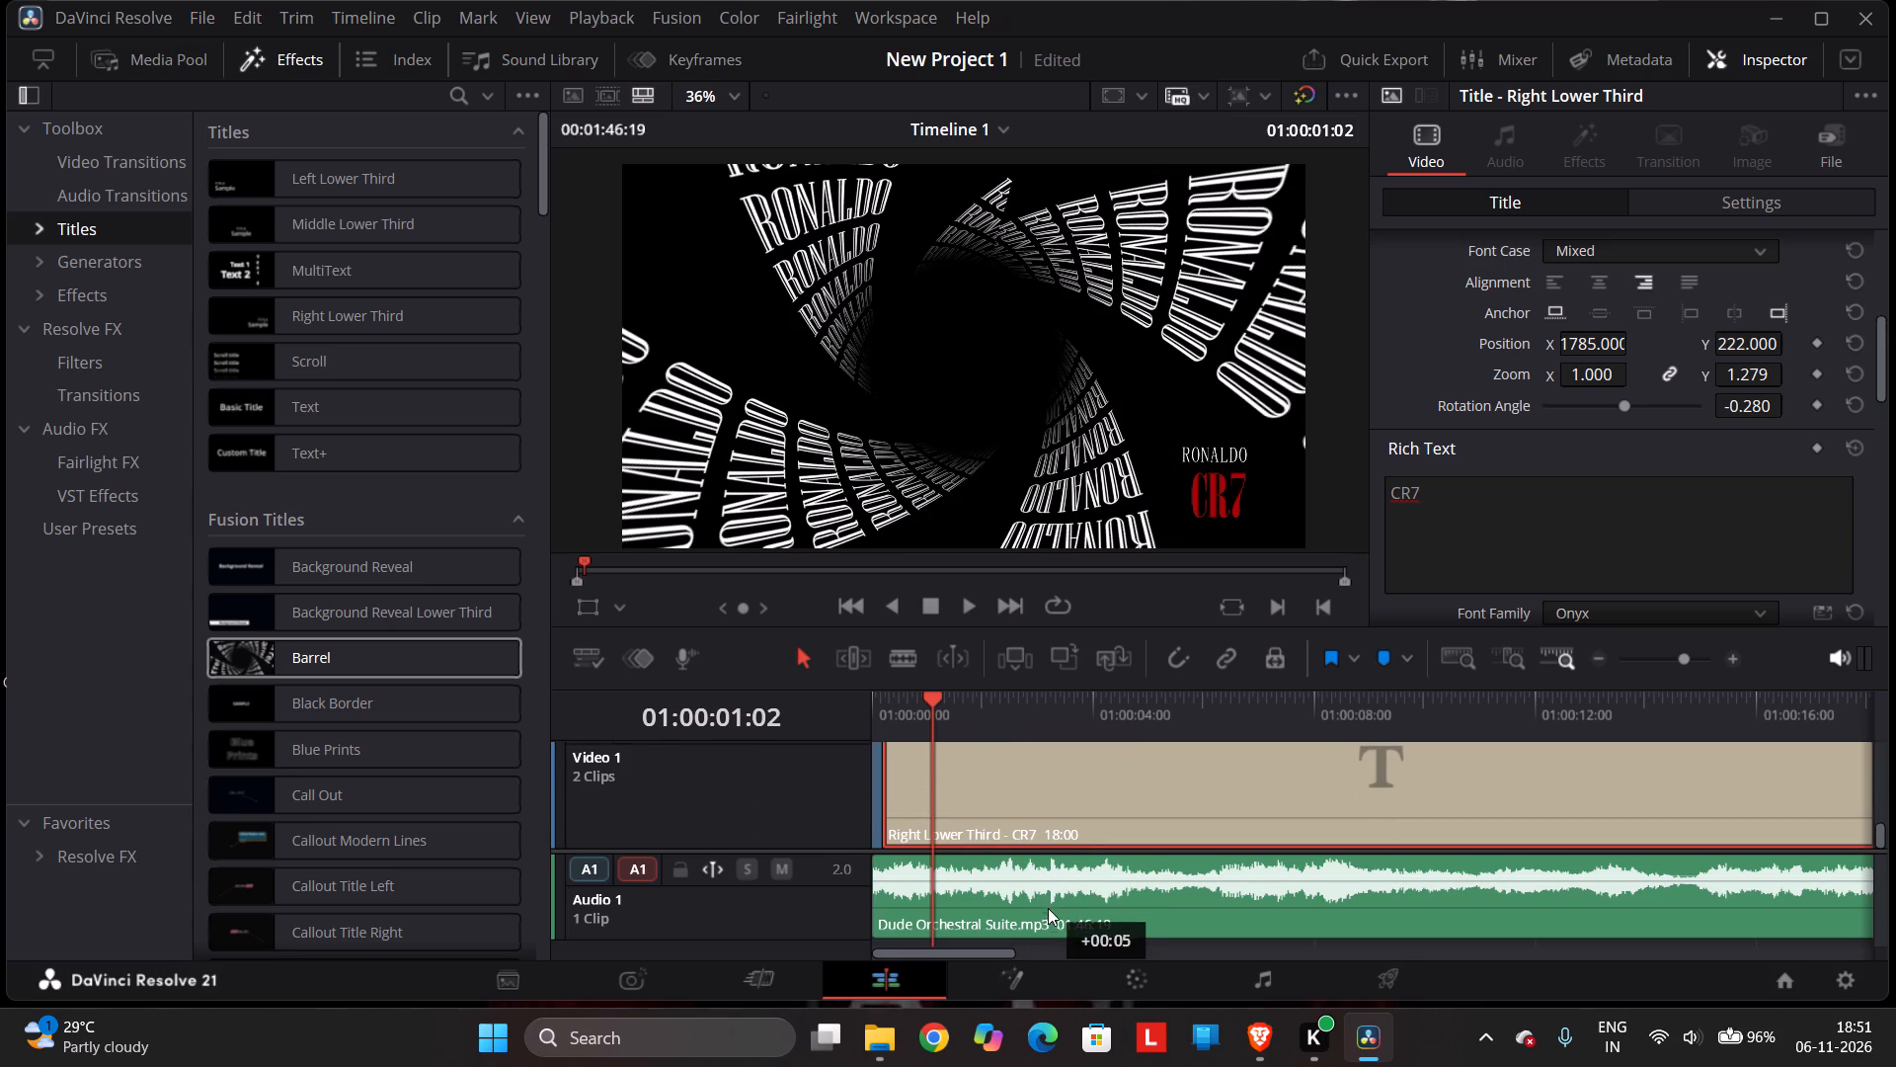
left_click_drag(1048, 908, 1037, 922)
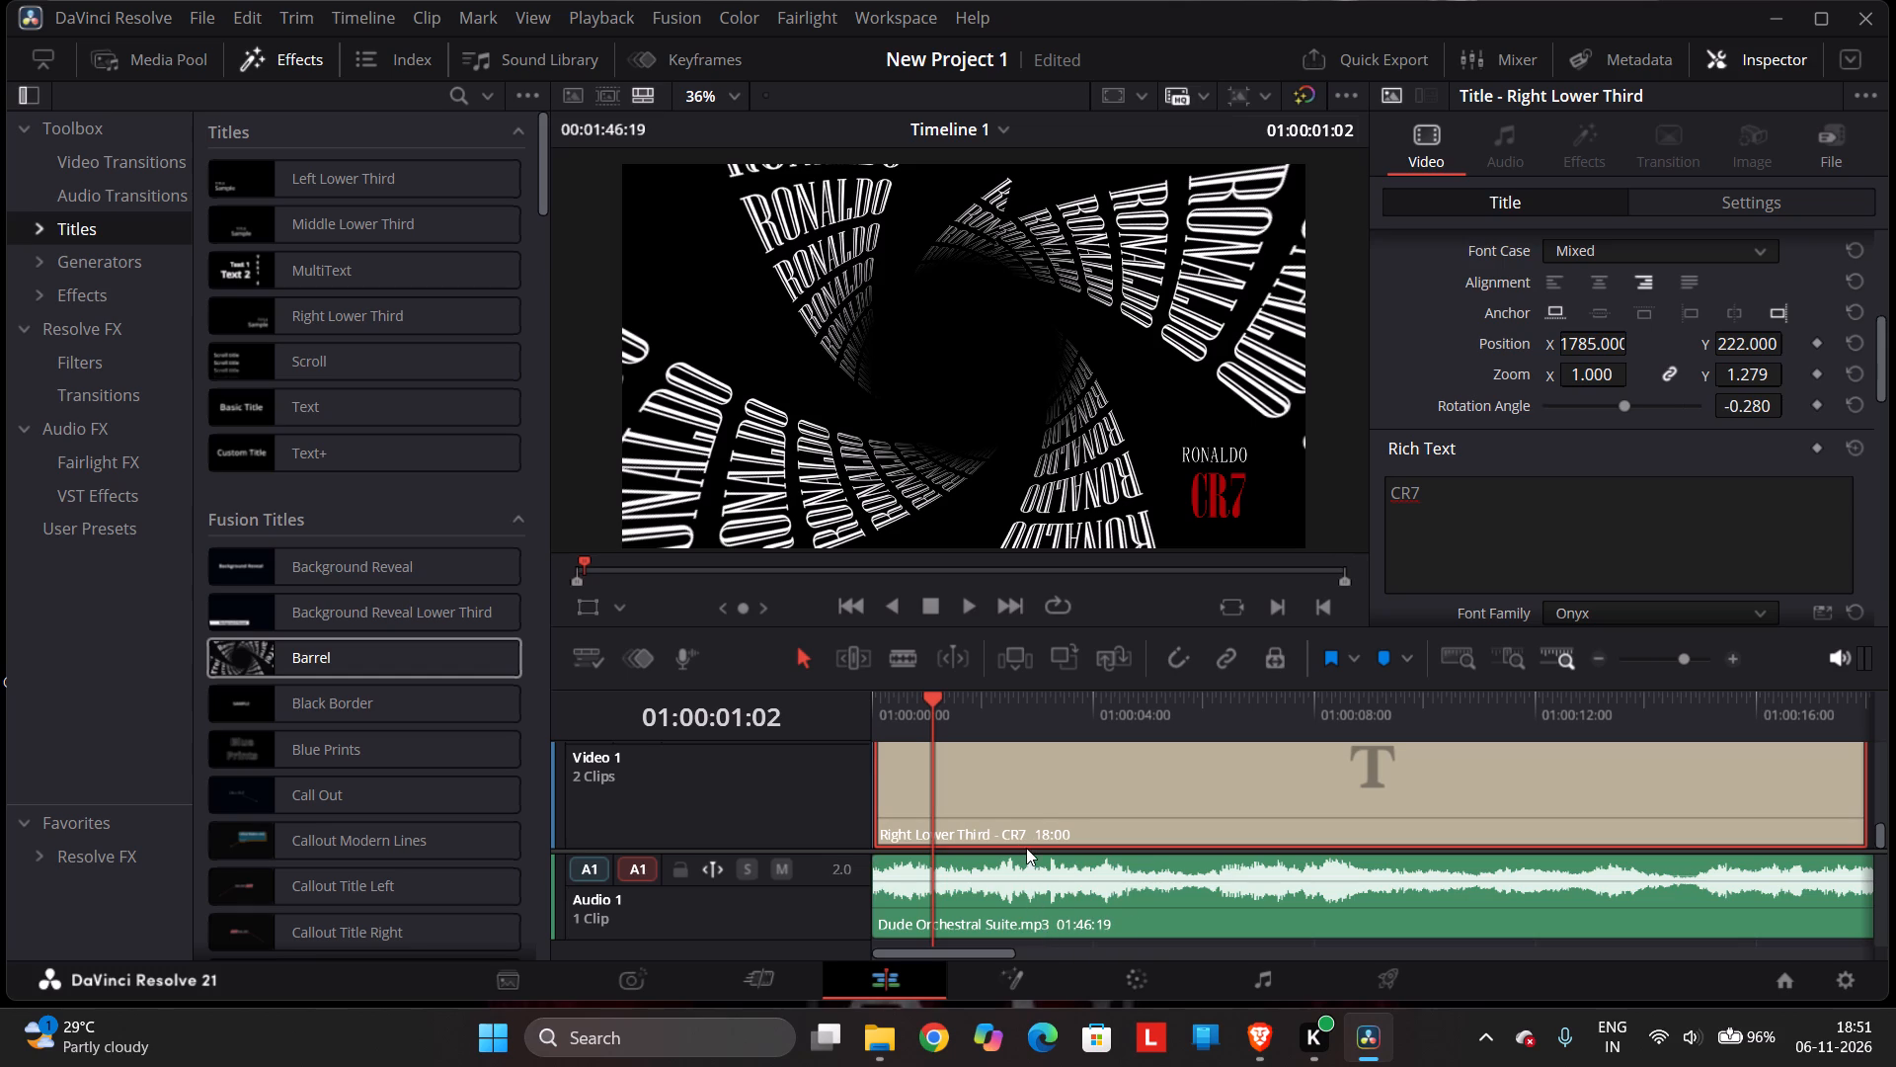
Enlarge the timeline area and move the Right Lower Third CR7 title from Video 1 back up to Video 3.
scroll(1026, 848, "down", 3)
scroll(1026, 801, "up", 4)
scroll(1026, 801, "down", 5)
left_click_drag(1211, 687, 1220, 646)
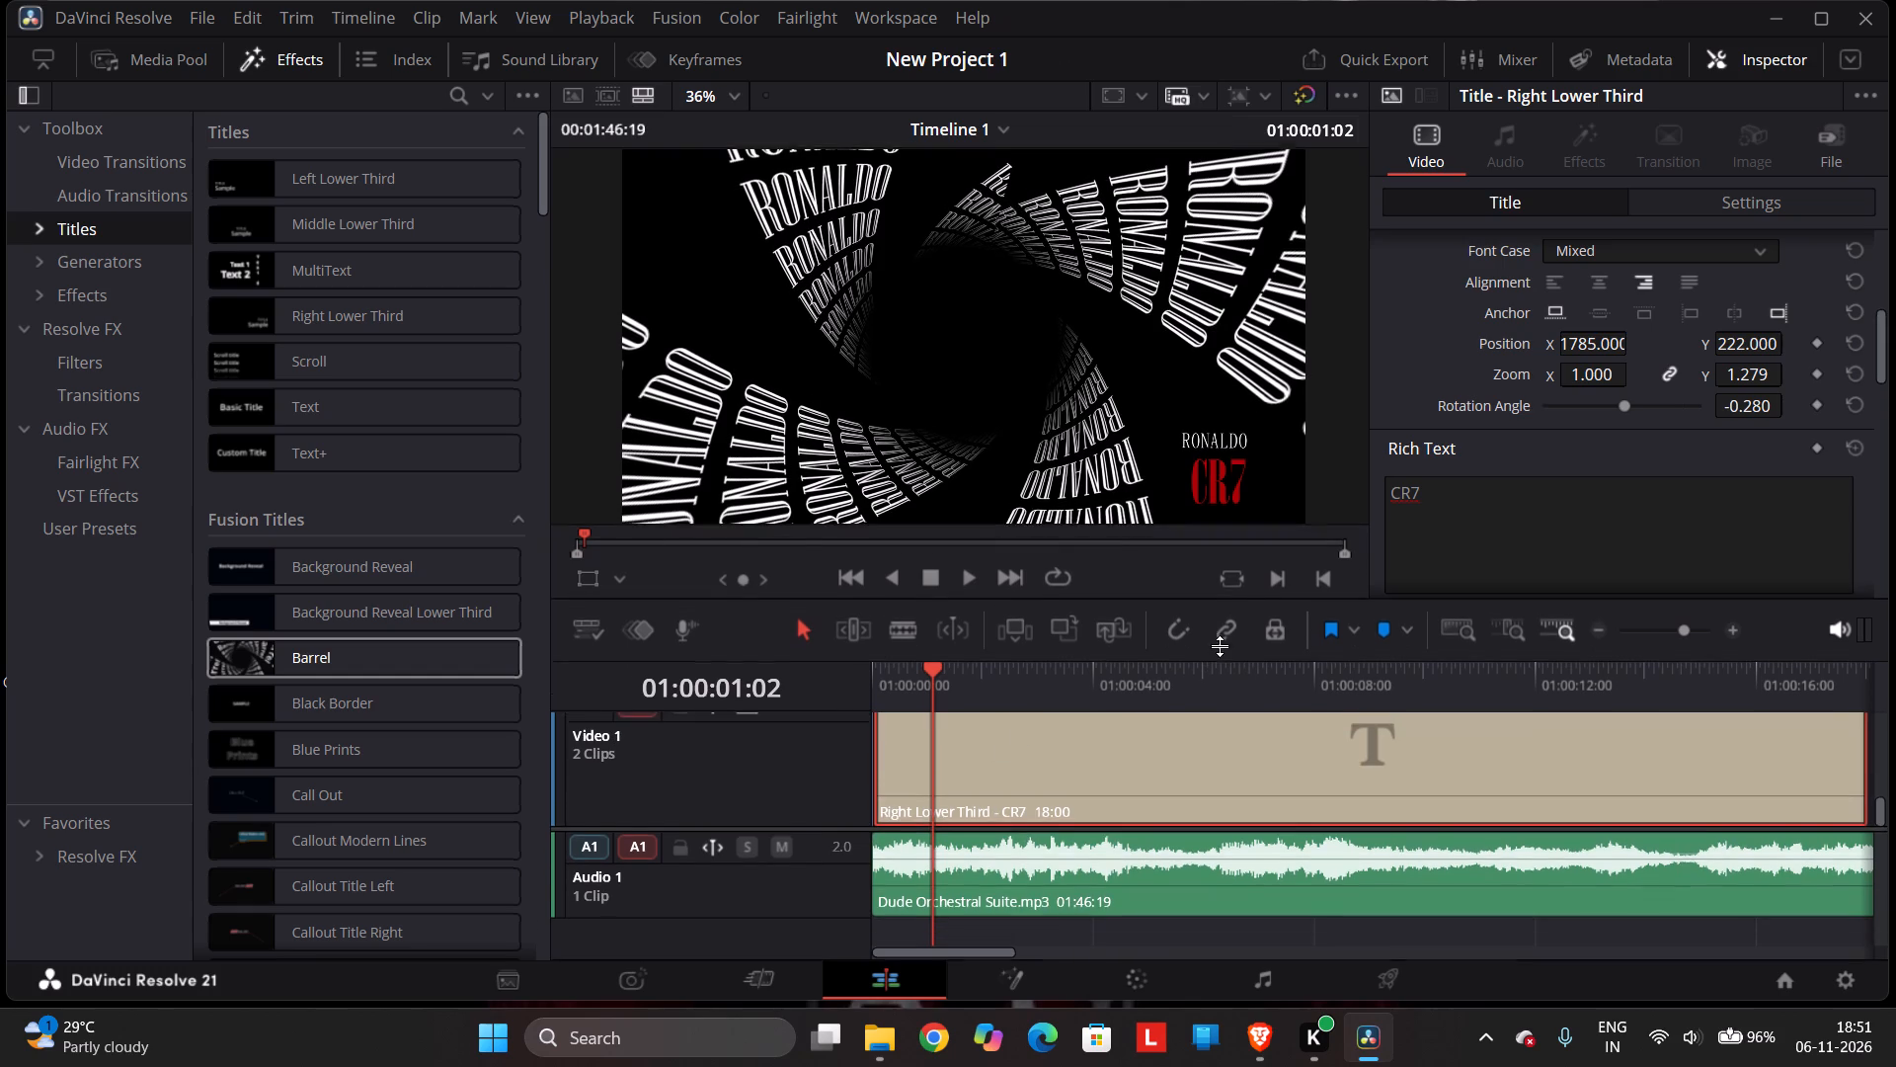
left_click_drag(1220, 646, 1230, 440)
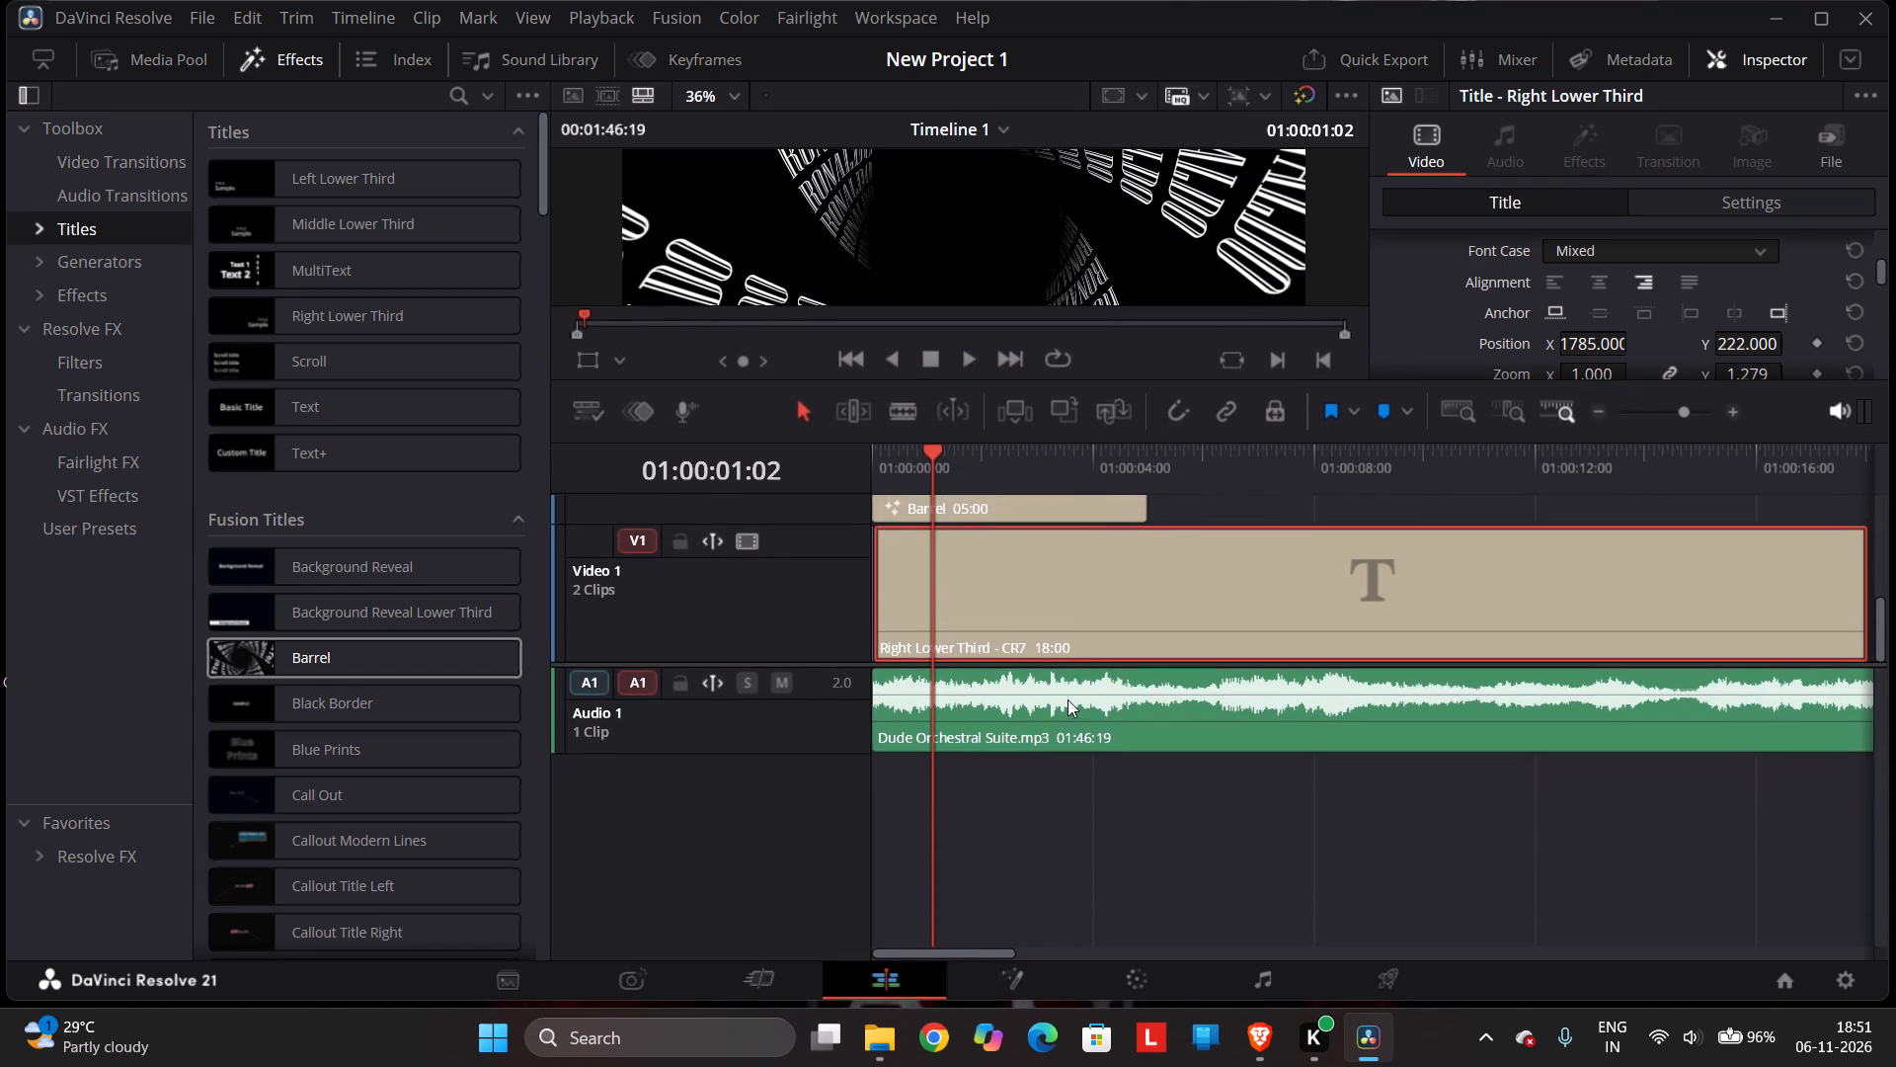
scroll(721, 594, "up", 3)
scroll(721, 594, "down", 2)
scroll(962, 600, "down", 12)
scroll(966, 599, "up", 8)
scroll(966, 599, "down", 4)
left_click_drag(970, 596, 970, 595)
left_click_drag(970, 595, 987, 497)
Move the Dude Orchestral Suite.mp3 music clip from Audio 1 to a new Audio 2 track, keeping its start.
scroll(1003, 550, "down", 4)
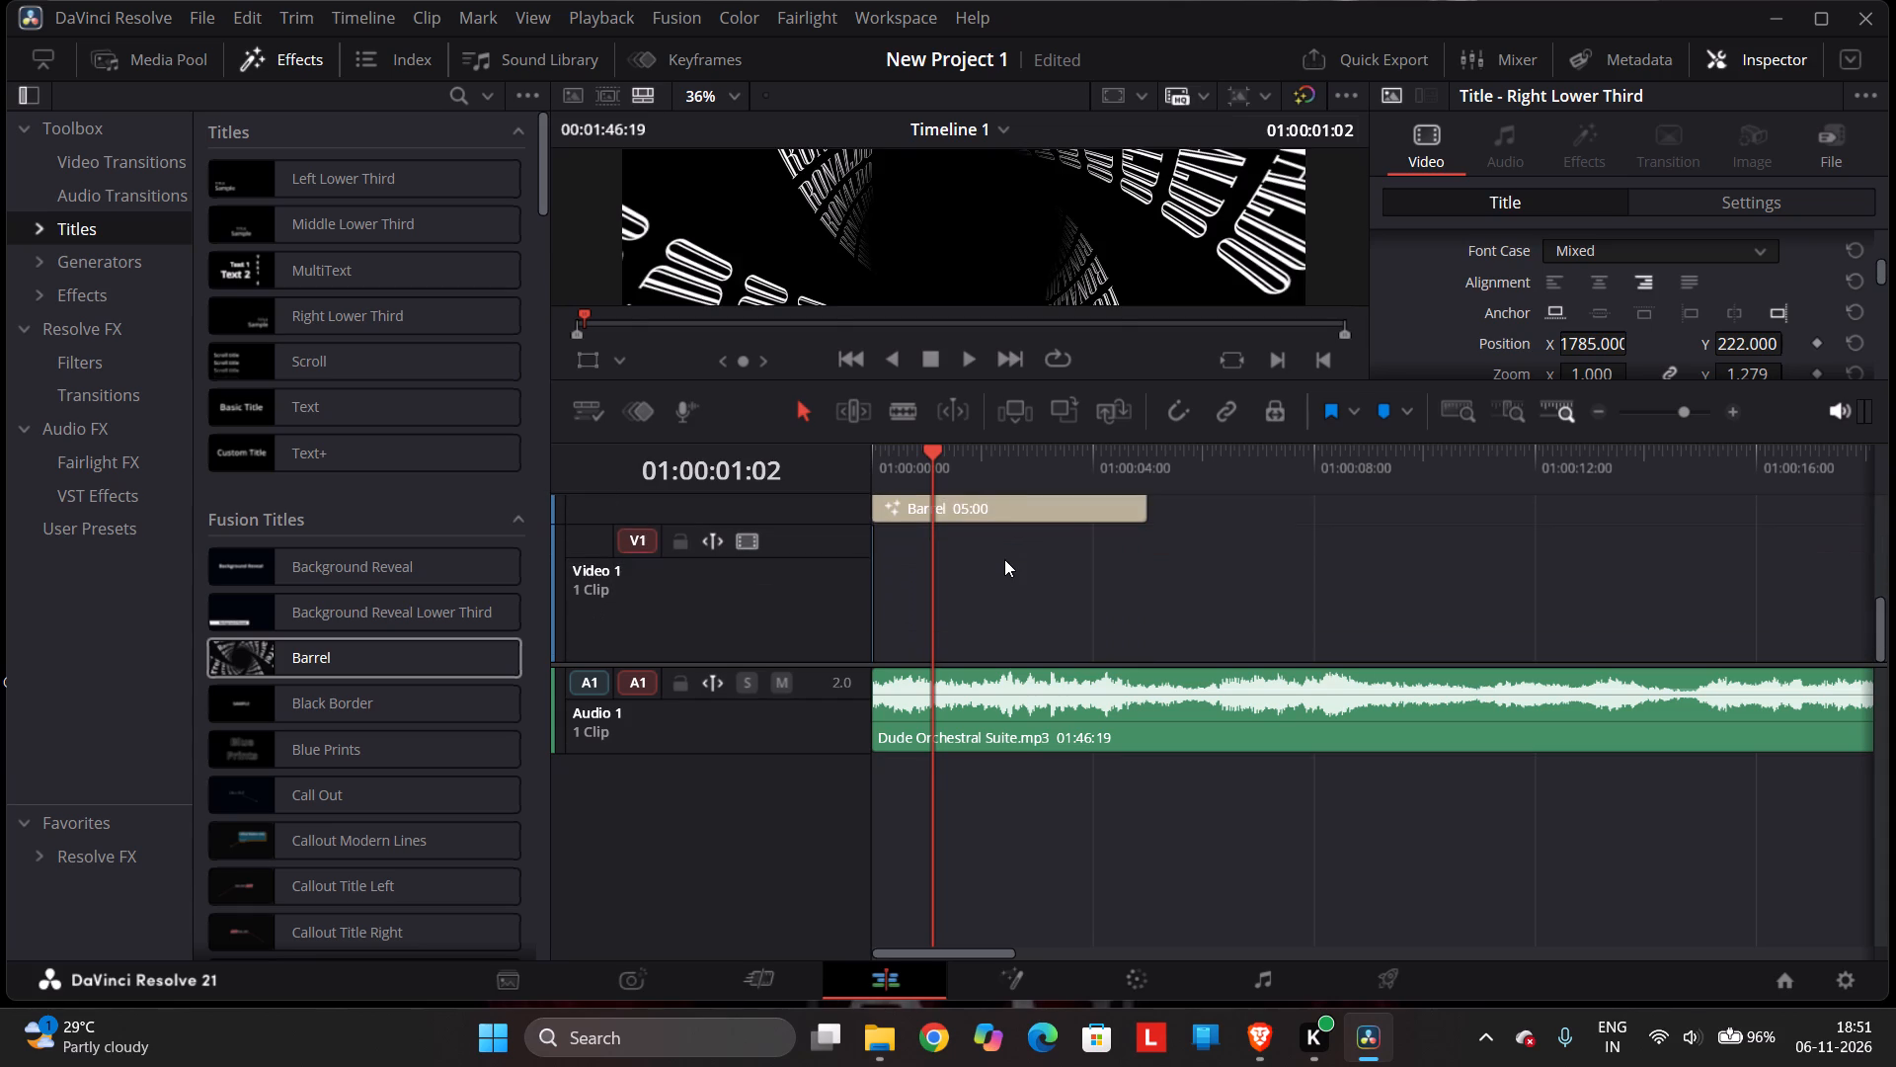
scroll(1004, 559, "up", 3)
scroll(1004, 559, "down", 3)
scroll(1004, 560, "up", 8)
scroll(1004, 560, "down", 5)
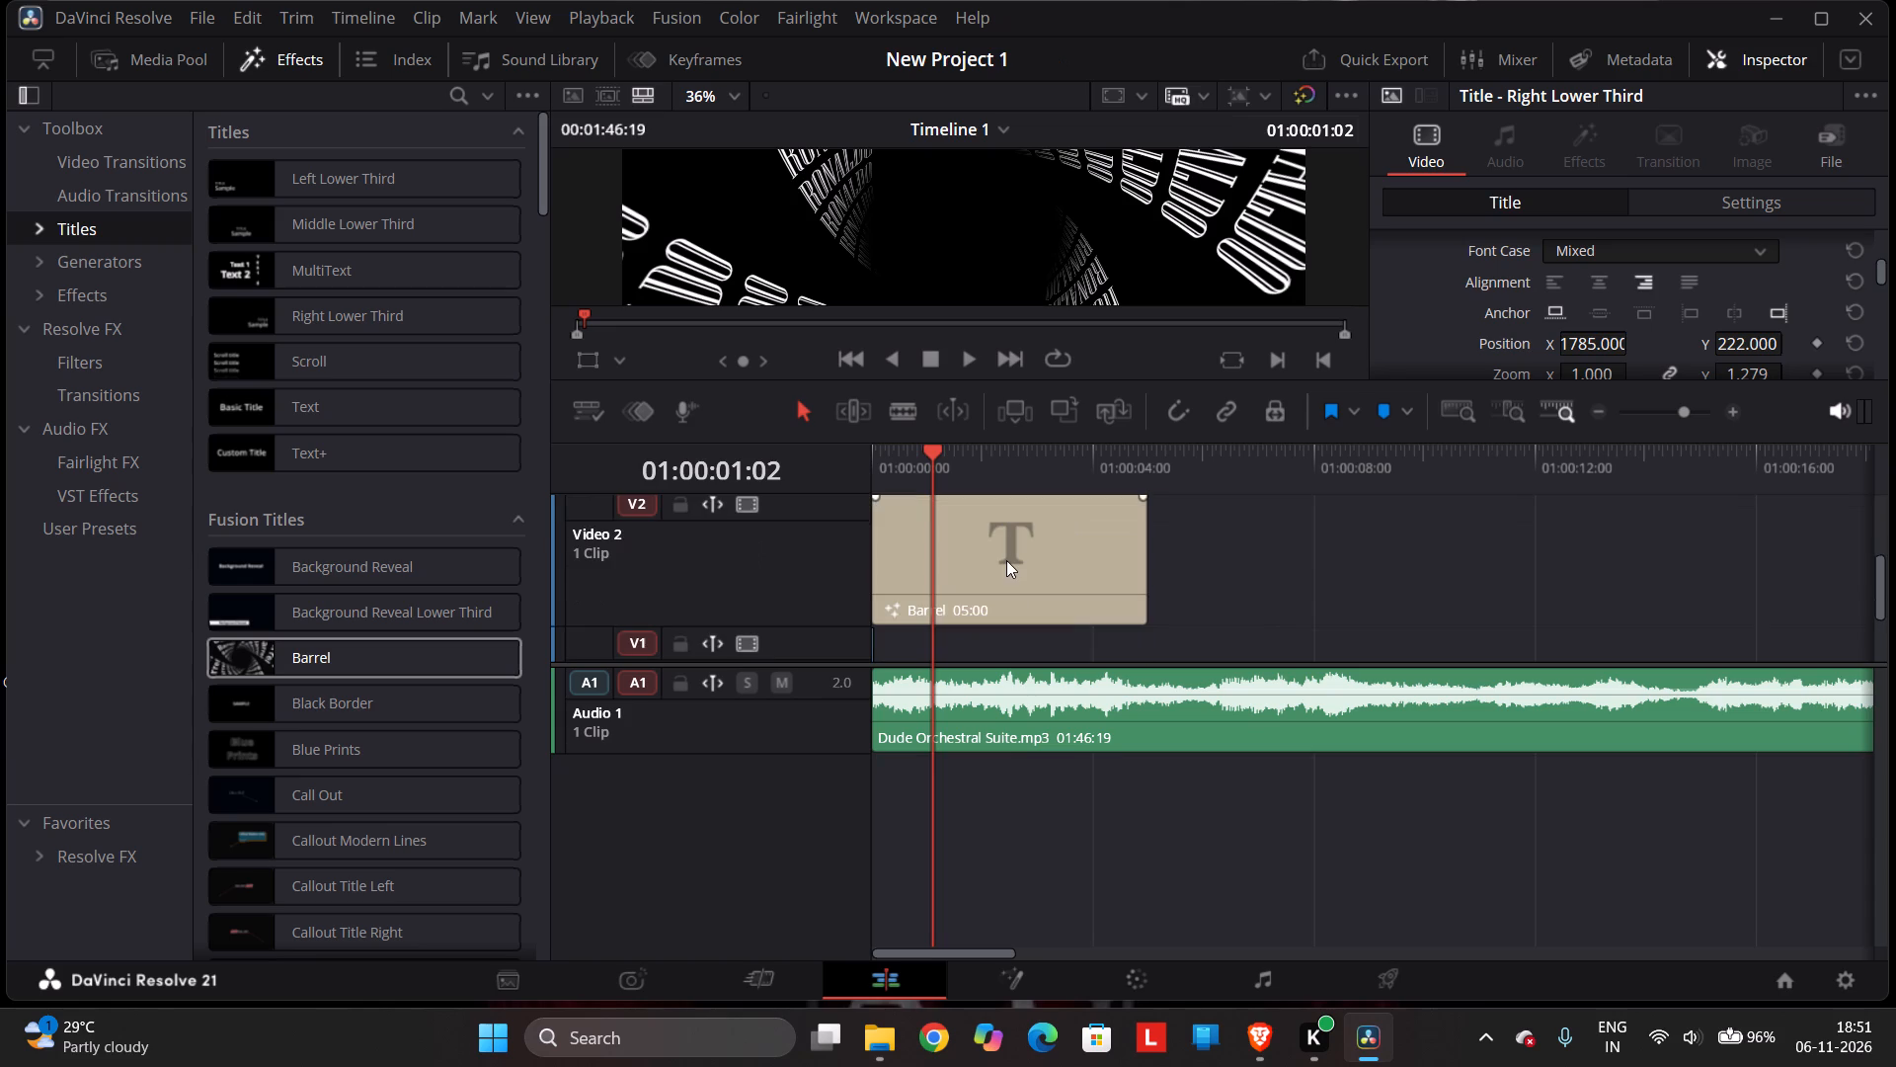
scroll(1006, 560, "down", 10)
scroll(1181, 570, "down", 5)
left_click_drag(1025, 701, 1026, 702)
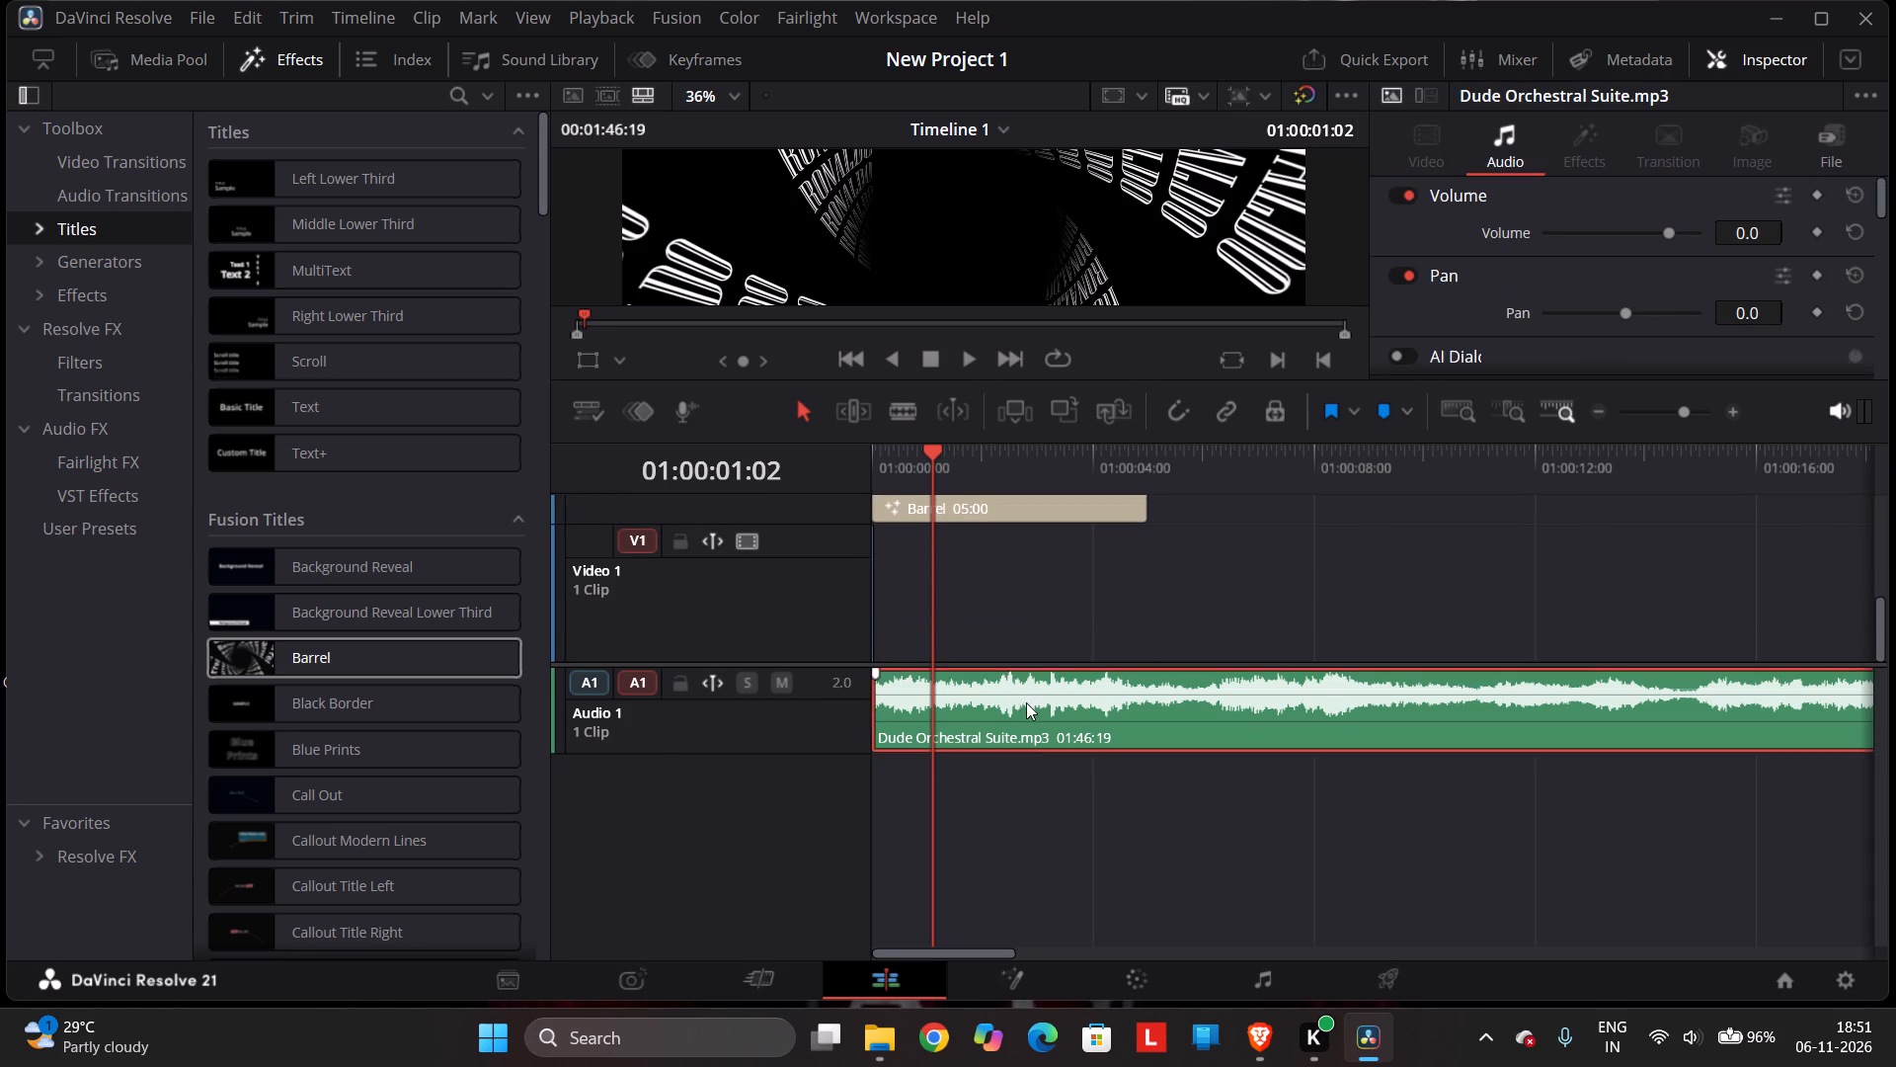
left_click_drag(1026, 702, 988, 892)
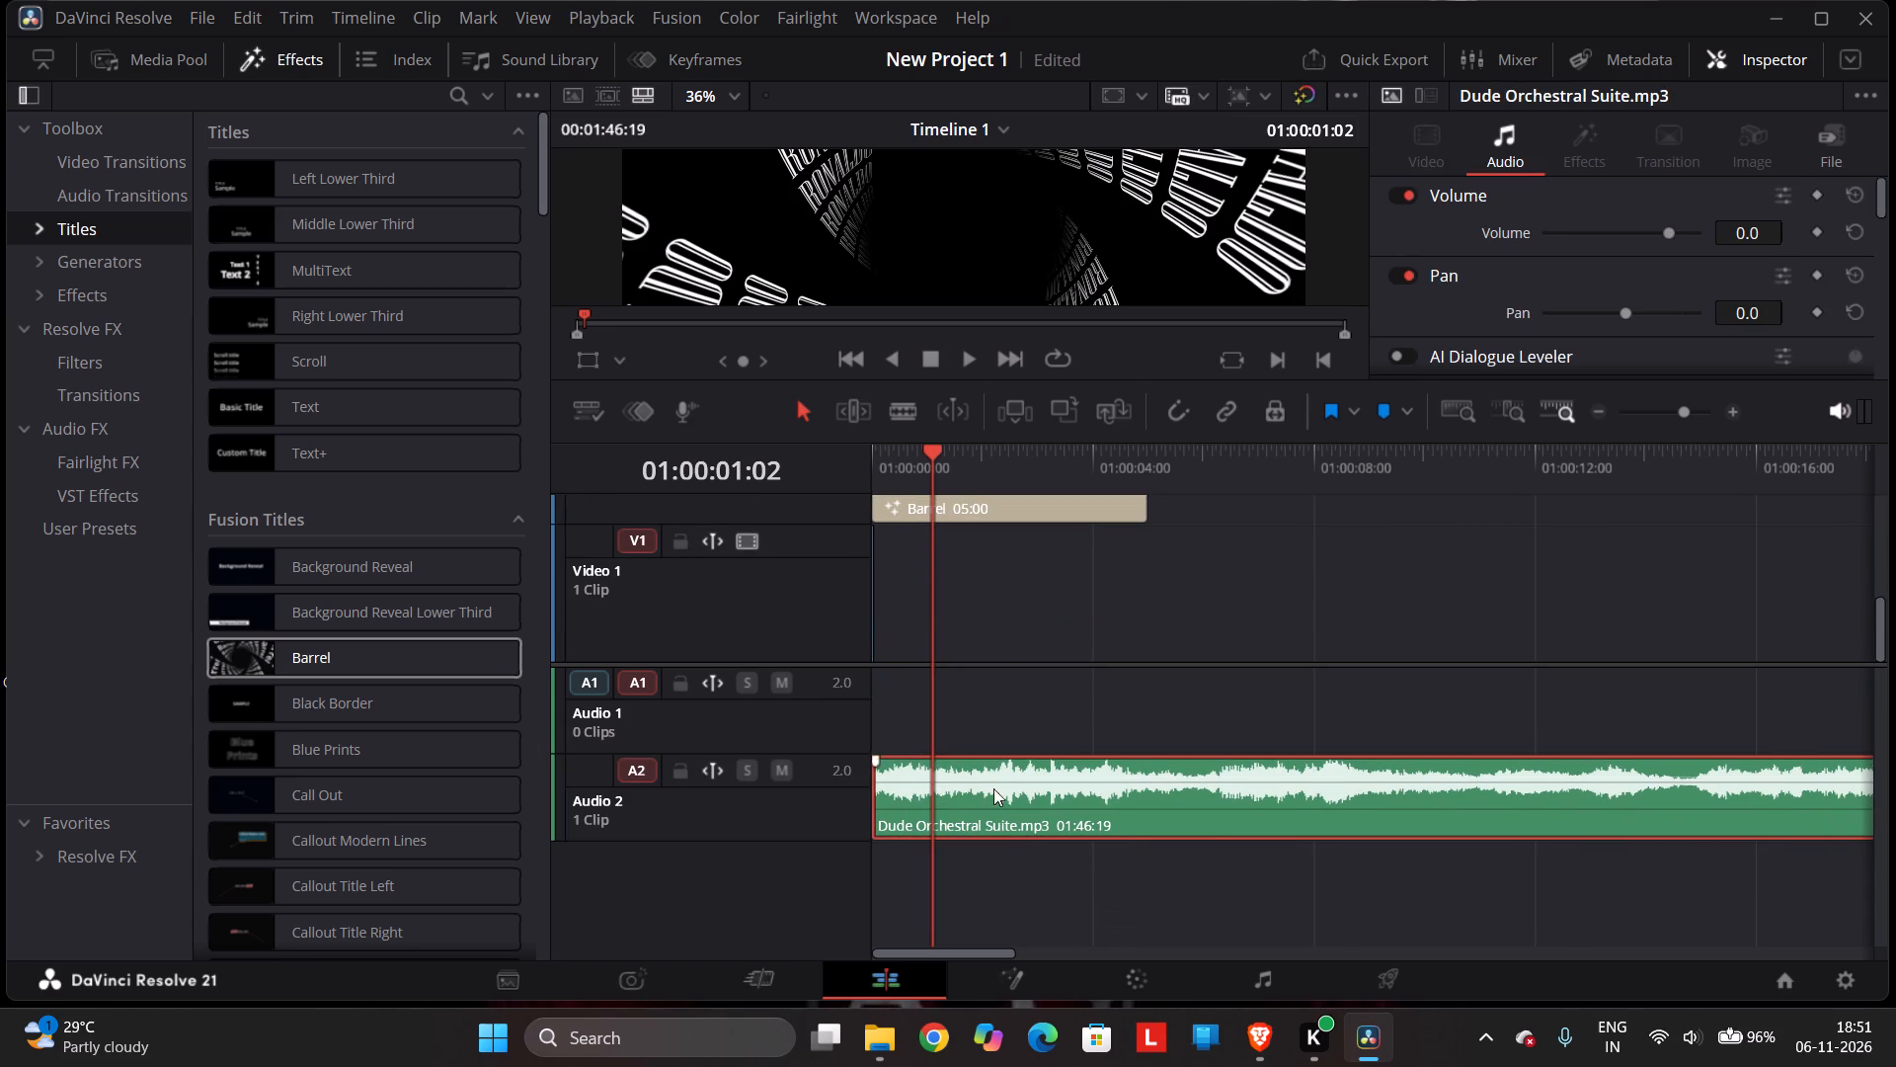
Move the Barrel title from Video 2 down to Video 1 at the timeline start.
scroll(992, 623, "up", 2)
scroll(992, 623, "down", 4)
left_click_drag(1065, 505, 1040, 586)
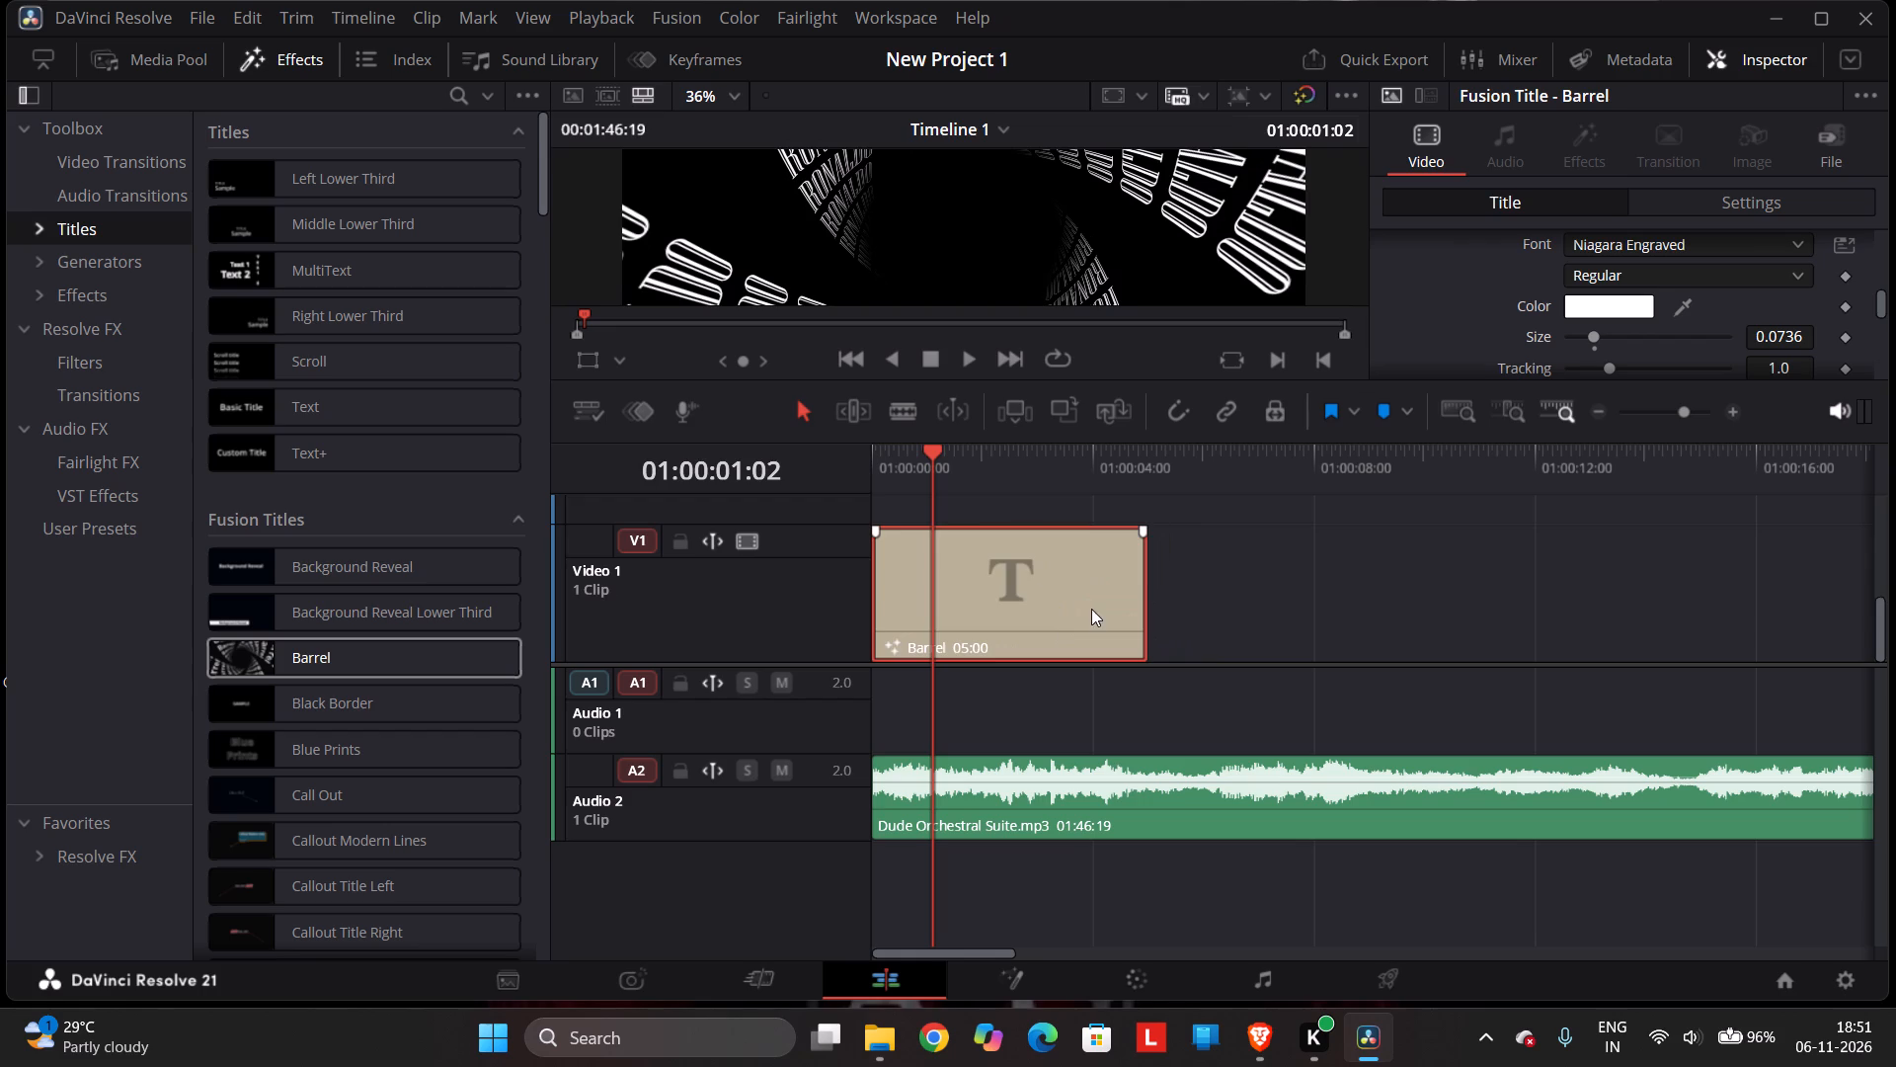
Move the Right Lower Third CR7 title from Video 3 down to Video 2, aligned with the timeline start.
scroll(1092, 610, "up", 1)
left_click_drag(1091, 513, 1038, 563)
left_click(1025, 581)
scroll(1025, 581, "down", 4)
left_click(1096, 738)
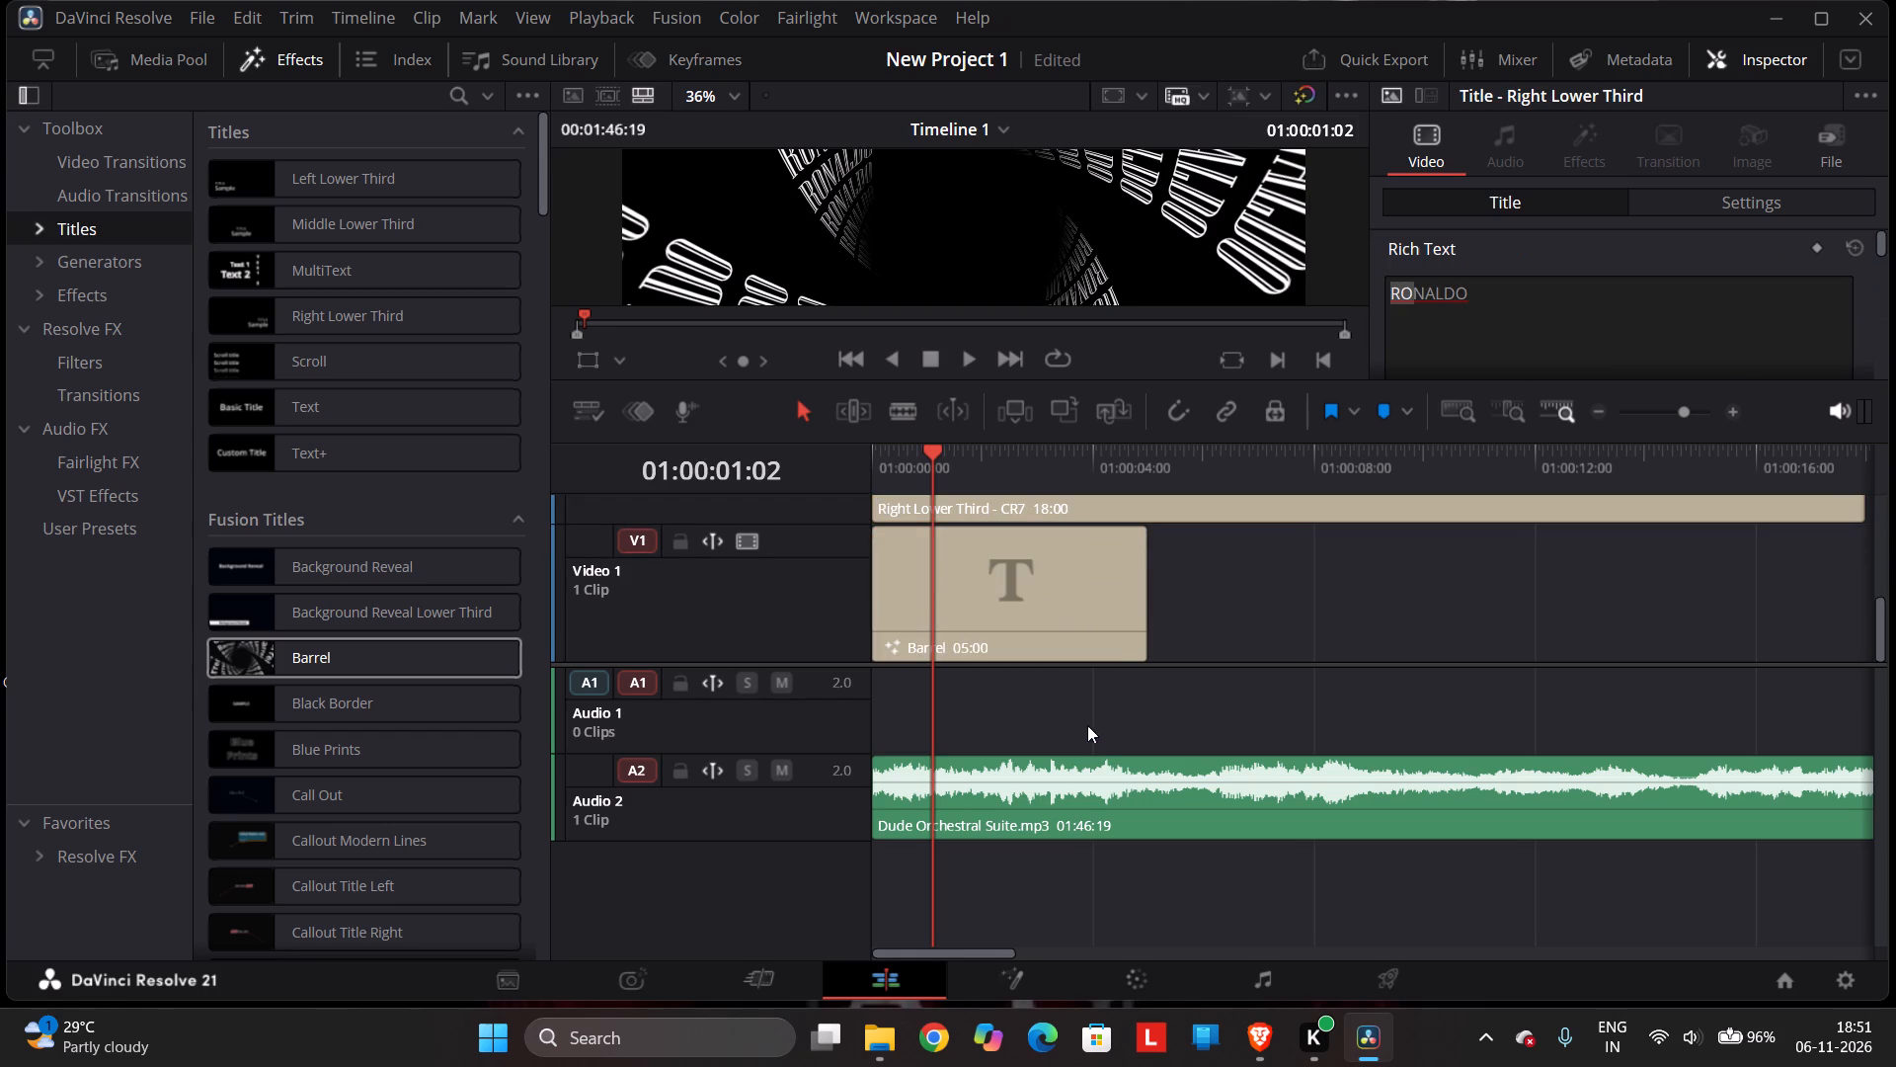
Scrub past nine seconds and back to the timeline start, examining which clips remain on the video tracks.
left_click(1035, 695)
scroll(1035, 694, "down", 8)
left_click(1316, 597)
scroll(1316, 597, "up", 2)
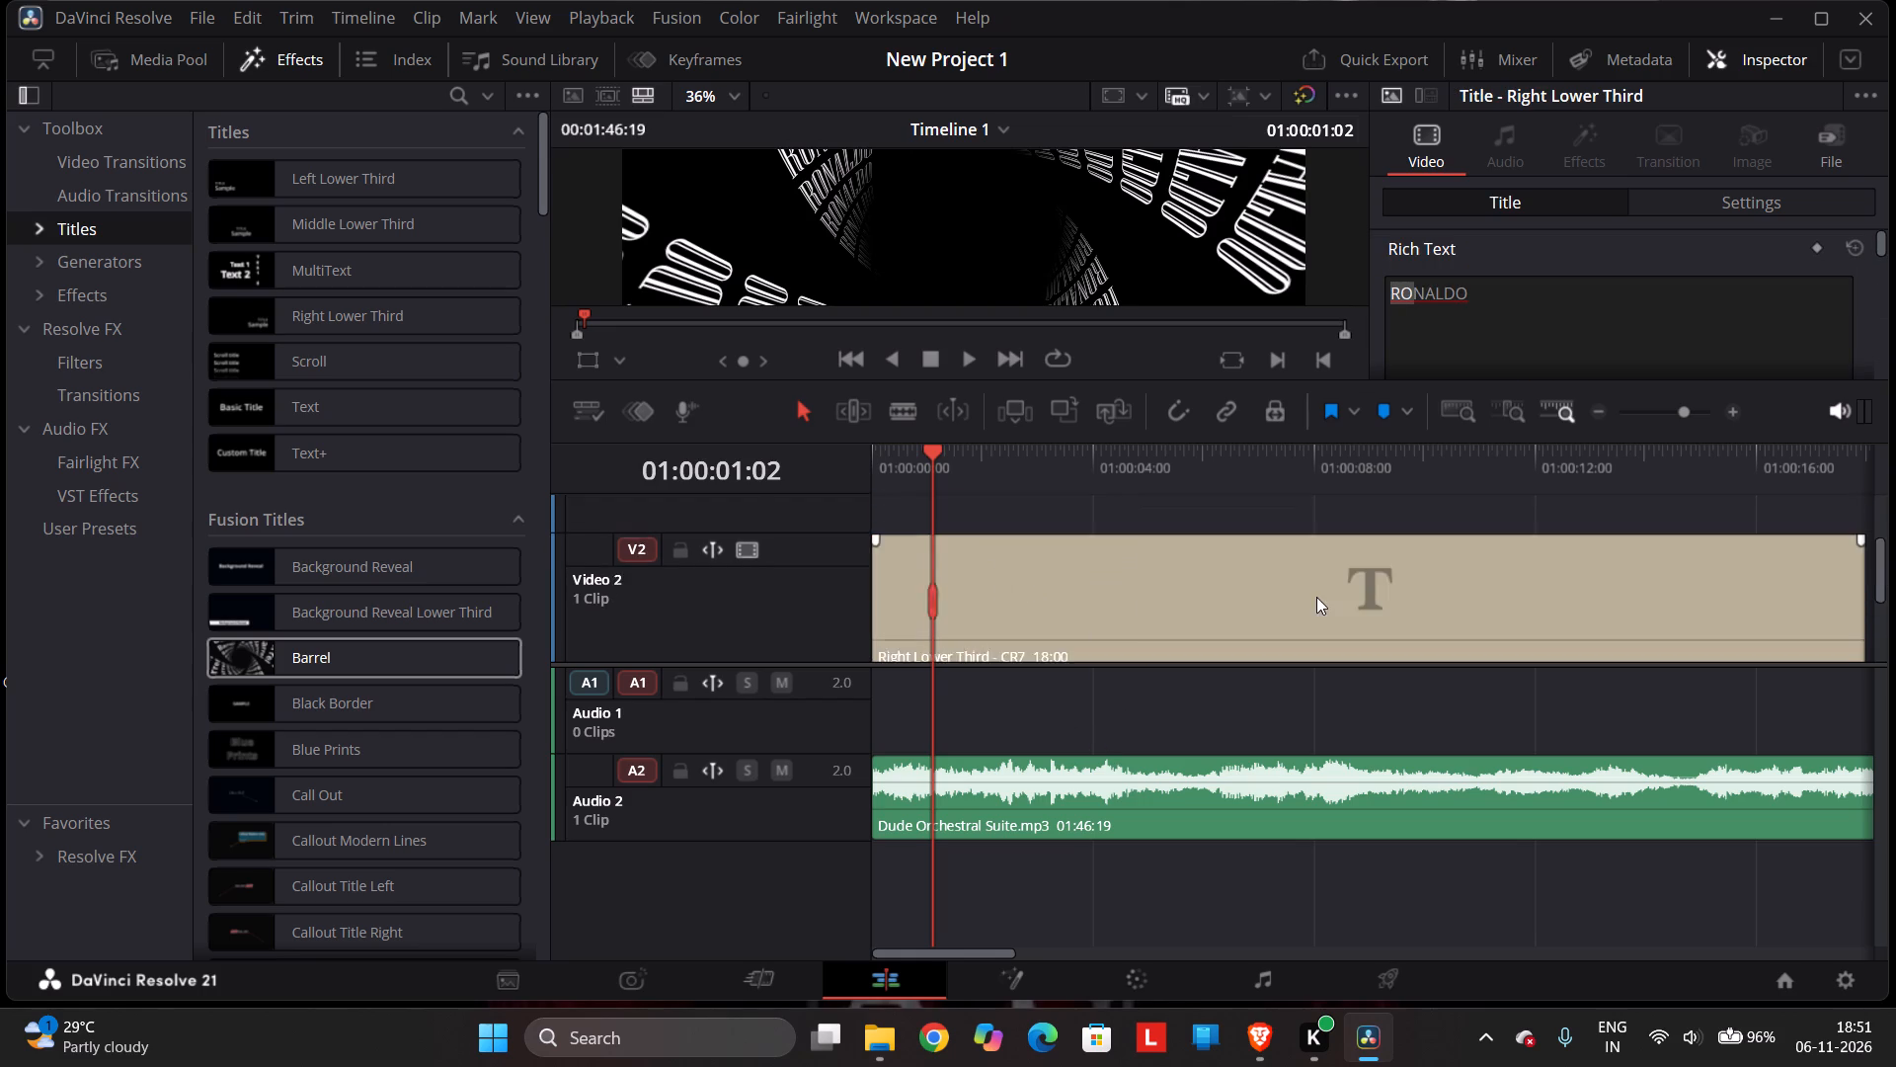
scroll(1316, 597, "up", 5)
scroll(1315, 592, "down", 11)
left_click_drag(1460, 589, 1426, 594)
left_click_drag(932, 460, 1415, 492)
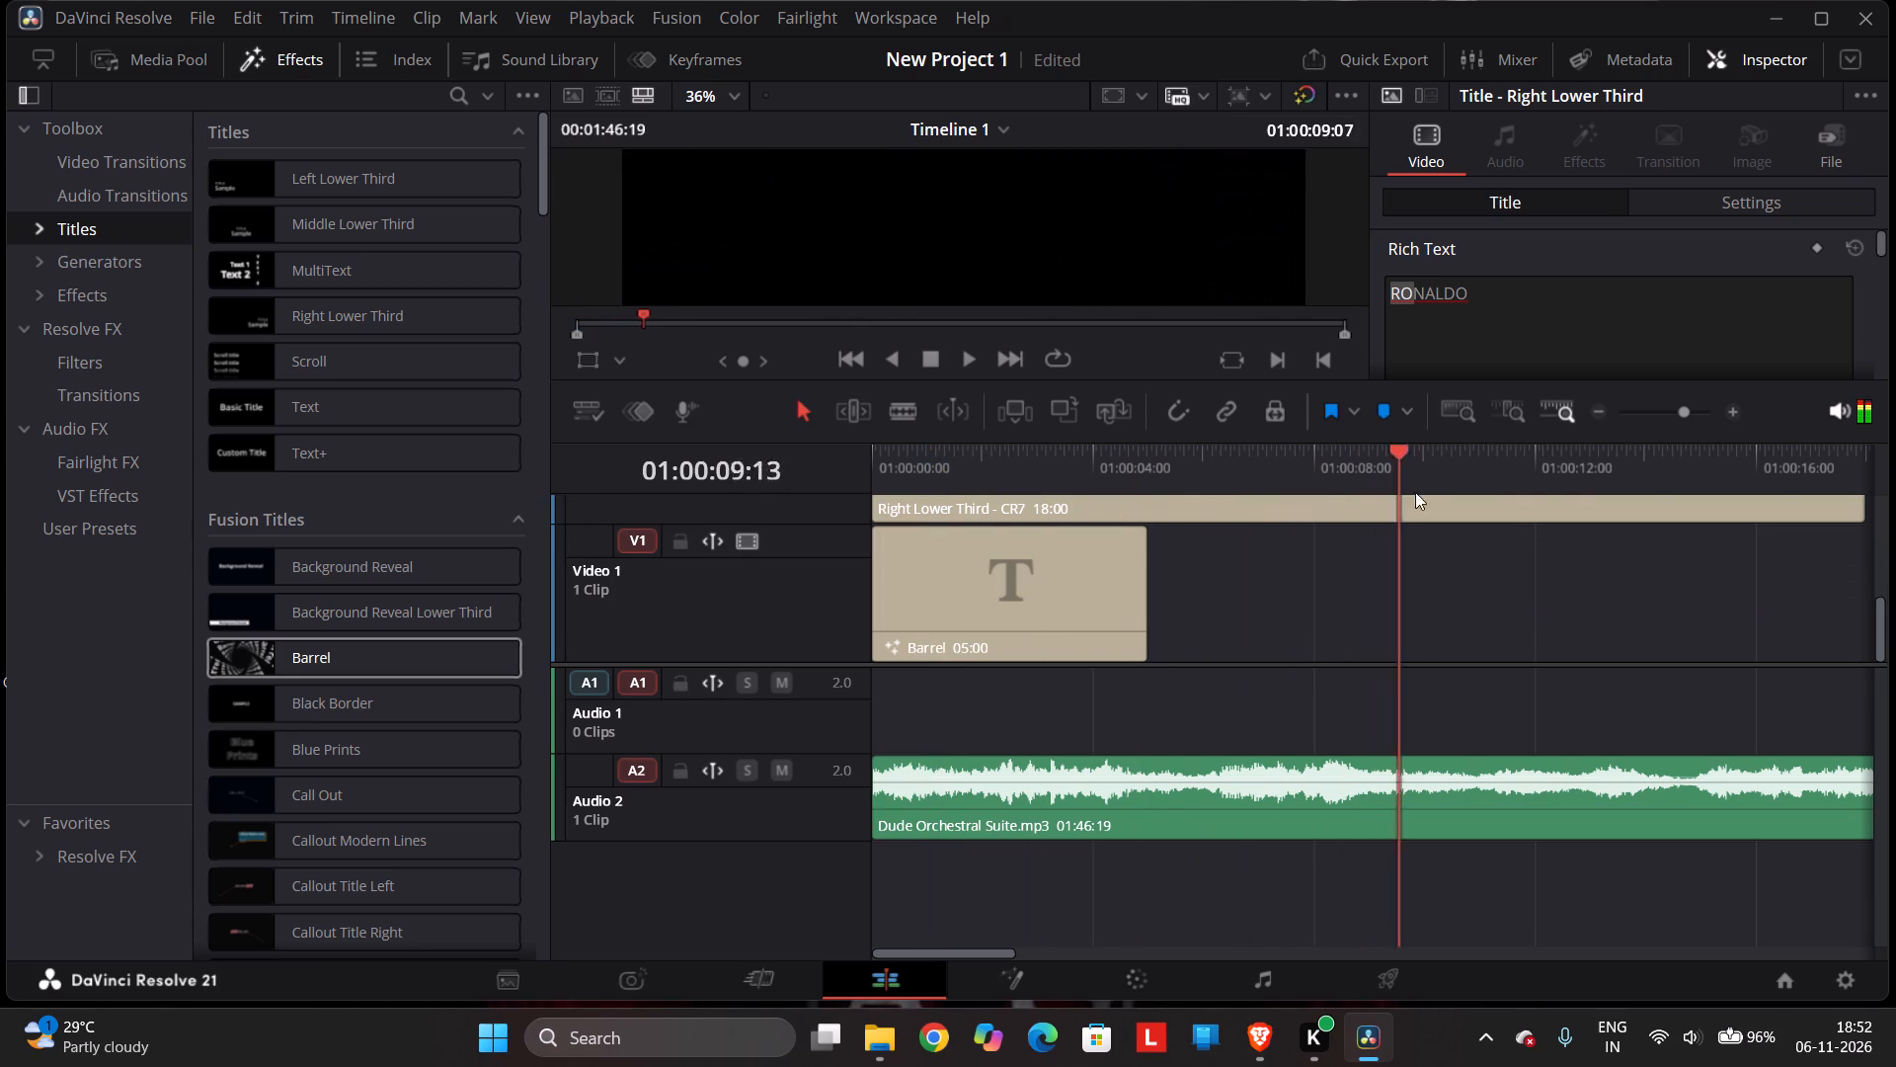
left_click_drag(1415, 492, 849, 602)
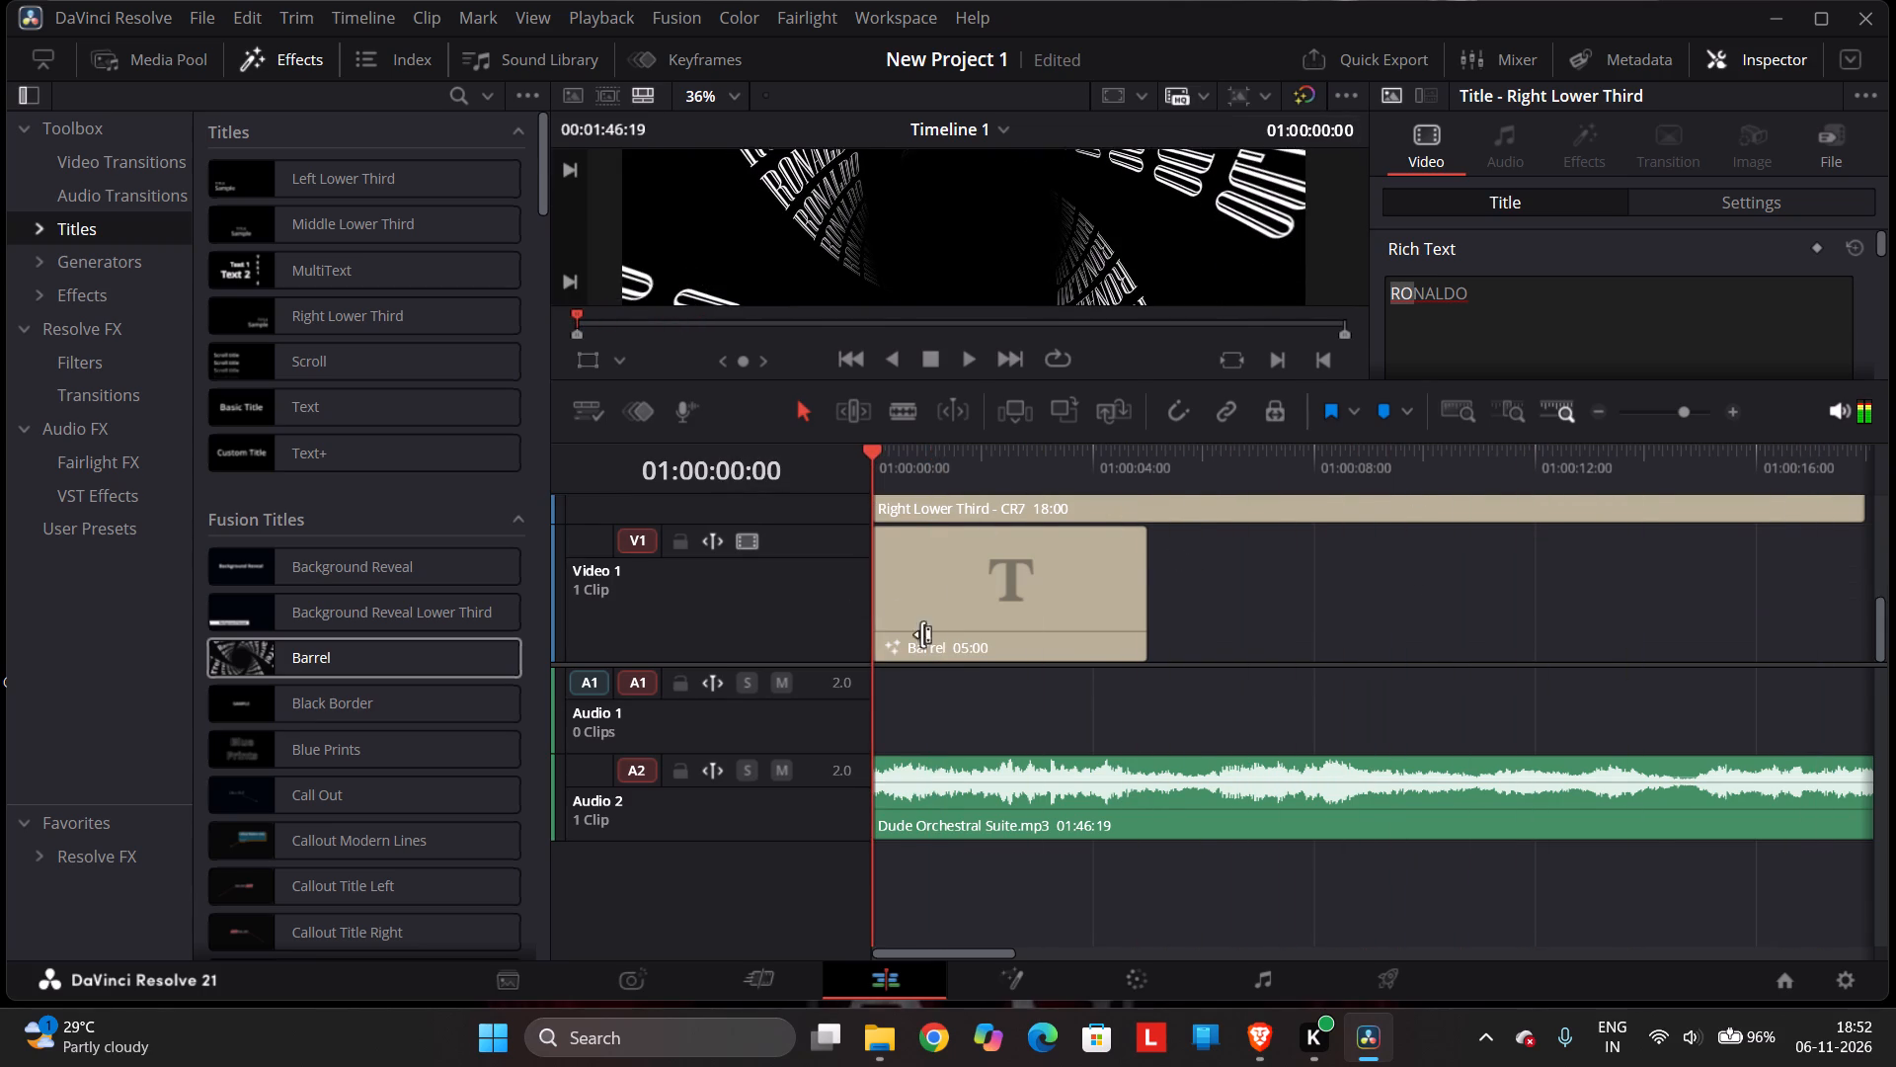
left_click(941, 709)
scroll(941, 709, "down", 6)
scroll(970, 607, "down", 5)
scroll(970, 607, "up", 4)
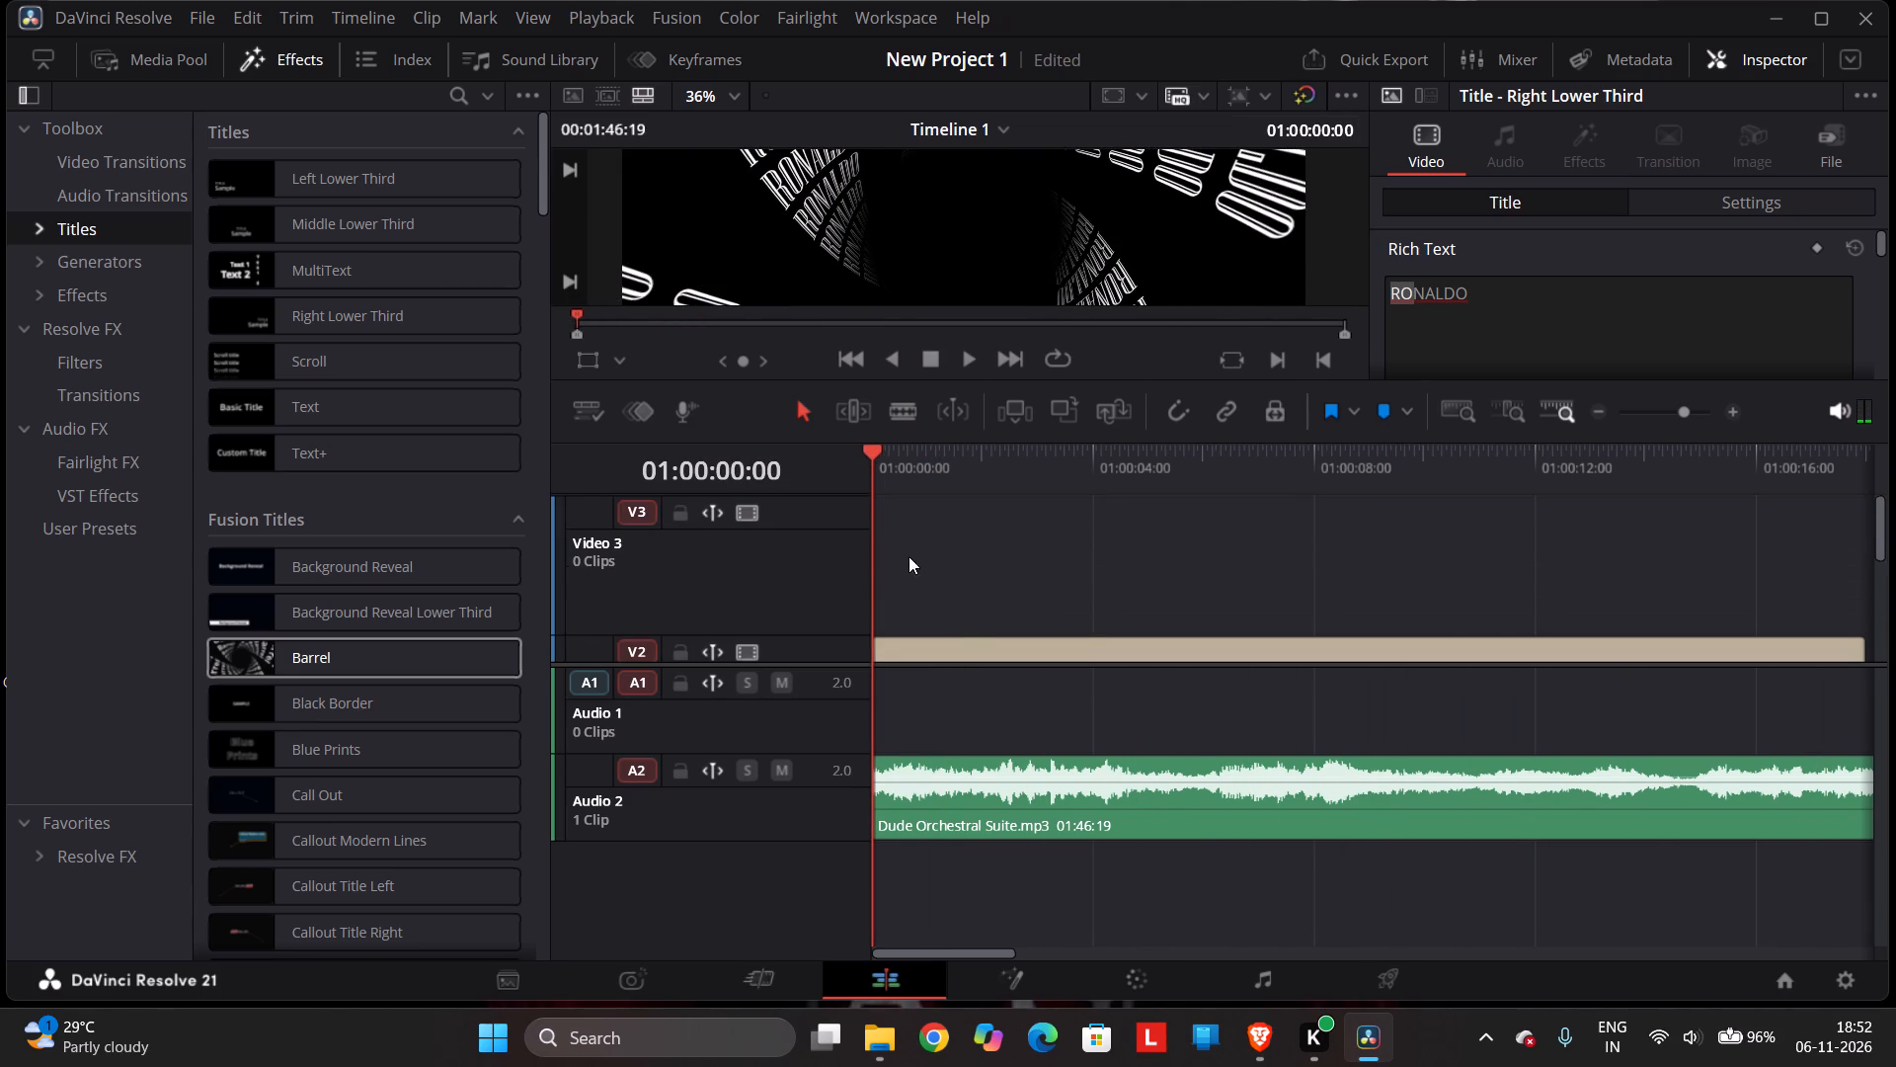
scroll(1105, 593, "up", 4)
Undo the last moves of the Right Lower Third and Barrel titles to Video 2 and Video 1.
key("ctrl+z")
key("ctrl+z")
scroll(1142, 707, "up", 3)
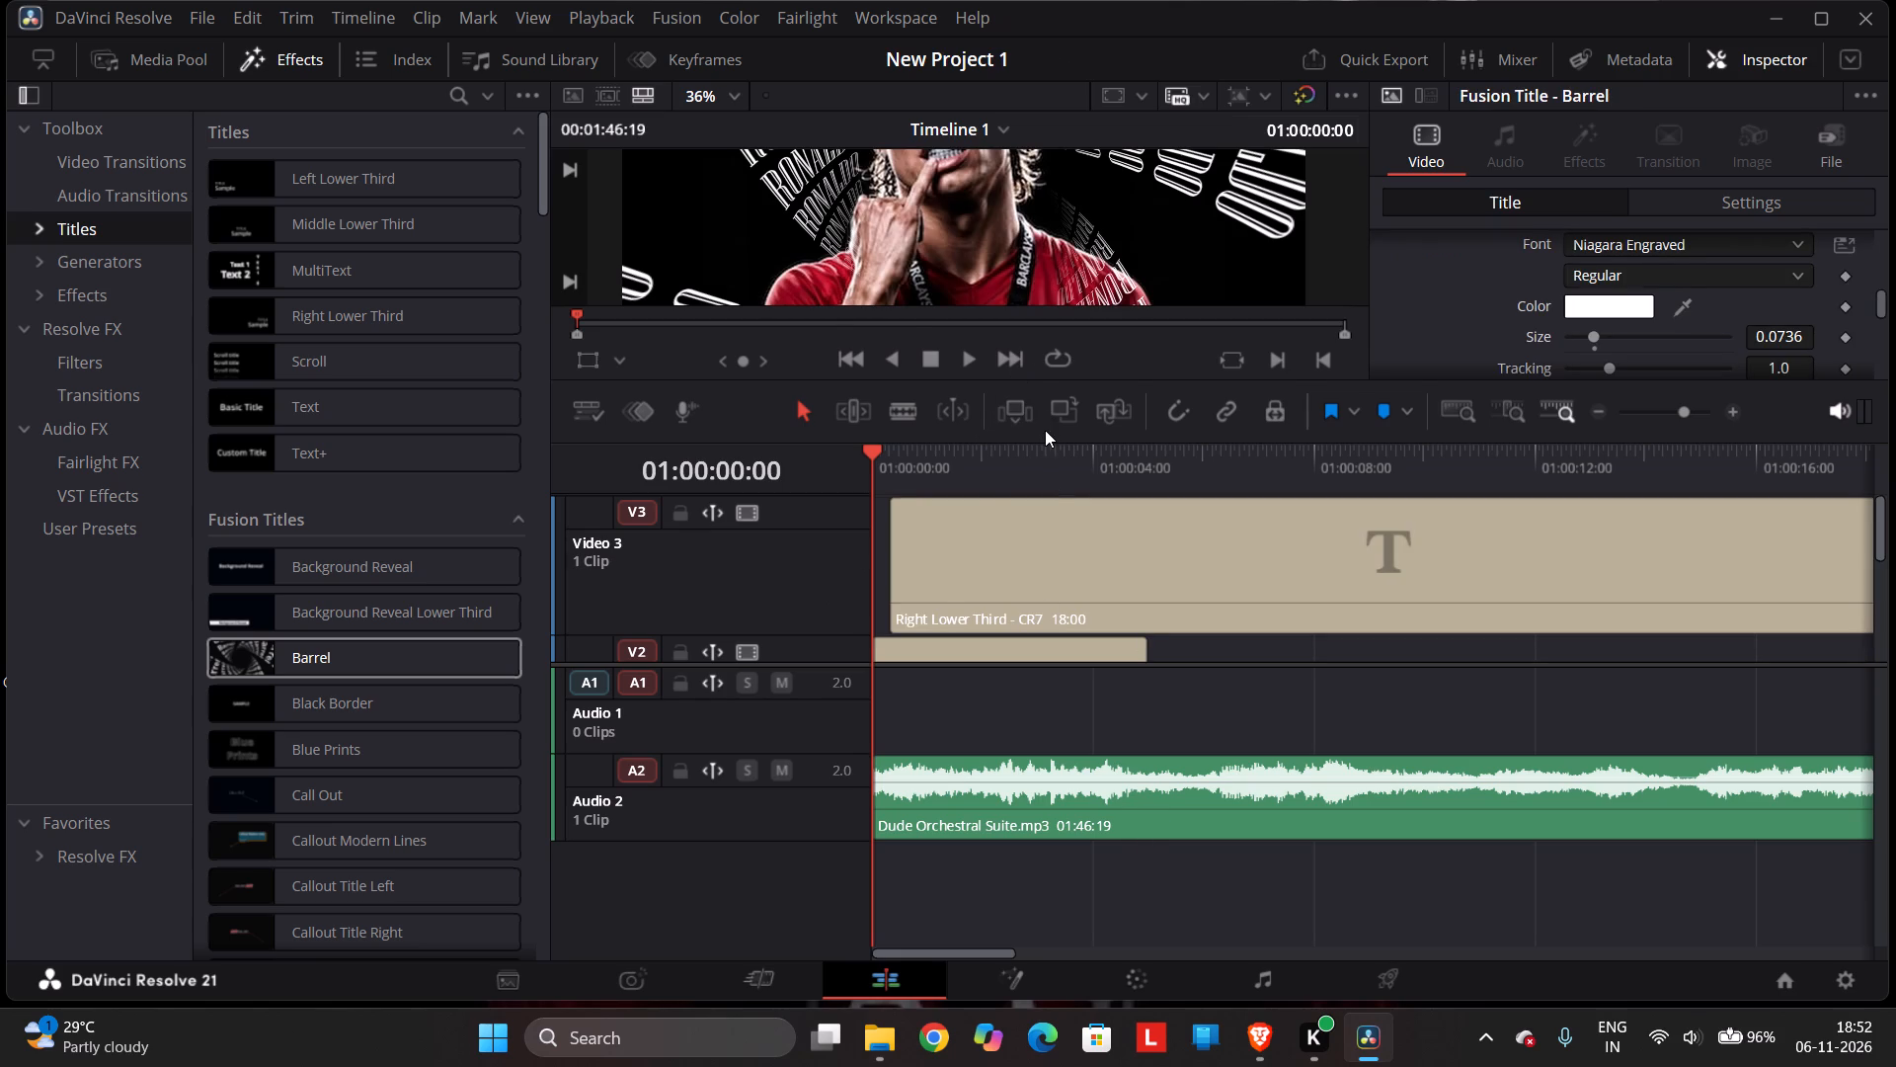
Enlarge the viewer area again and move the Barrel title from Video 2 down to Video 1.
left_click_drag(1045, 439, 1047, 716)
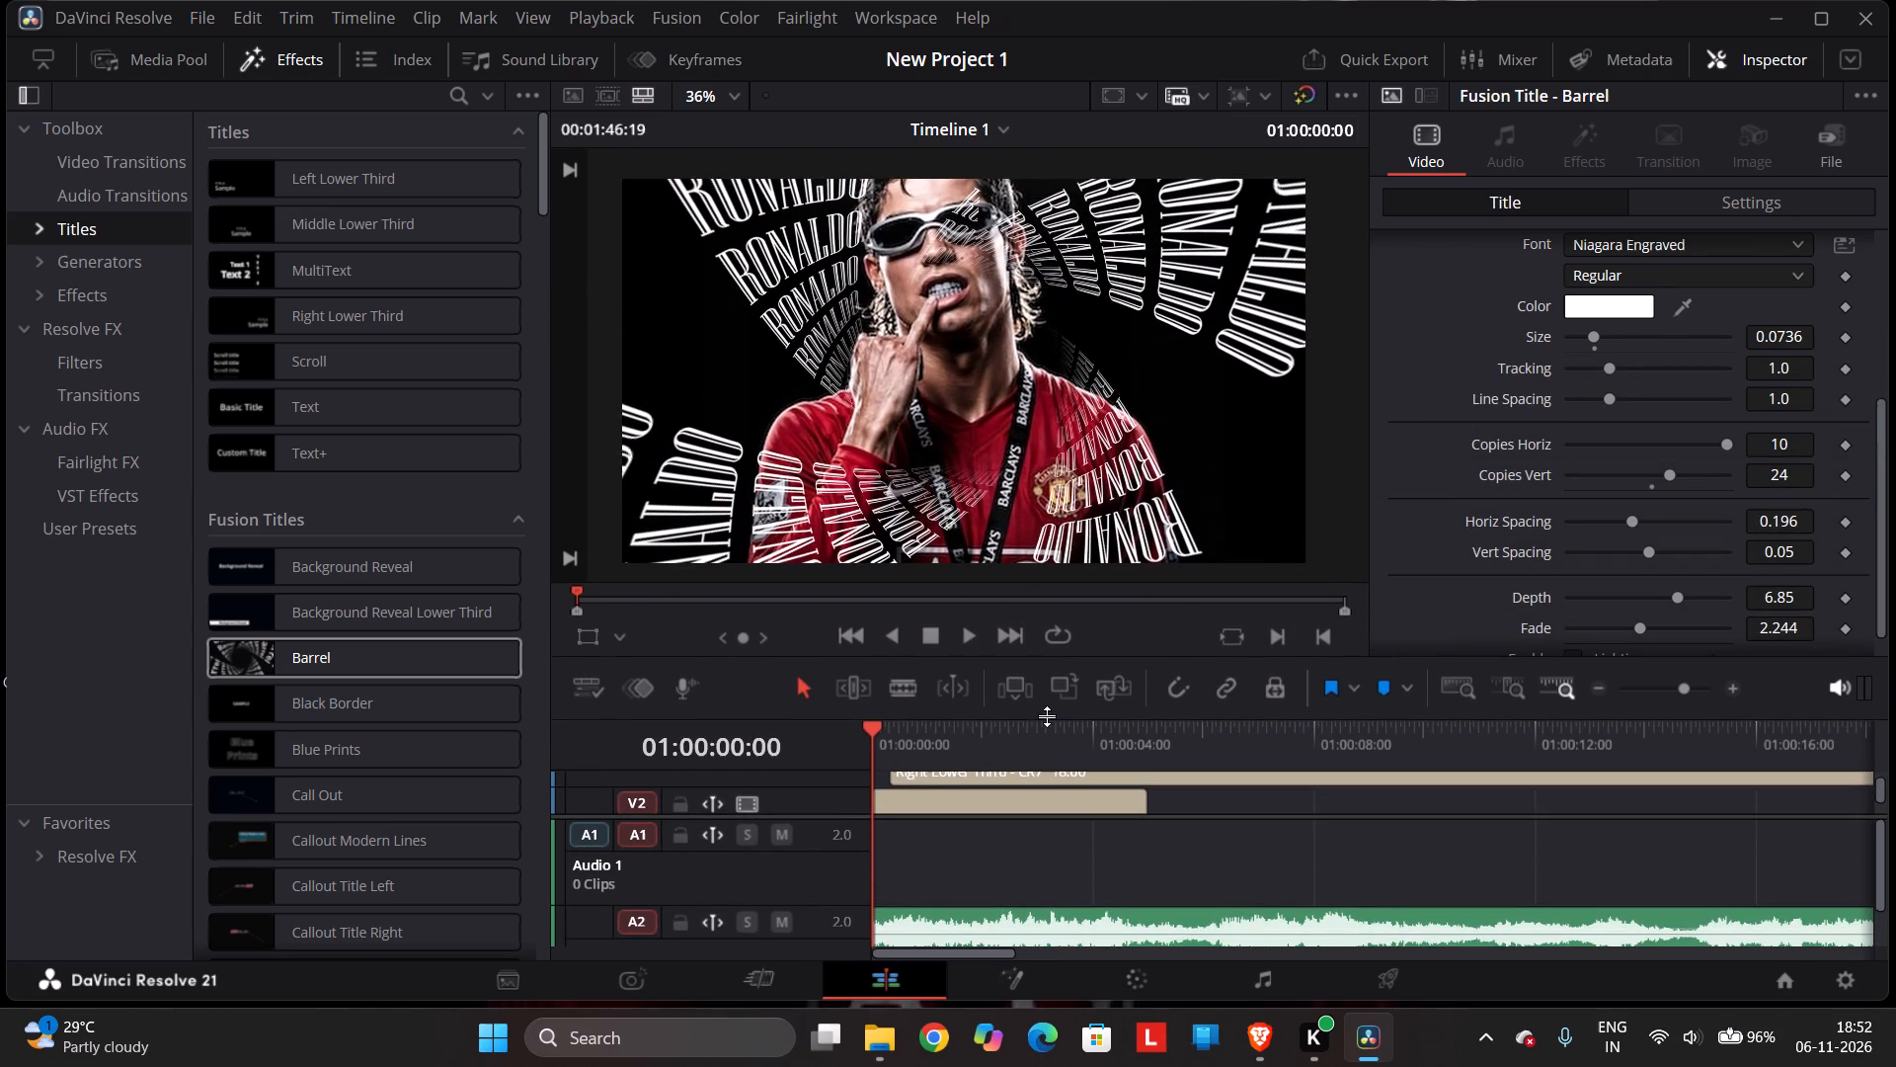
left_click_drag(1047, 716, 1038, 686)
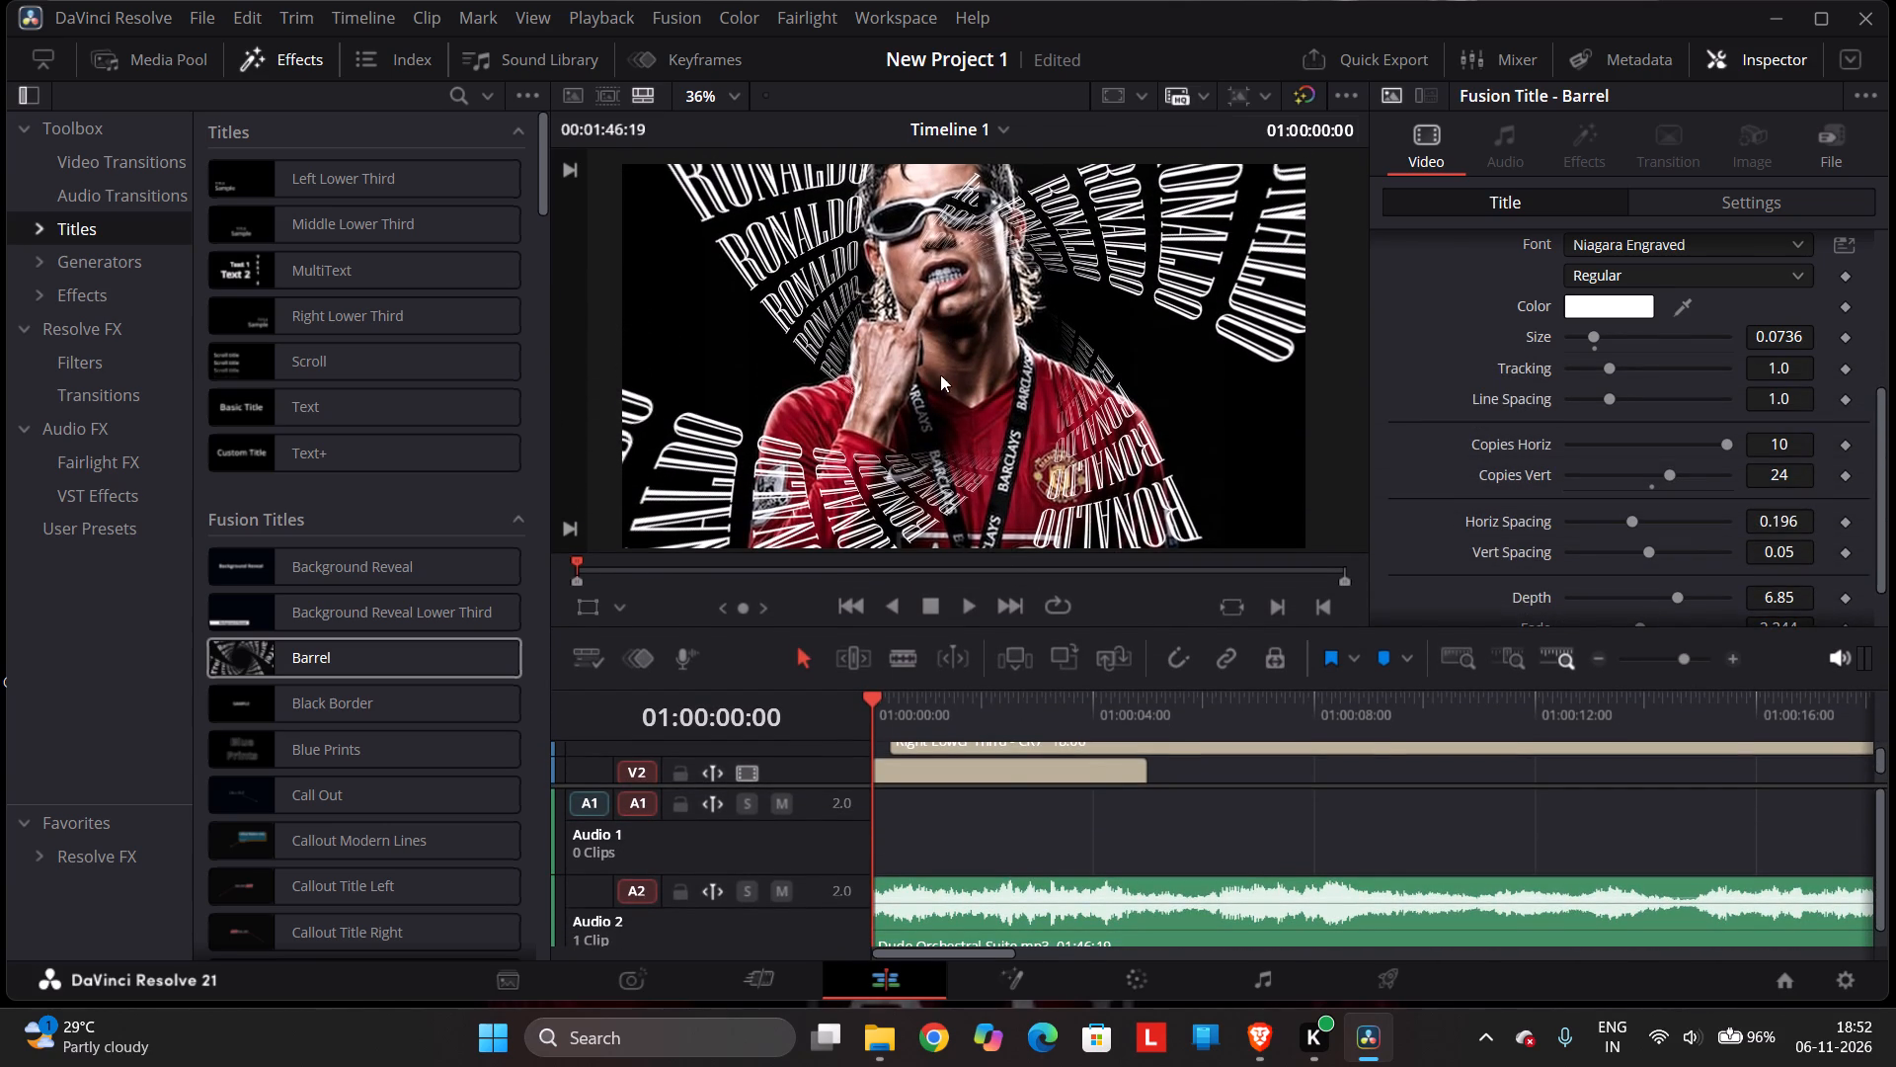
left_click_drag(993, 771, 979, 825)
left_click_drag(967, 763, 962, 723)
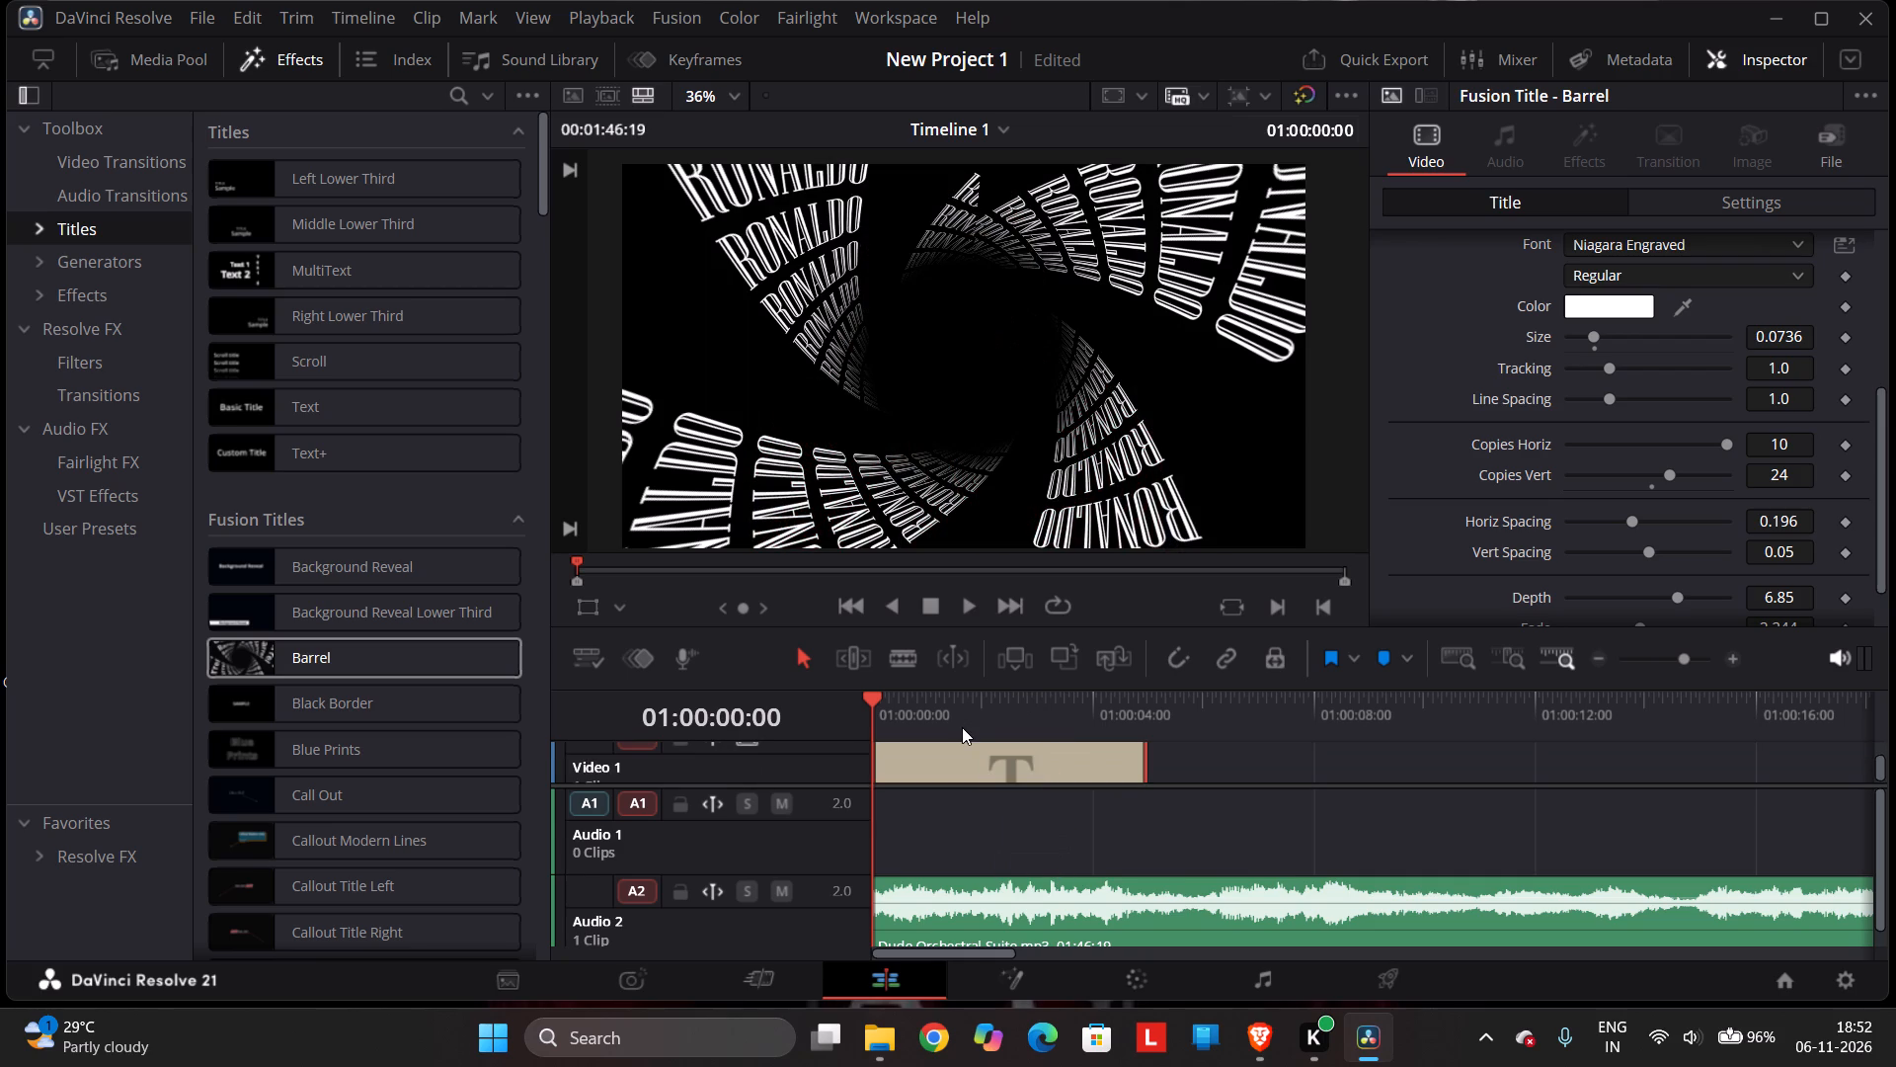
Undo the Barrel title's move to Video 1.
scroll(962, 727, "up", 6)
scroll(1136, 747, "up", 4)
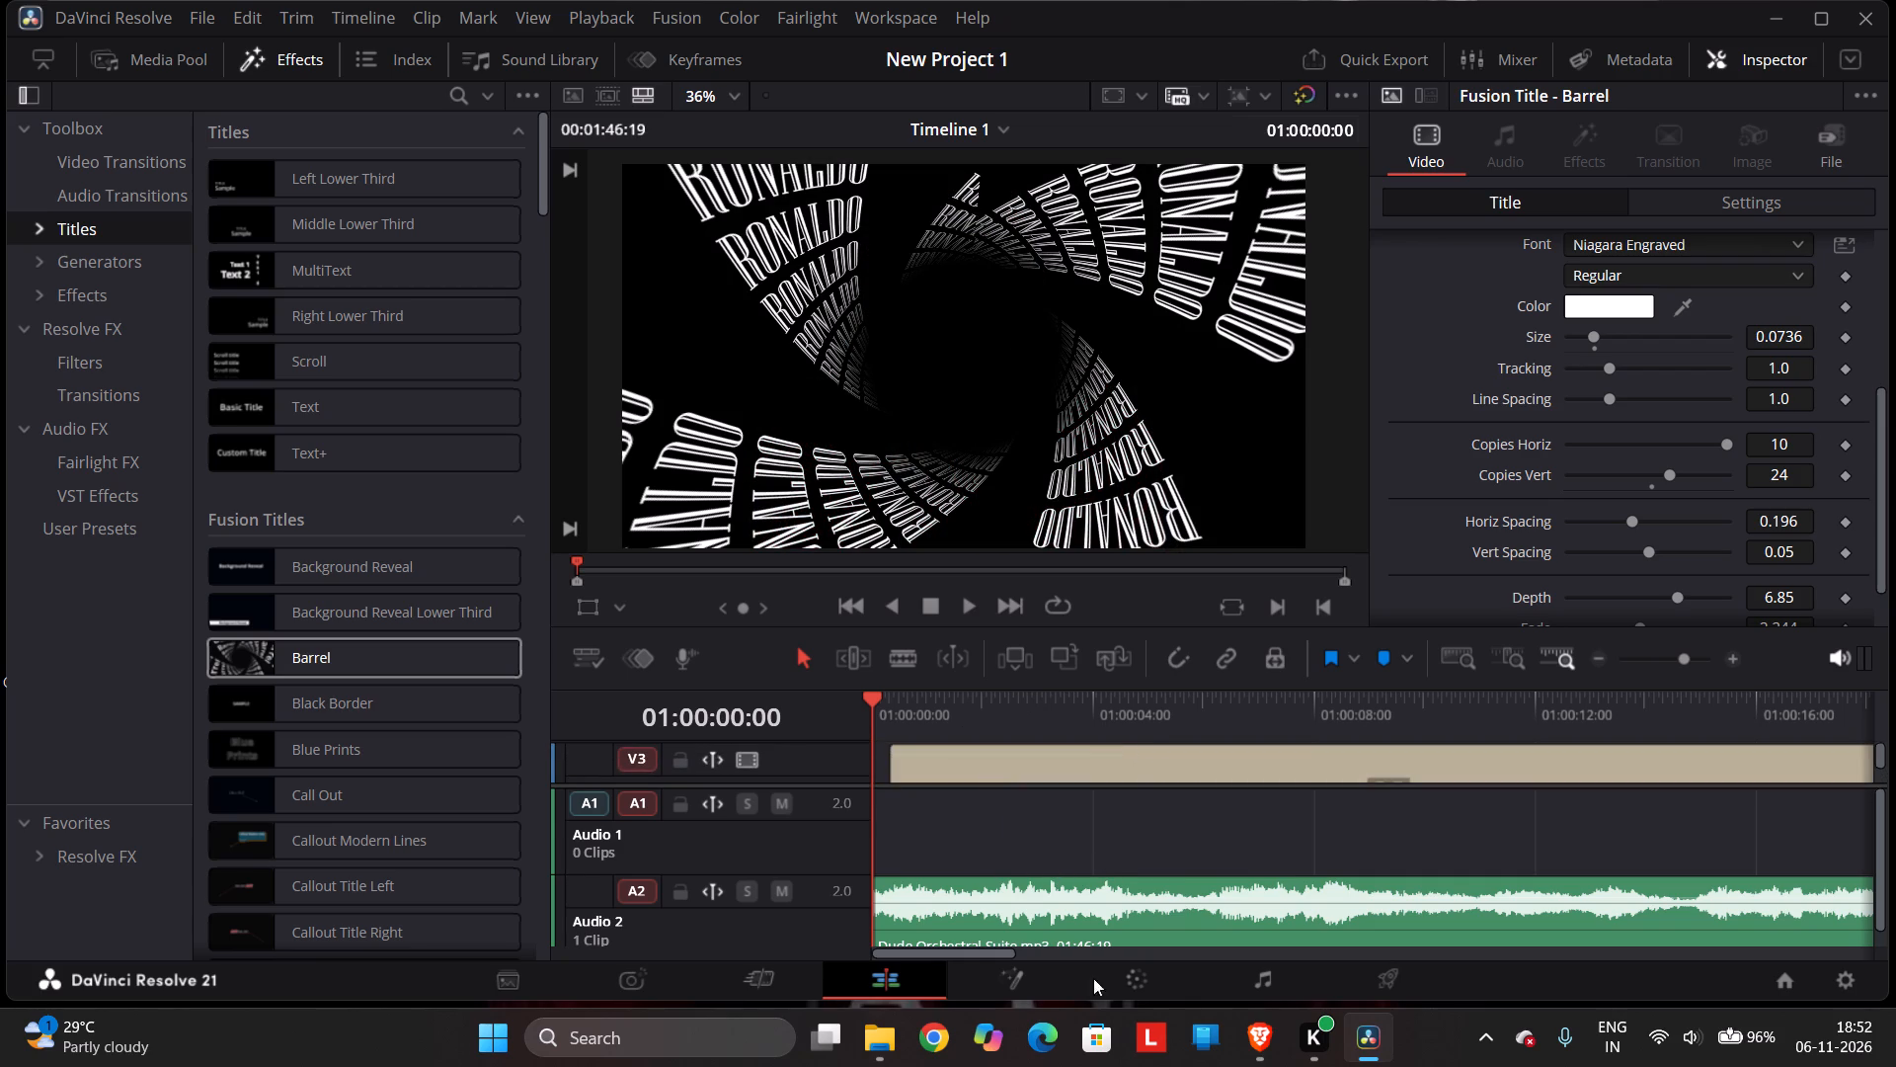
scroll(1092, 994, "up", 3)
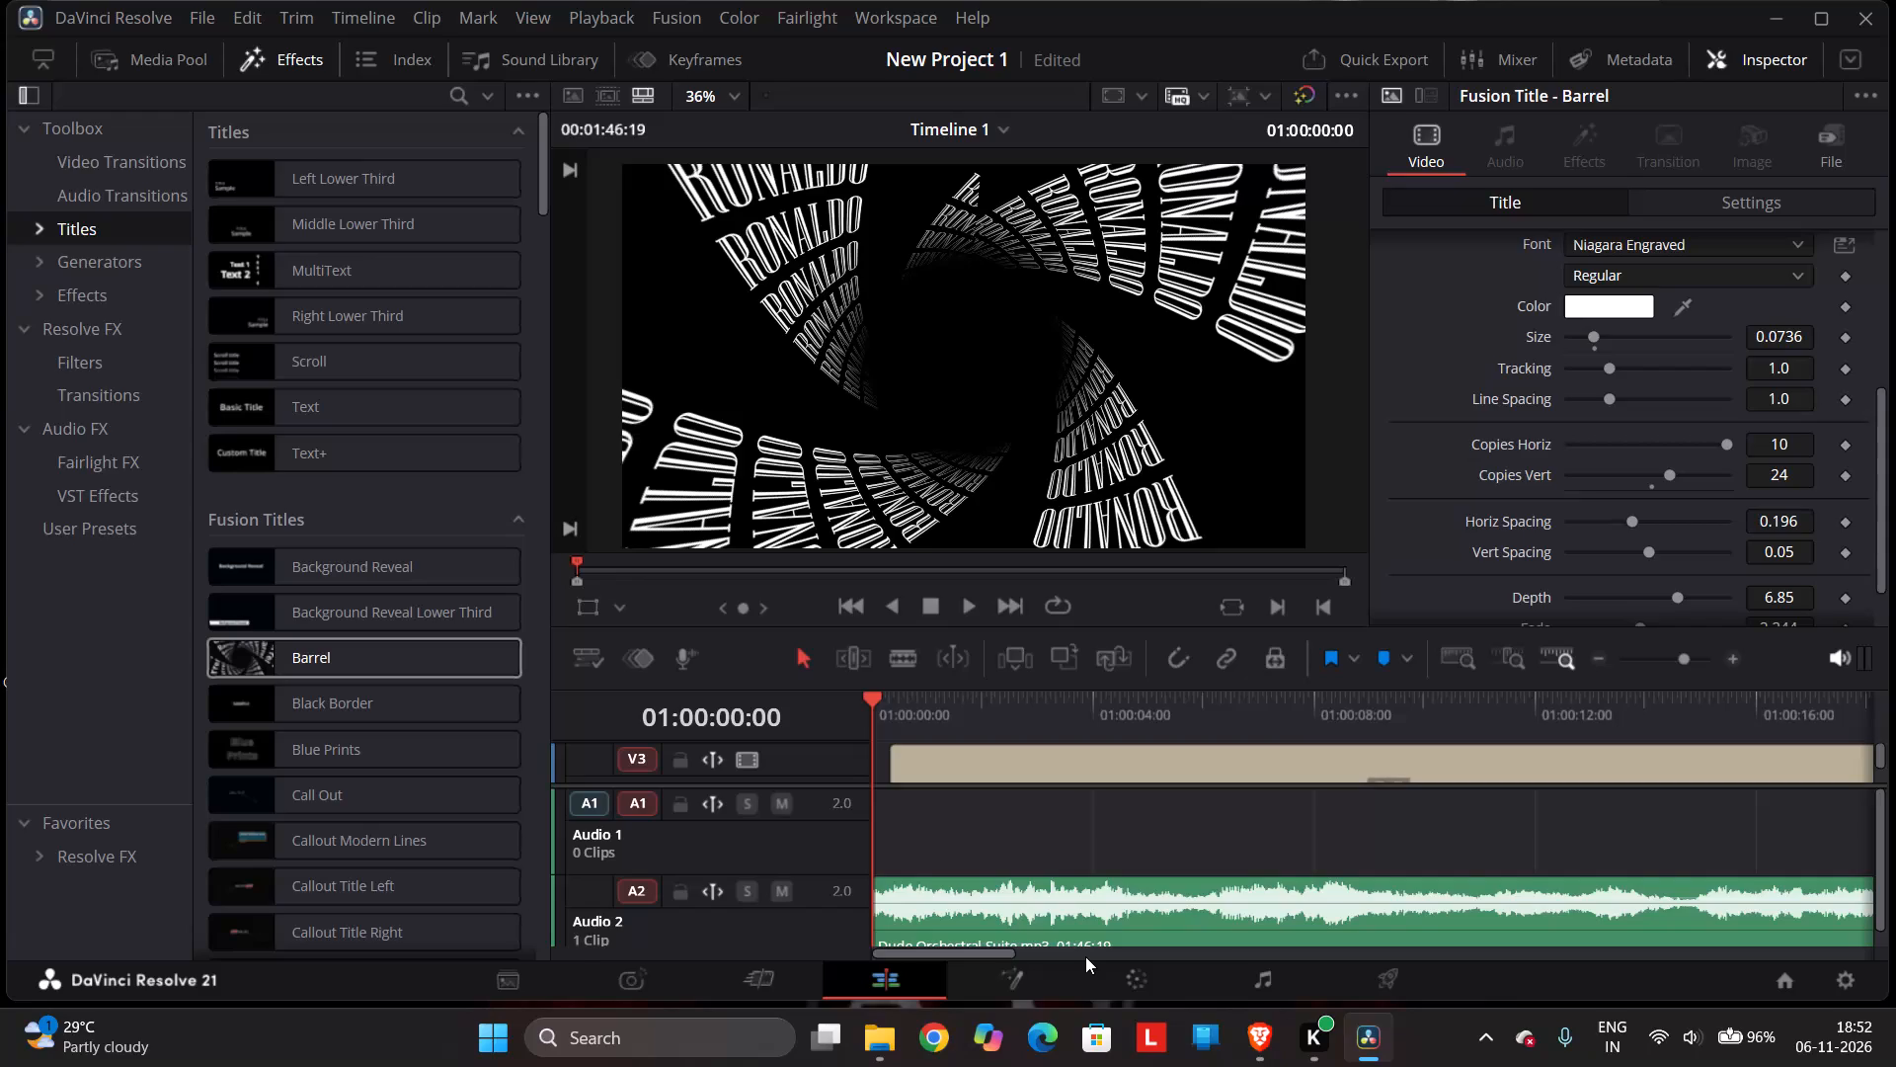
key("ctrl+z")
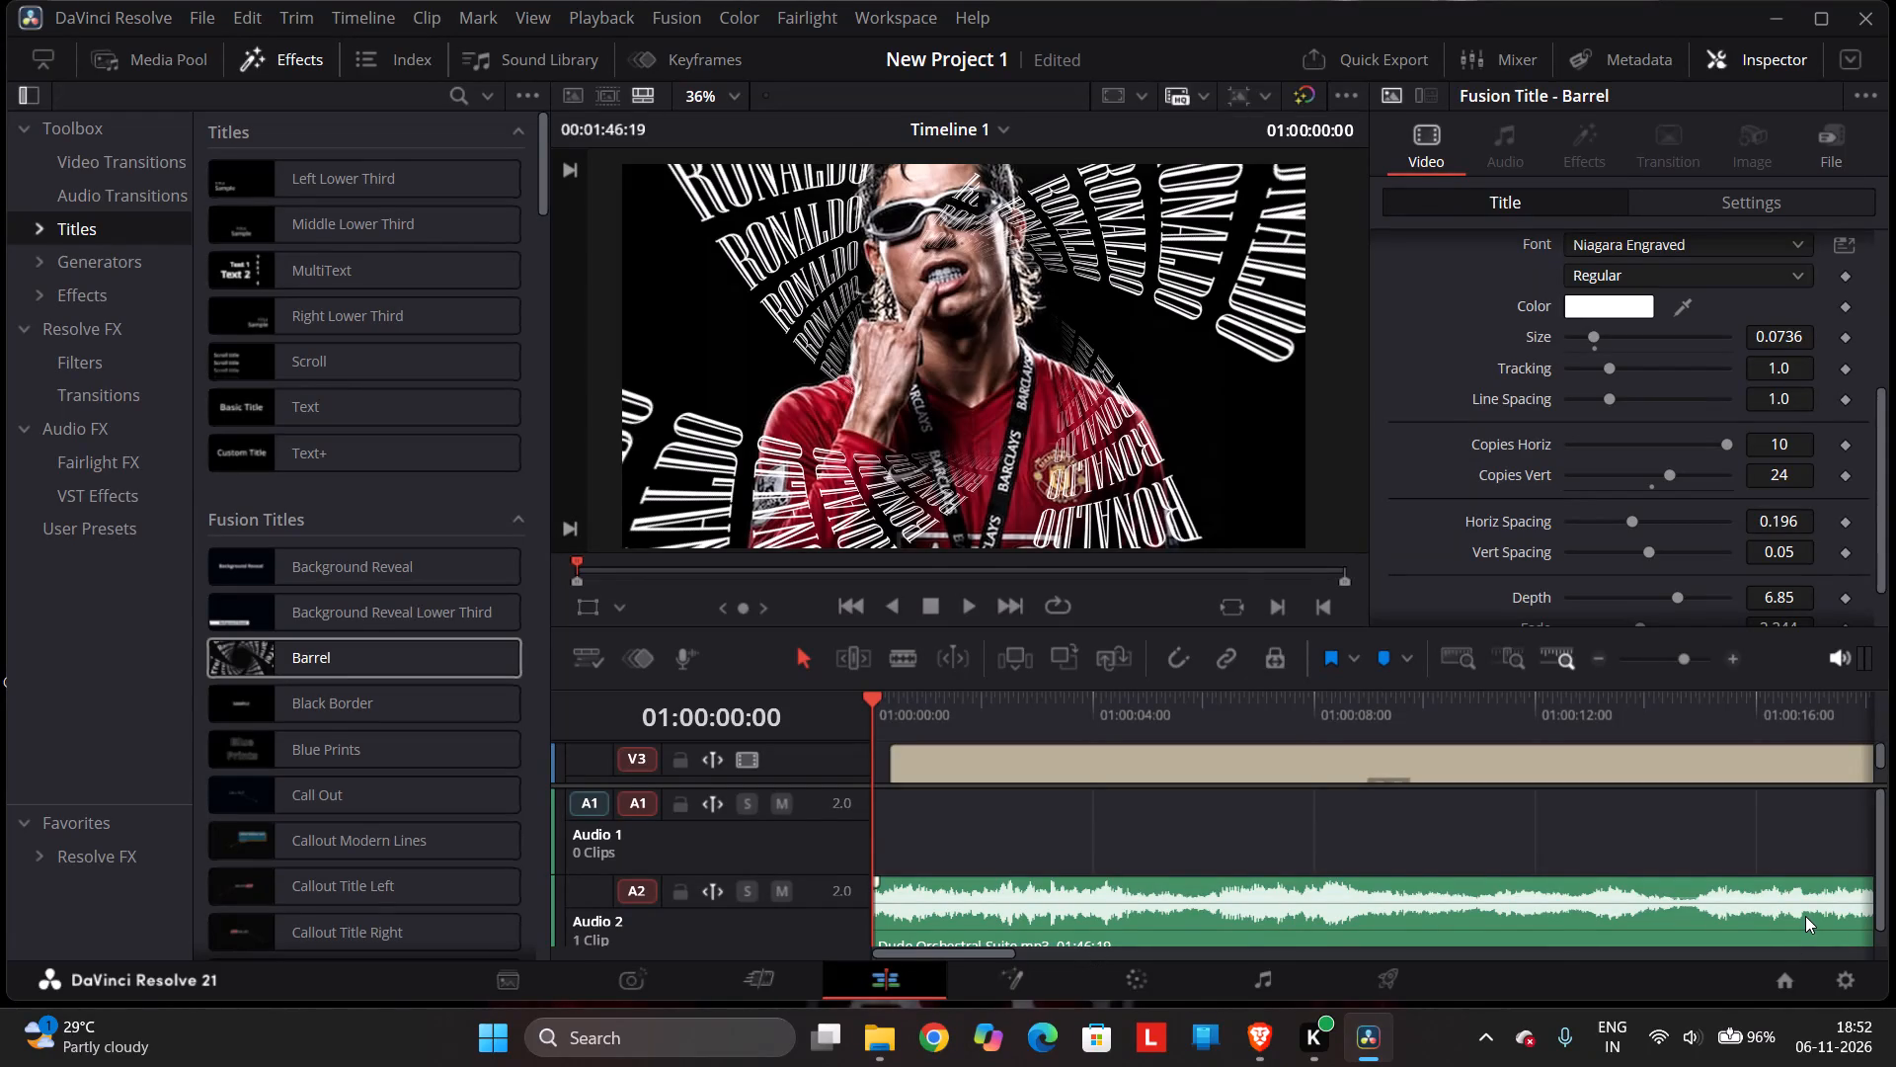
Give the video tracks more height in the timeline and examine the clips on Video 1 through Video 3.
scroll(1124, 892, "up", 4)
scroll(1074, 829, "up", 1)
left_click_drag(927, 783, 913, 965)
scroll(968, 867, "down", 3)
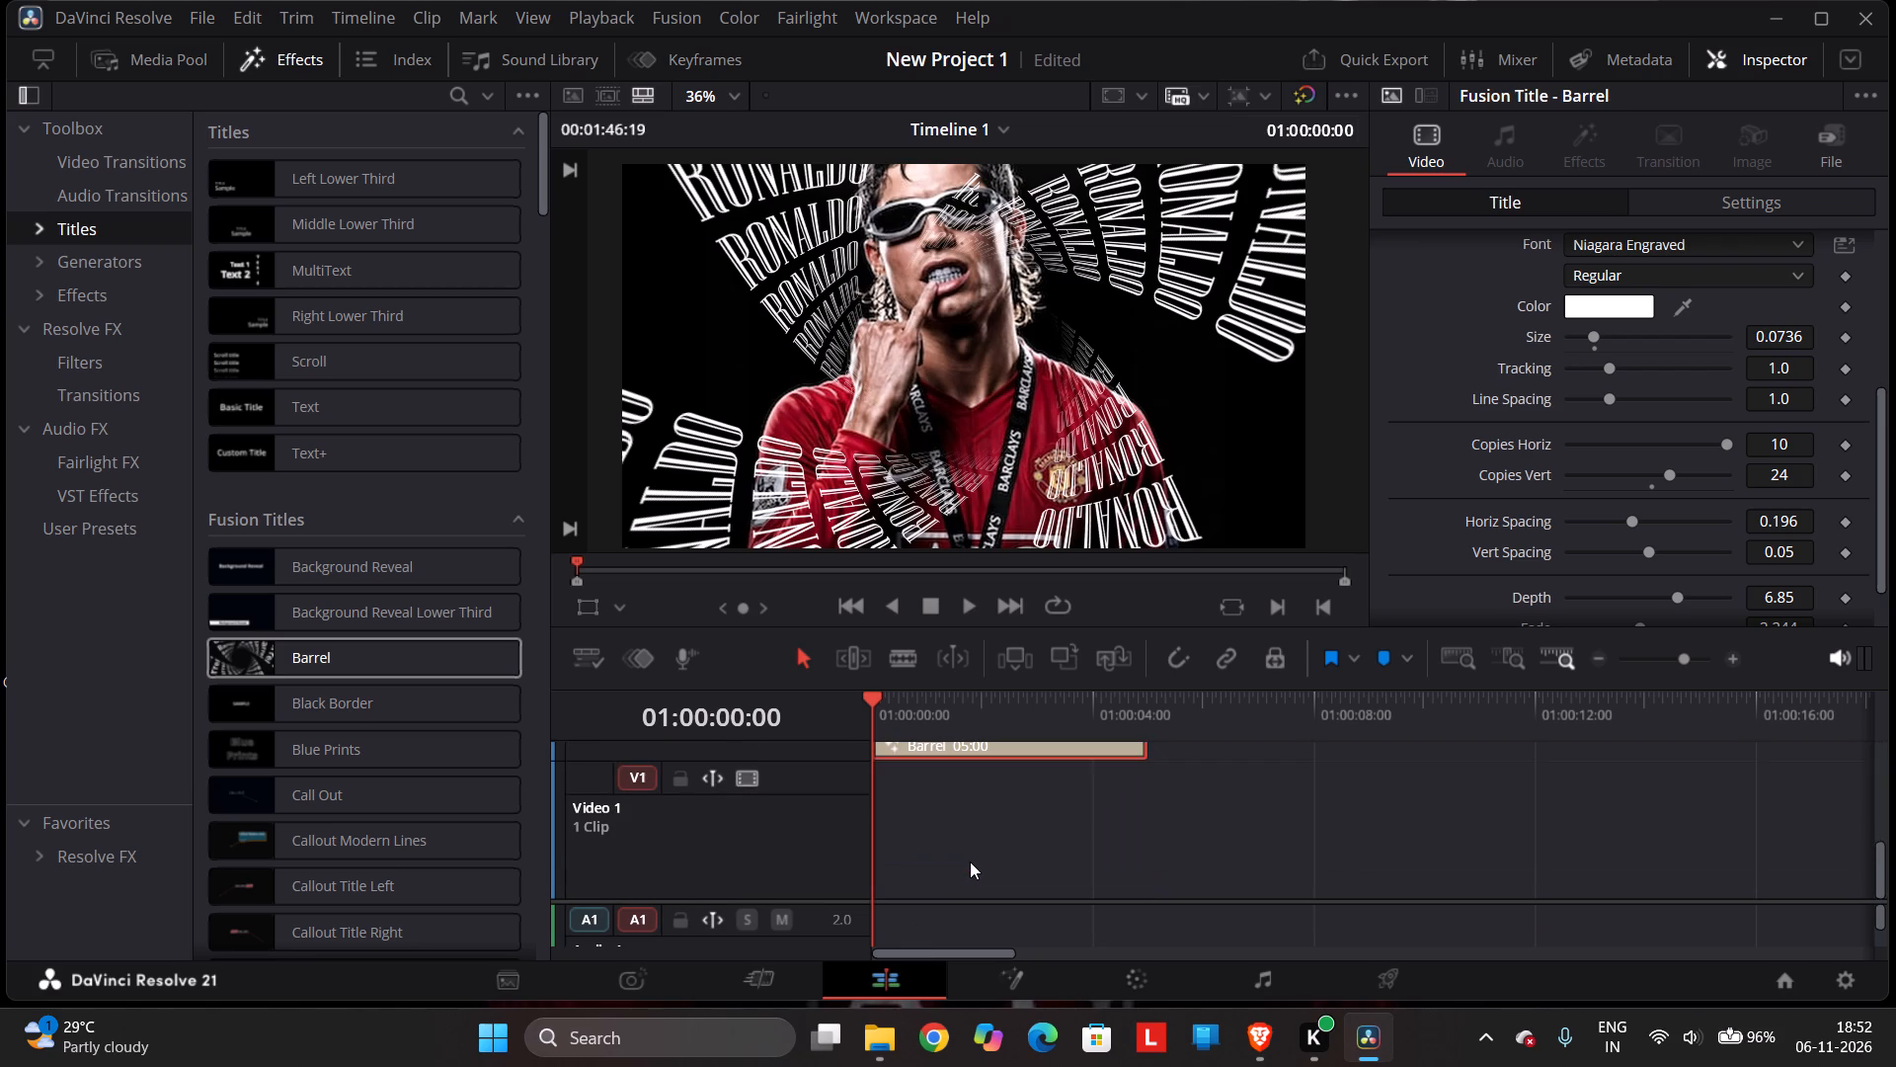
scroll(970, 862, "up", 4)
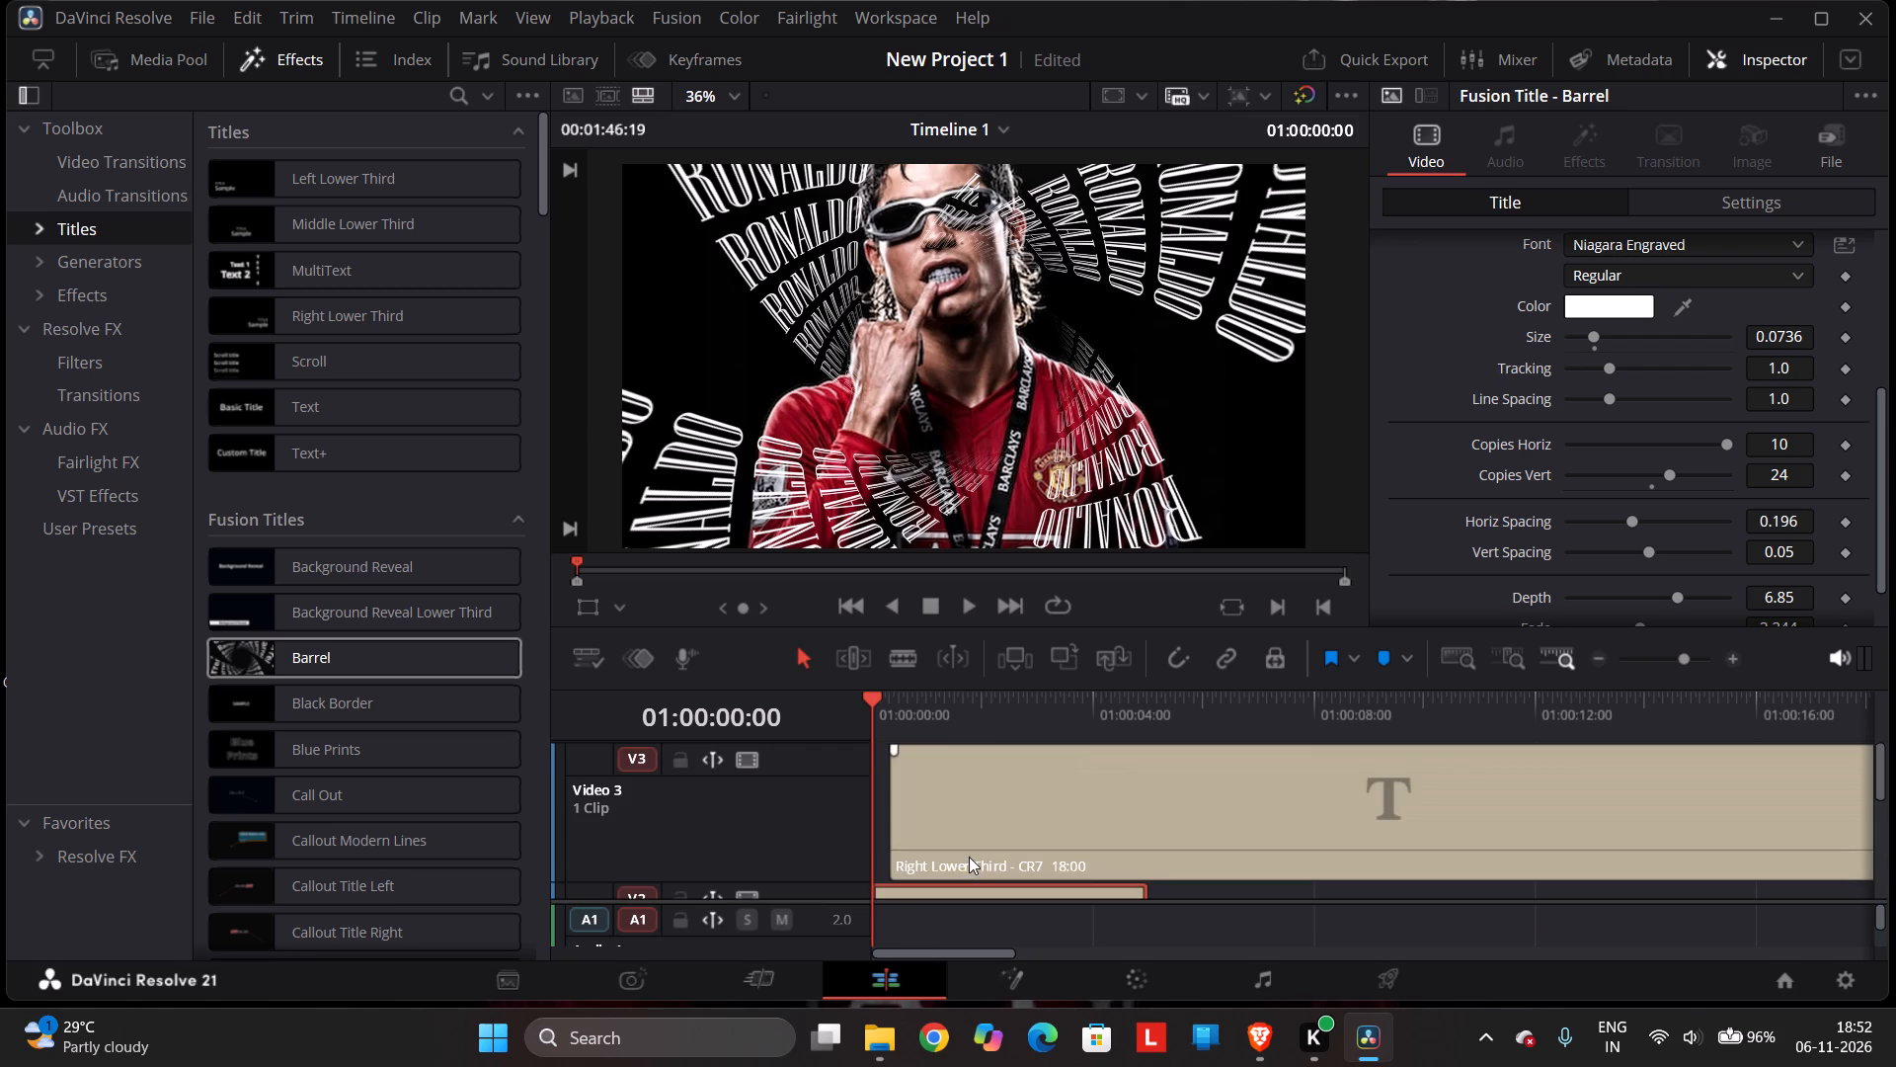
scroll(969, 857, "down", 4)
left_click(796, 870)
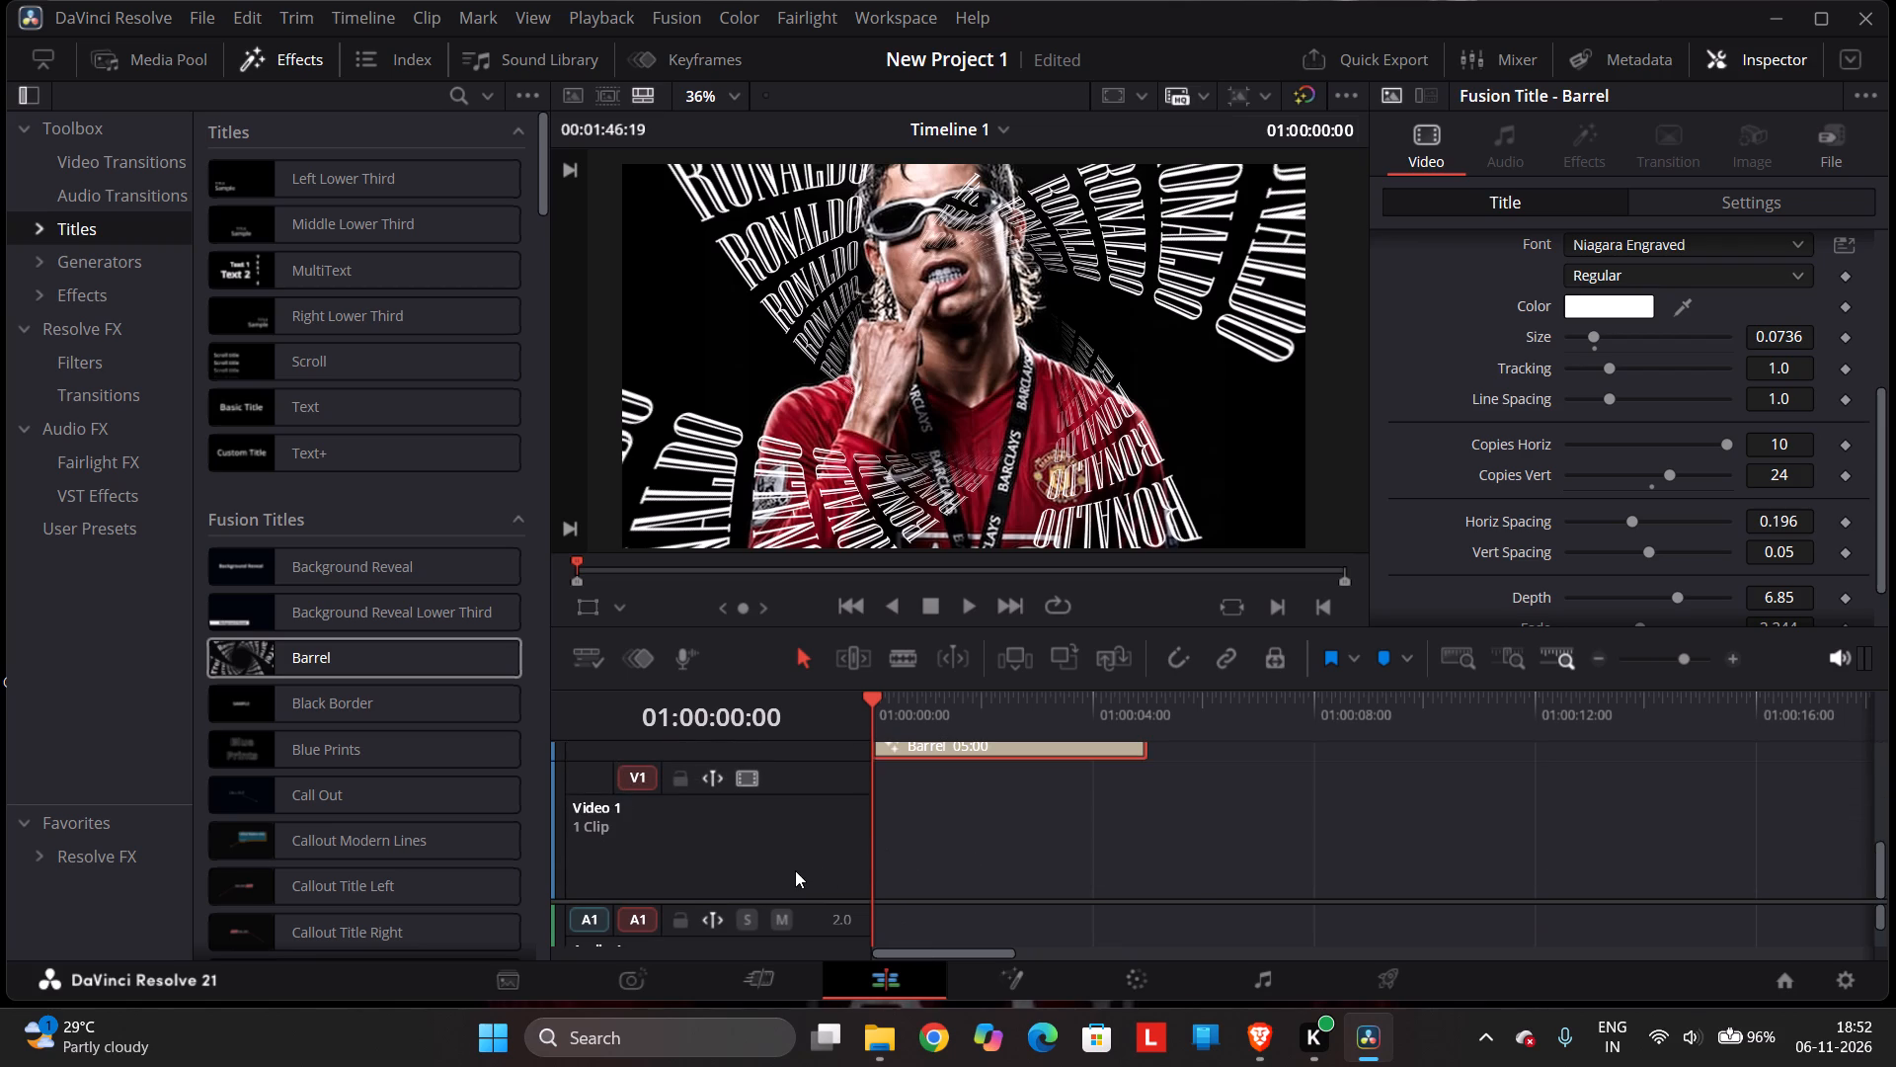
Switch off the auto track selector for Video 1 and Video 3.
left_click(722, 778)
scroll(736, 827, "up", 3)
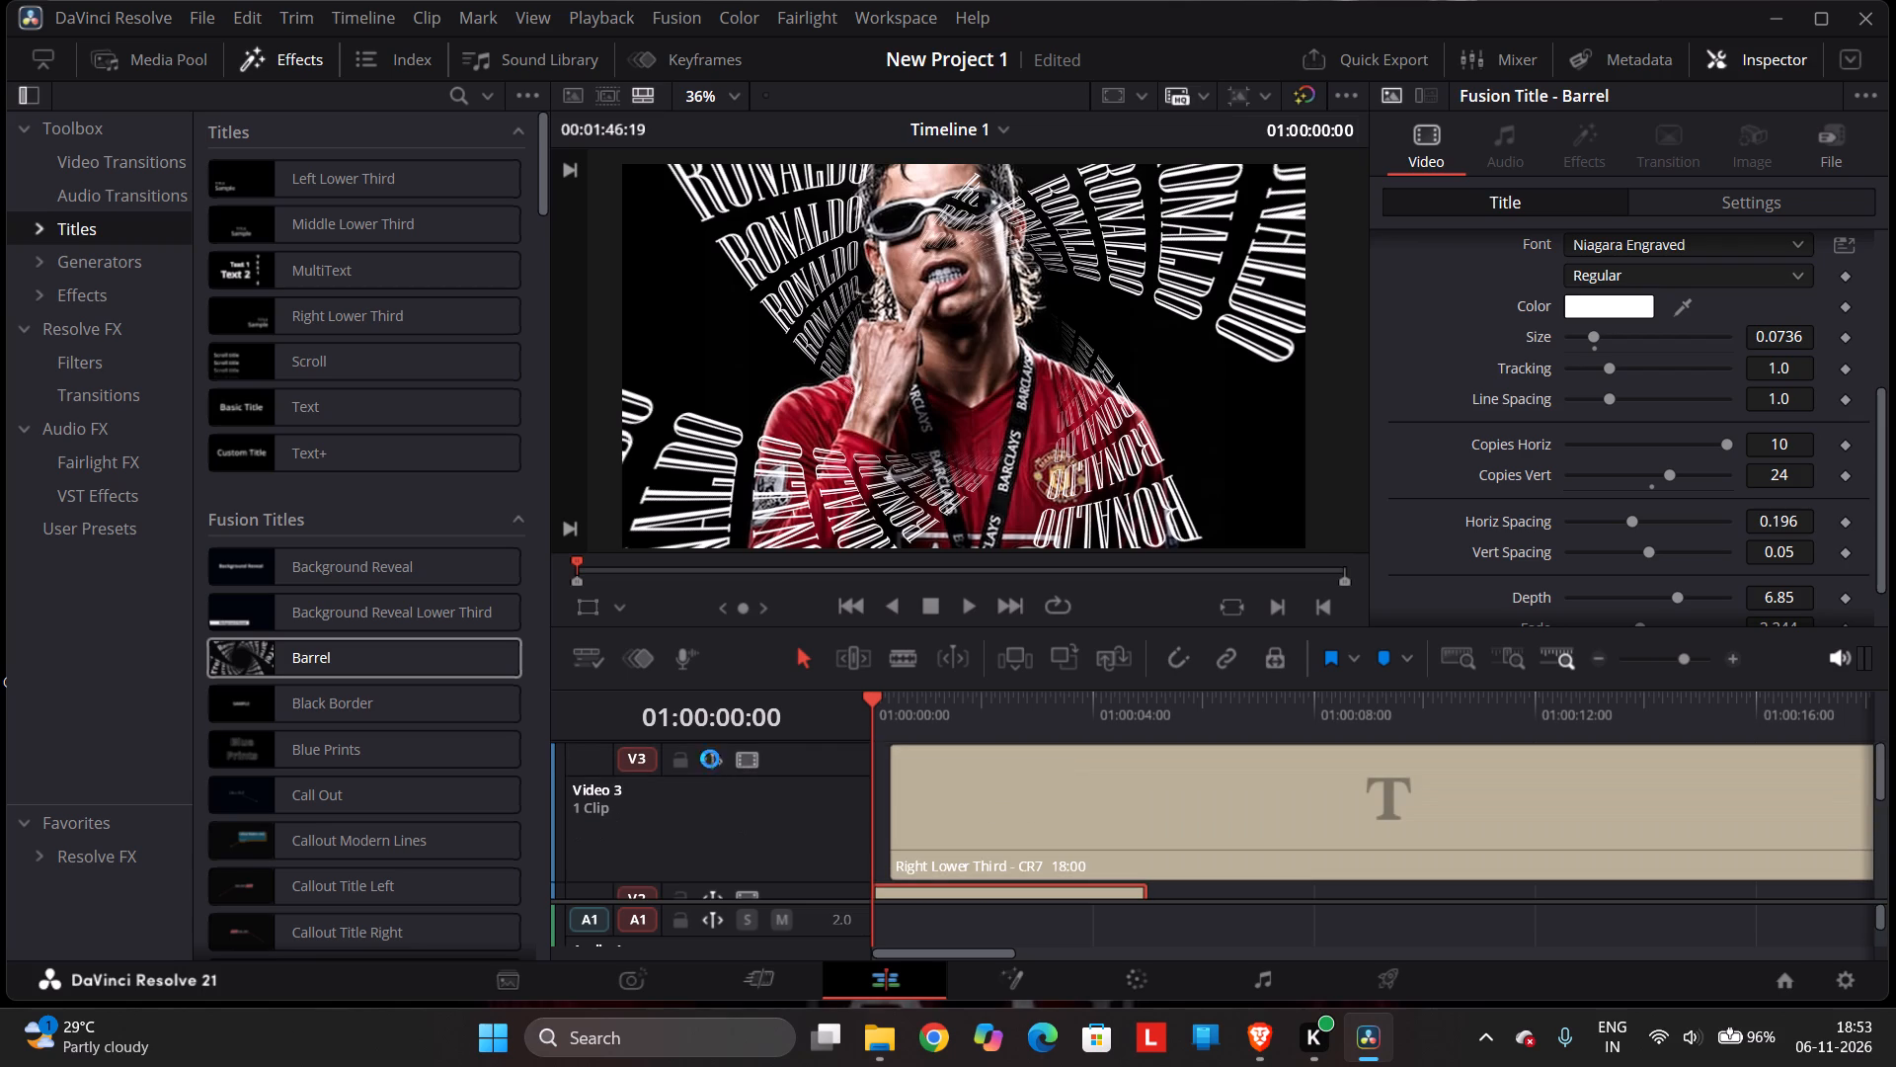
left_click(710, 759)
Examine the clips stacked on Video 1, Video 2 and Video 3 in the timeline.
scroll(818, 791, "down", 3)
left_click(987, 790)
scroll(989, 788, "up", 2)
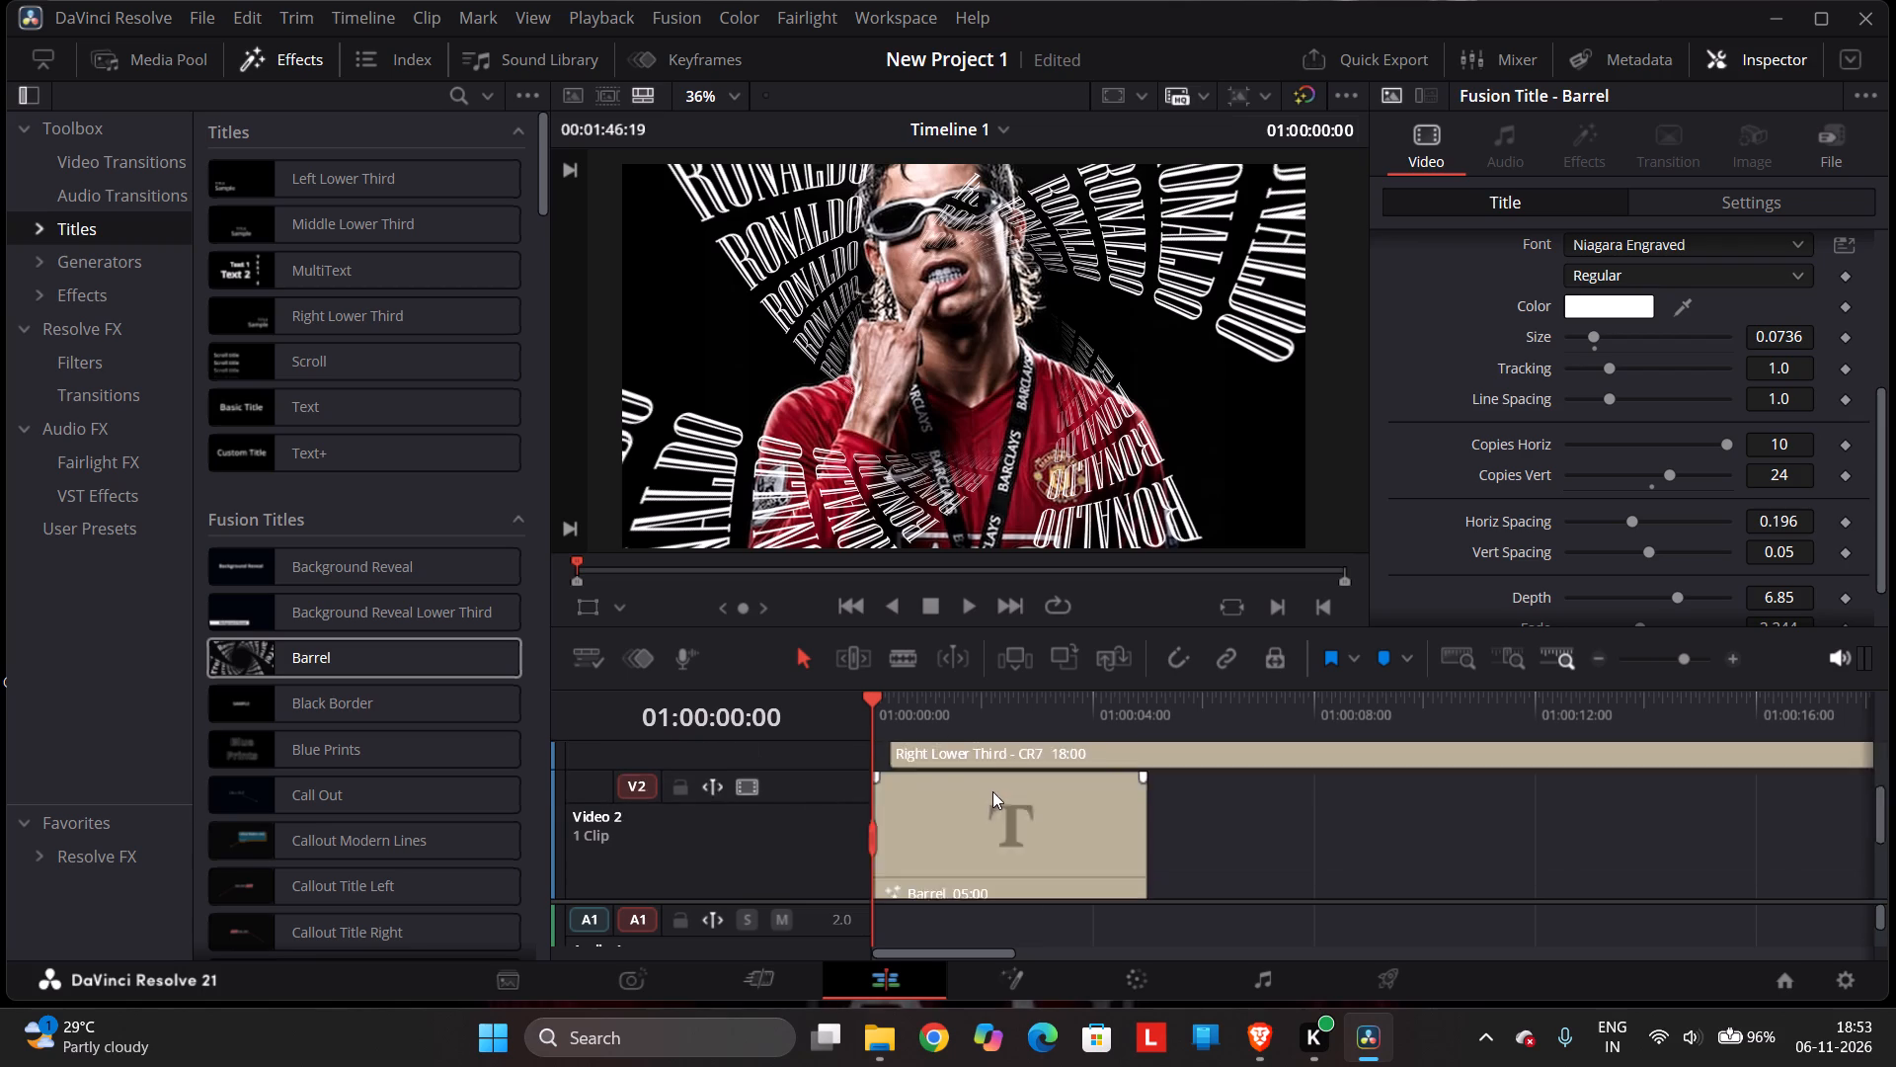
scroll(992, 791, "up", 2)
scroll(993, 793, "down", 19)
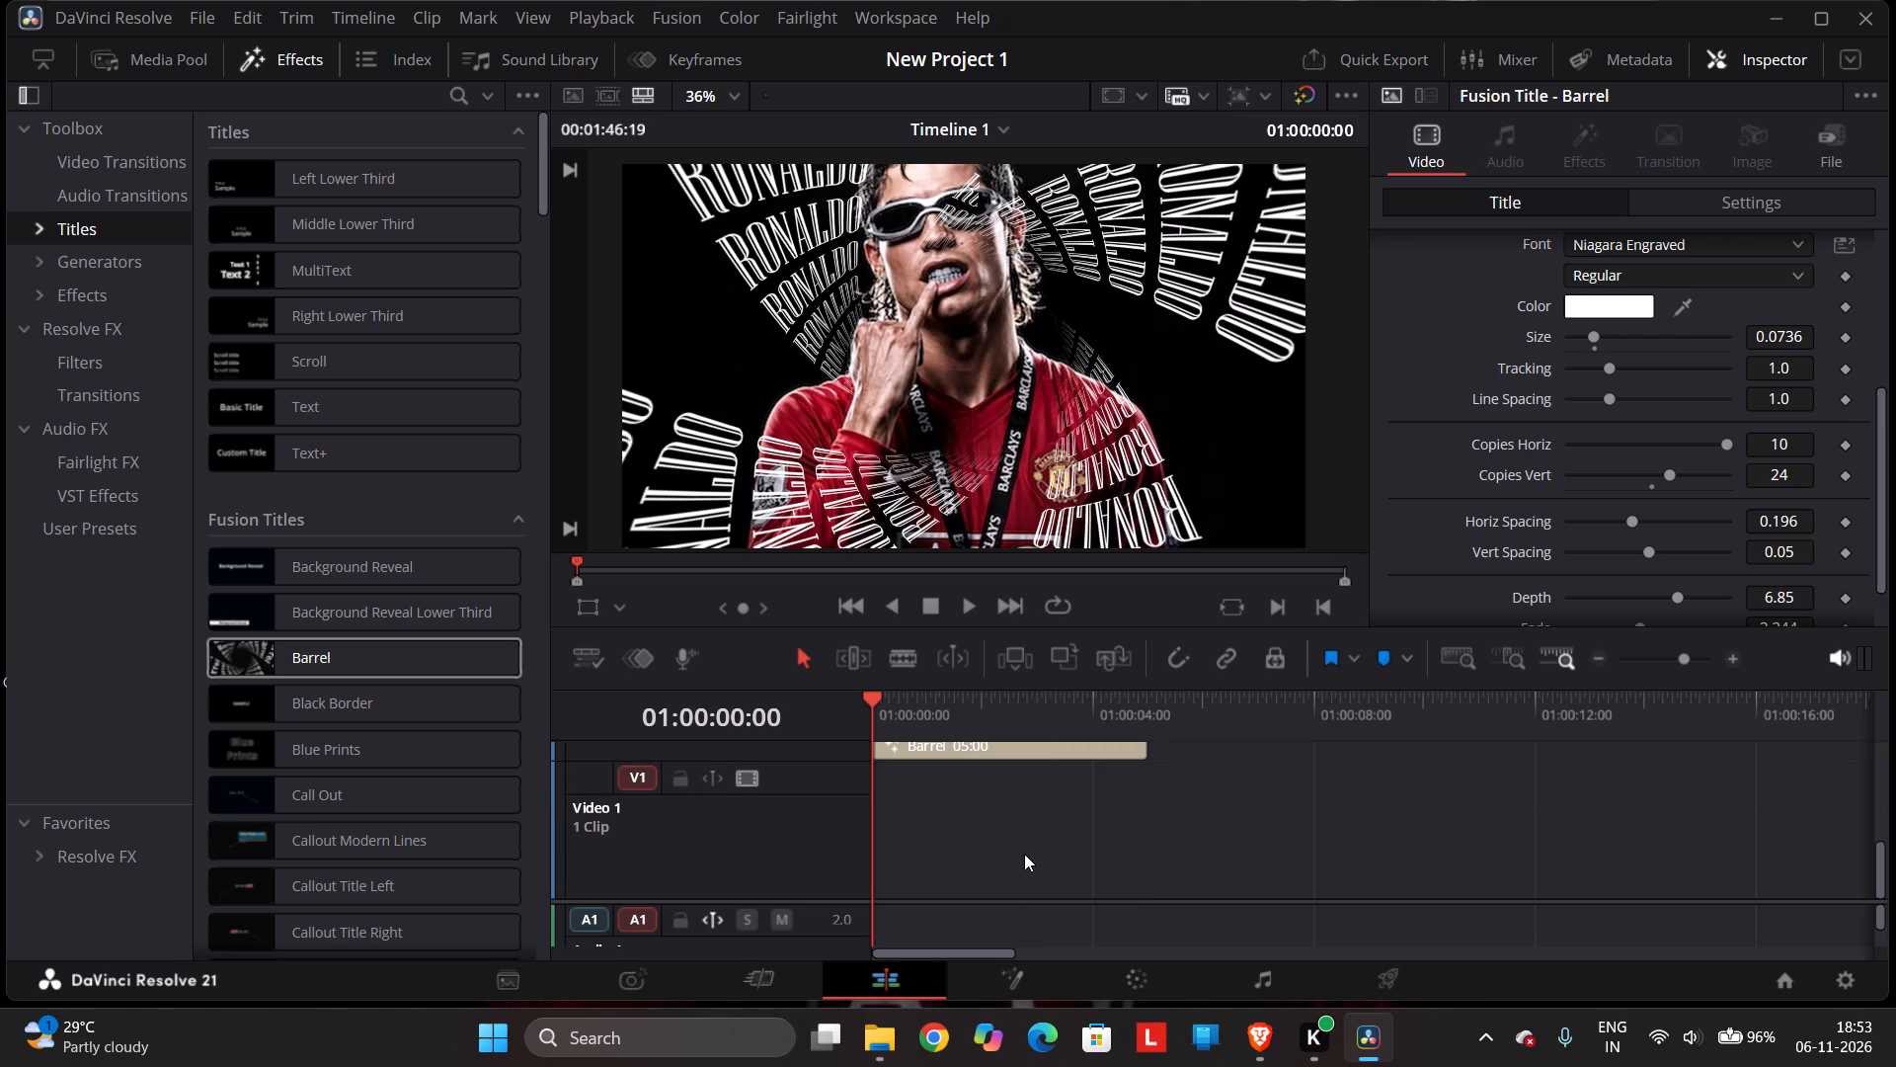
scroll(991, 917, "down", 2)
scroll(989, 920, "up", 3)
scroll(989, 920, "down", 1)
scroll(989, 920, "up", 1)
left_click(952, 864)
Deselect Video 1 as the destination track.
left_click_drag(627, 787, 585, 776)
left_click(584, 776)
left_click(583, 770)
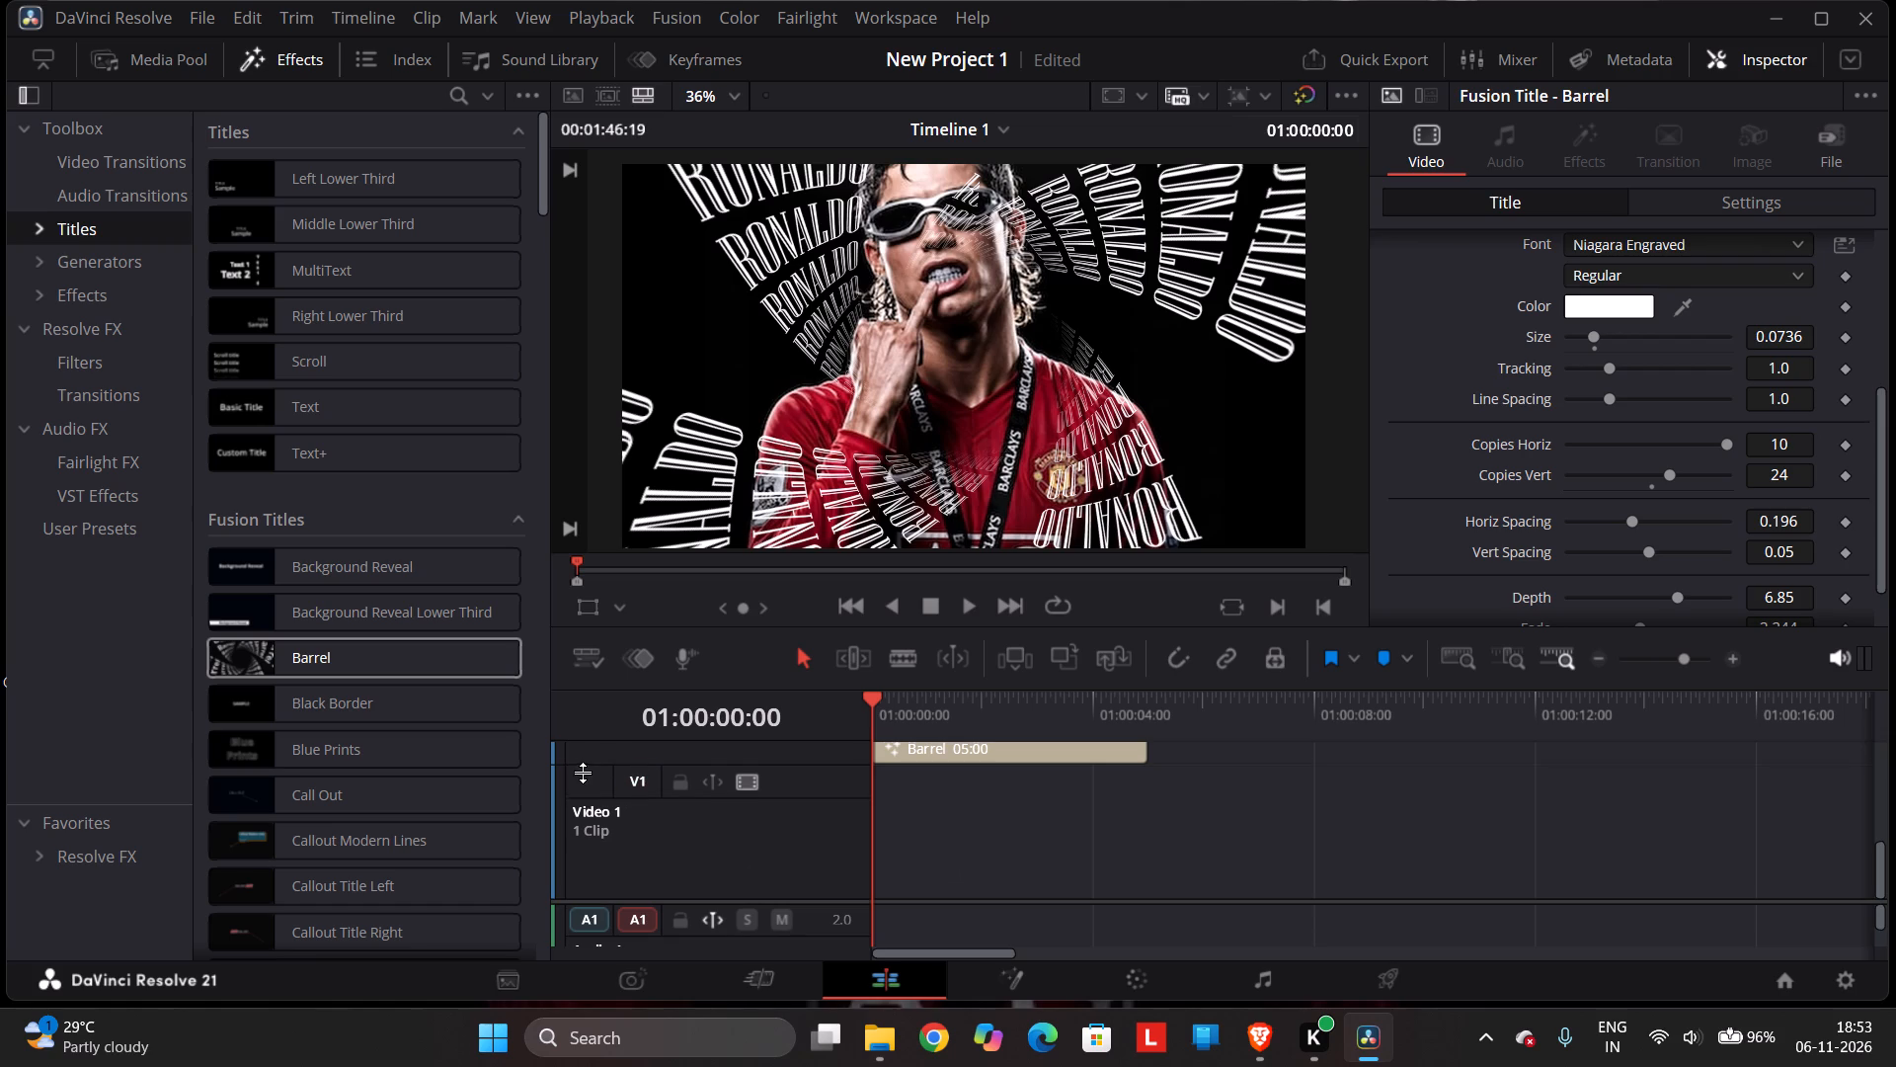
triple_click(584, 781)
left_click(585, 783)
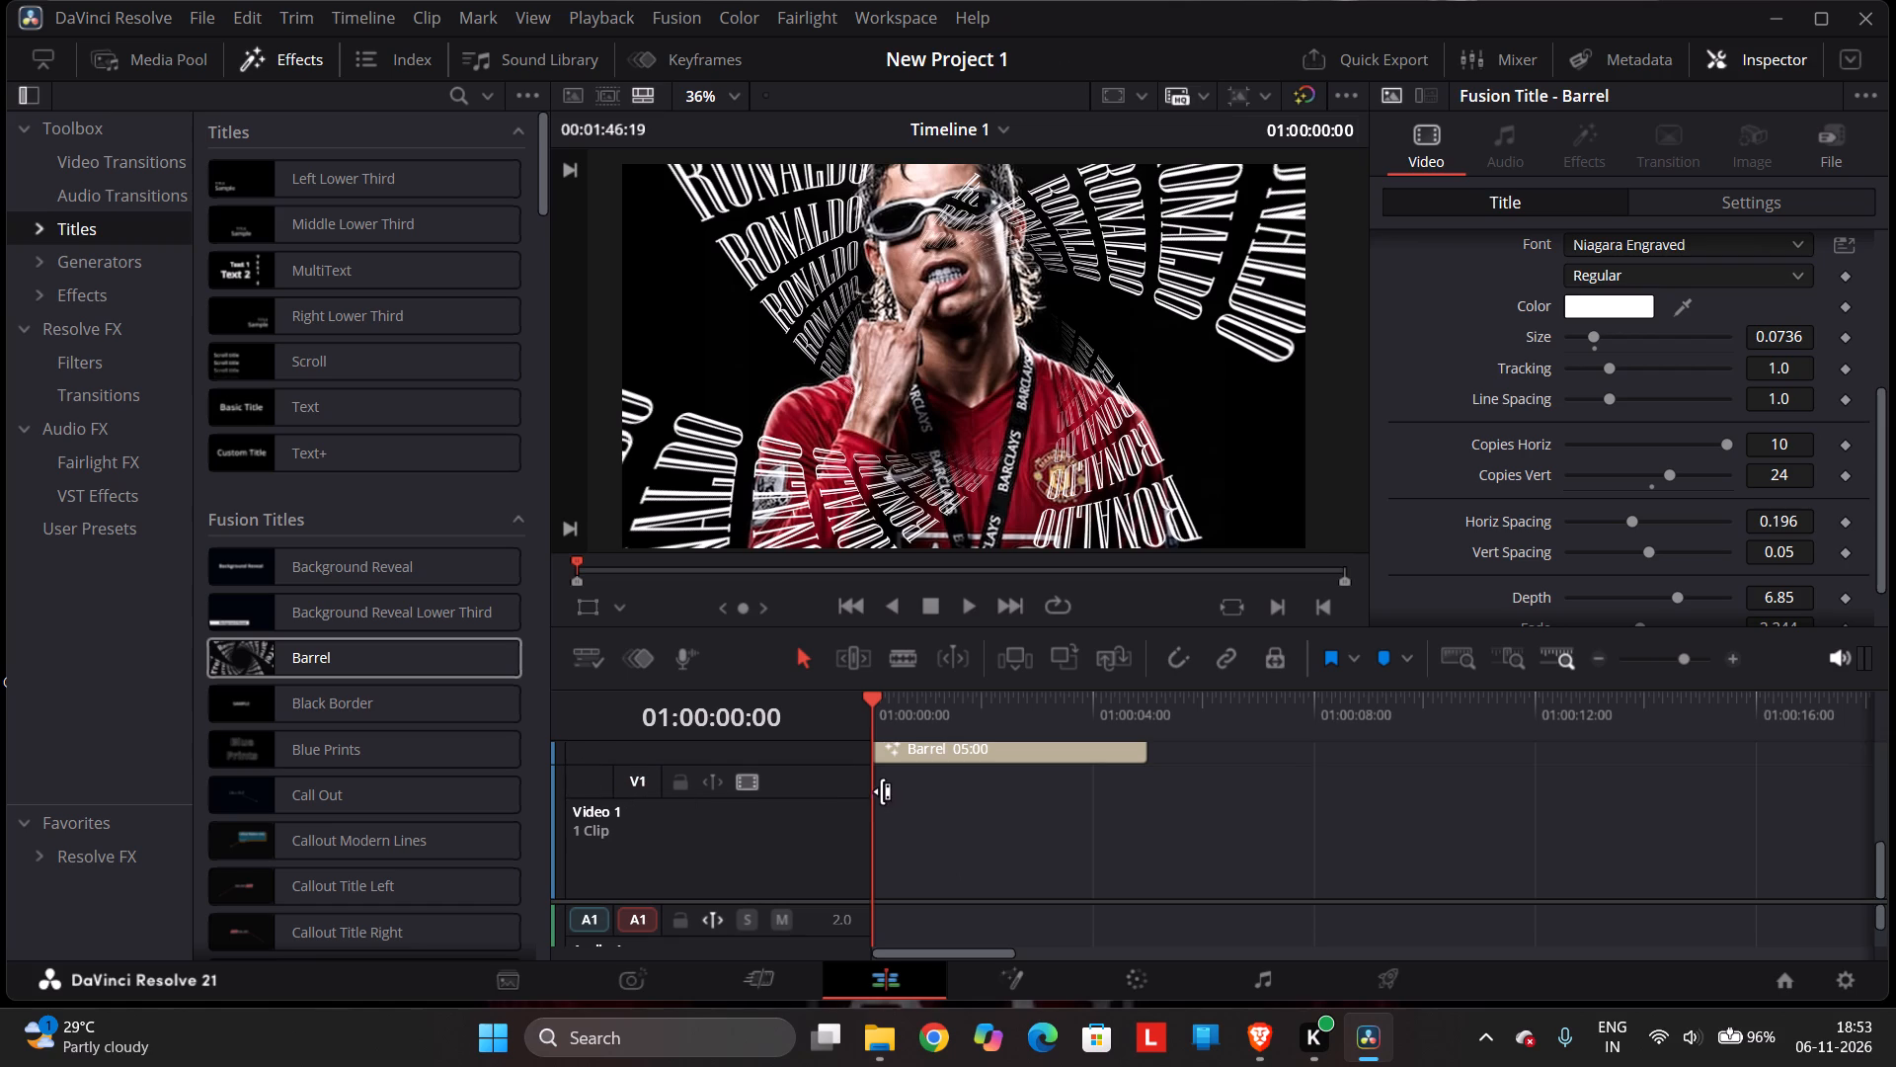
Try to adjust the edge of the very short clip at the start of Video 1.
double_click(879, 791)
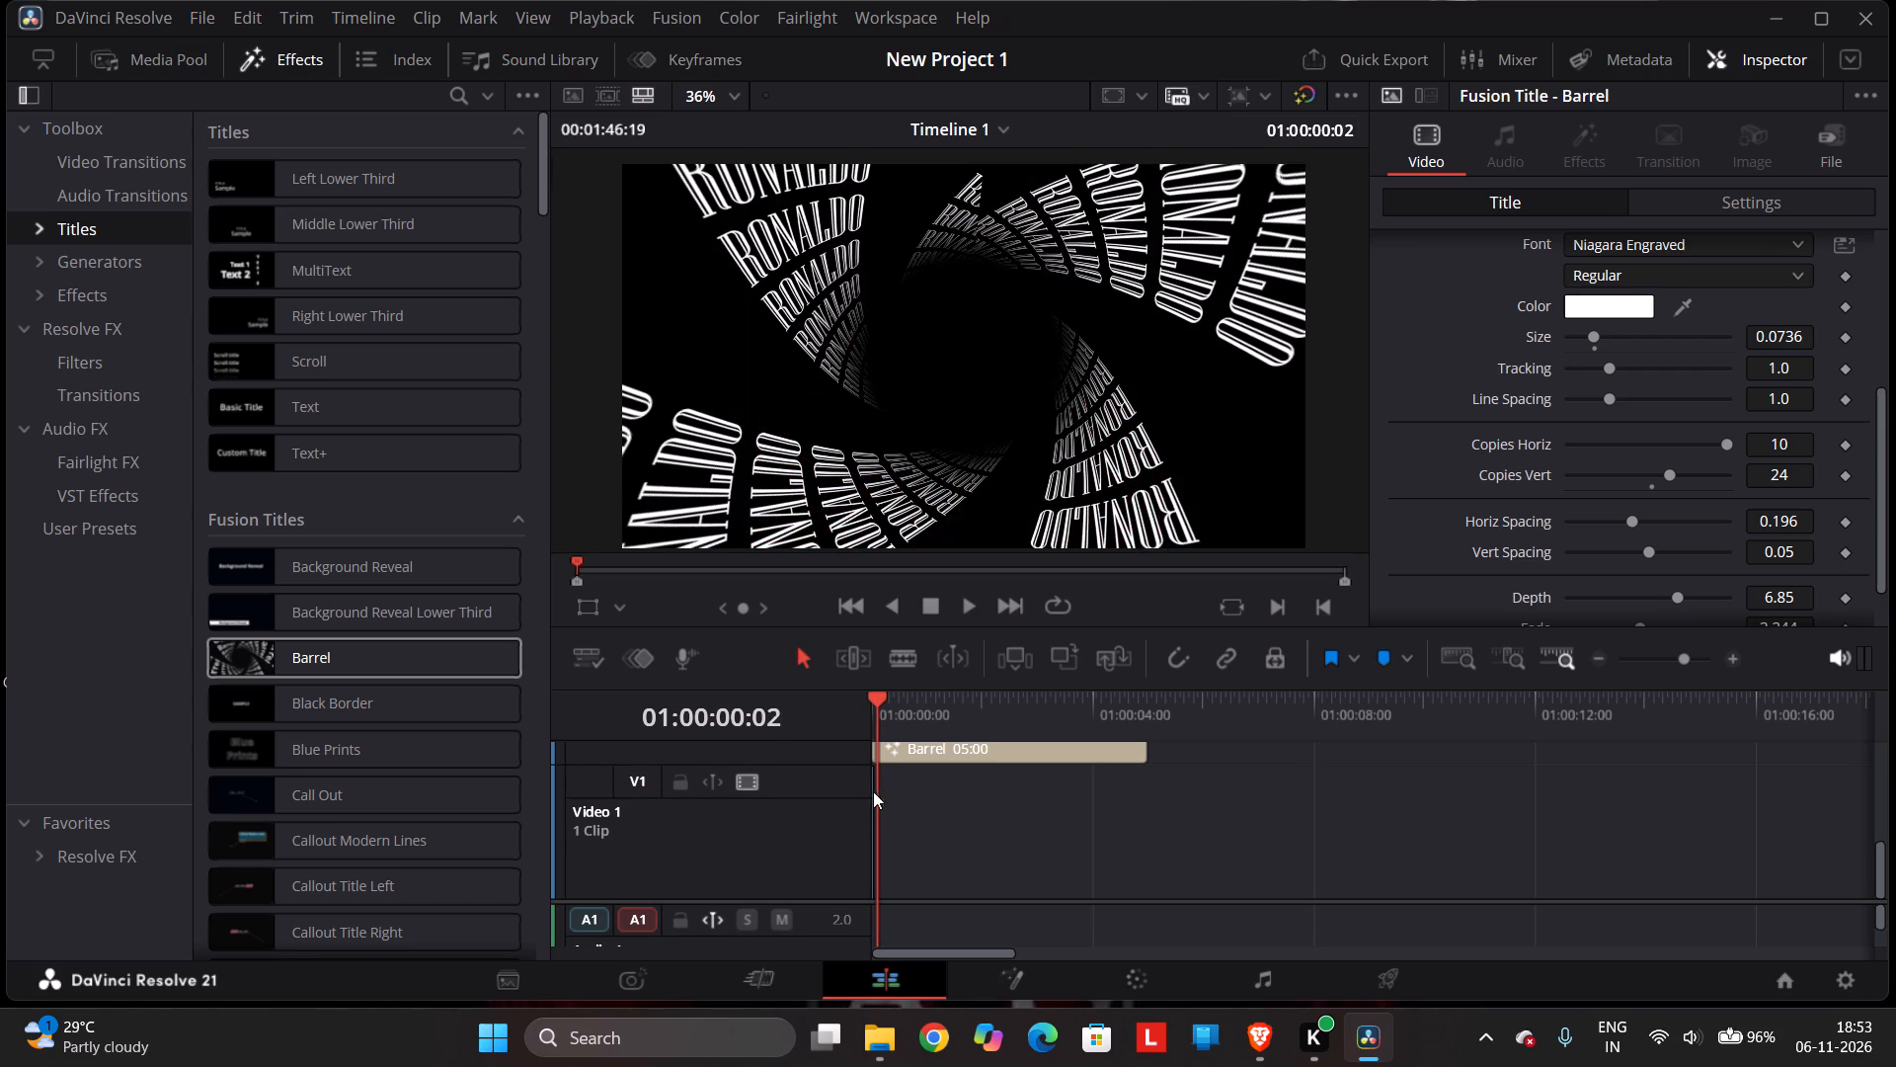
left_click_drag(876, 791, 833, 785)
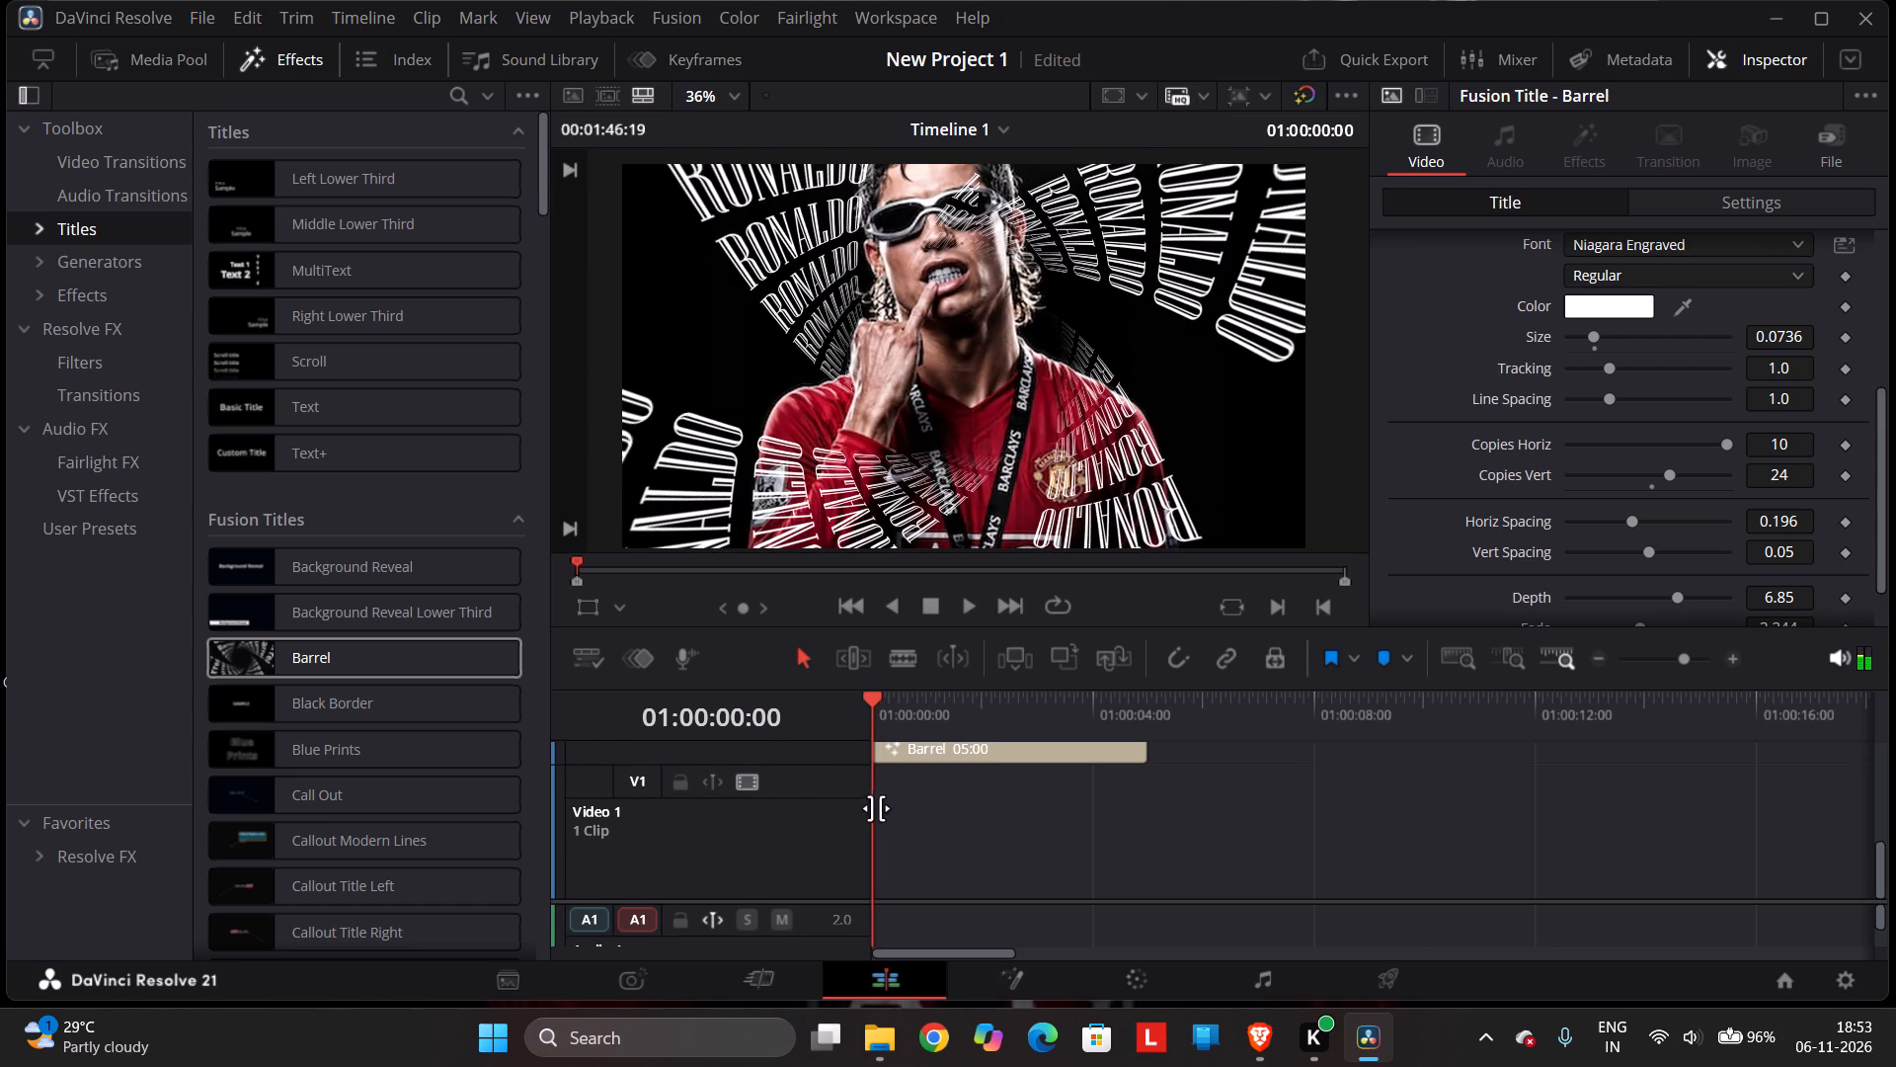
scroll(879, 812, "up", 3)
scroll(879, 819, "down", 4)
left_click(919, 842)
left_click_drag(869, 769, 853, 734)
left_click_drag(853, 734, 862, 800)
Set the Barrel title's text color to light blue, about #86bcff.
left_click(1582, 310)
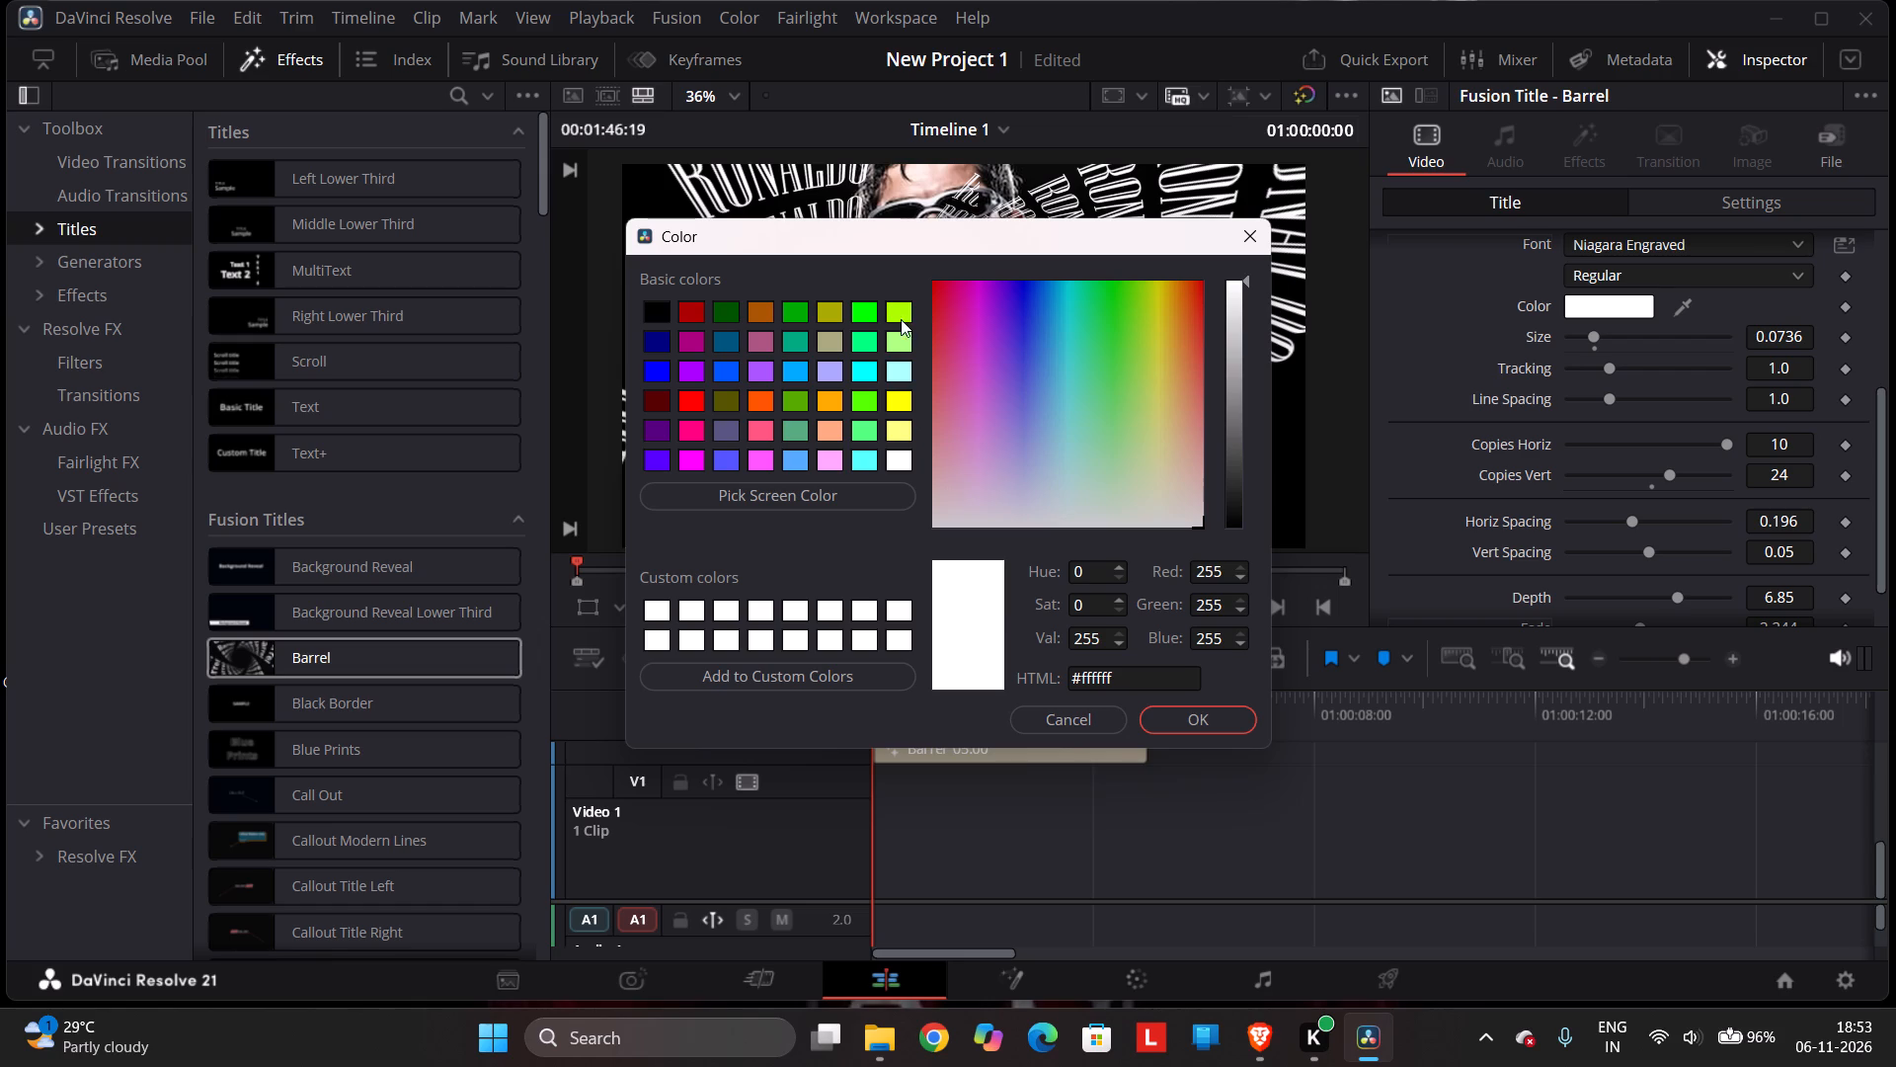
left_click_drag(1116, 335, 1157, 320)
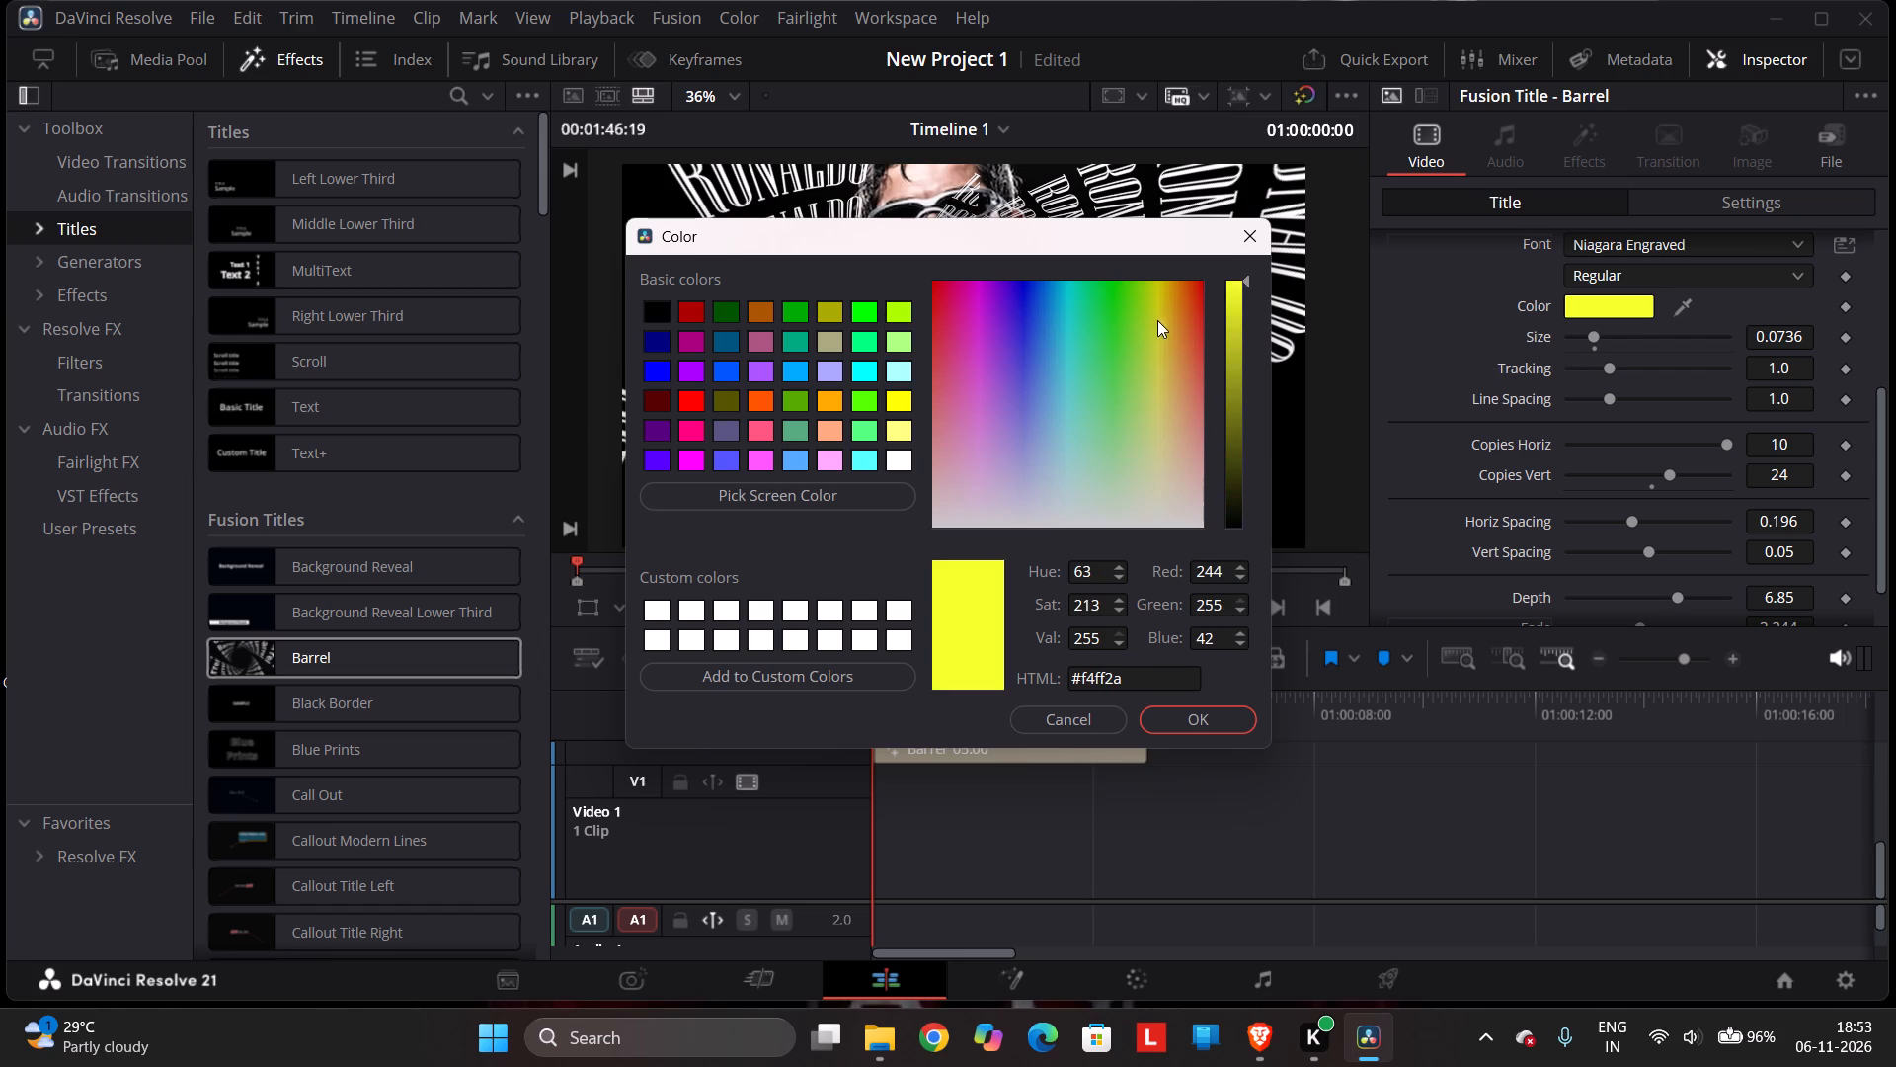
left_click_drag(1157, 320, 1178, 319)
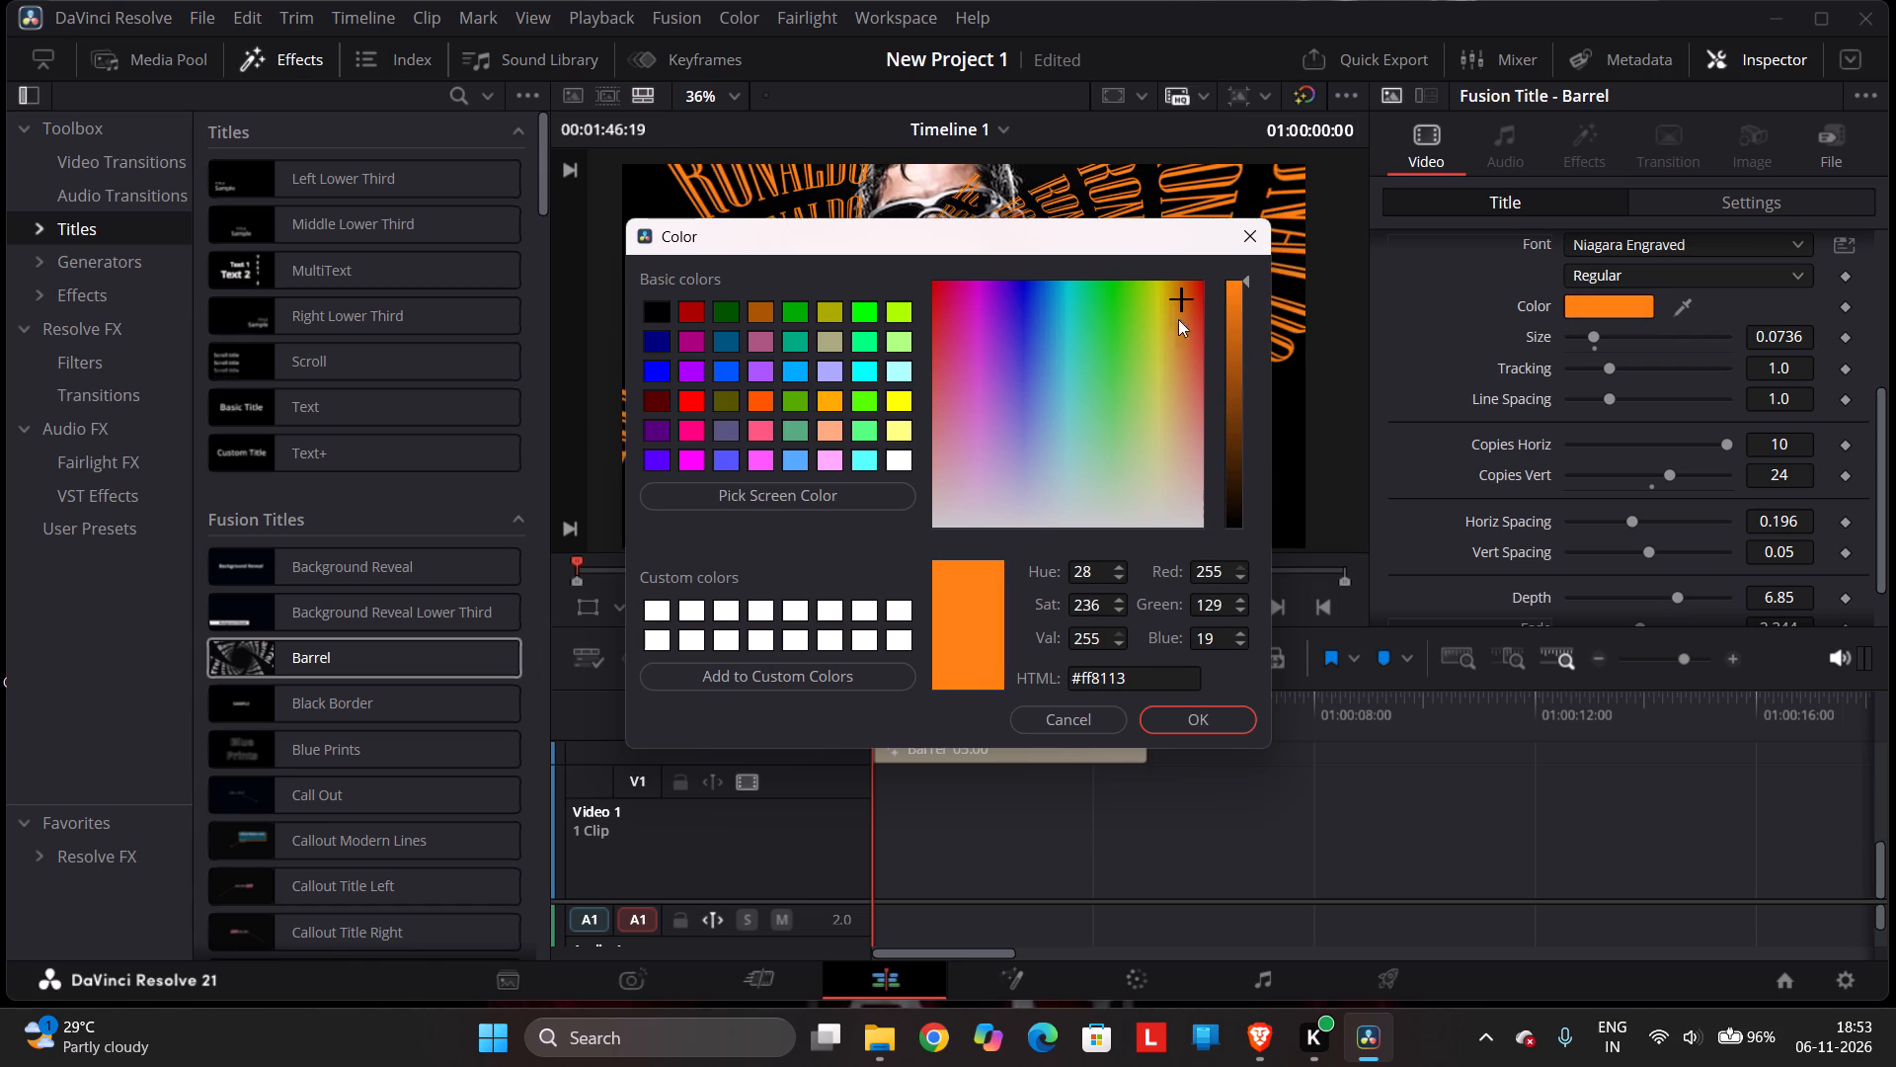
left_click_drag(1178, 319, 1069, 416)
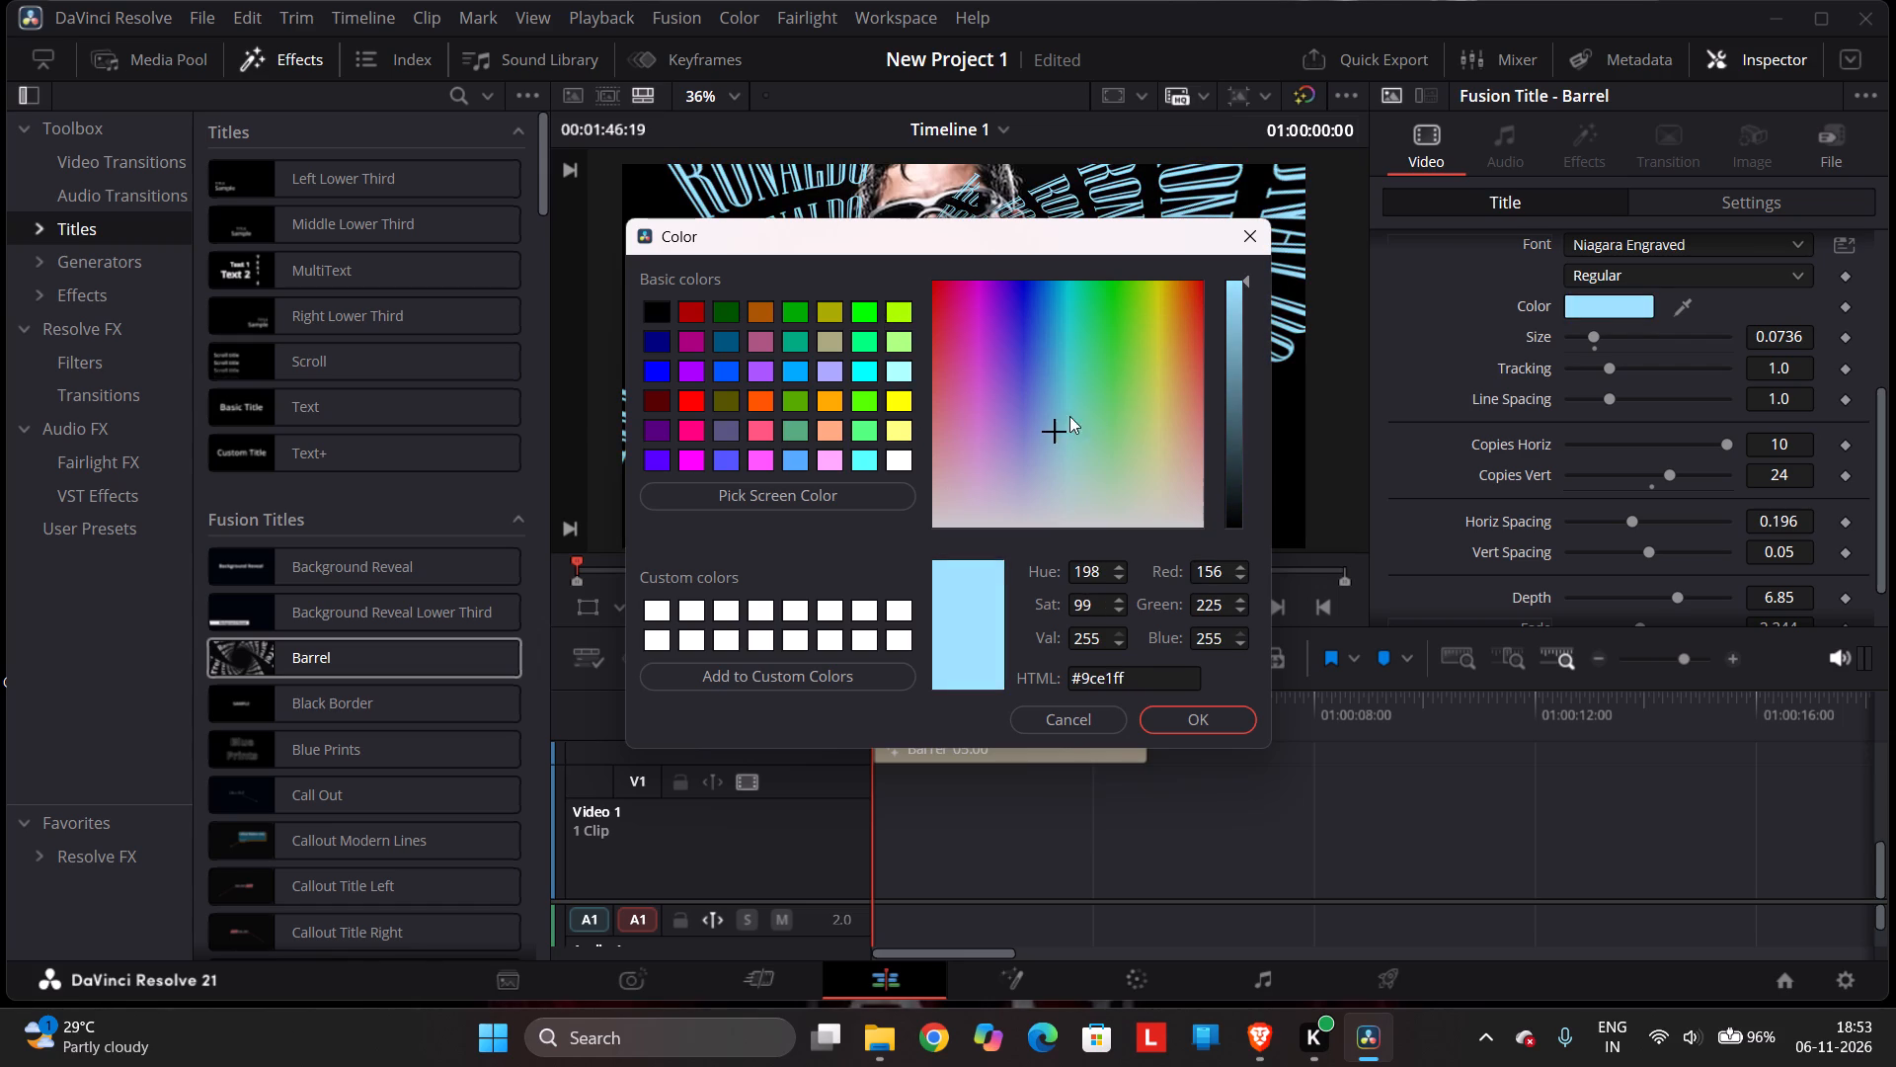
left_click_drag(1069, 416, 1039, 410)
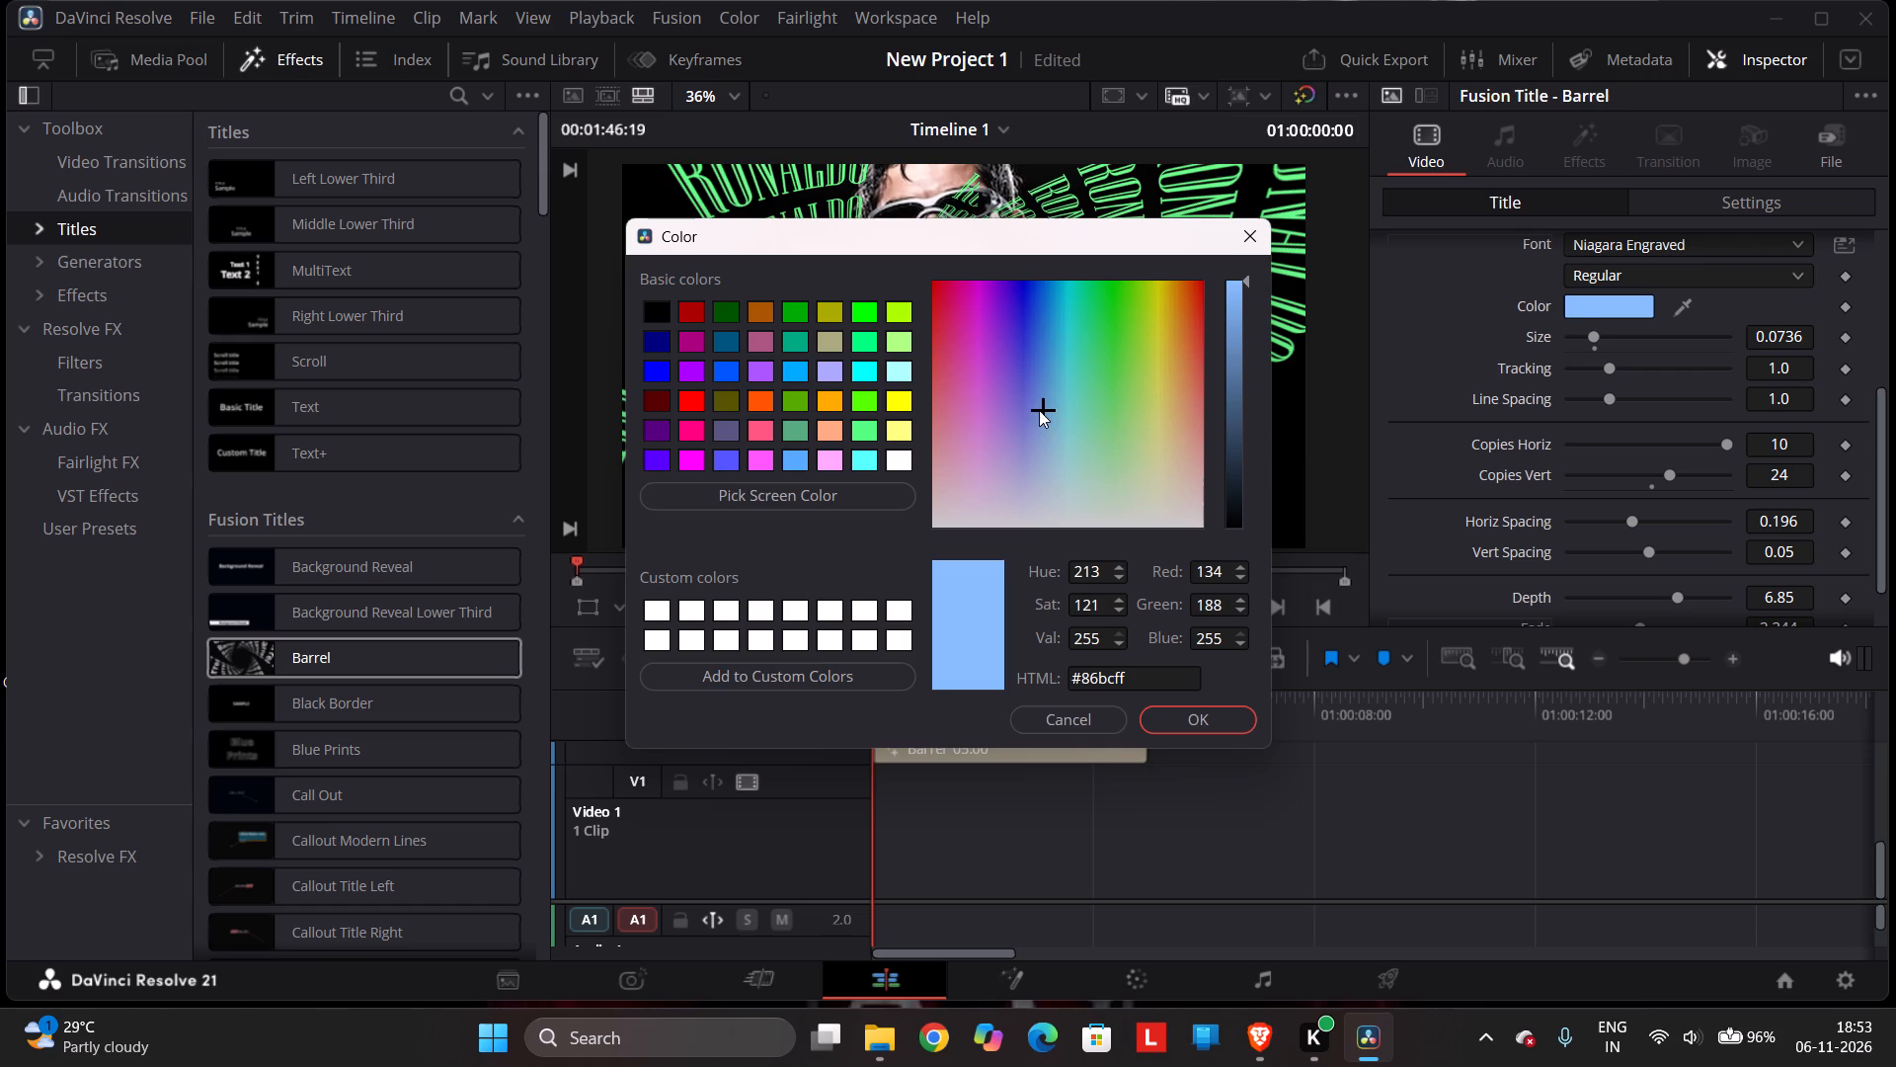
left_click_drag(1039, 410, 1038, 410)
left_click(1187, 724)
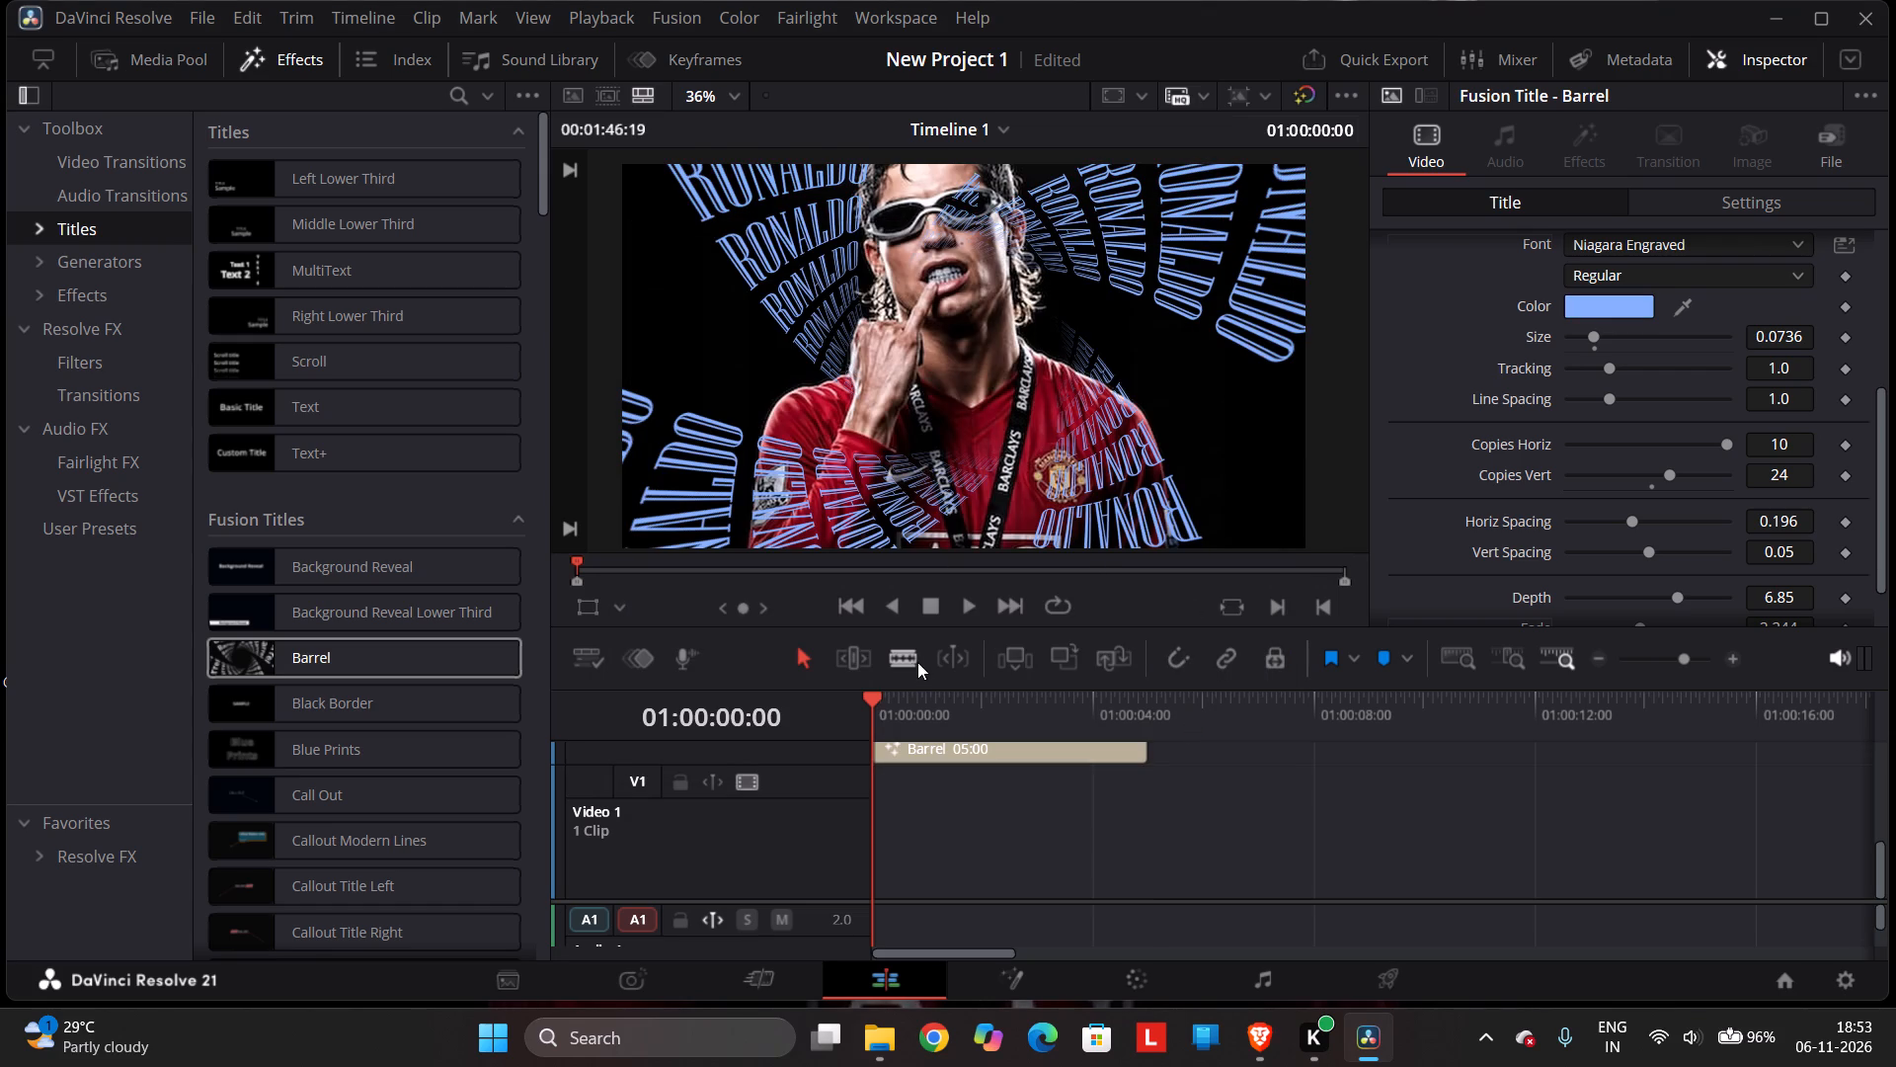
Move the Barrel title from Video 2 up to the start of Video 3, overwriting the beginning of the Right Lower Third - CR7 title.
left_click(966, 273)
scroll(896, 757, "up", 1)
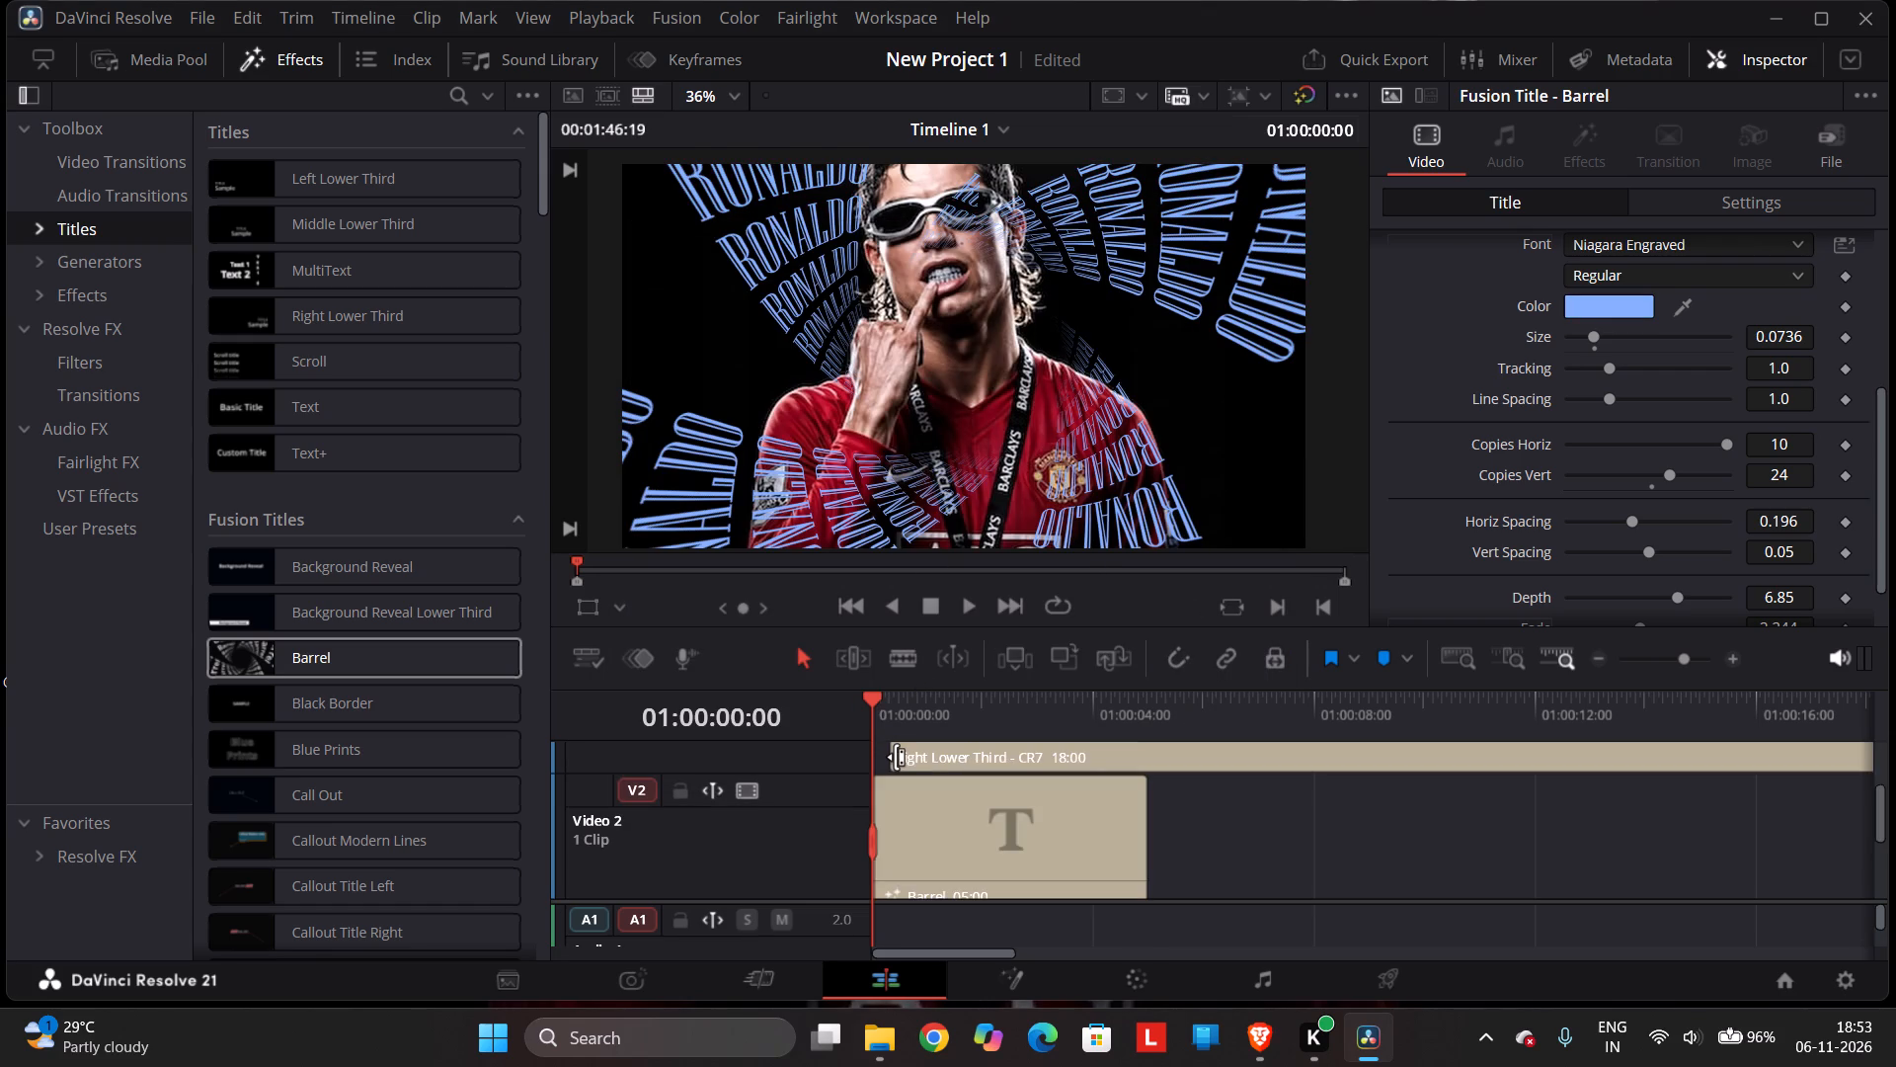
scroll(896, 757, "up", 2)
scroll(896, 757, "down", 1)
left_click(905, 778)
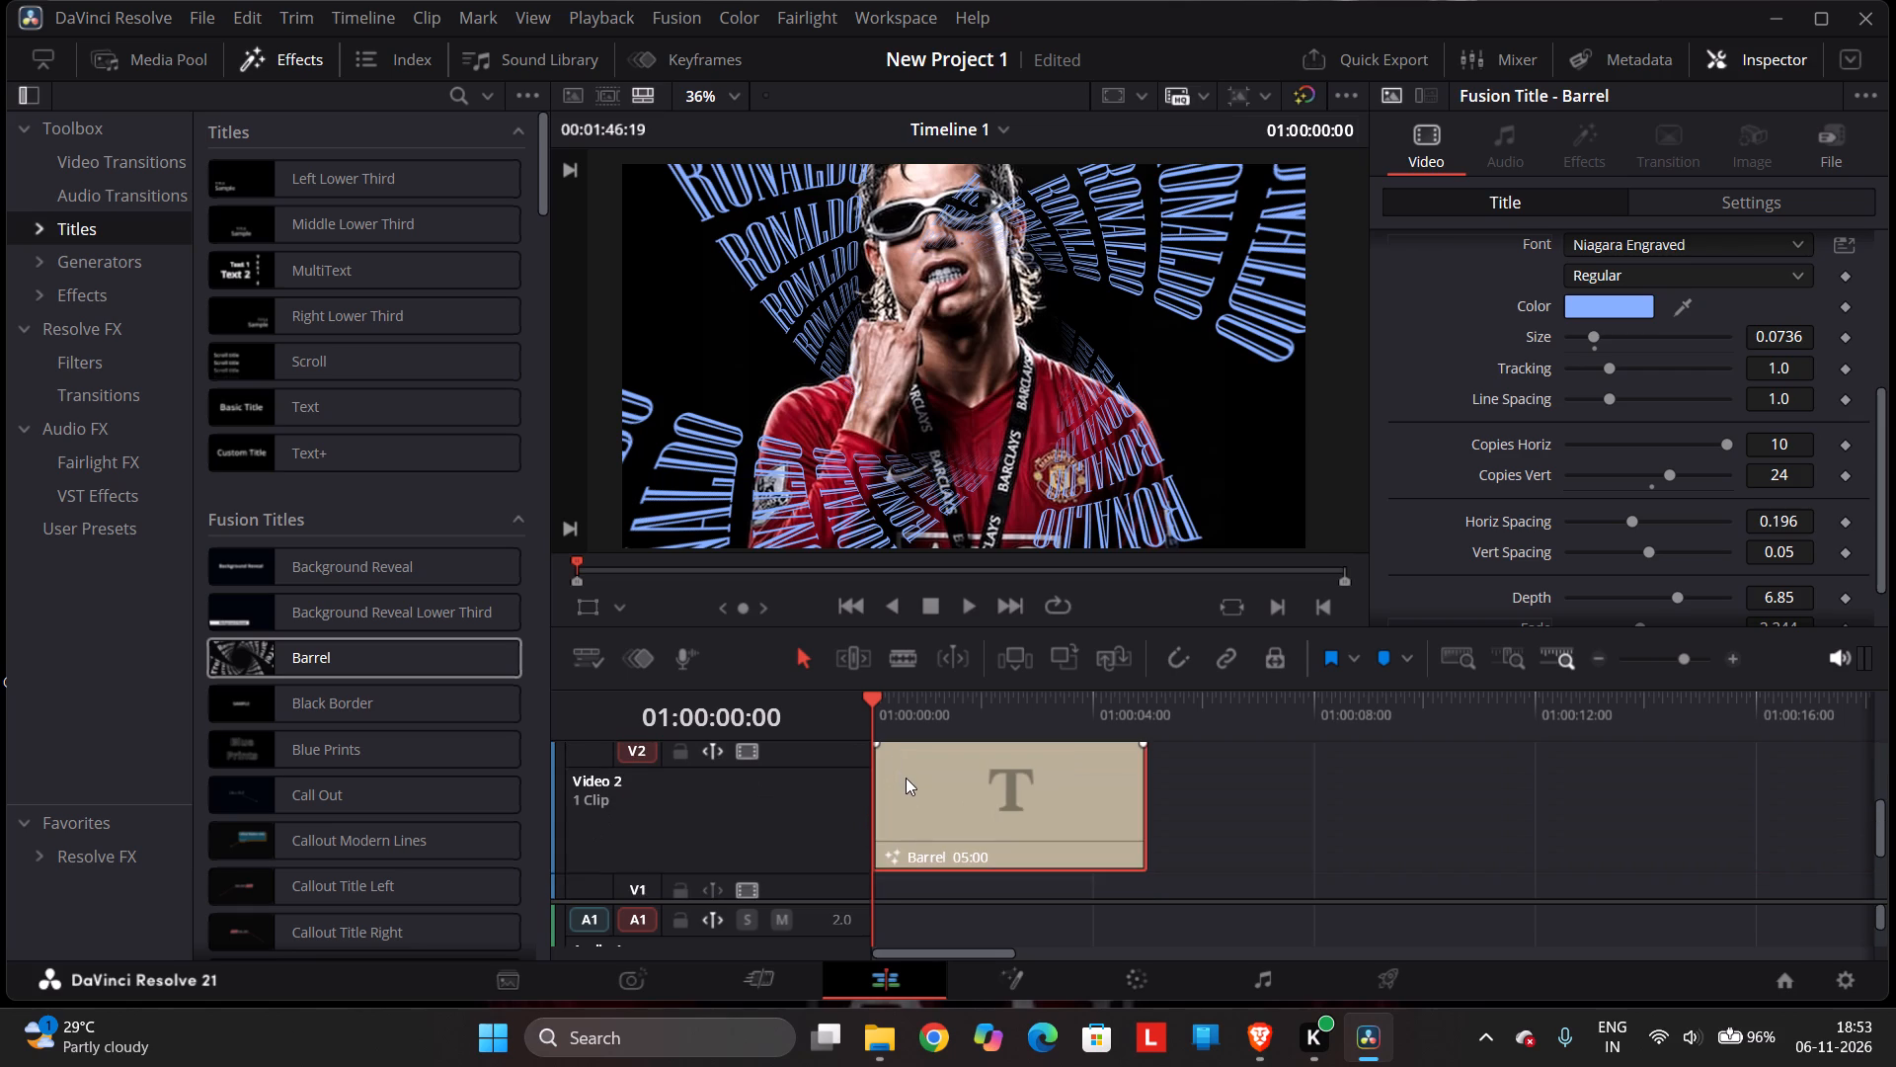
left_click_drag(916, 791, 988, 789)
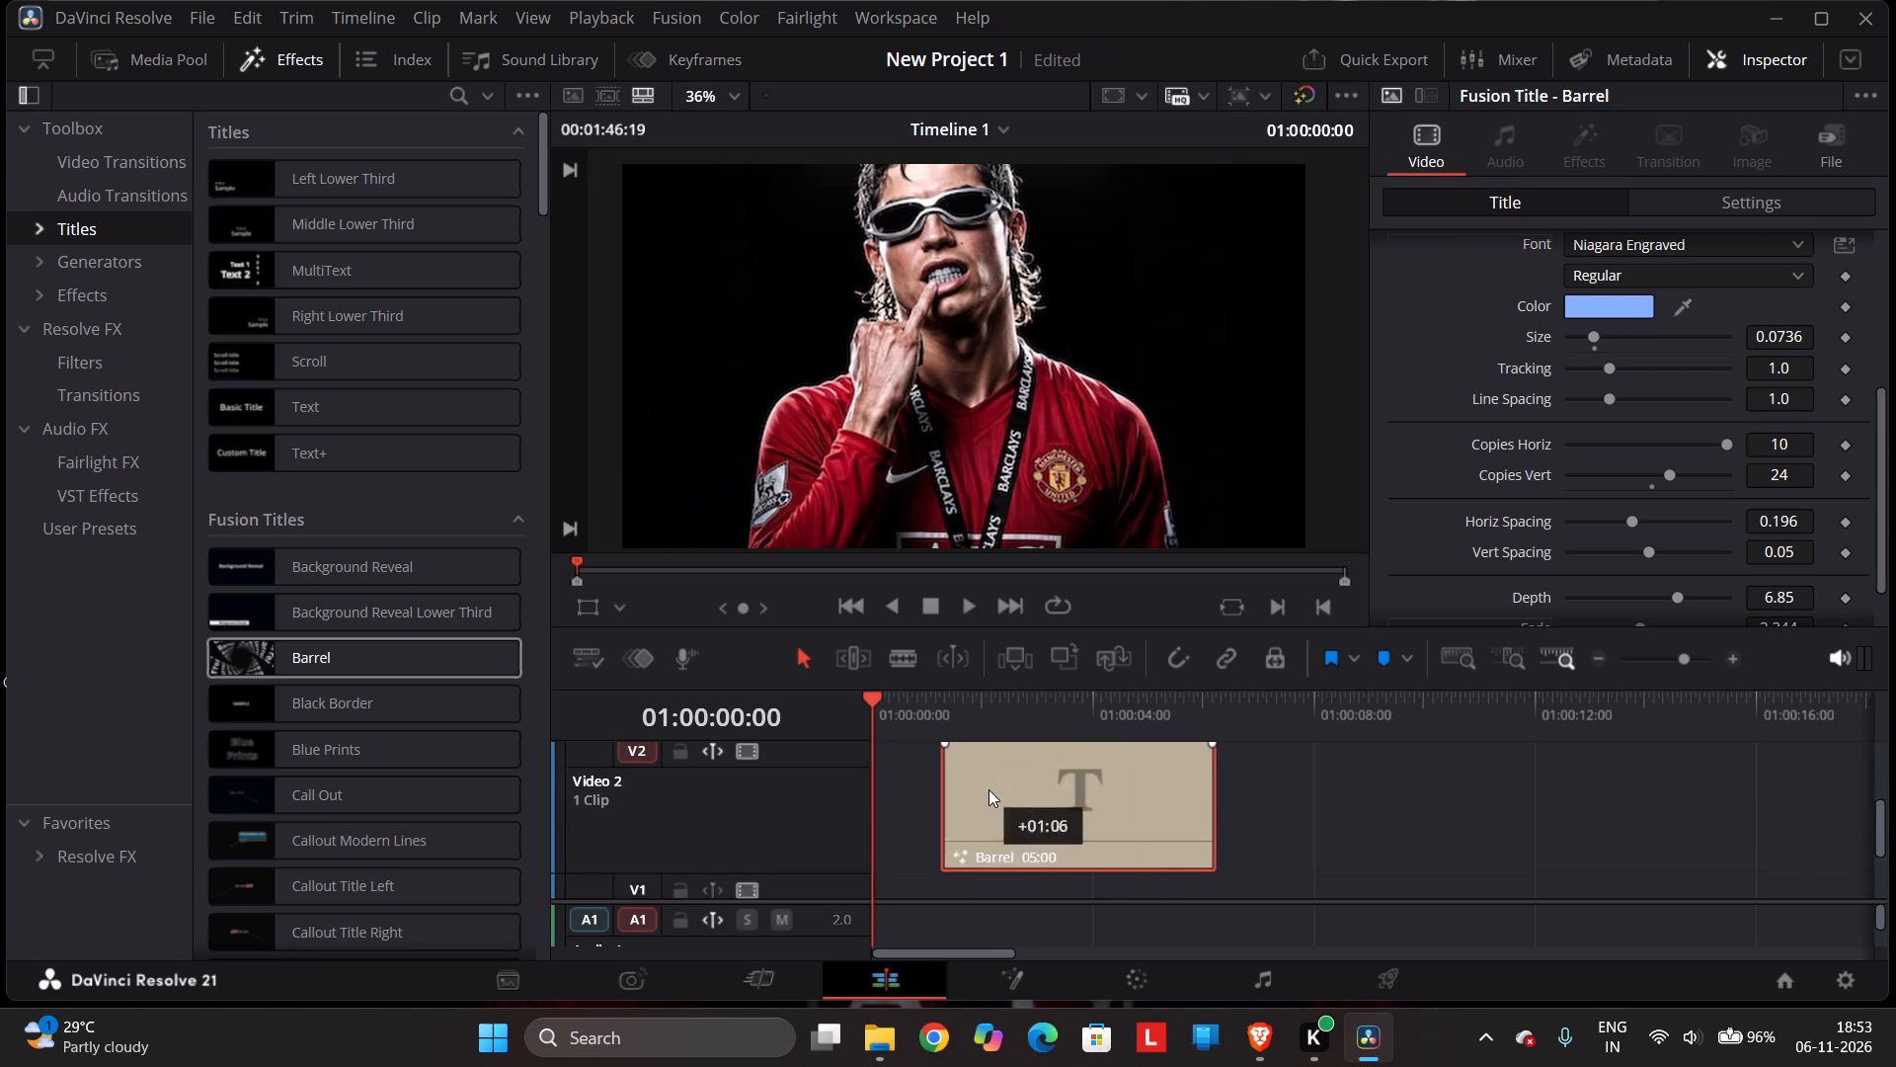
left_click_drag(988, 789, 1359, 827)
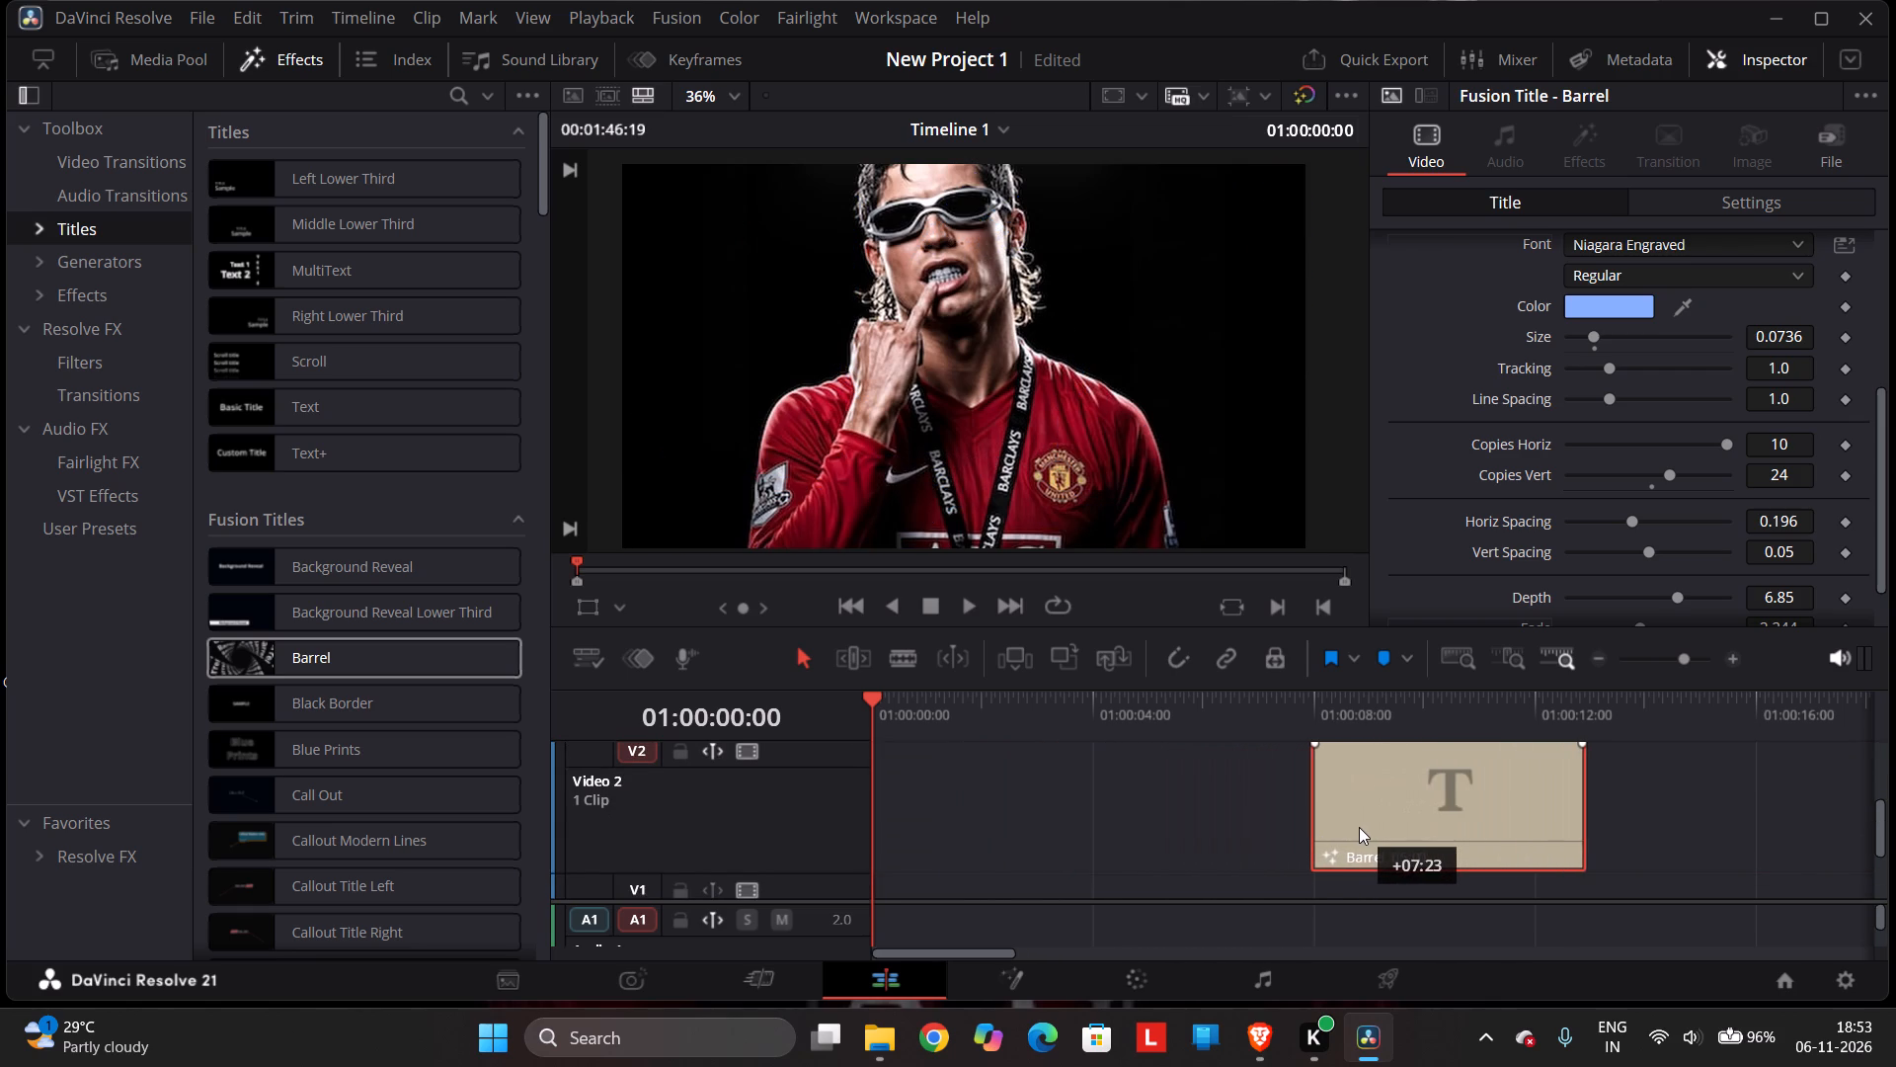
left_click_drag(1359, 827, 821, 872)
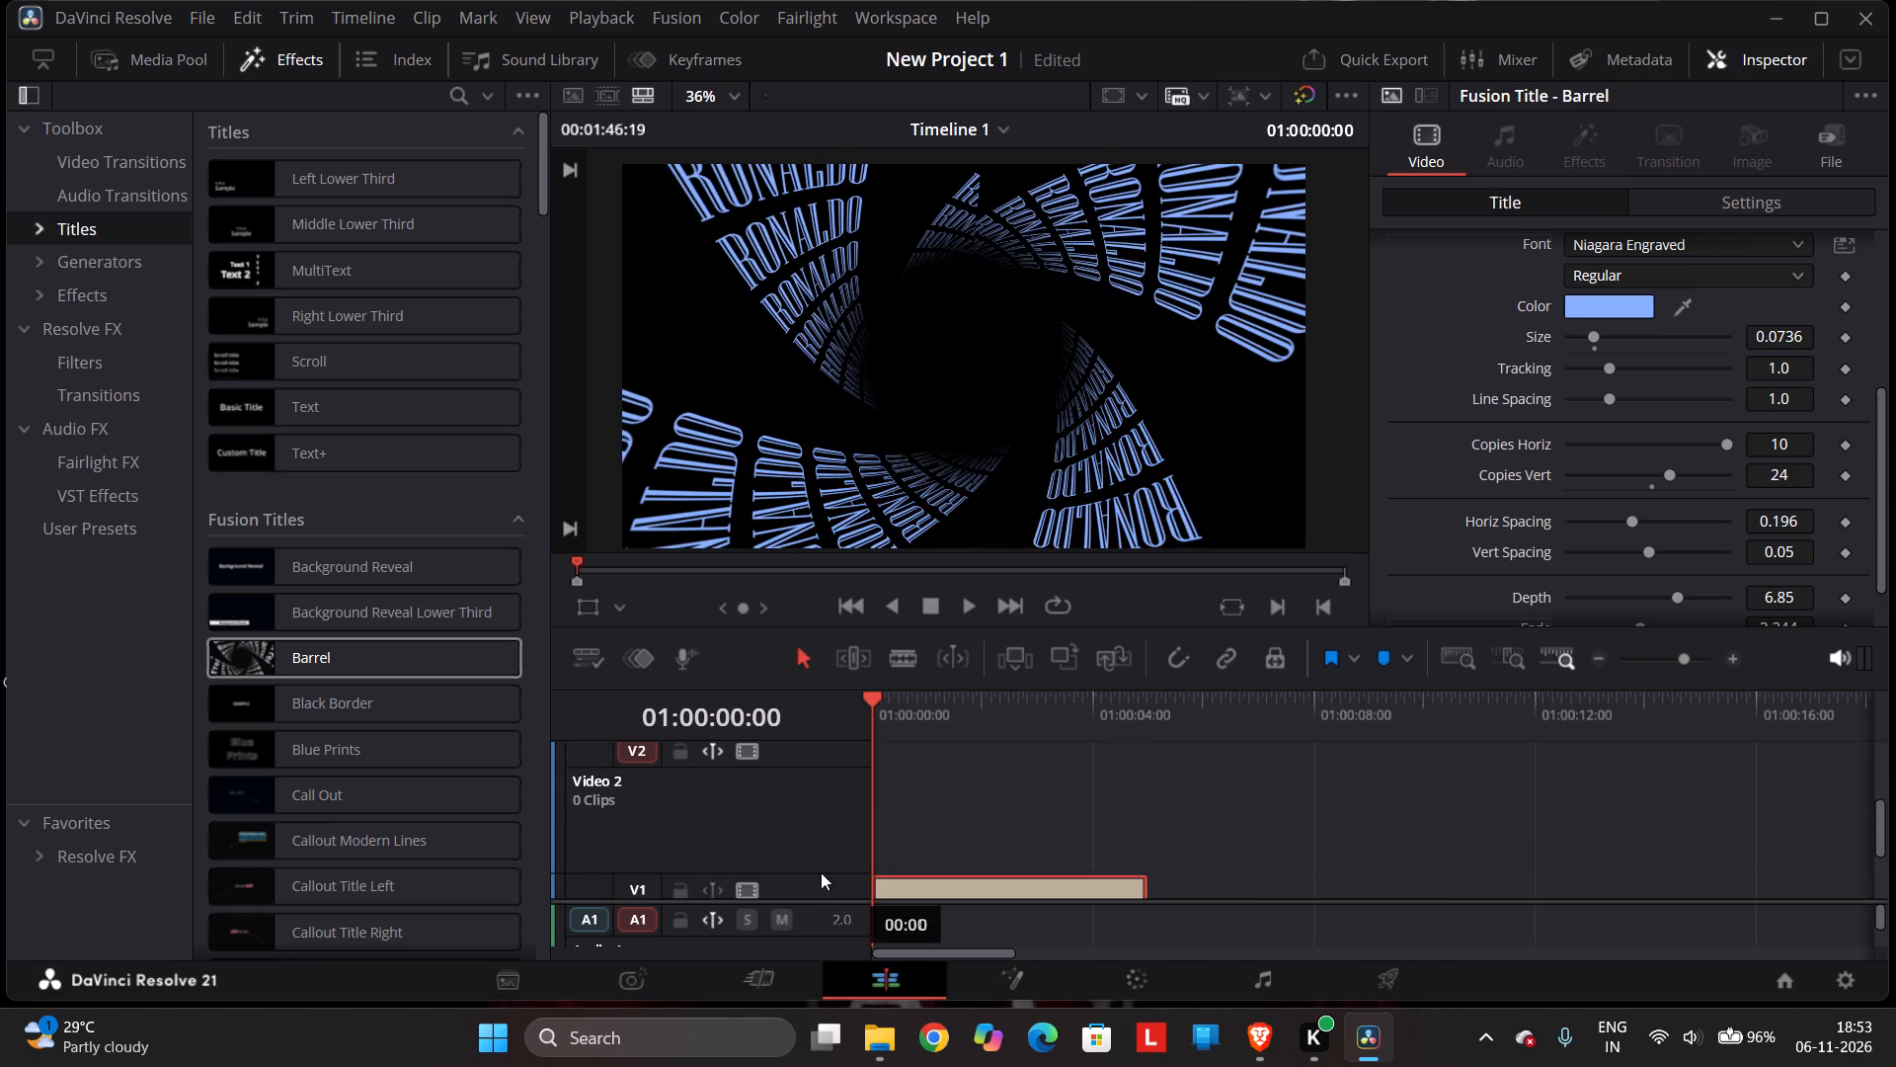
left_click_drag(821, 872, 823, 712)
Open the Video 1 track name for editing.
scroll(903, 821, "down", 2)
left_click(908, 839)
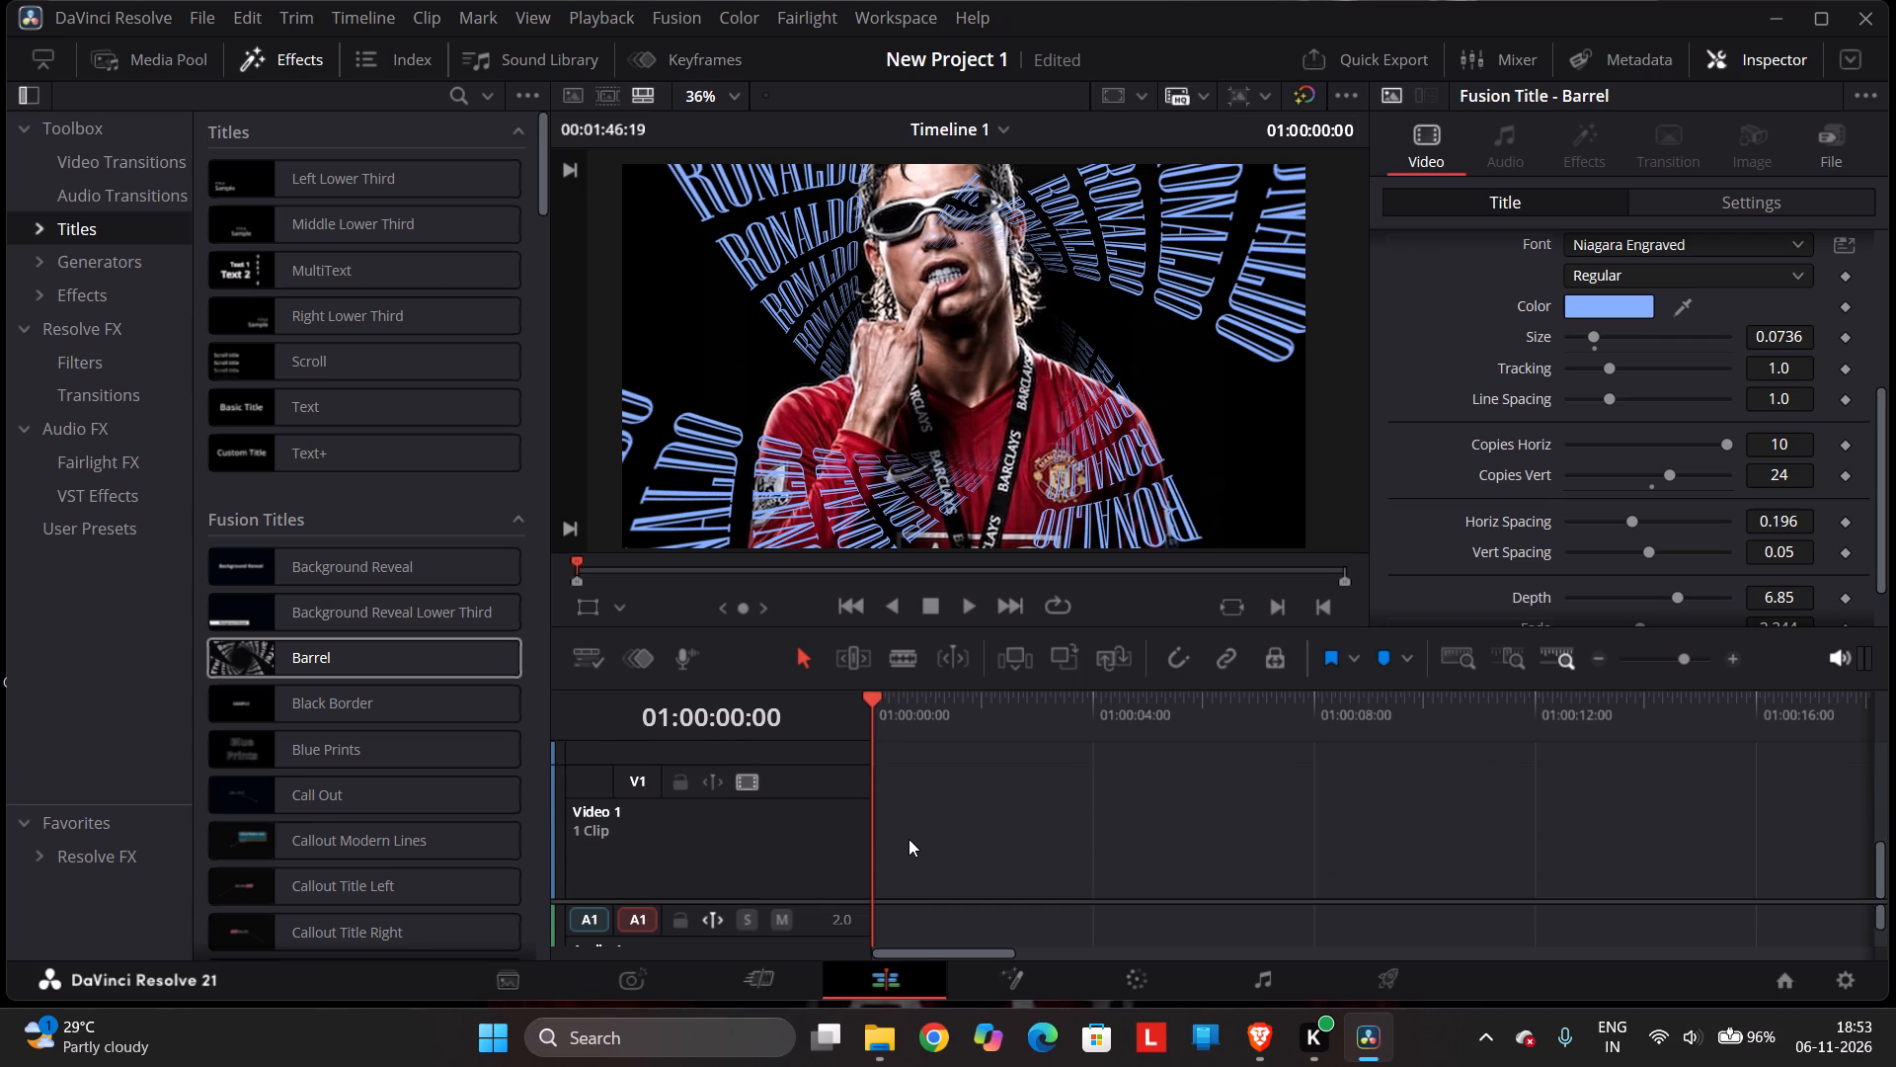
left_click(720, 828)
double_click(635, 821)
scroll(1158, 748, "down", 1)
Move the Barrel title from Video 3 down to Video 2, starting at the beginning of the timeline.
left_click_drag(1159, 688, 1174, 208)
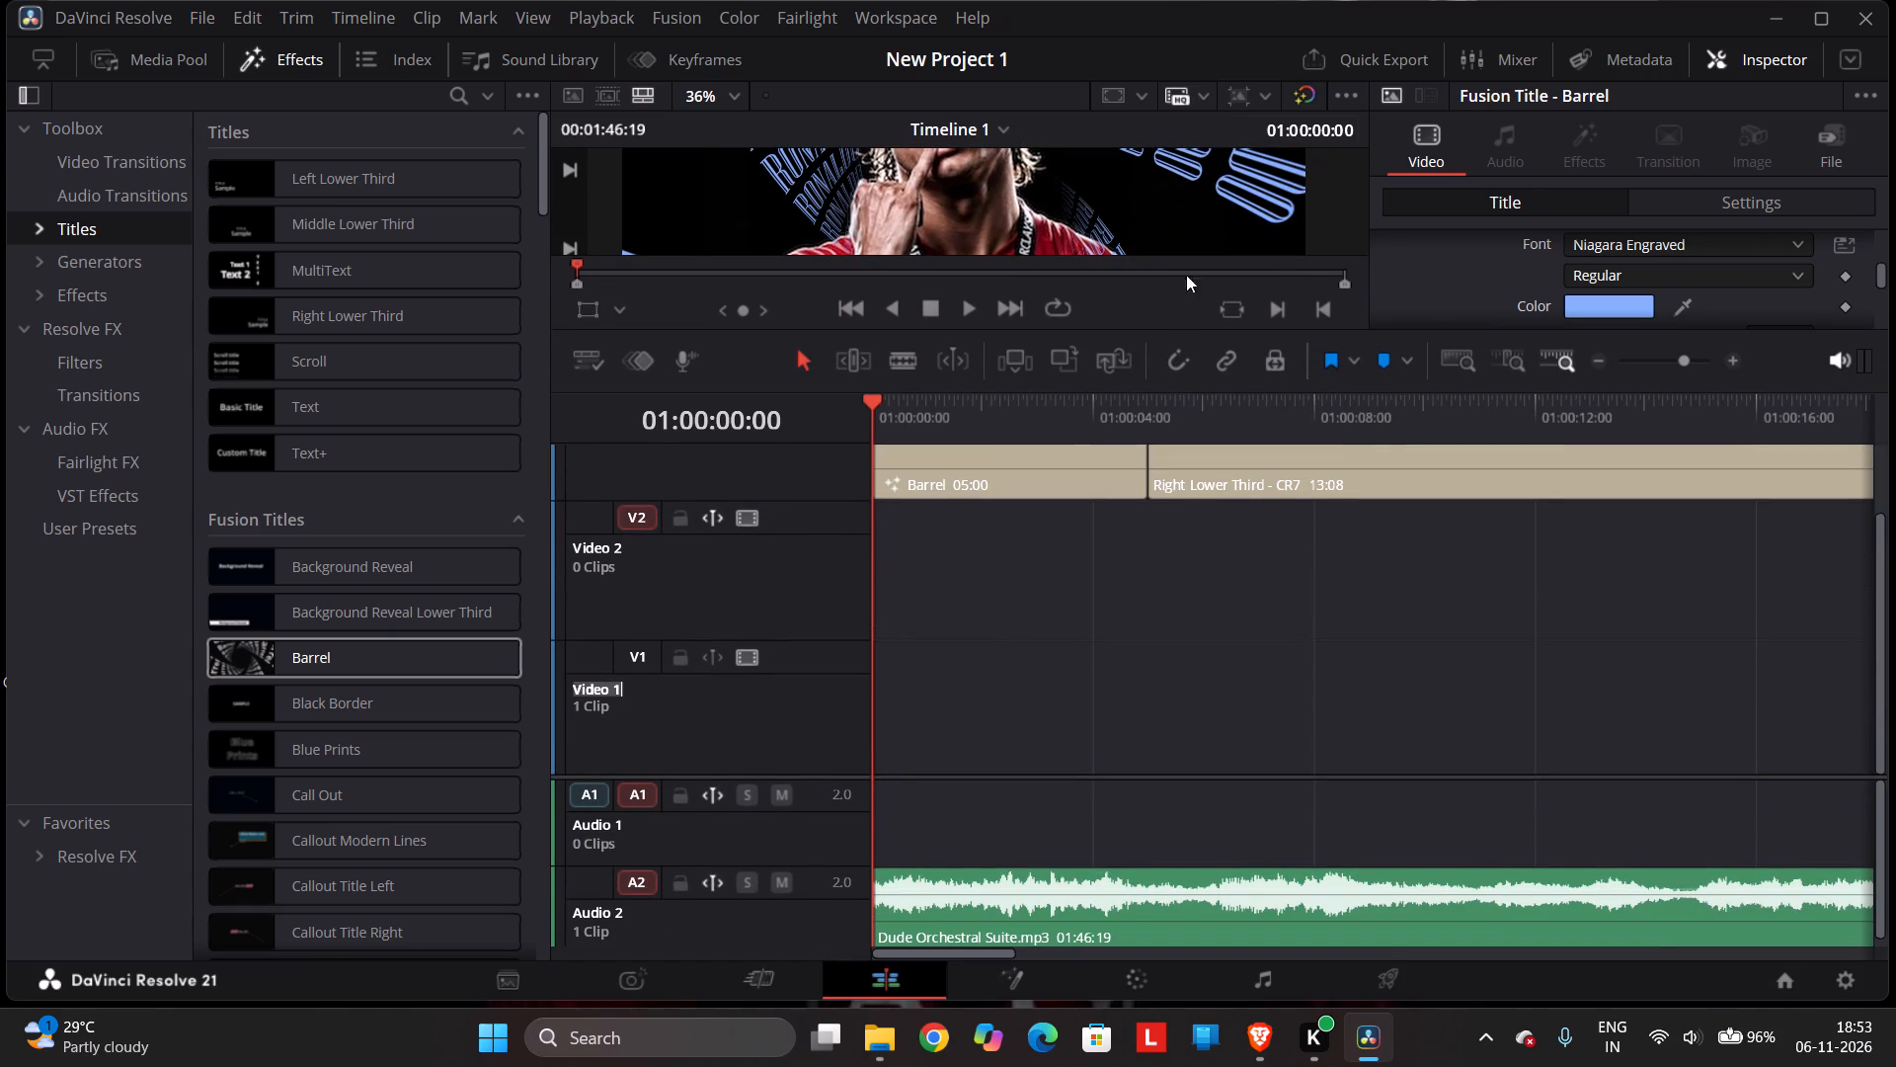
left_click_drag(980, 470, 1015, 621)
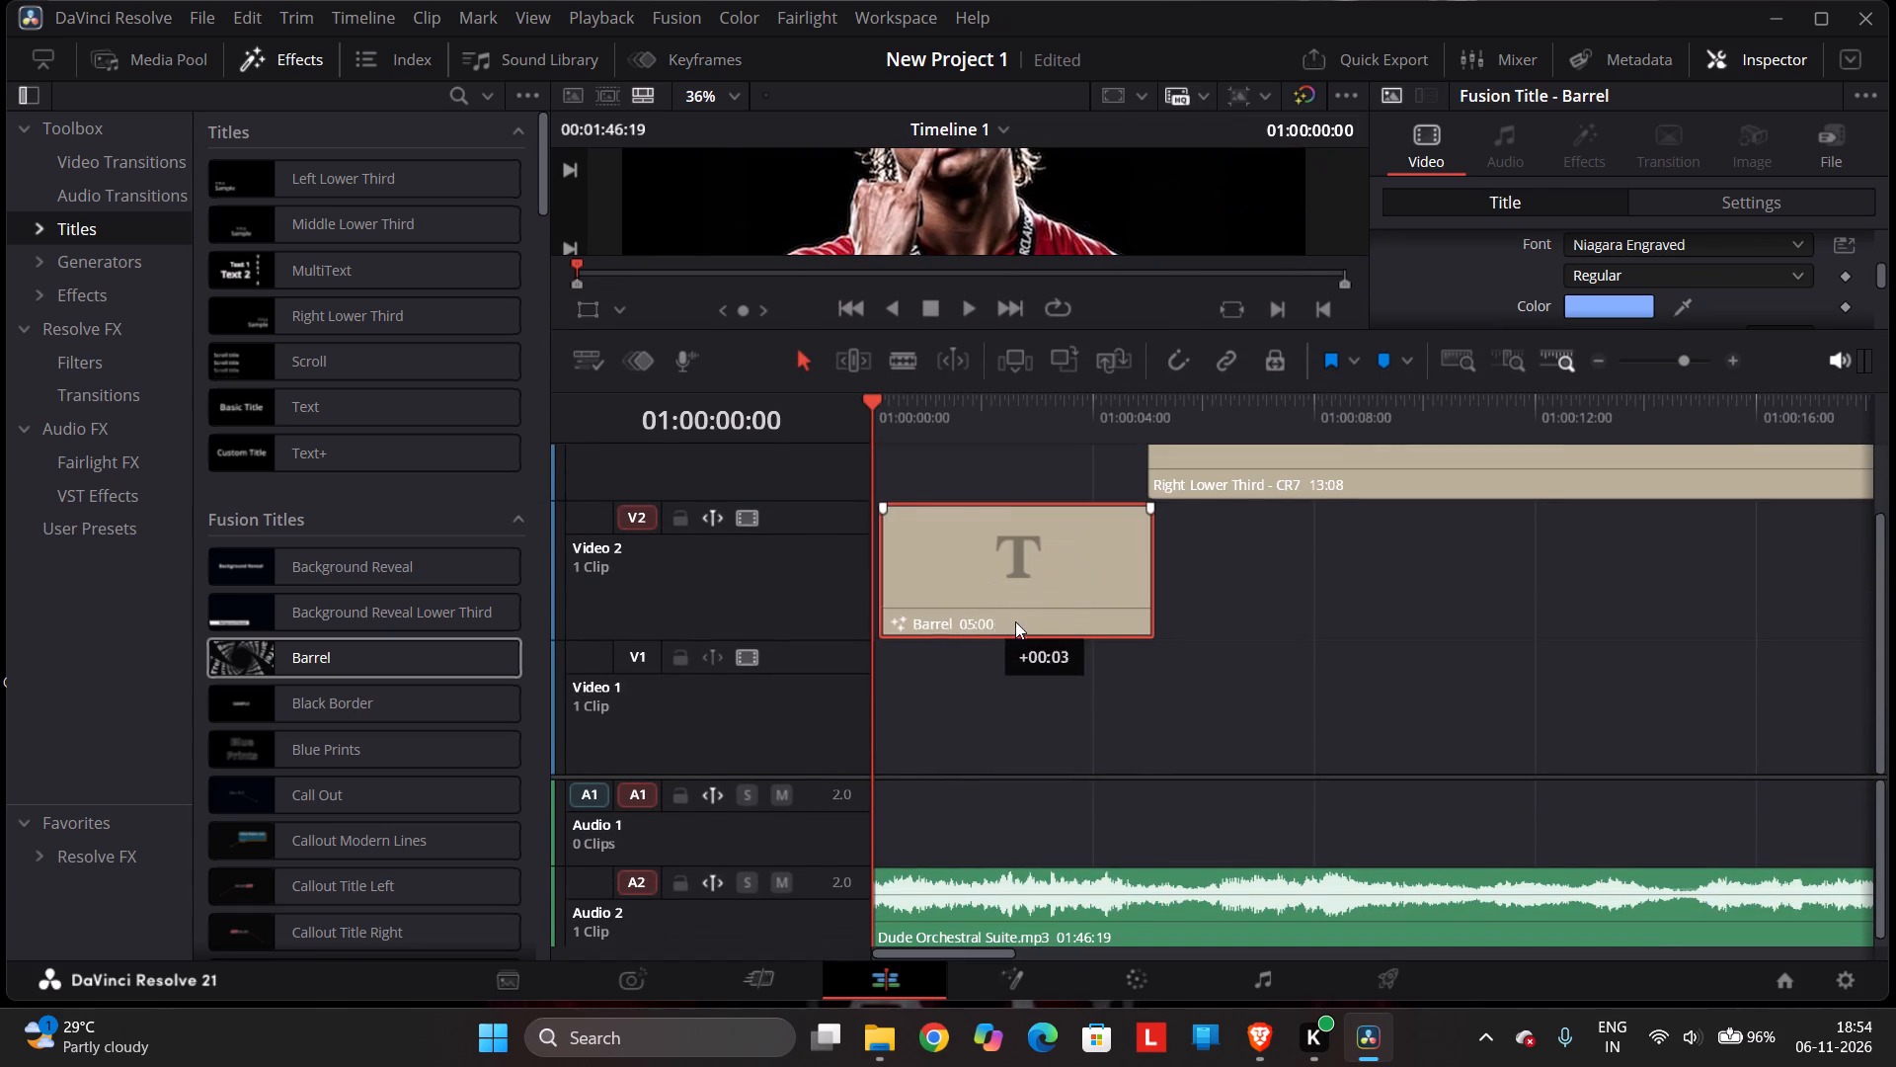
left_click_drag(1015, 621, 882, 606)
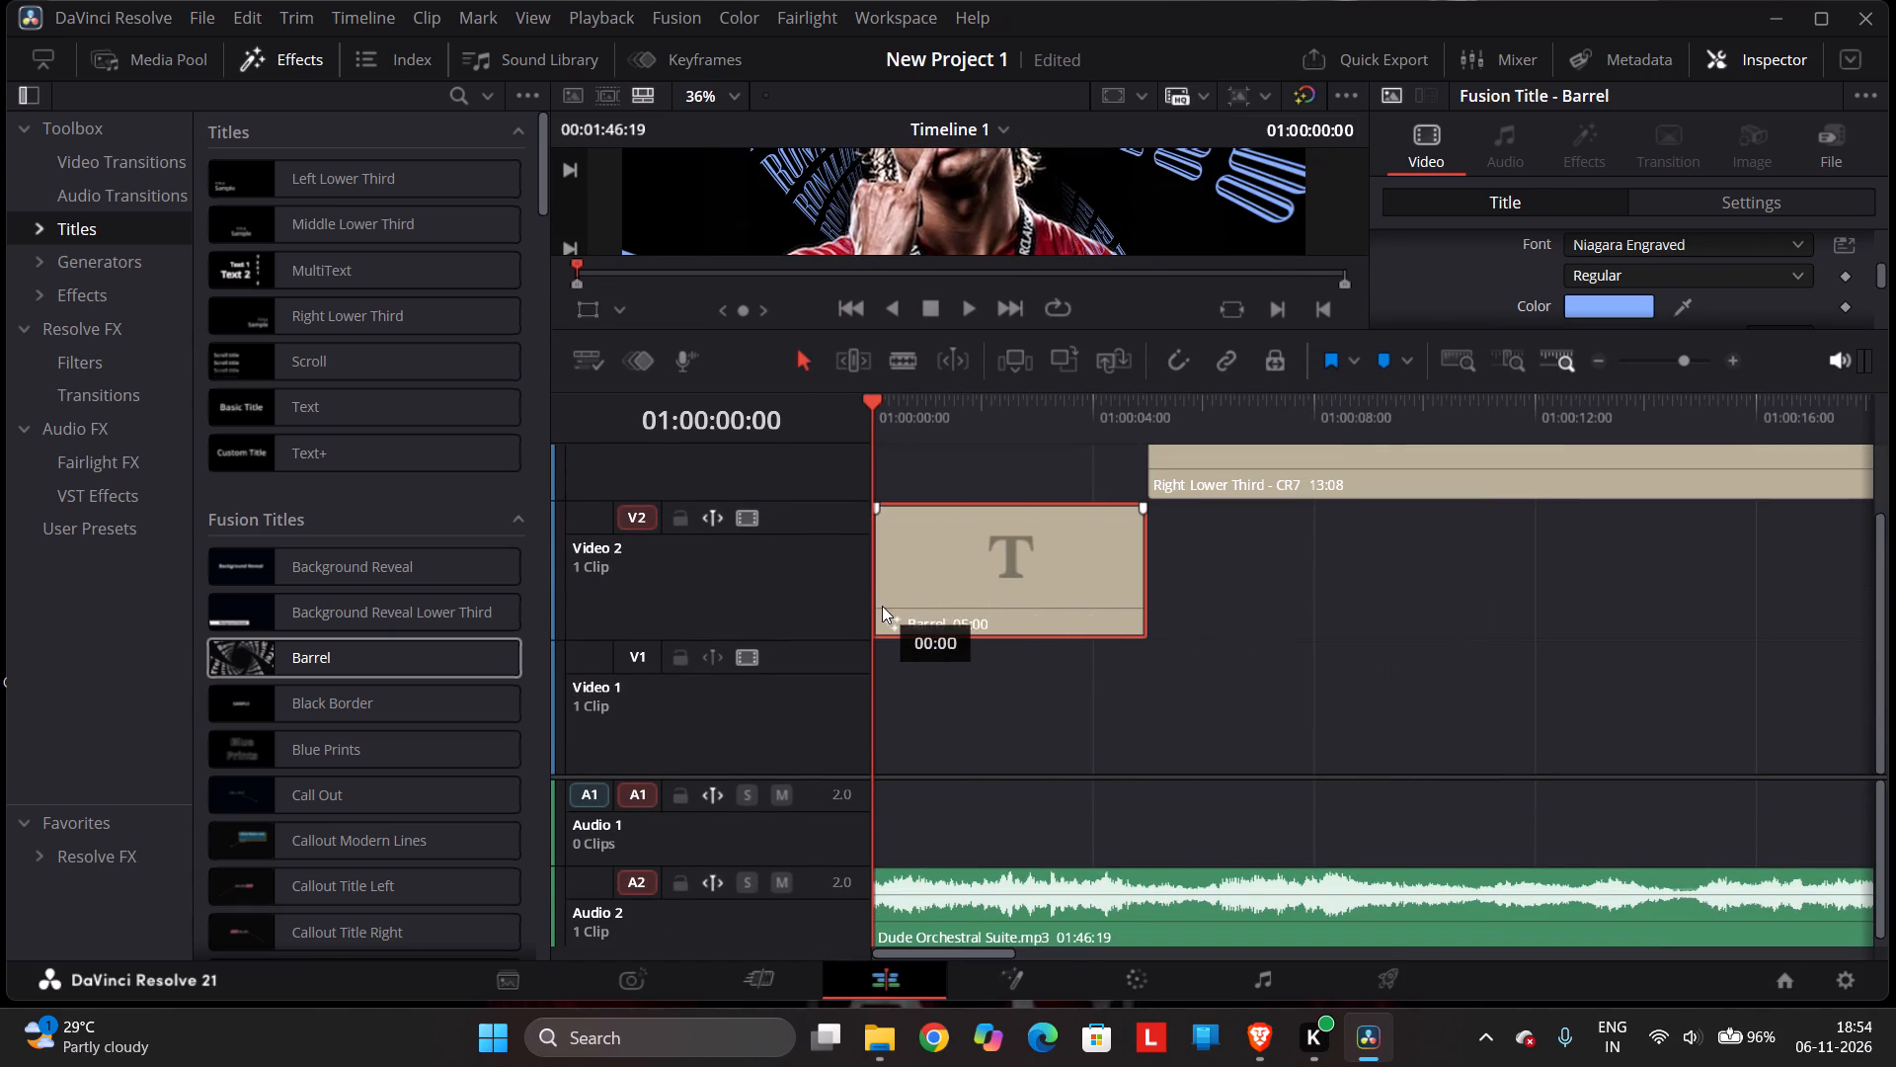
left_click_drag(882, 606, 870, 590)
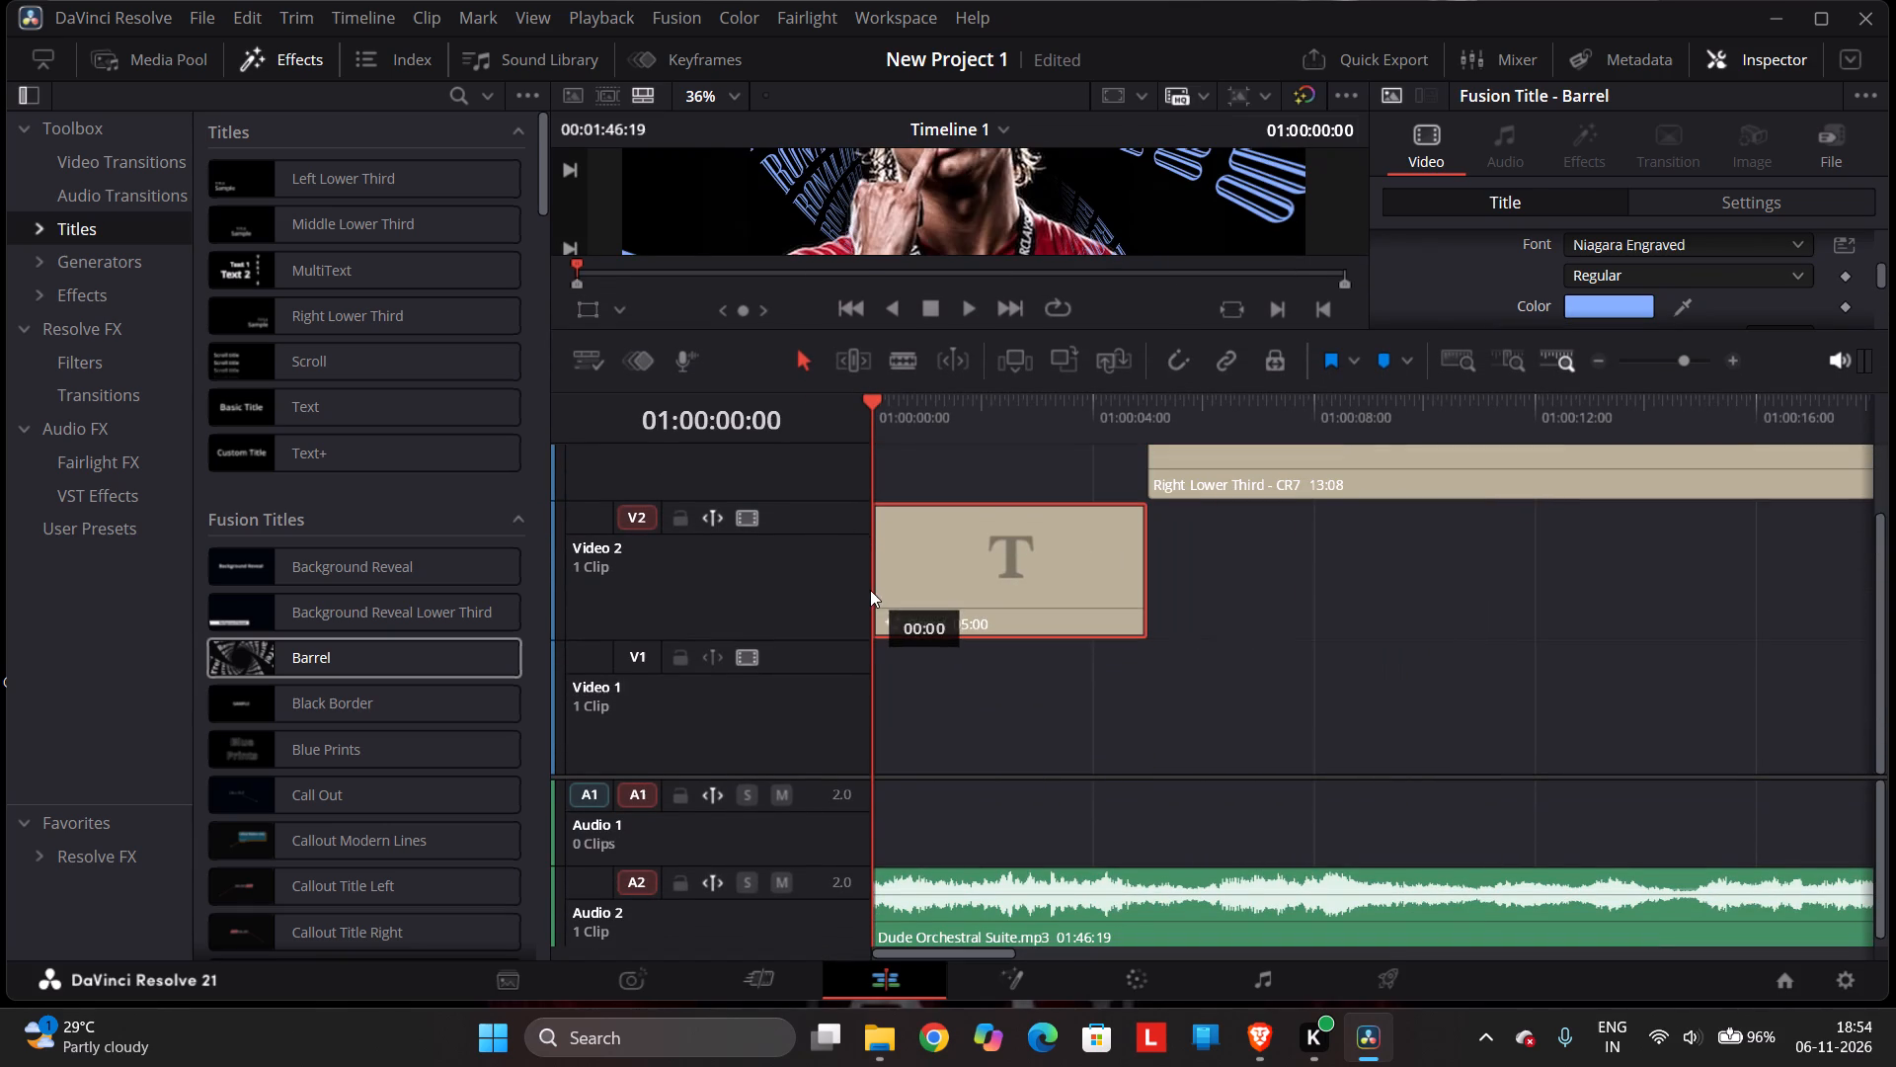
left_click_drag(870, 590, 850, 603)
Extend the end of the download.jpg clip on Video 1 by 12 frames in the trim editor, with the viewer enlarged.
double_click(884, 684)
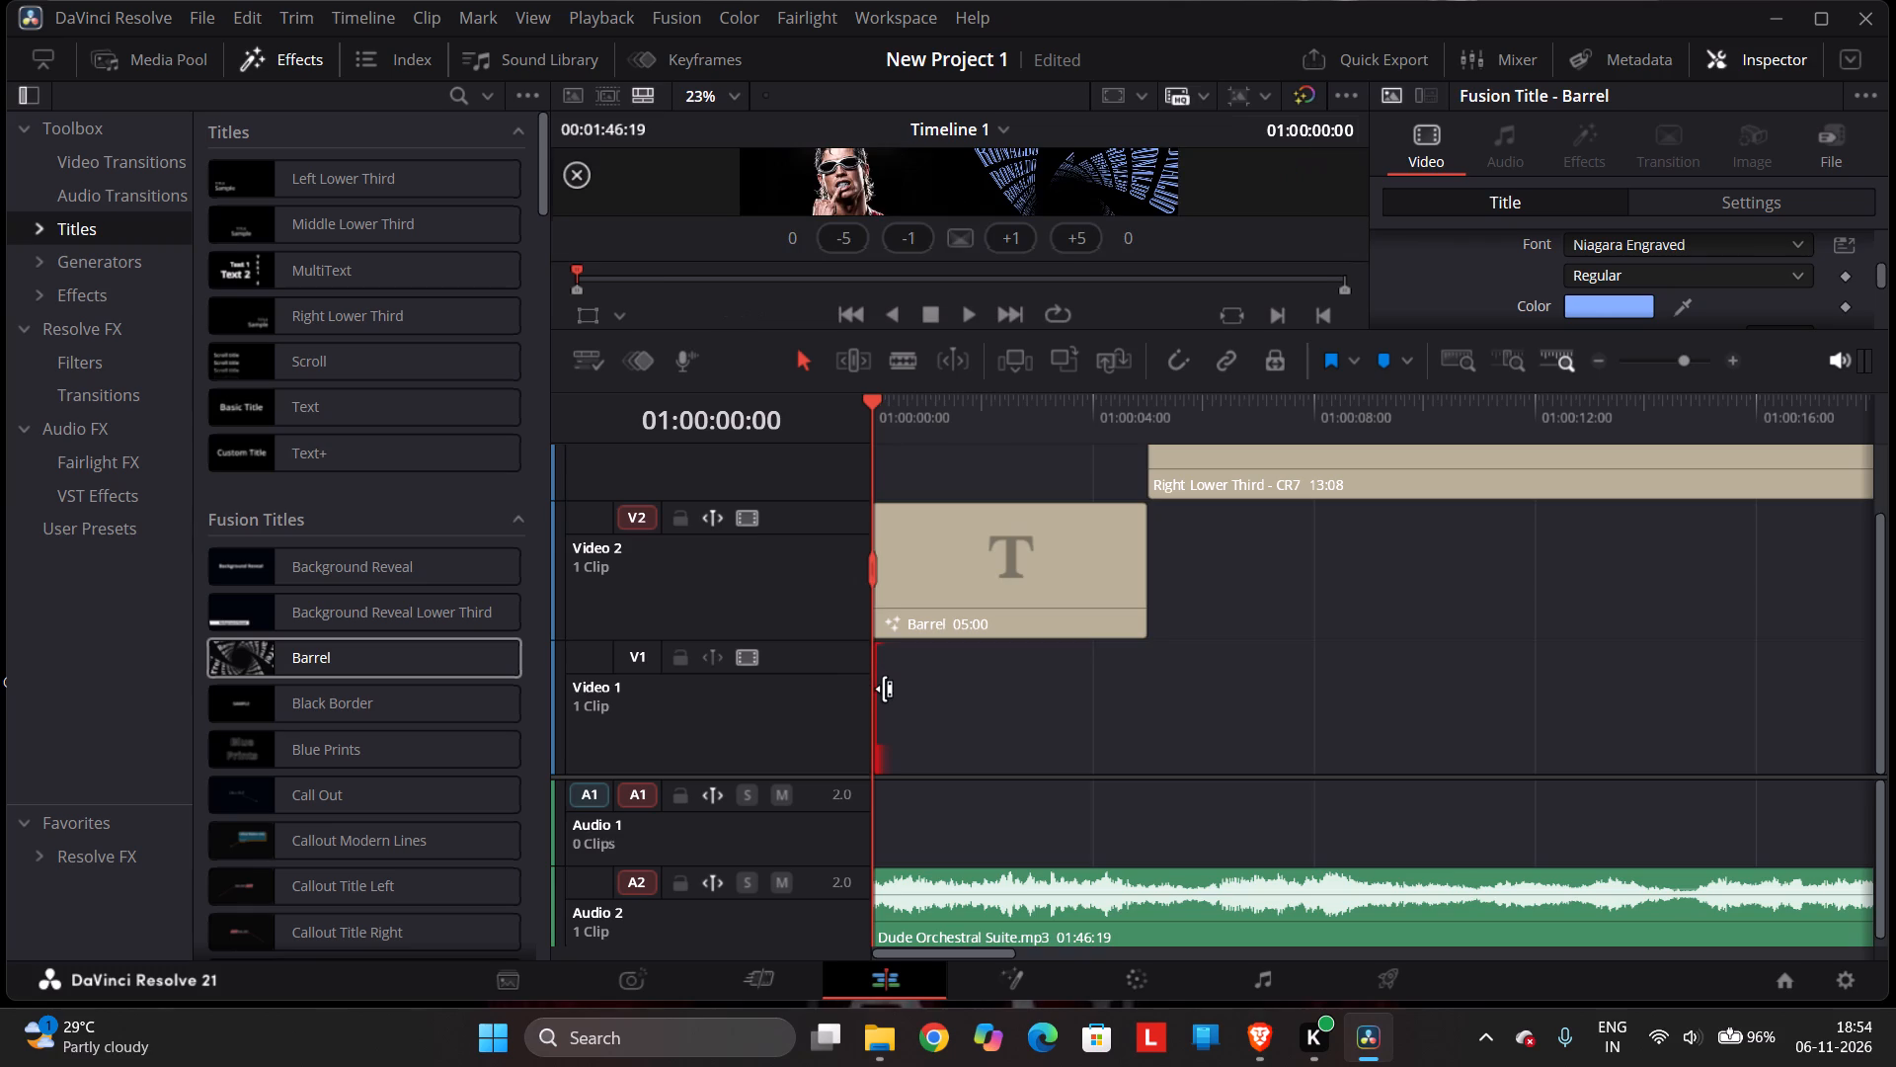
scroll(886, 689, "up", 2)
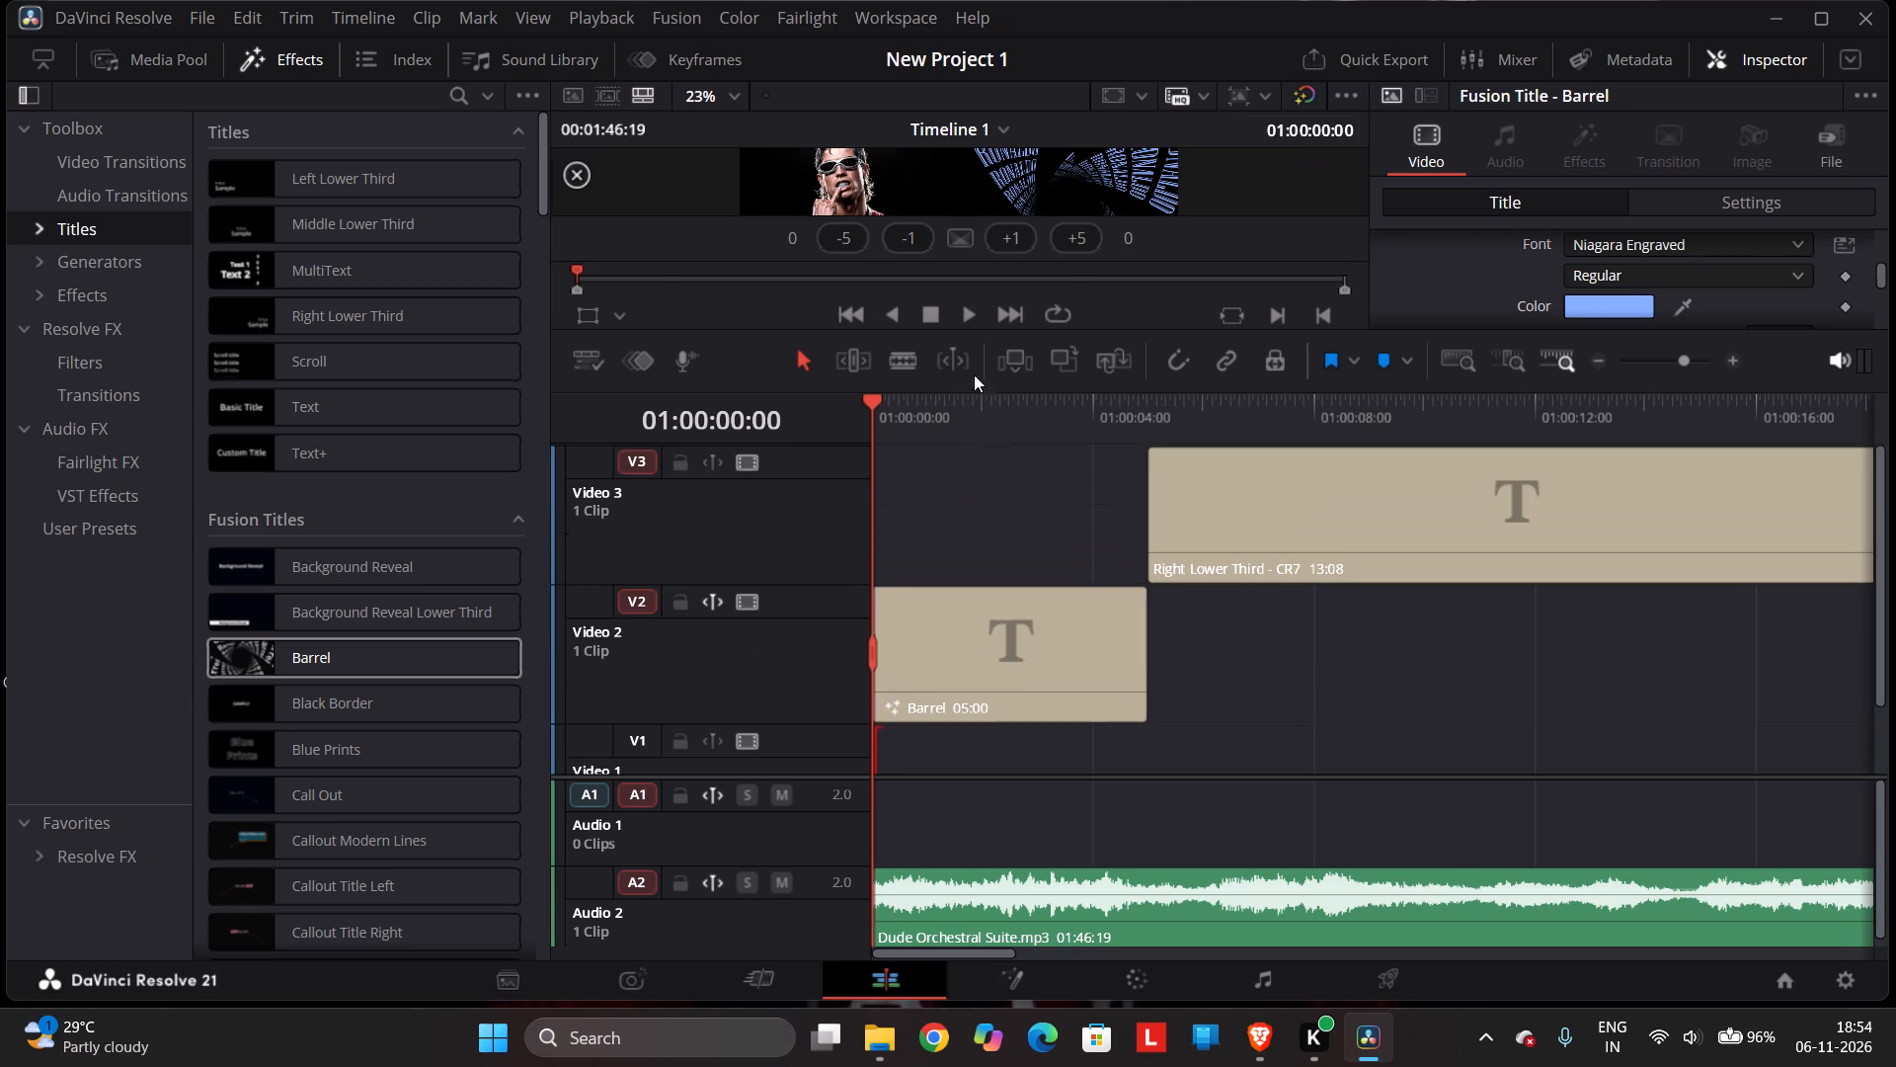
scroll(955, 182, "up", 3)
scroll(955, 183, "down", 2)
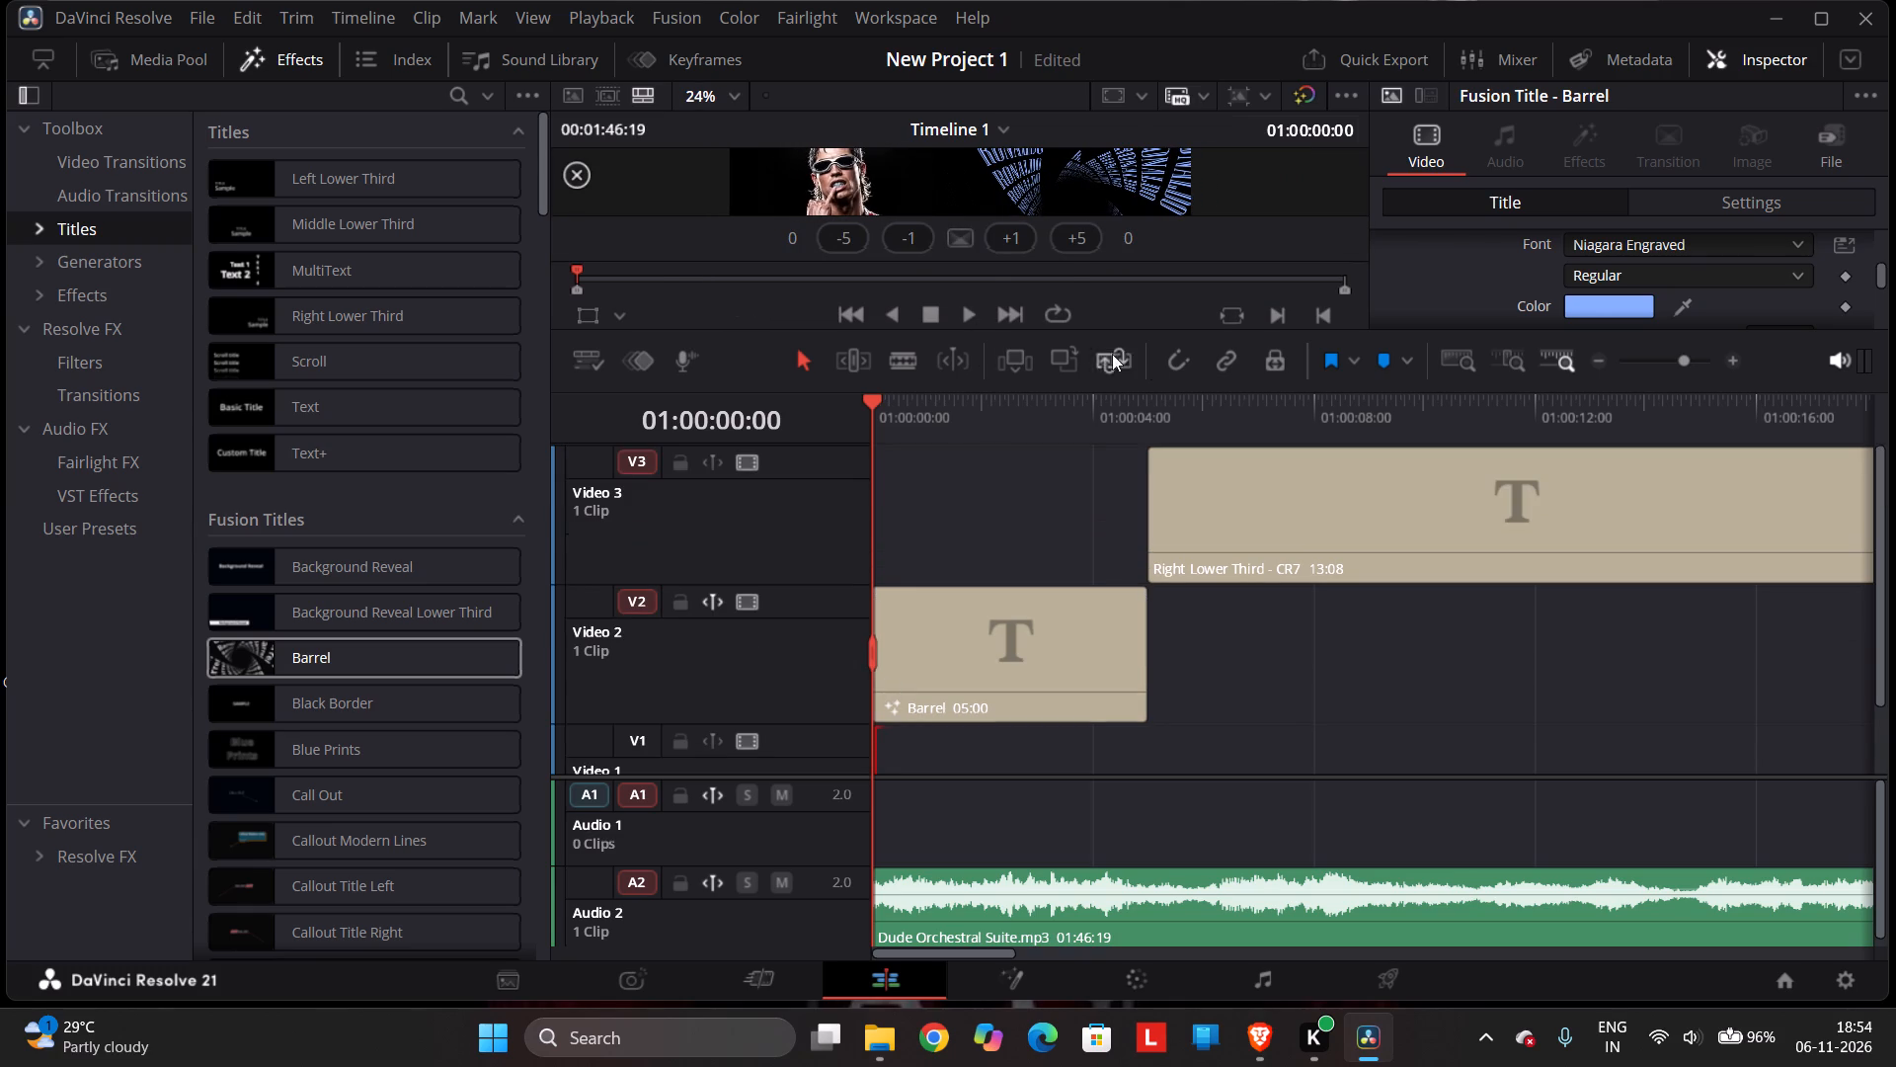
left_click_drag(1170, 389, 1181, 602)
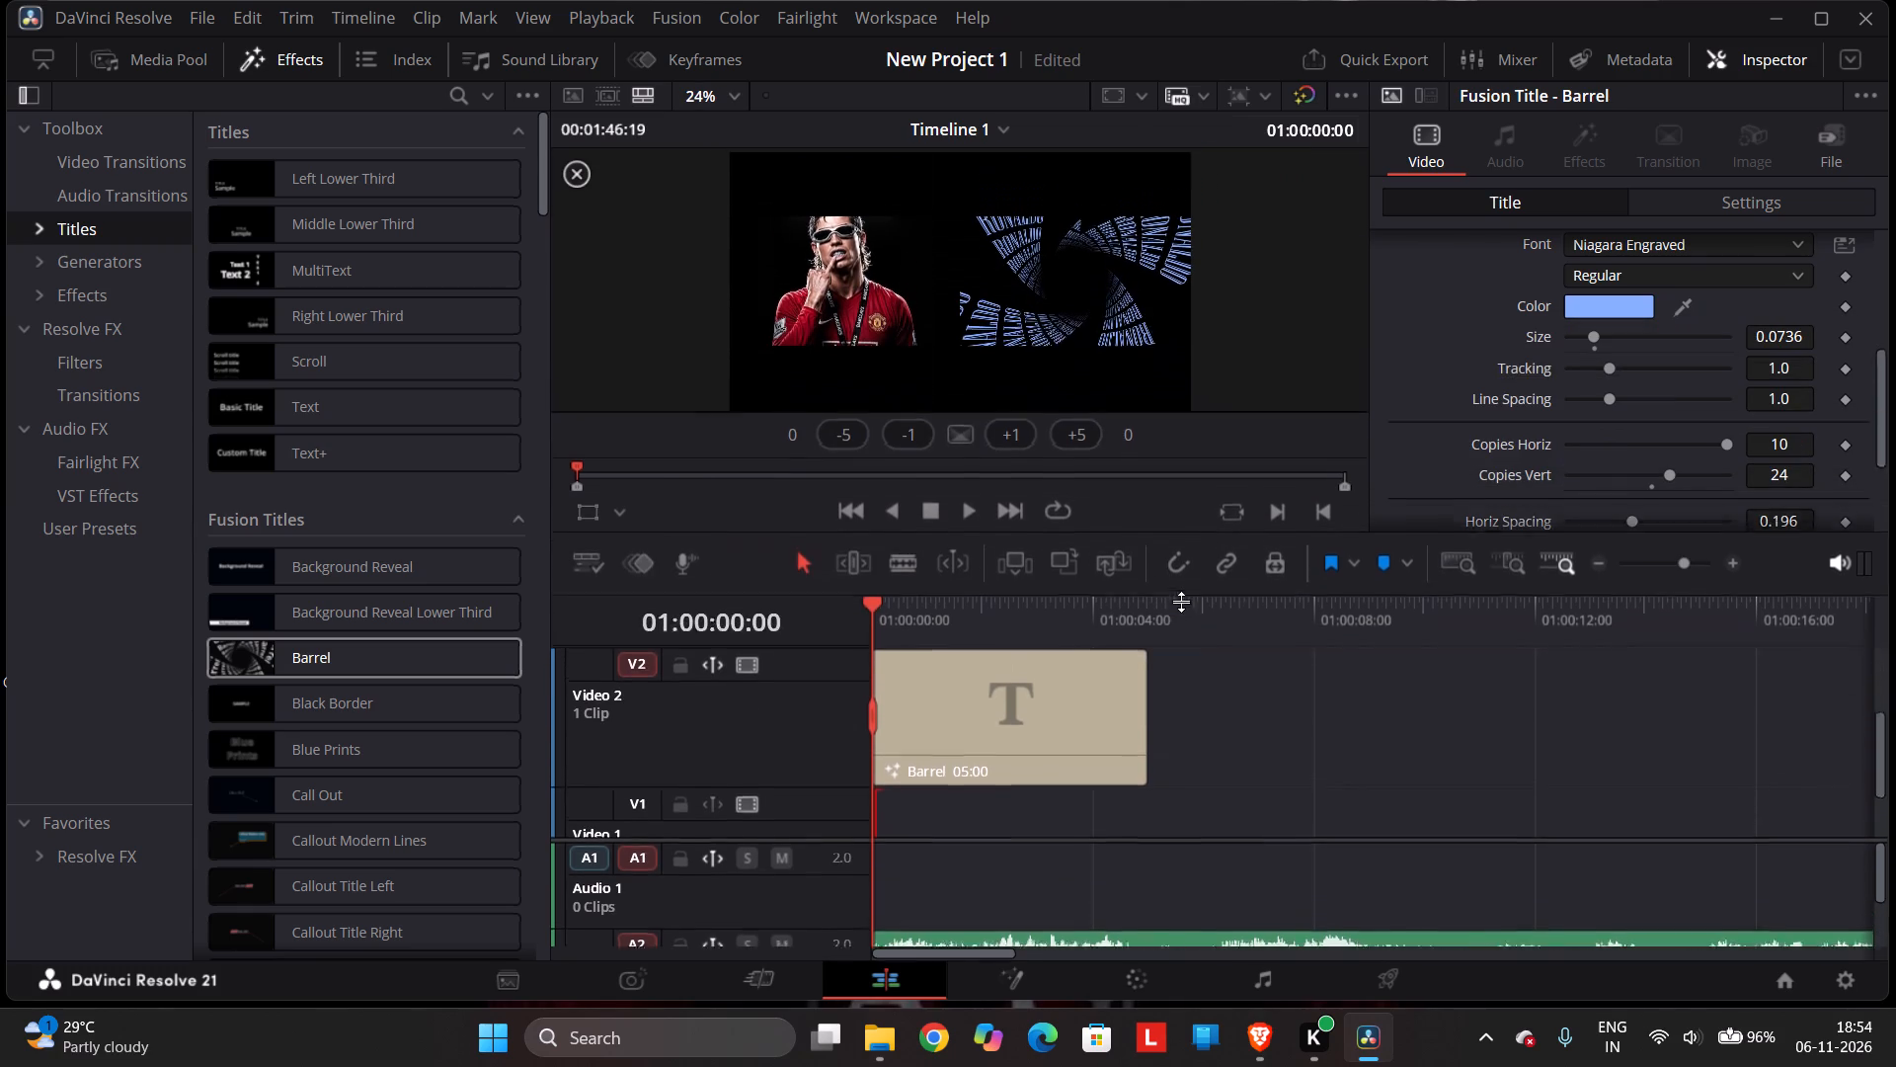
left_click_drag(1181, 602, 1180, 664)
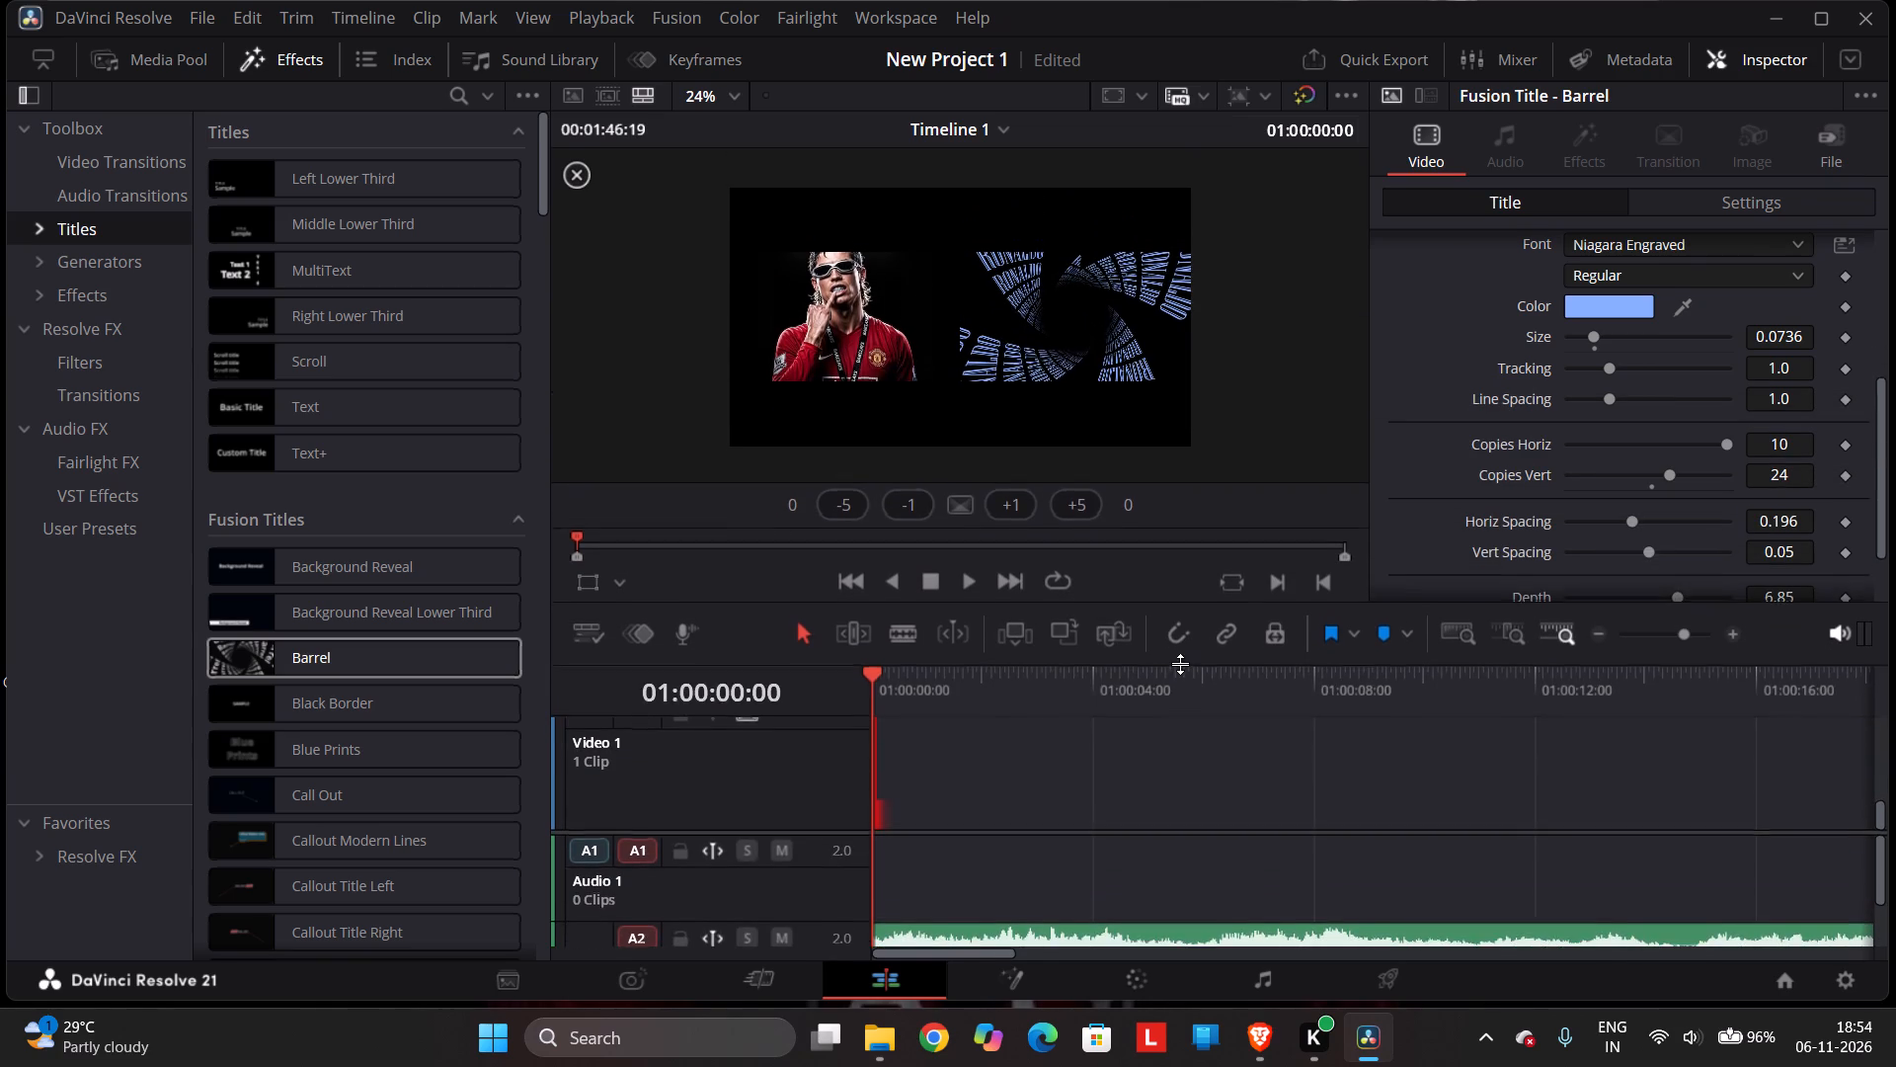
left_click_drag(1180, 664, 1180, 663)
left_click(865, 339)
left_click_drag(865, 339, 939, 349)
left_click(854, 311)
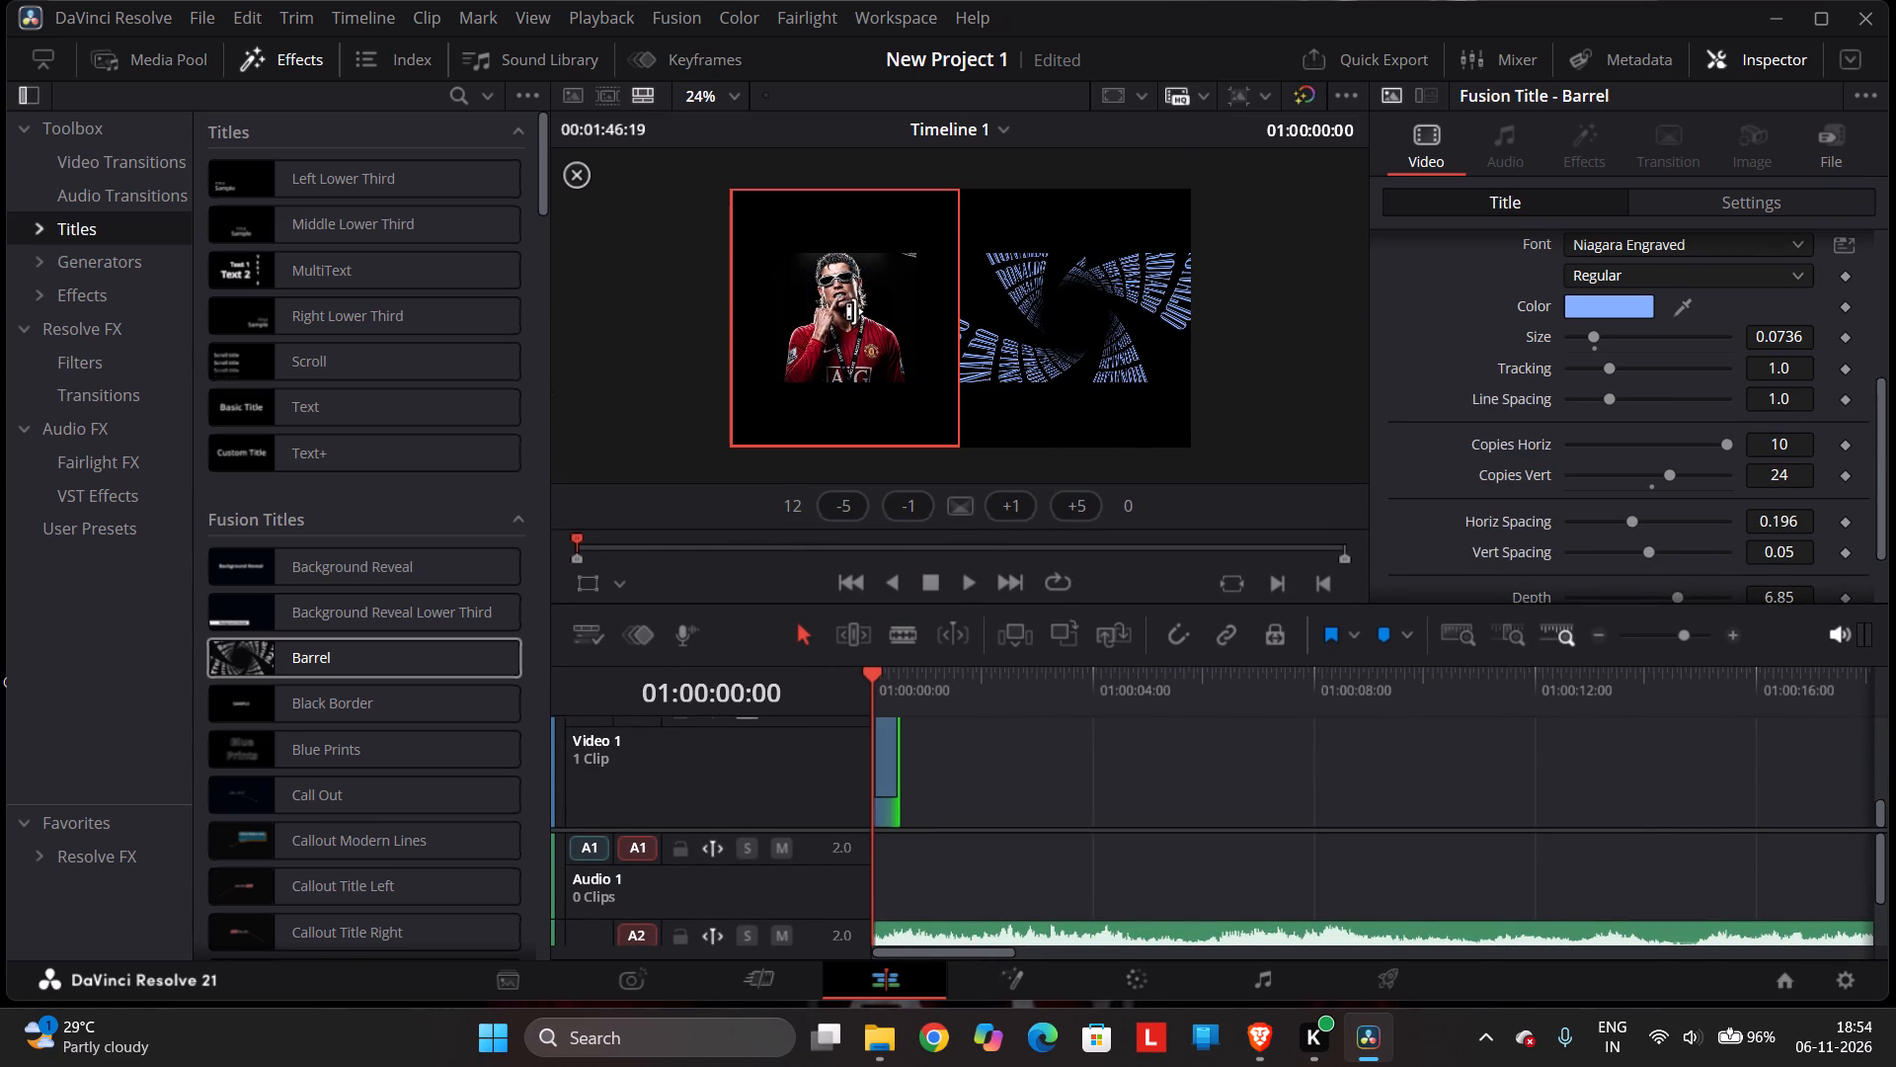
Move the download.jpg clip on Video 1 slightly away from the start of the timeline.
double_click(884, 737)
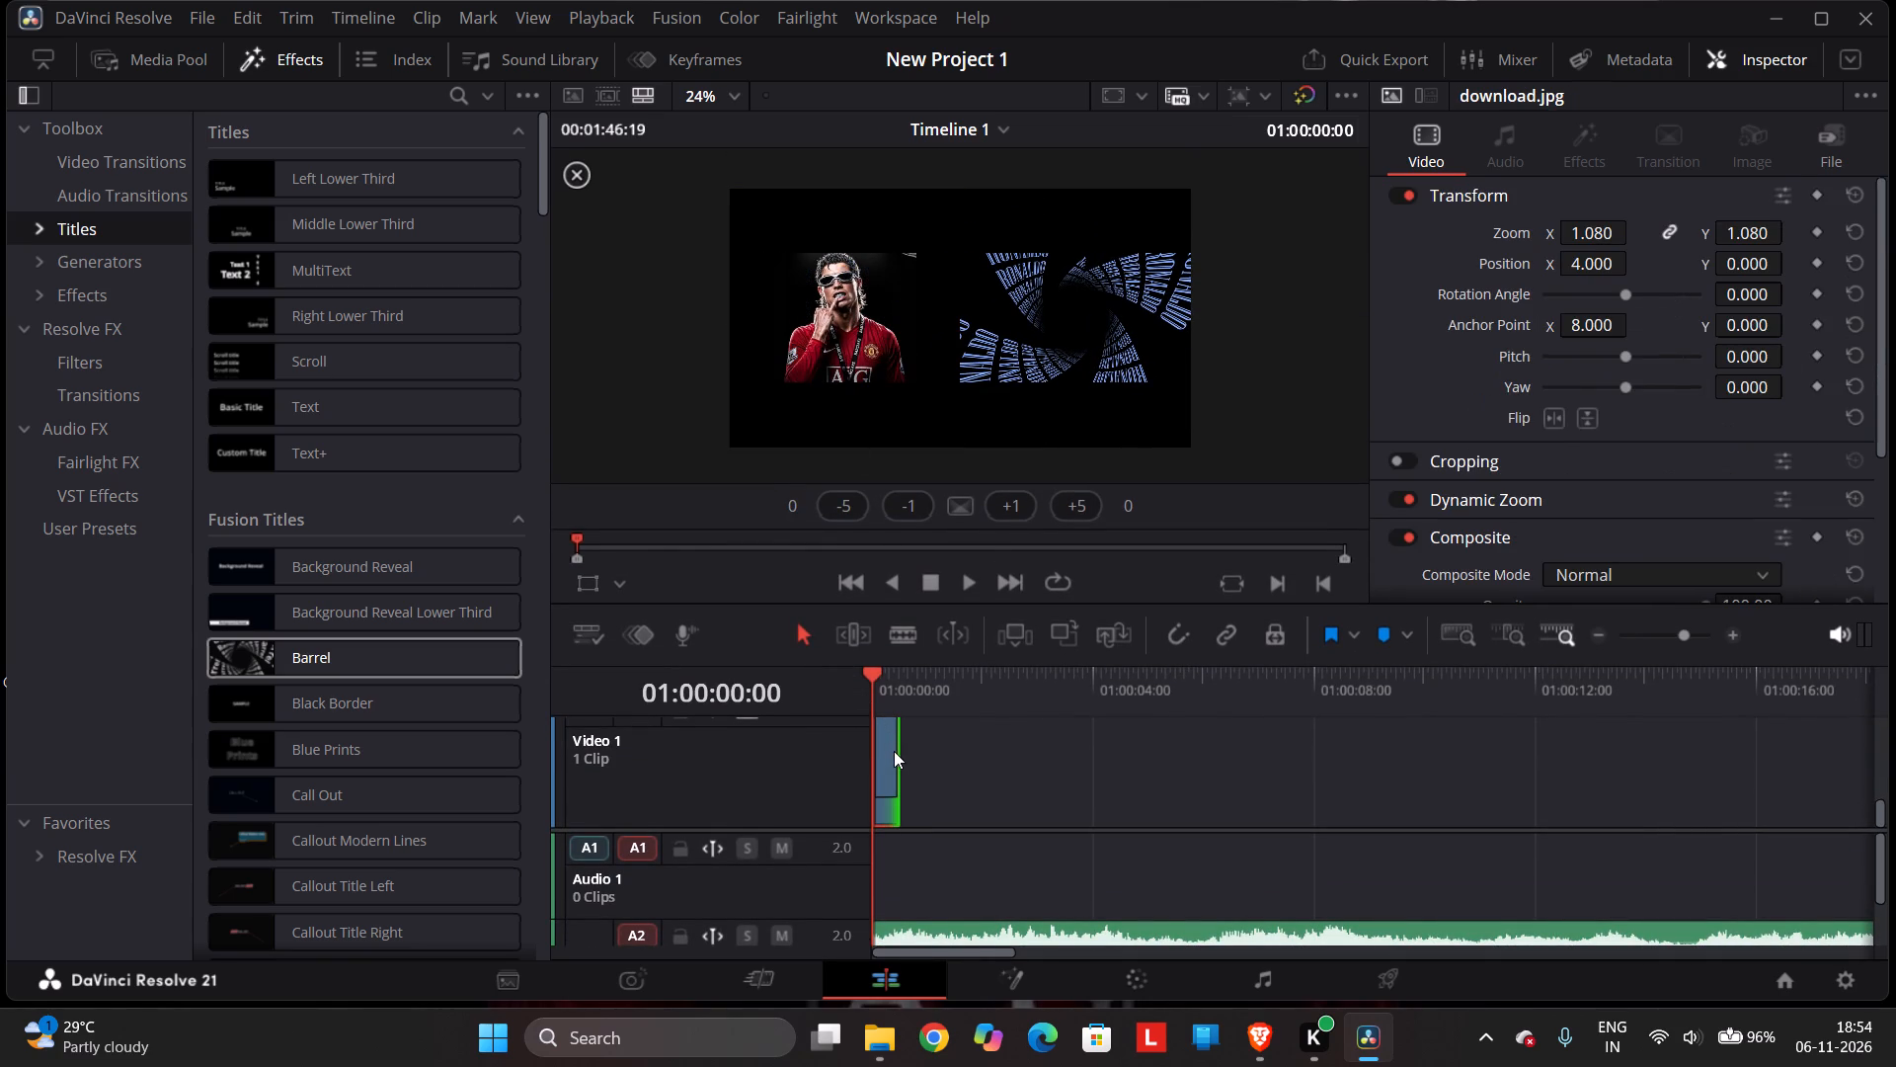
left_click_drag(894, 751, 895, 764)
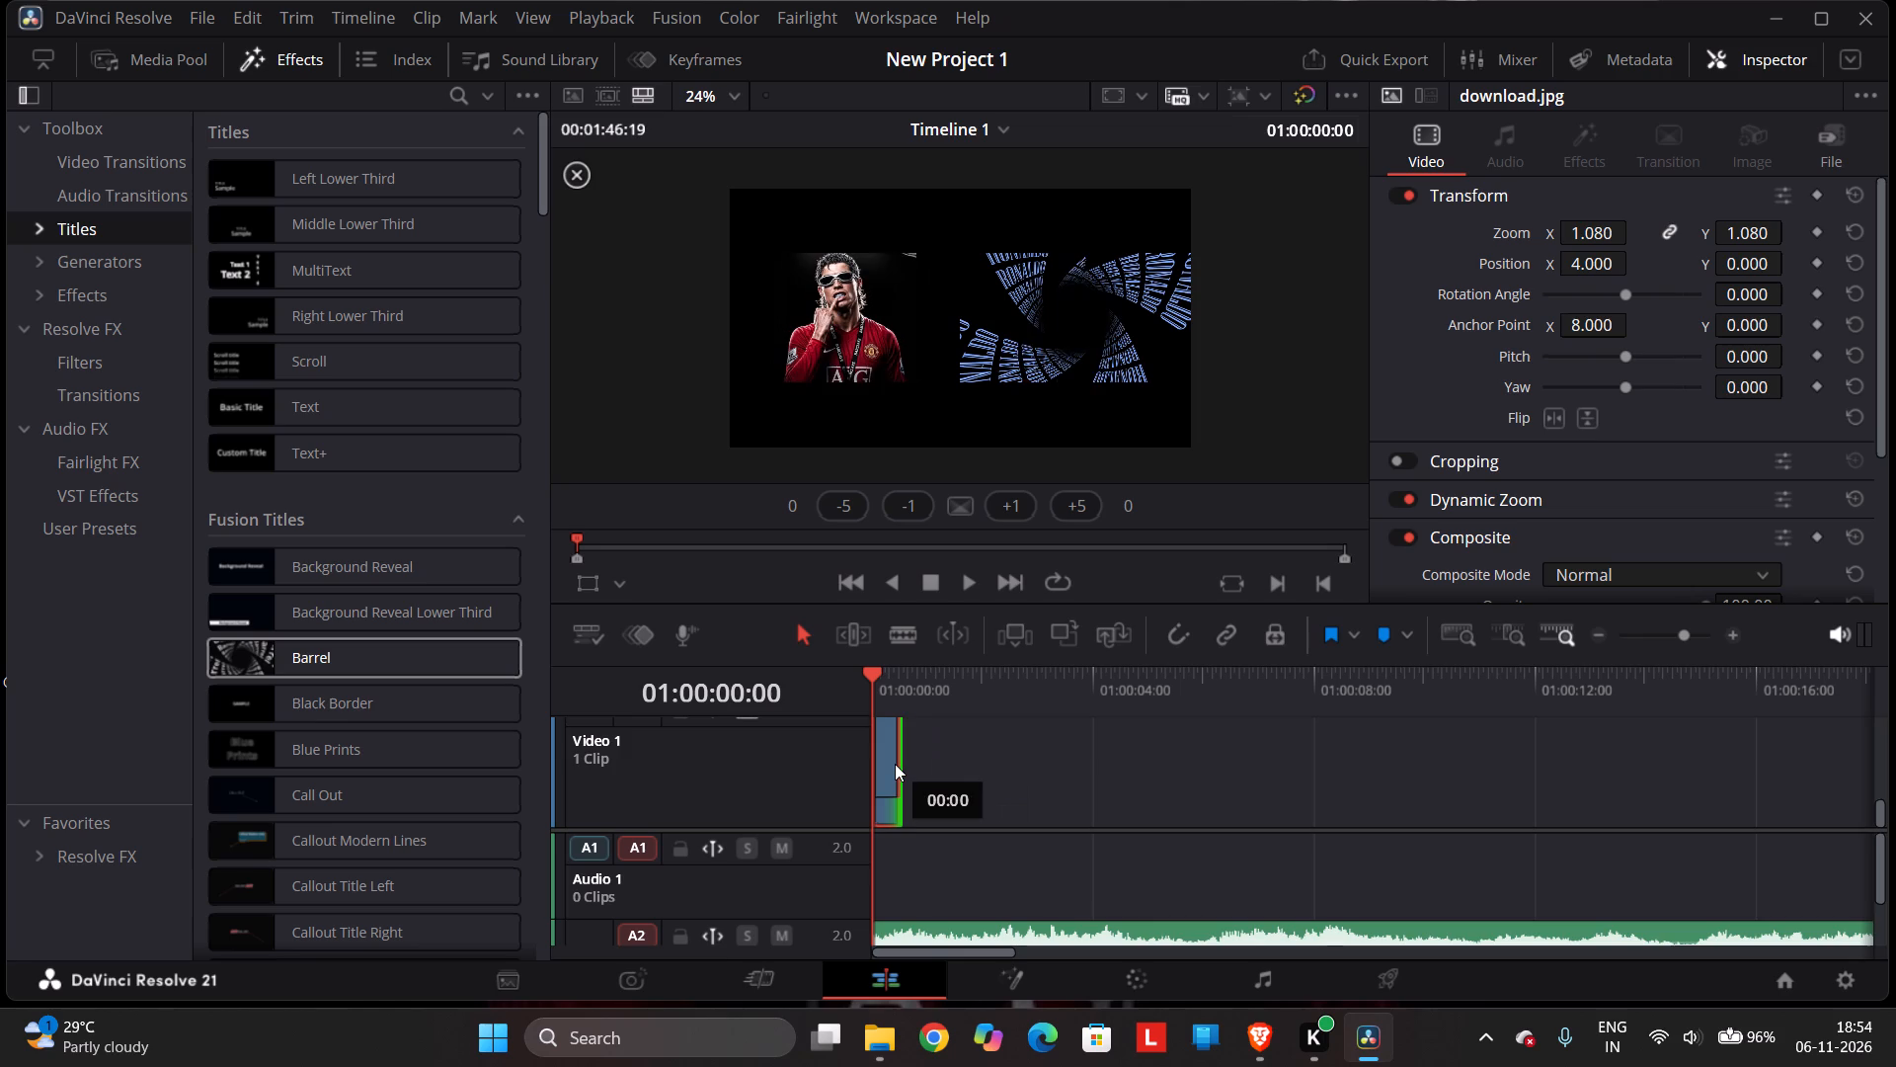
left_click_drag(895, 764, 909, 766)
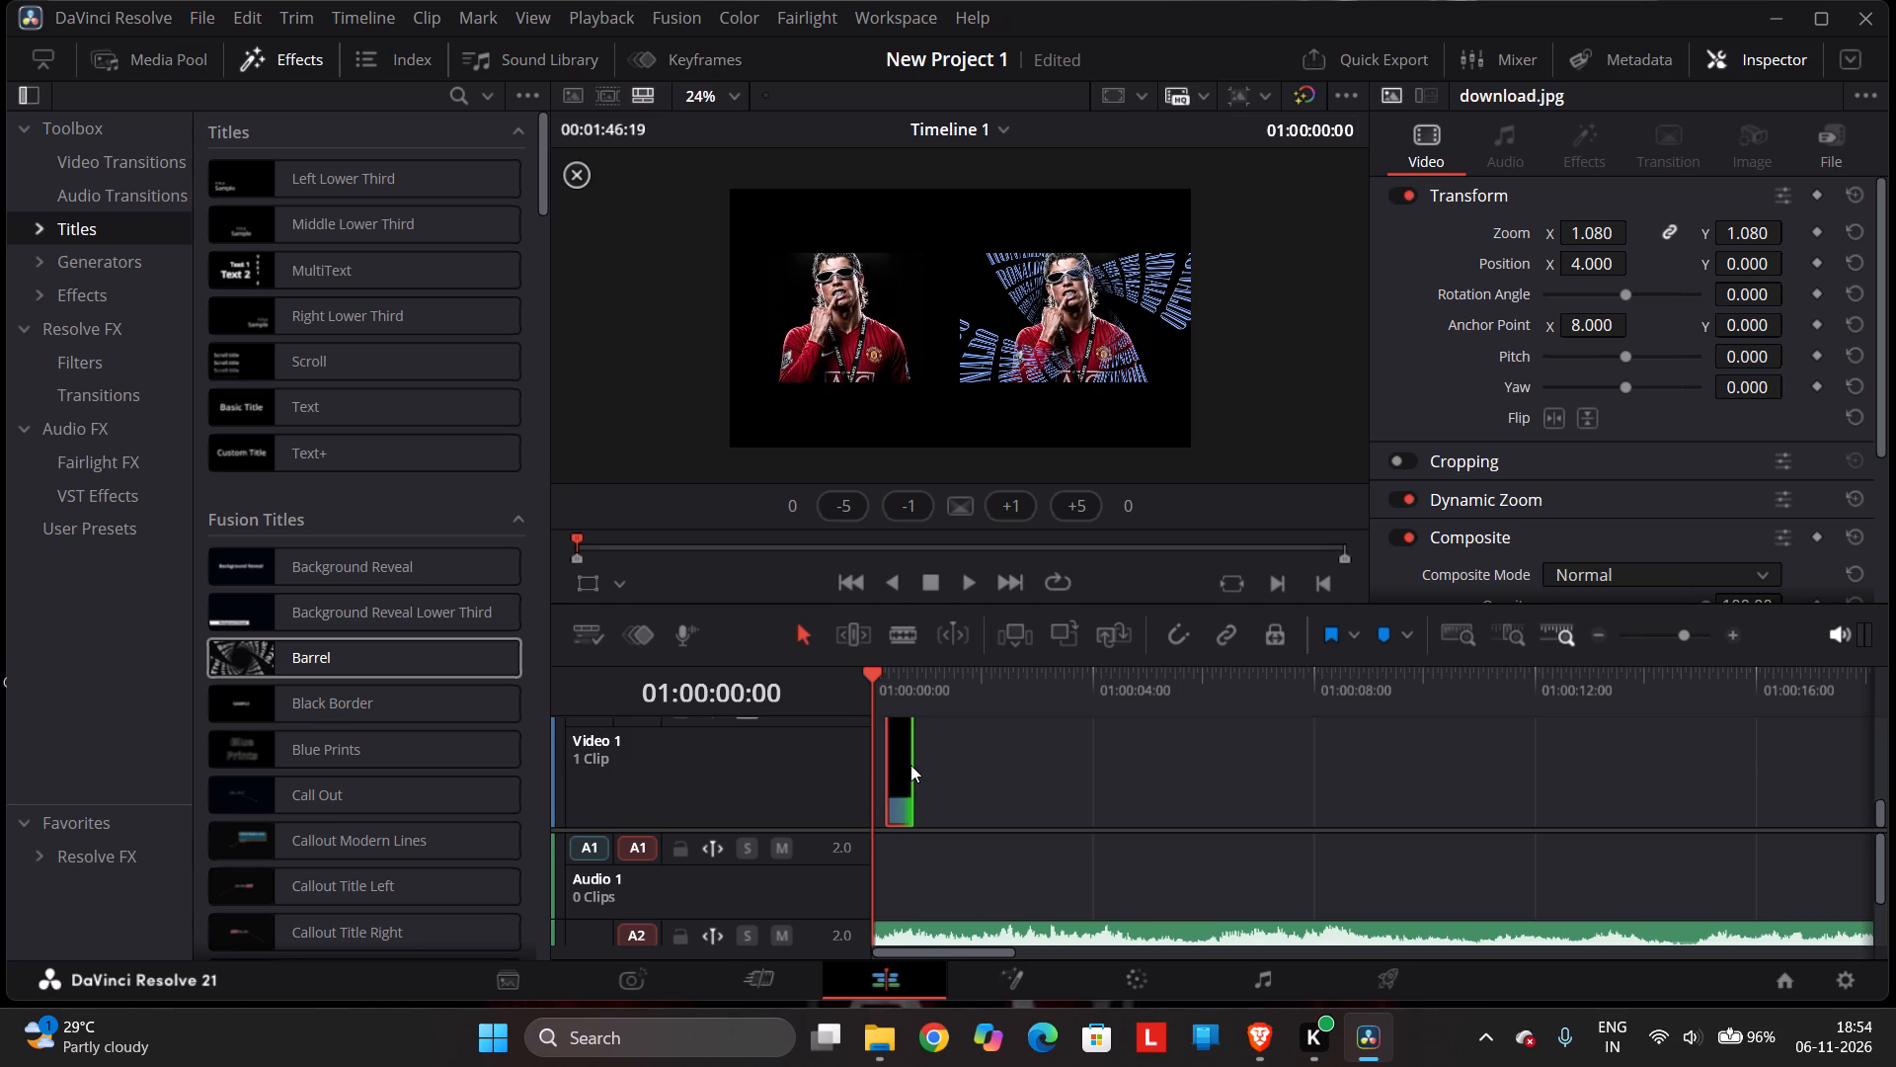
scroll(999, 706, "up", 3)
Shorten the trimmed end of the download.jpg clip by 1 frame and close the trim editor.
left_click(897, 514)
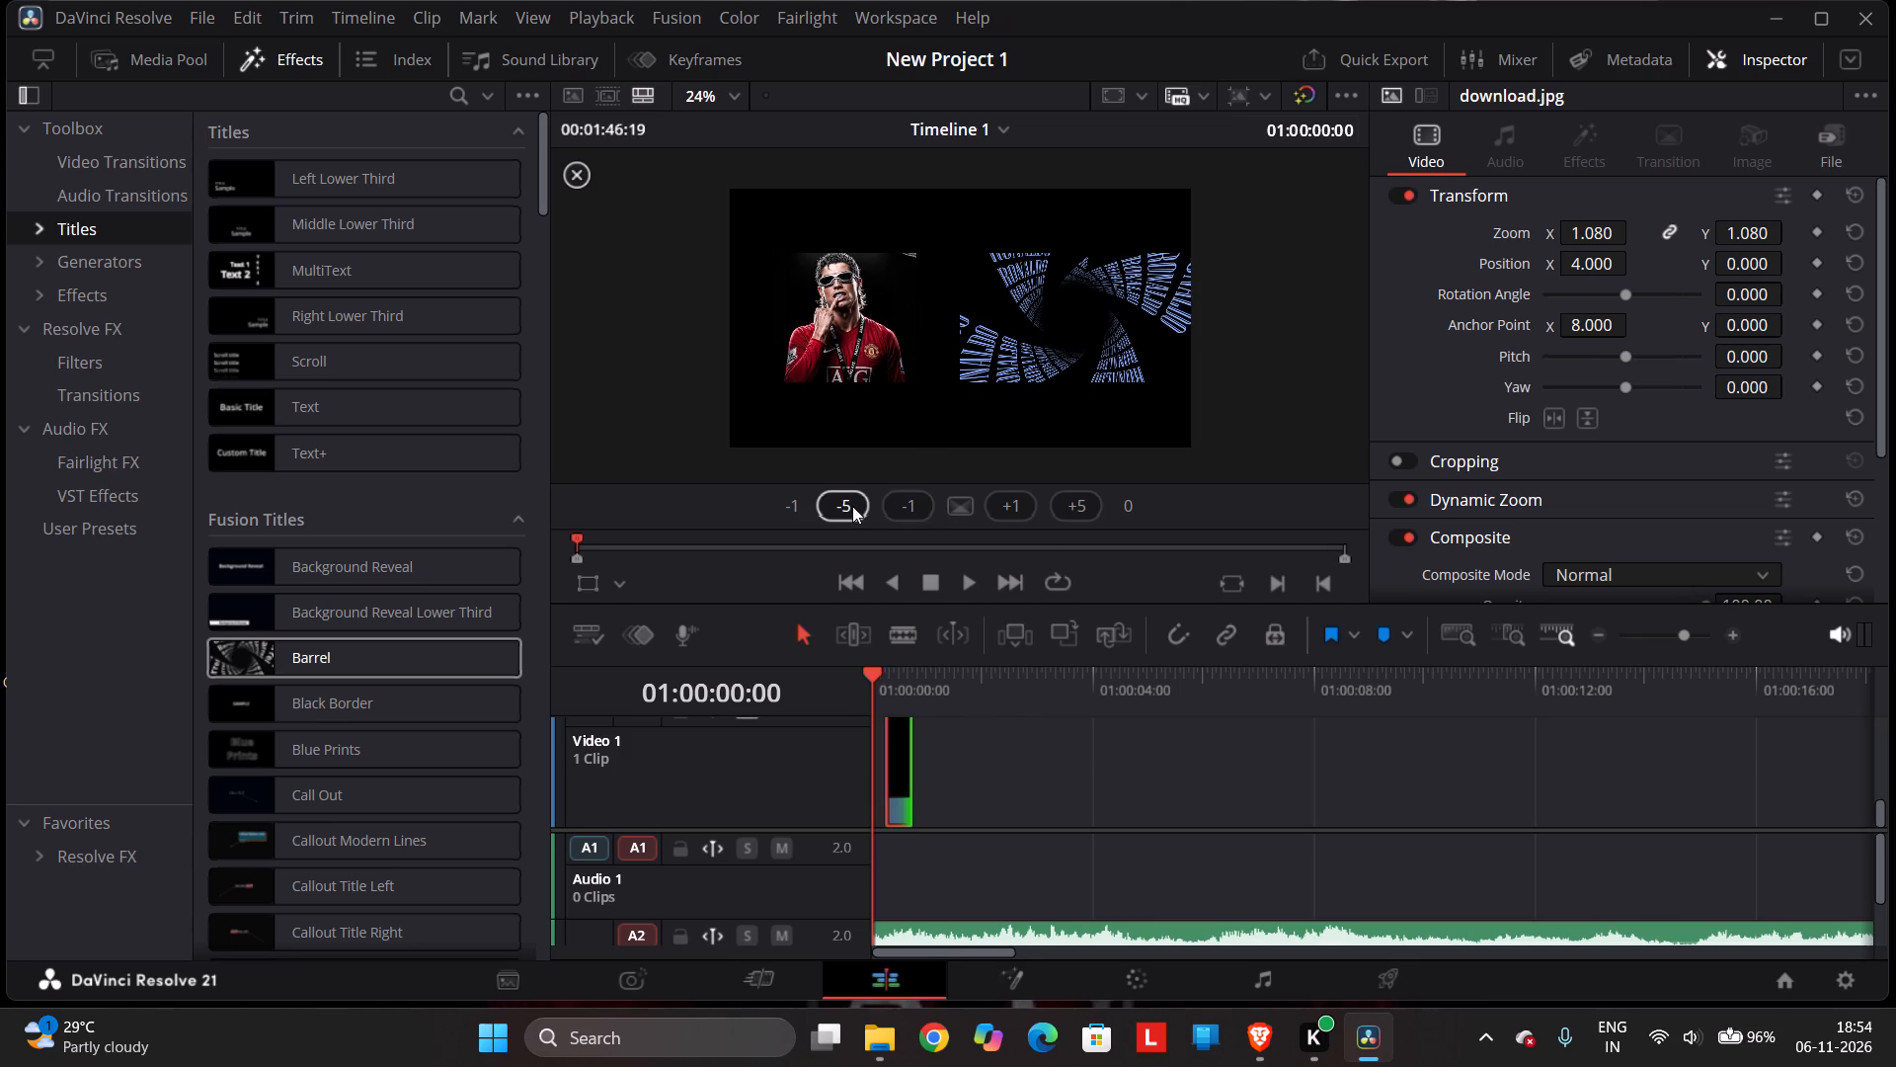
left_click(801, 498)
left_click(595, 192)
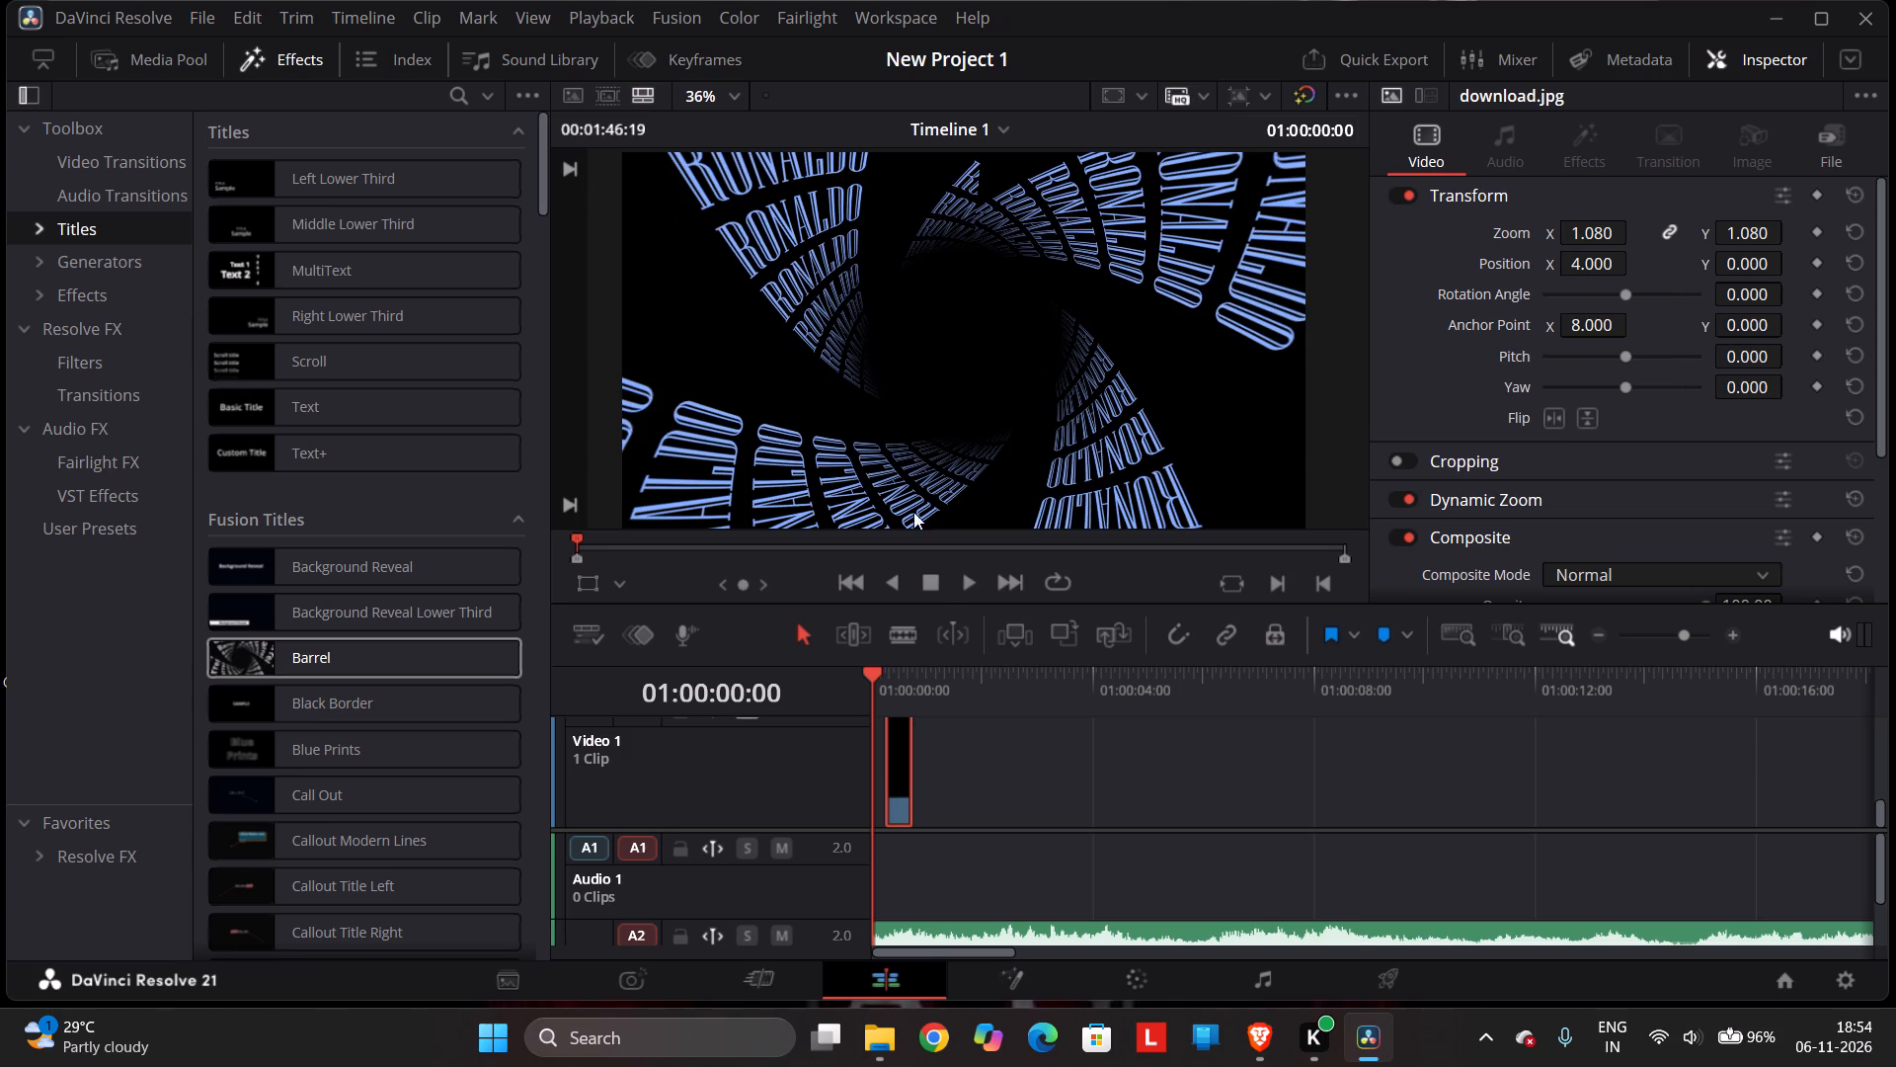
Move the download.jpg clip on Video 1 to the very start of the timeline at 01:00:00:00.
left_click_drag(895, 781, 783, 759)
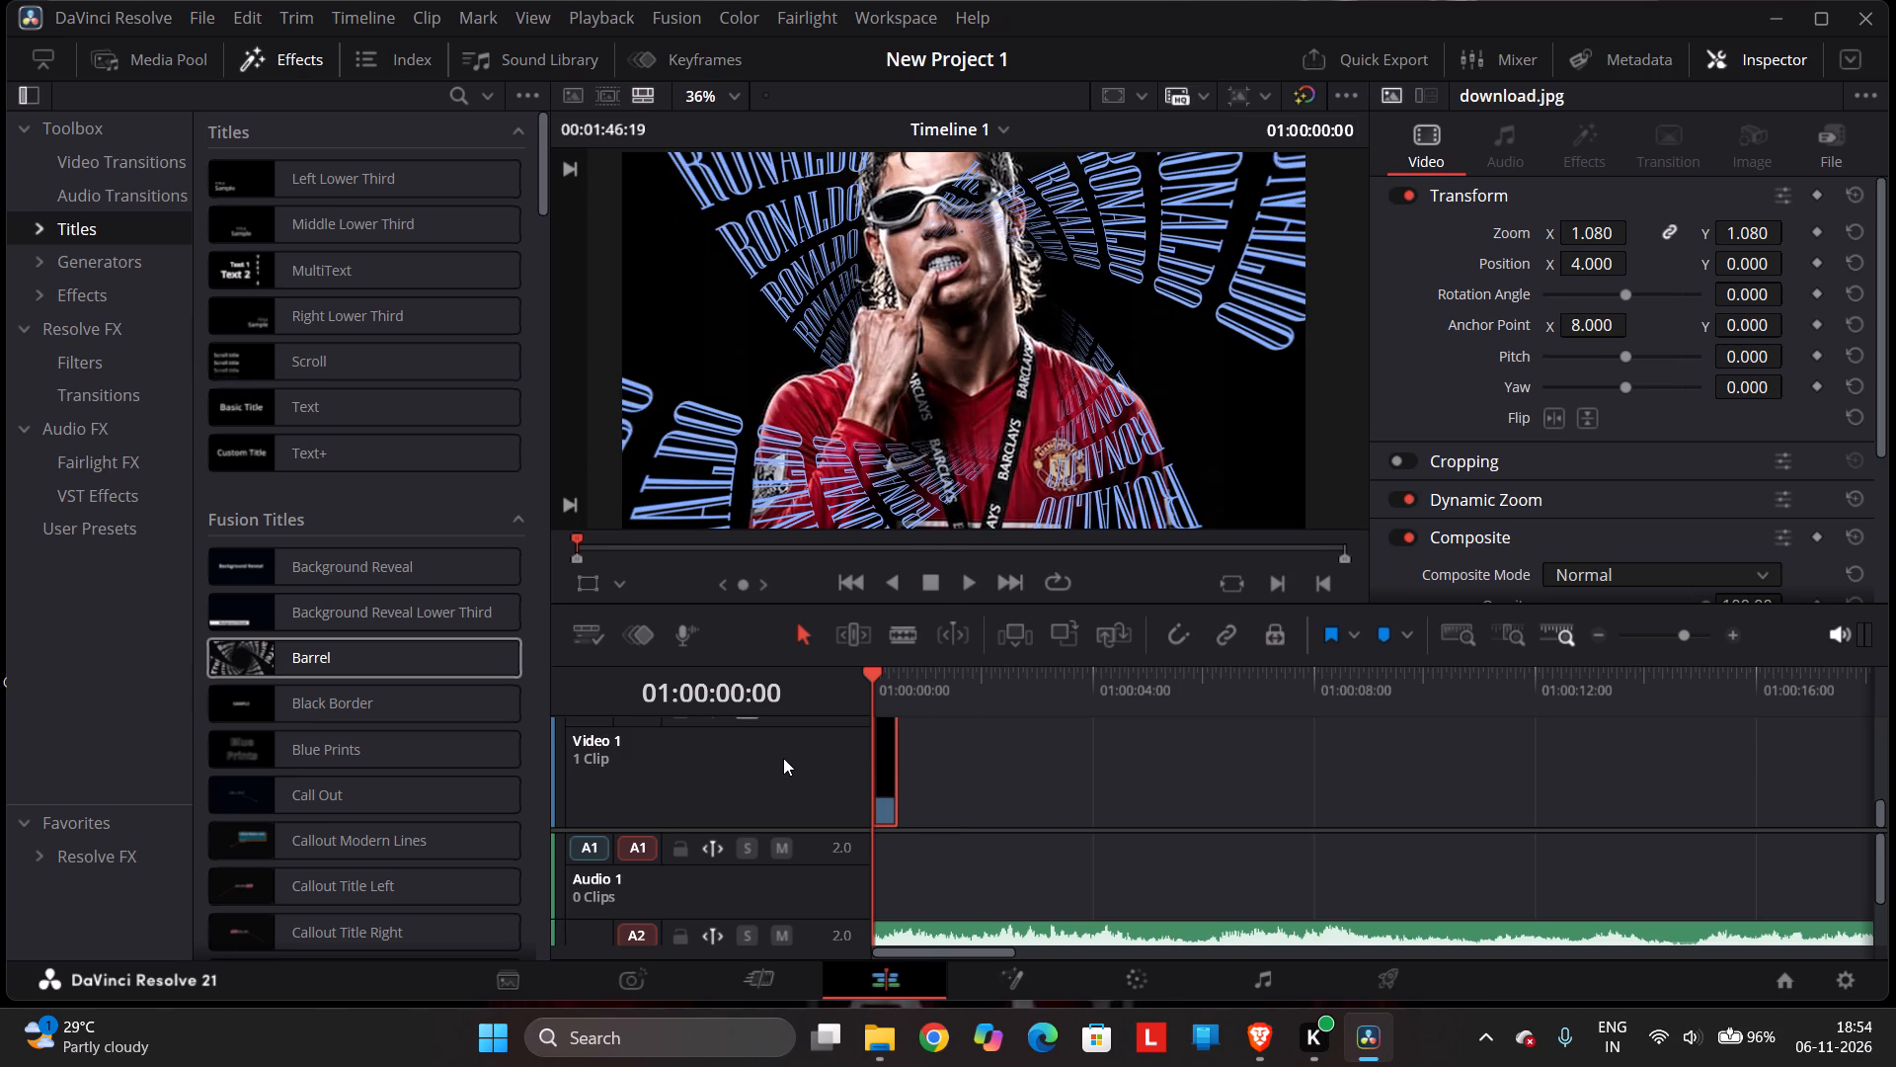
left_click(889, 756)
left_click_drag(895, 761, 917, 765)
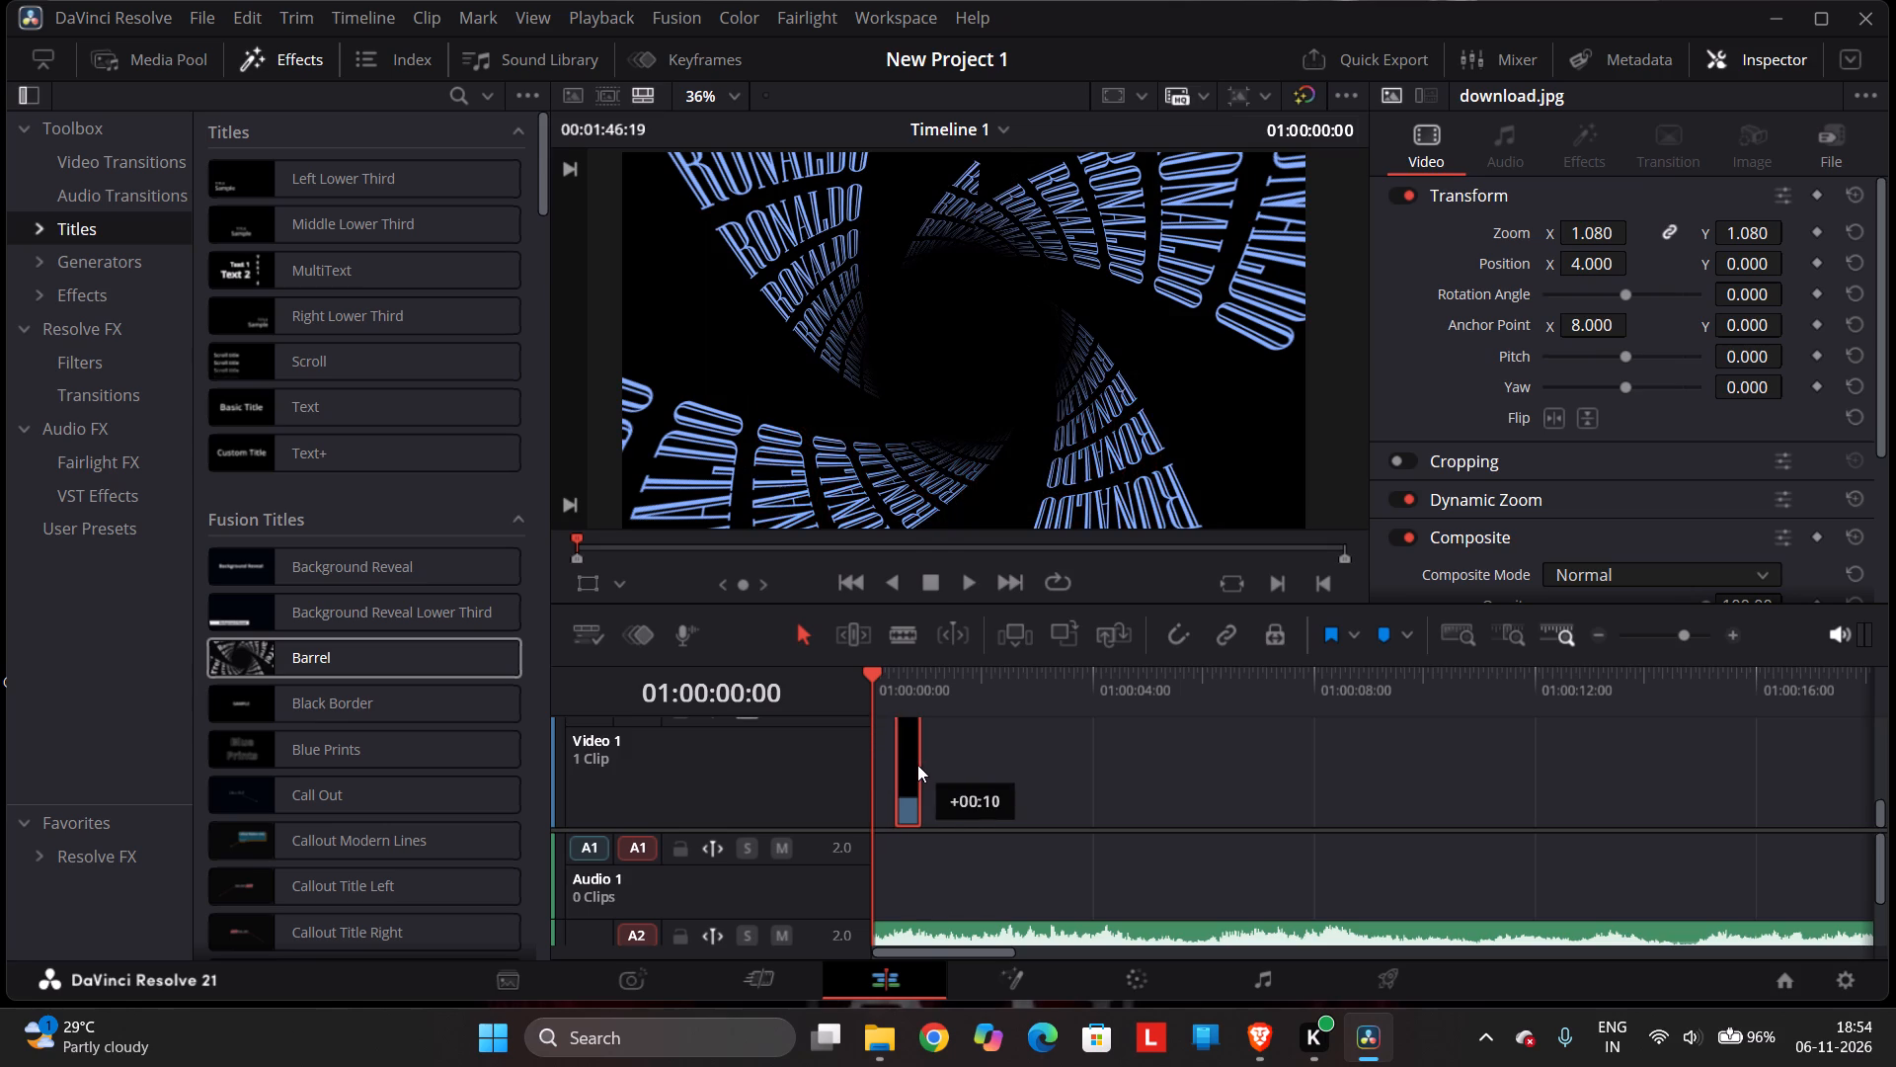
left_click_drag(917, 765, 842, 763)
Look through the effects library's Generators, Effects, Resolve FX, Filters, Transitions and Video Transitions for usable effects.
scroll(989, 848, "up", 5)
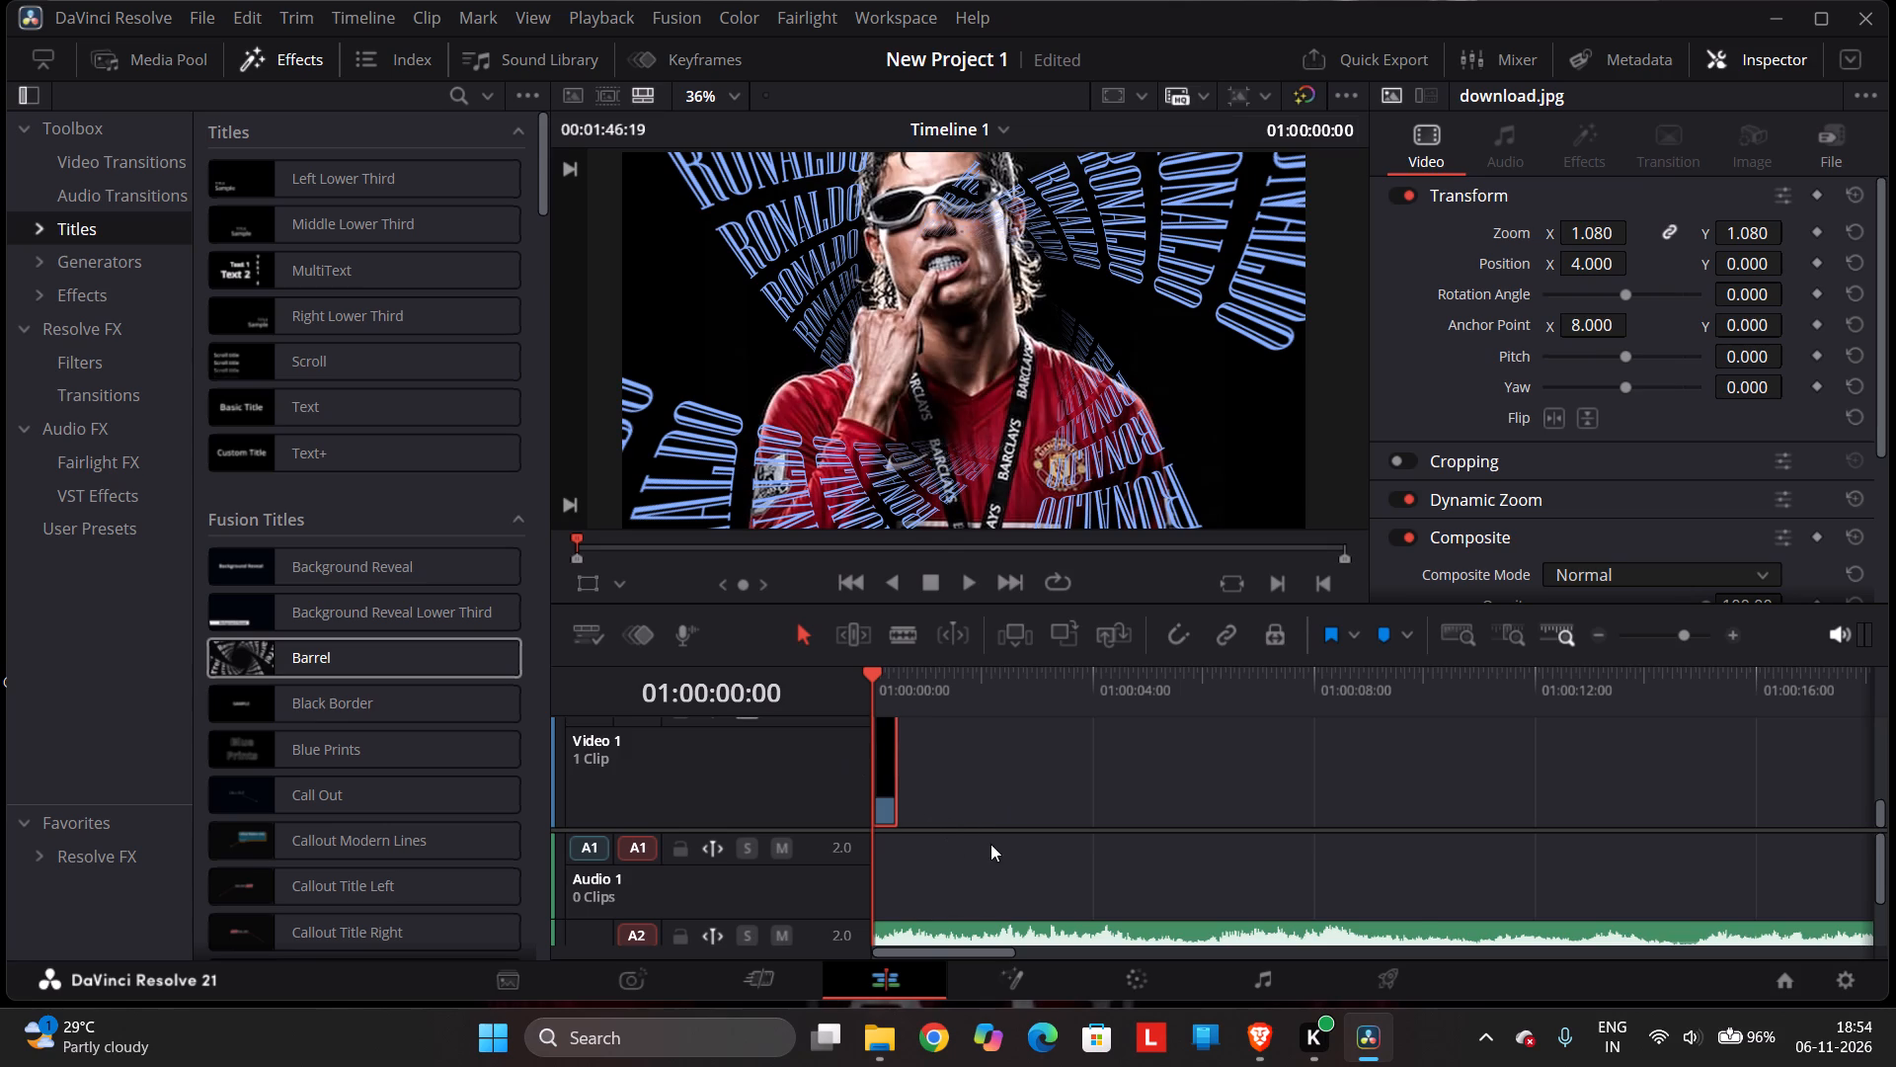
scroll(990, 844, "down", 3)
left_click(951, 891)
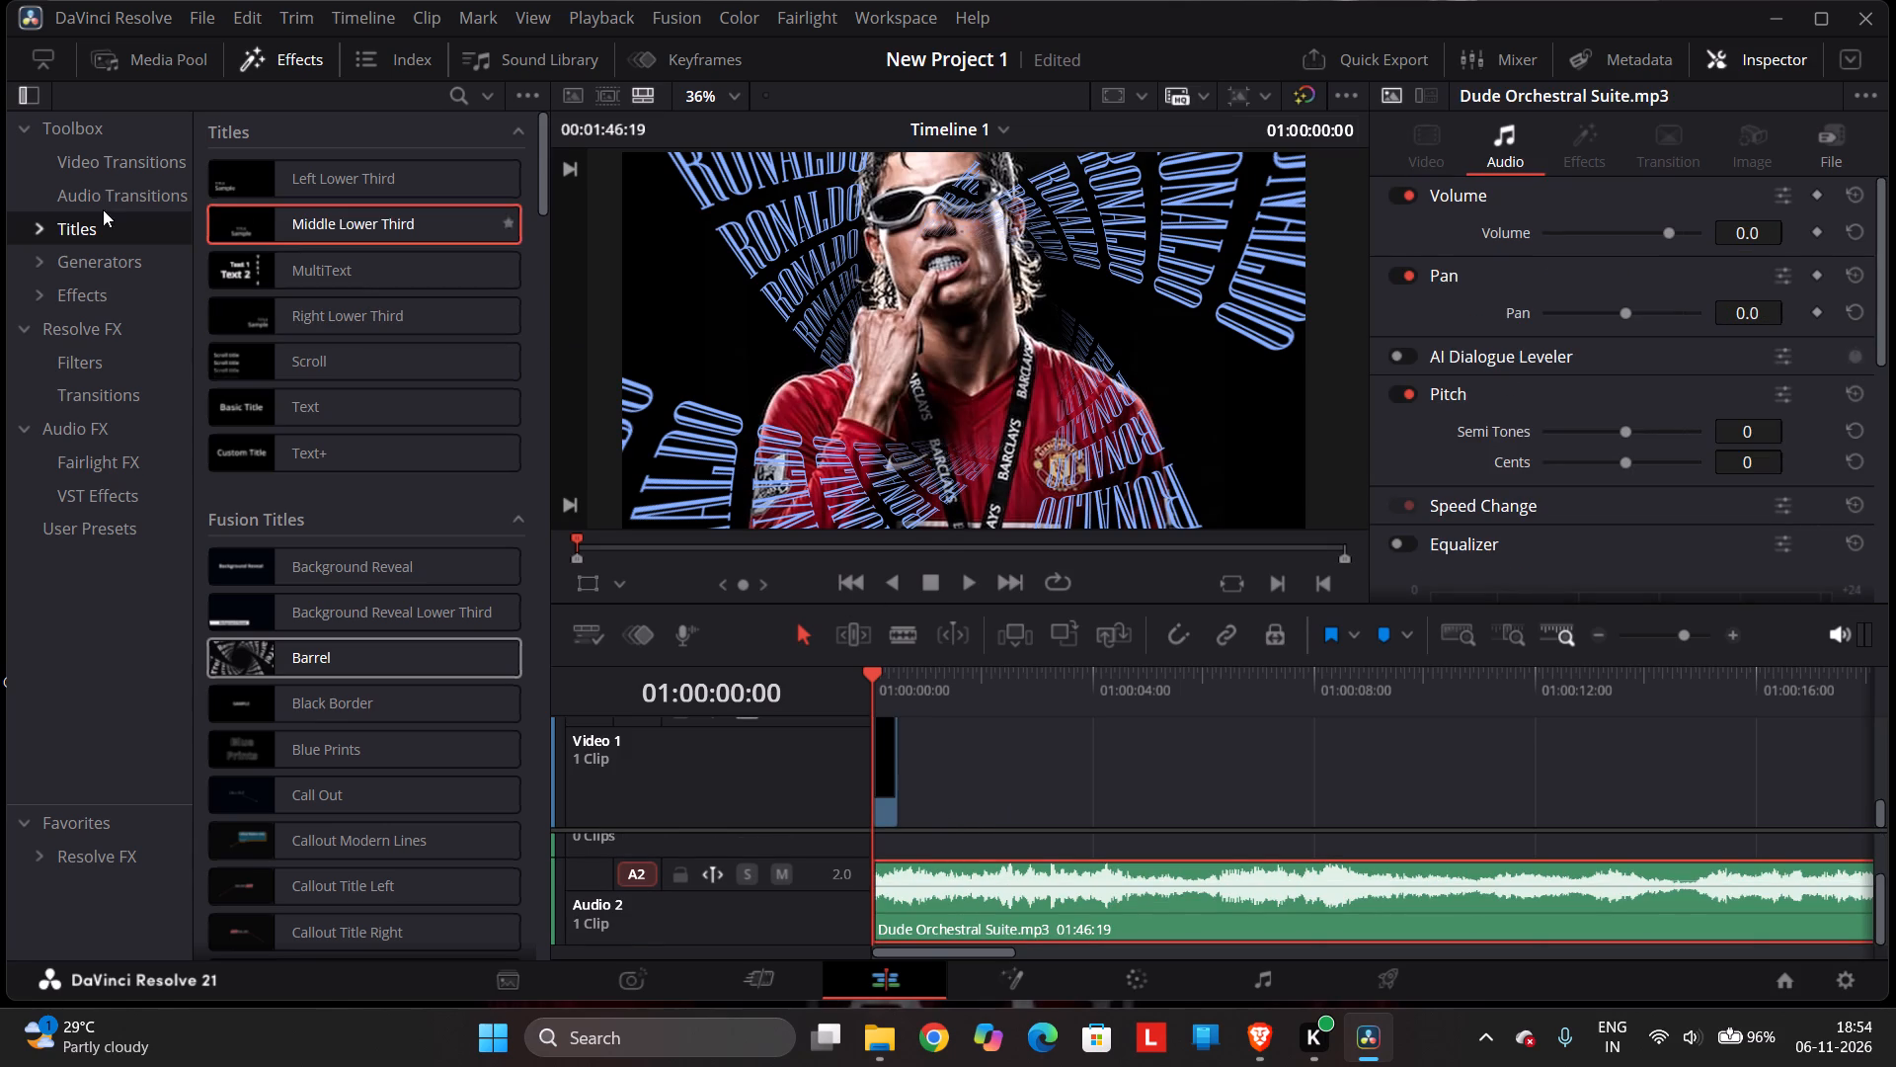
left_click(127, 257)
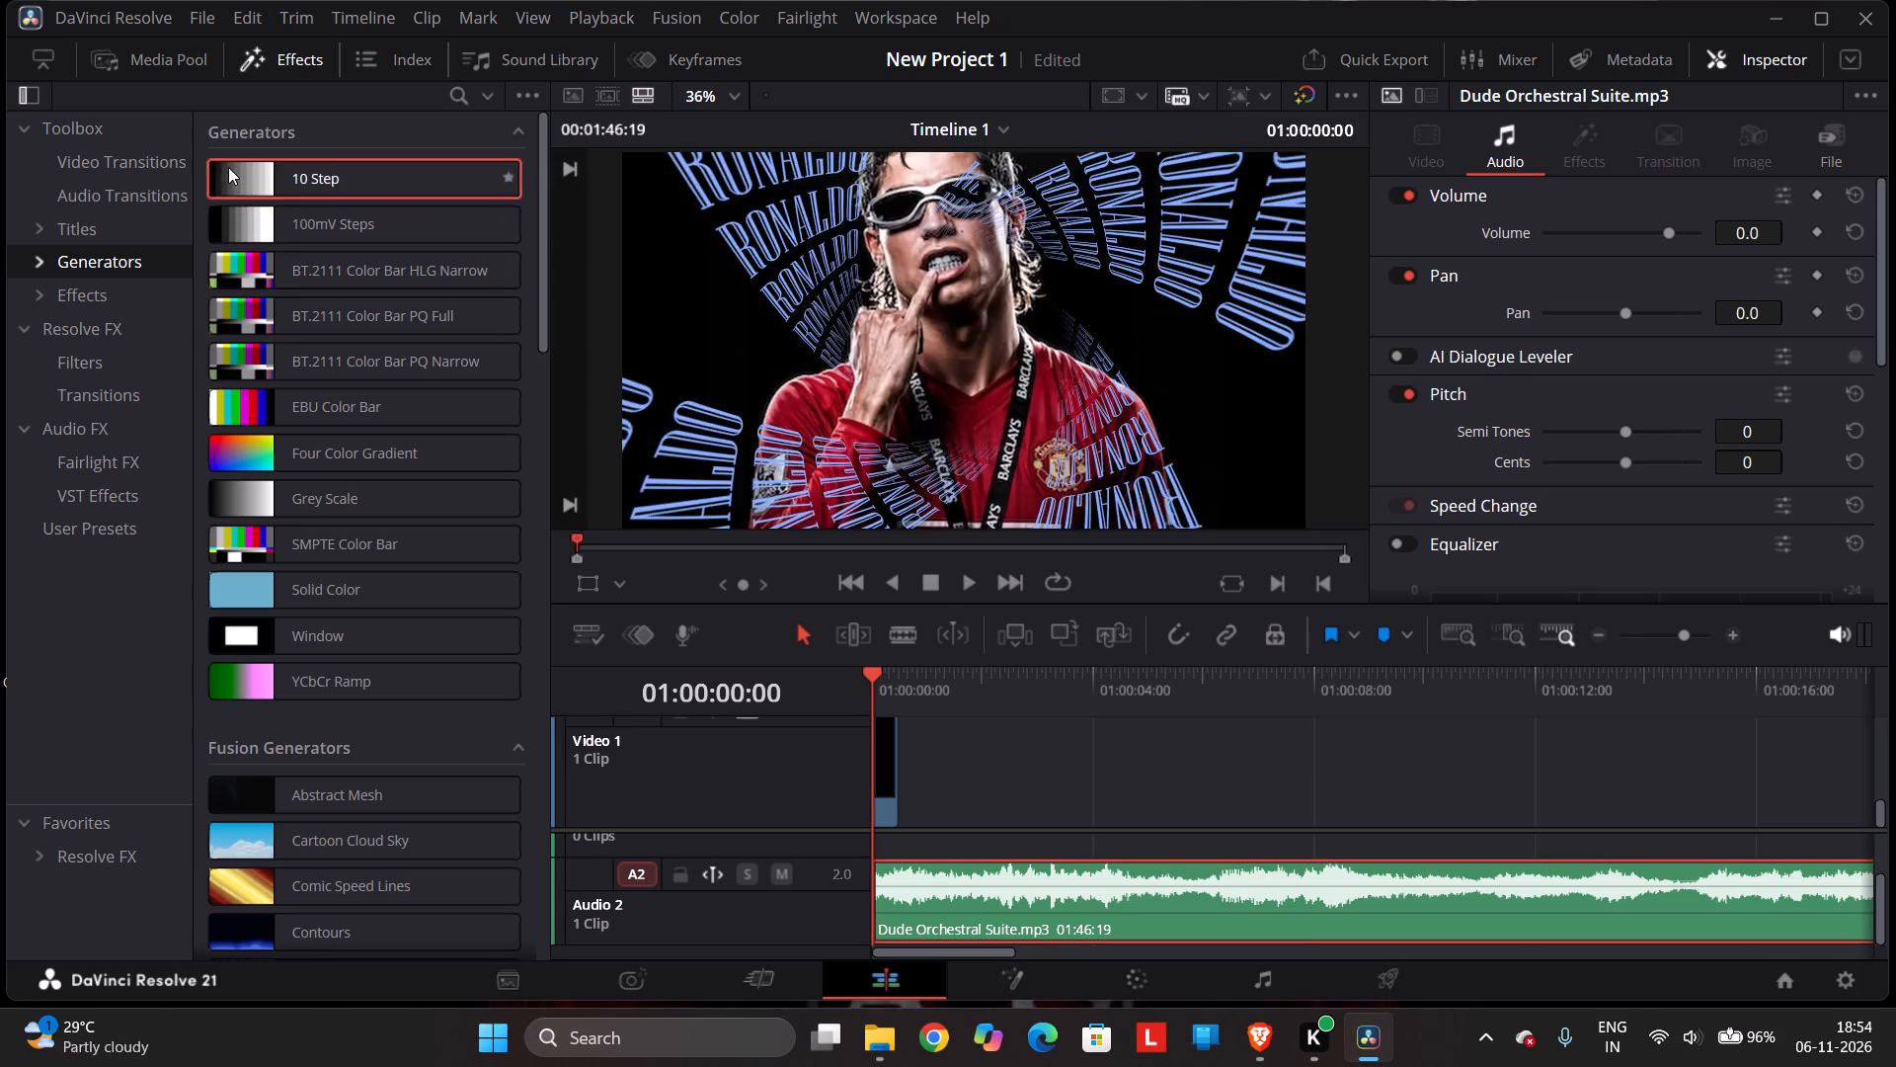
left_click_drag(255, 375, 264, 410)
left_click(264, 410)
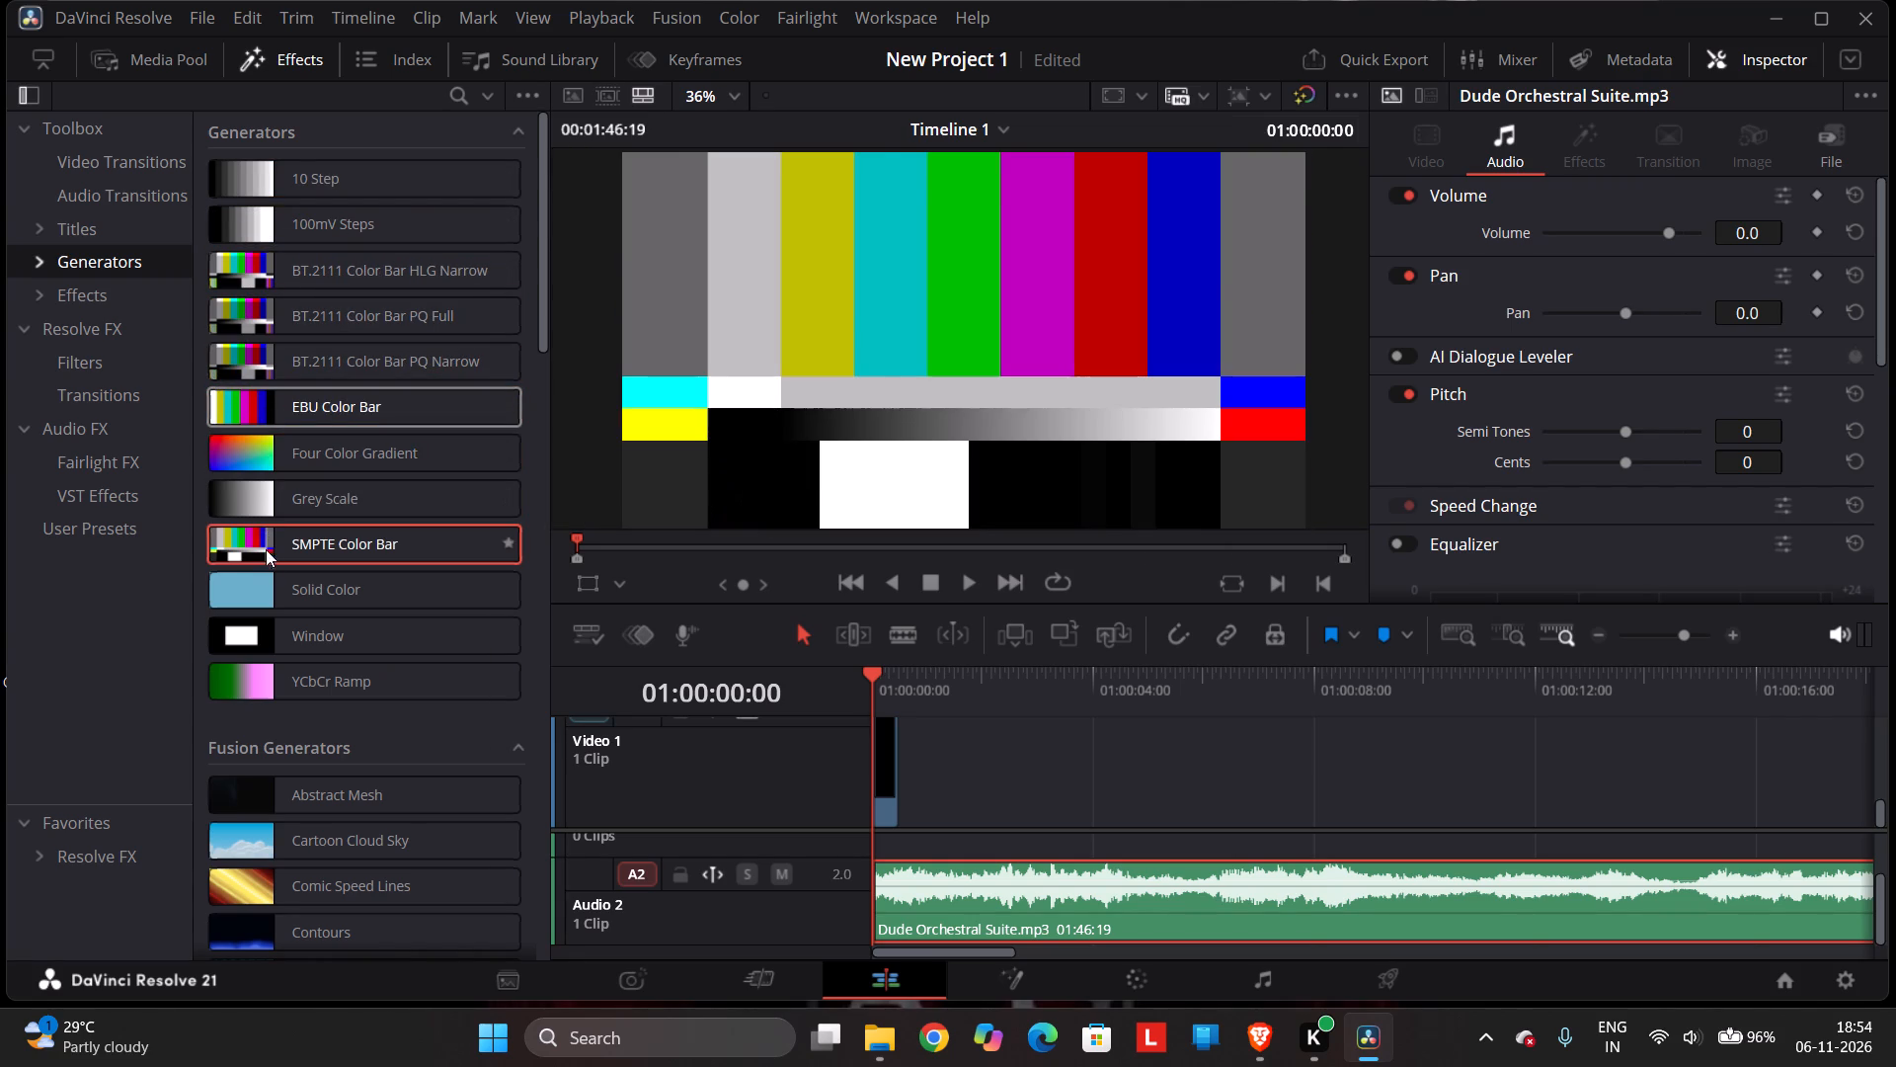
left_click(99, 284)
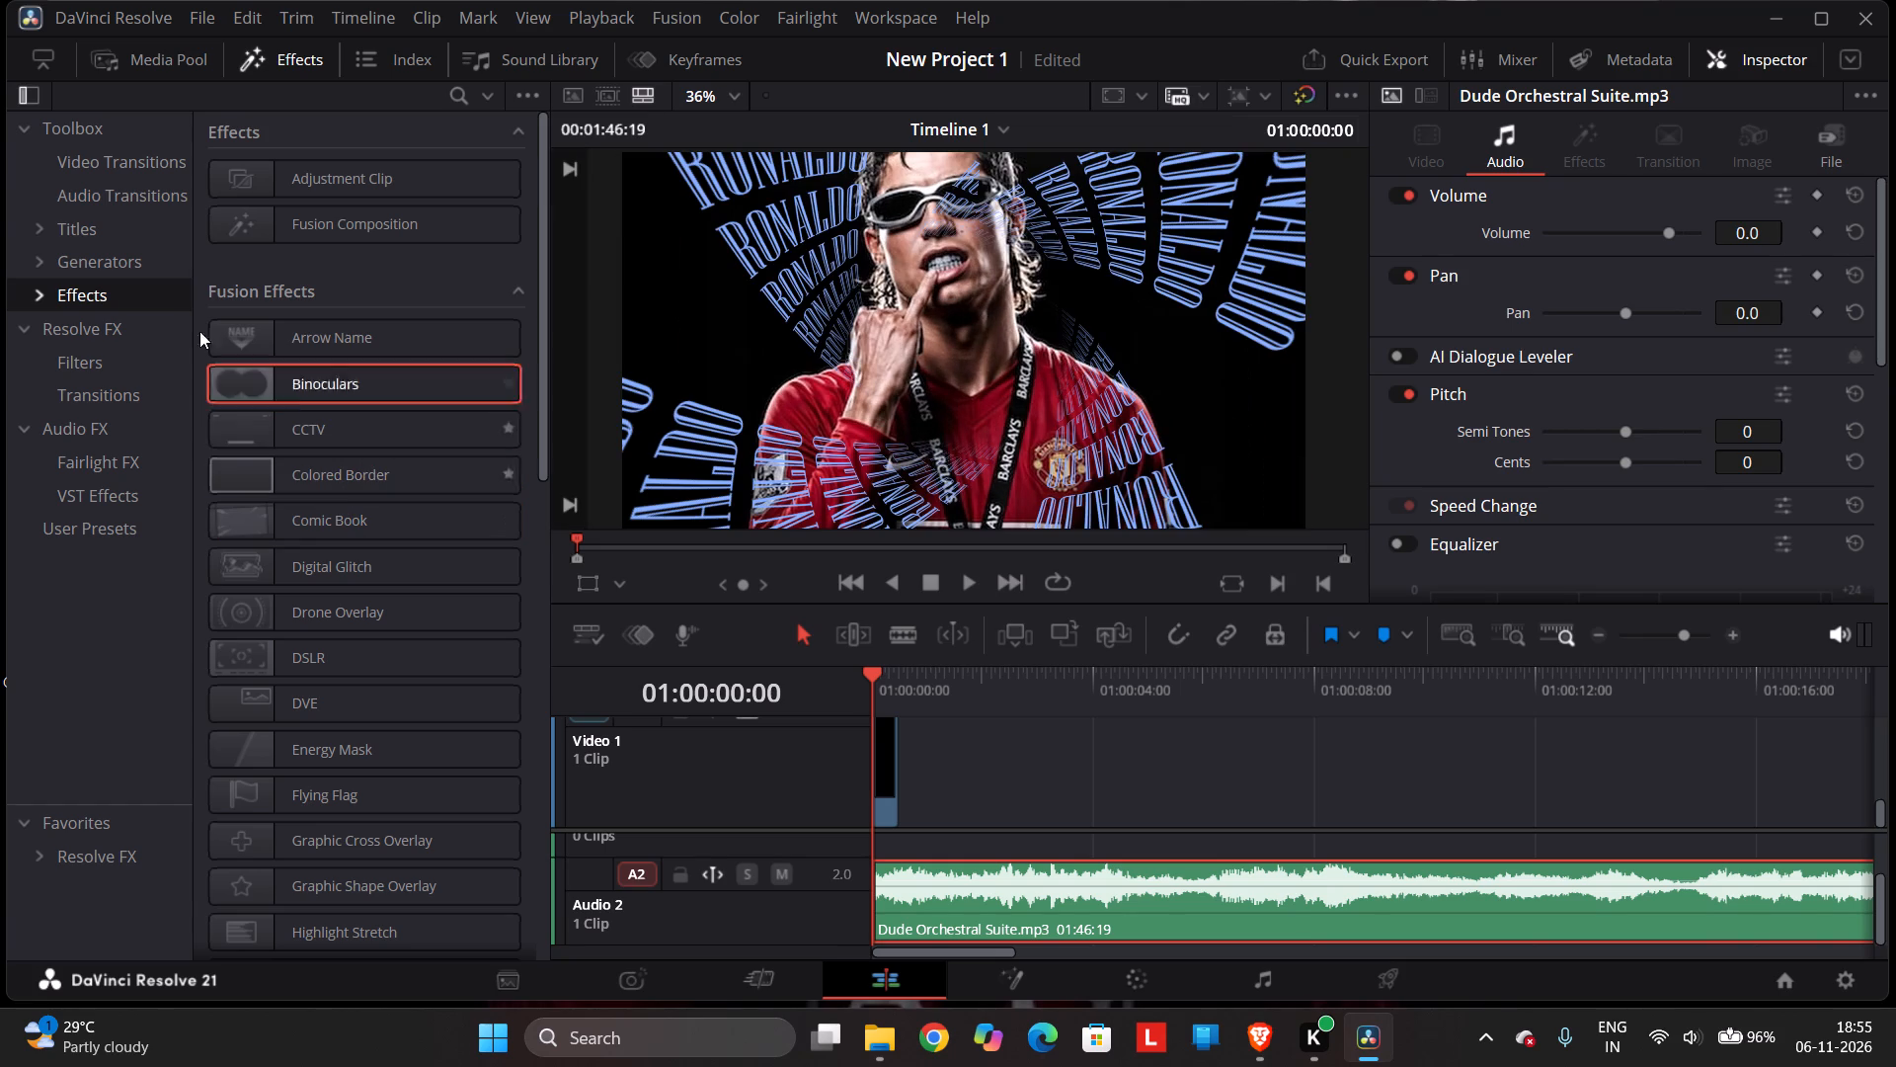
left_click(102, 337)
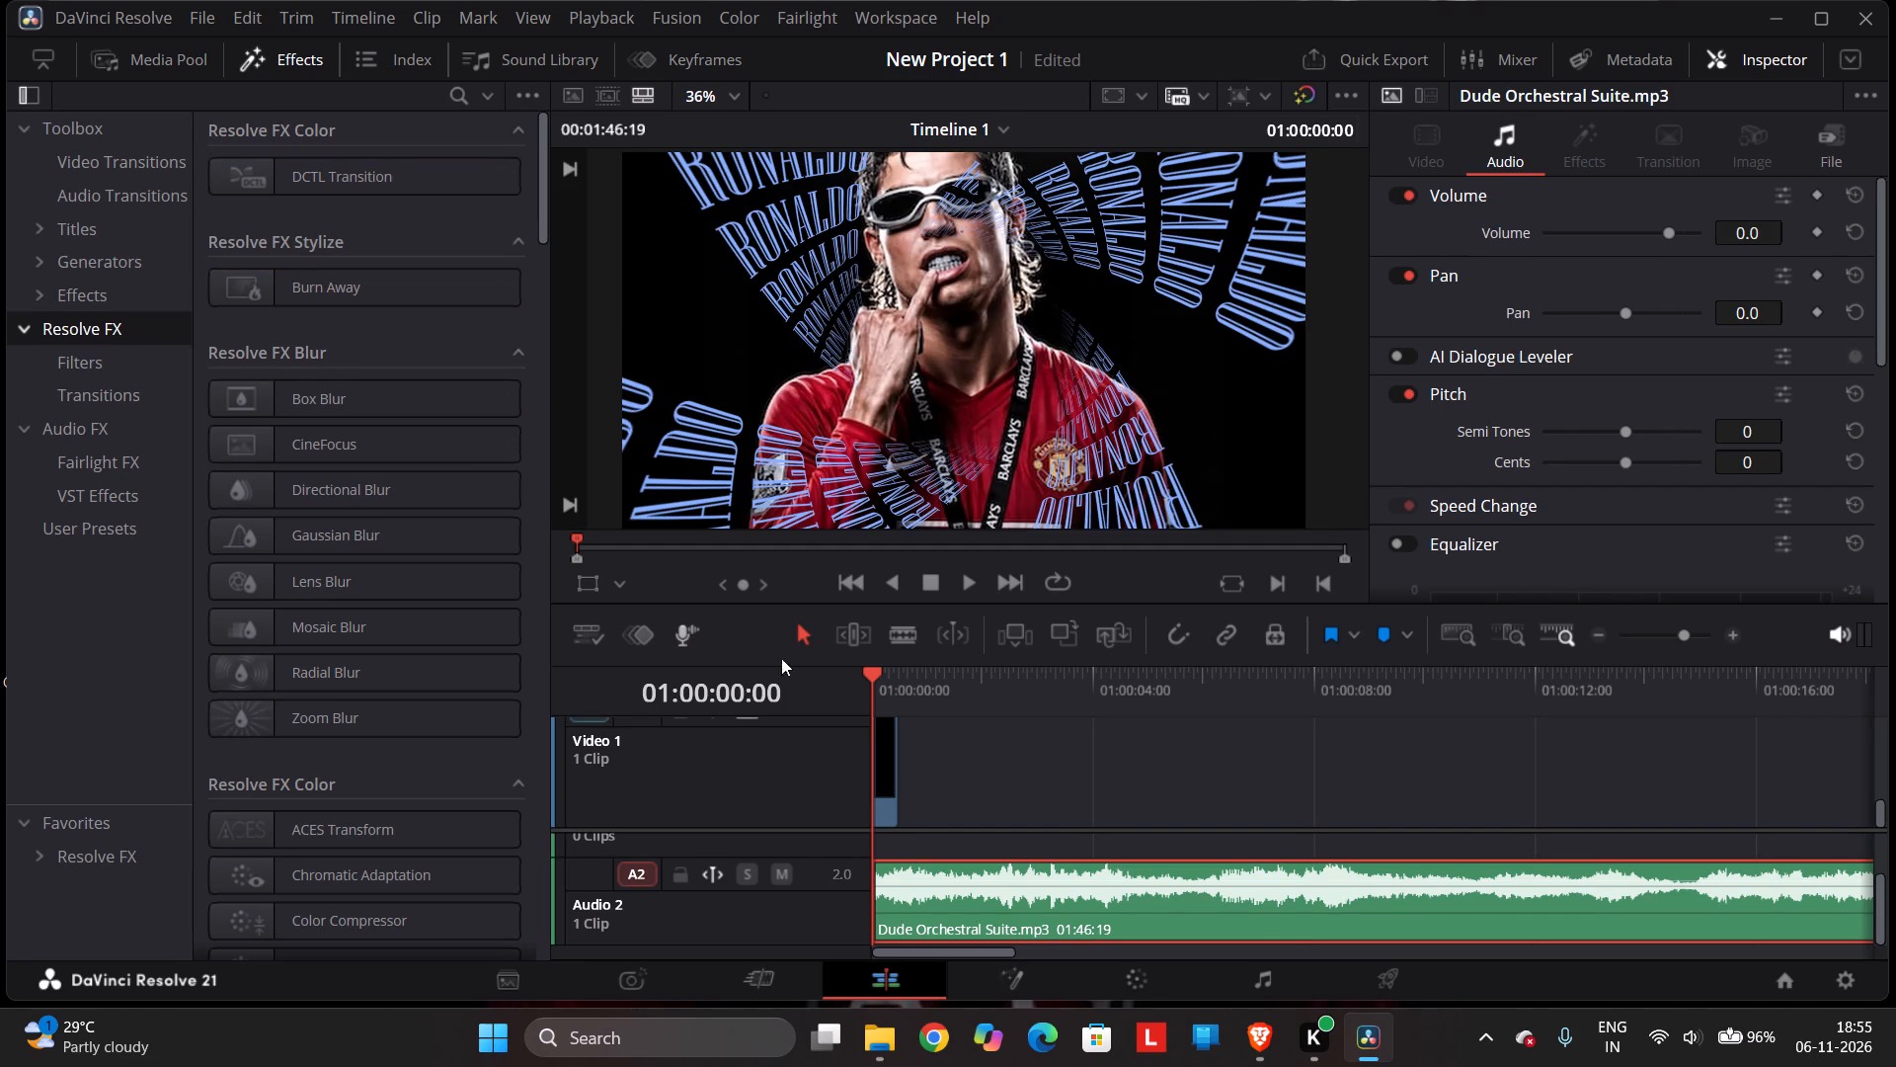
left_click_drag(874, 674, 836, 673)
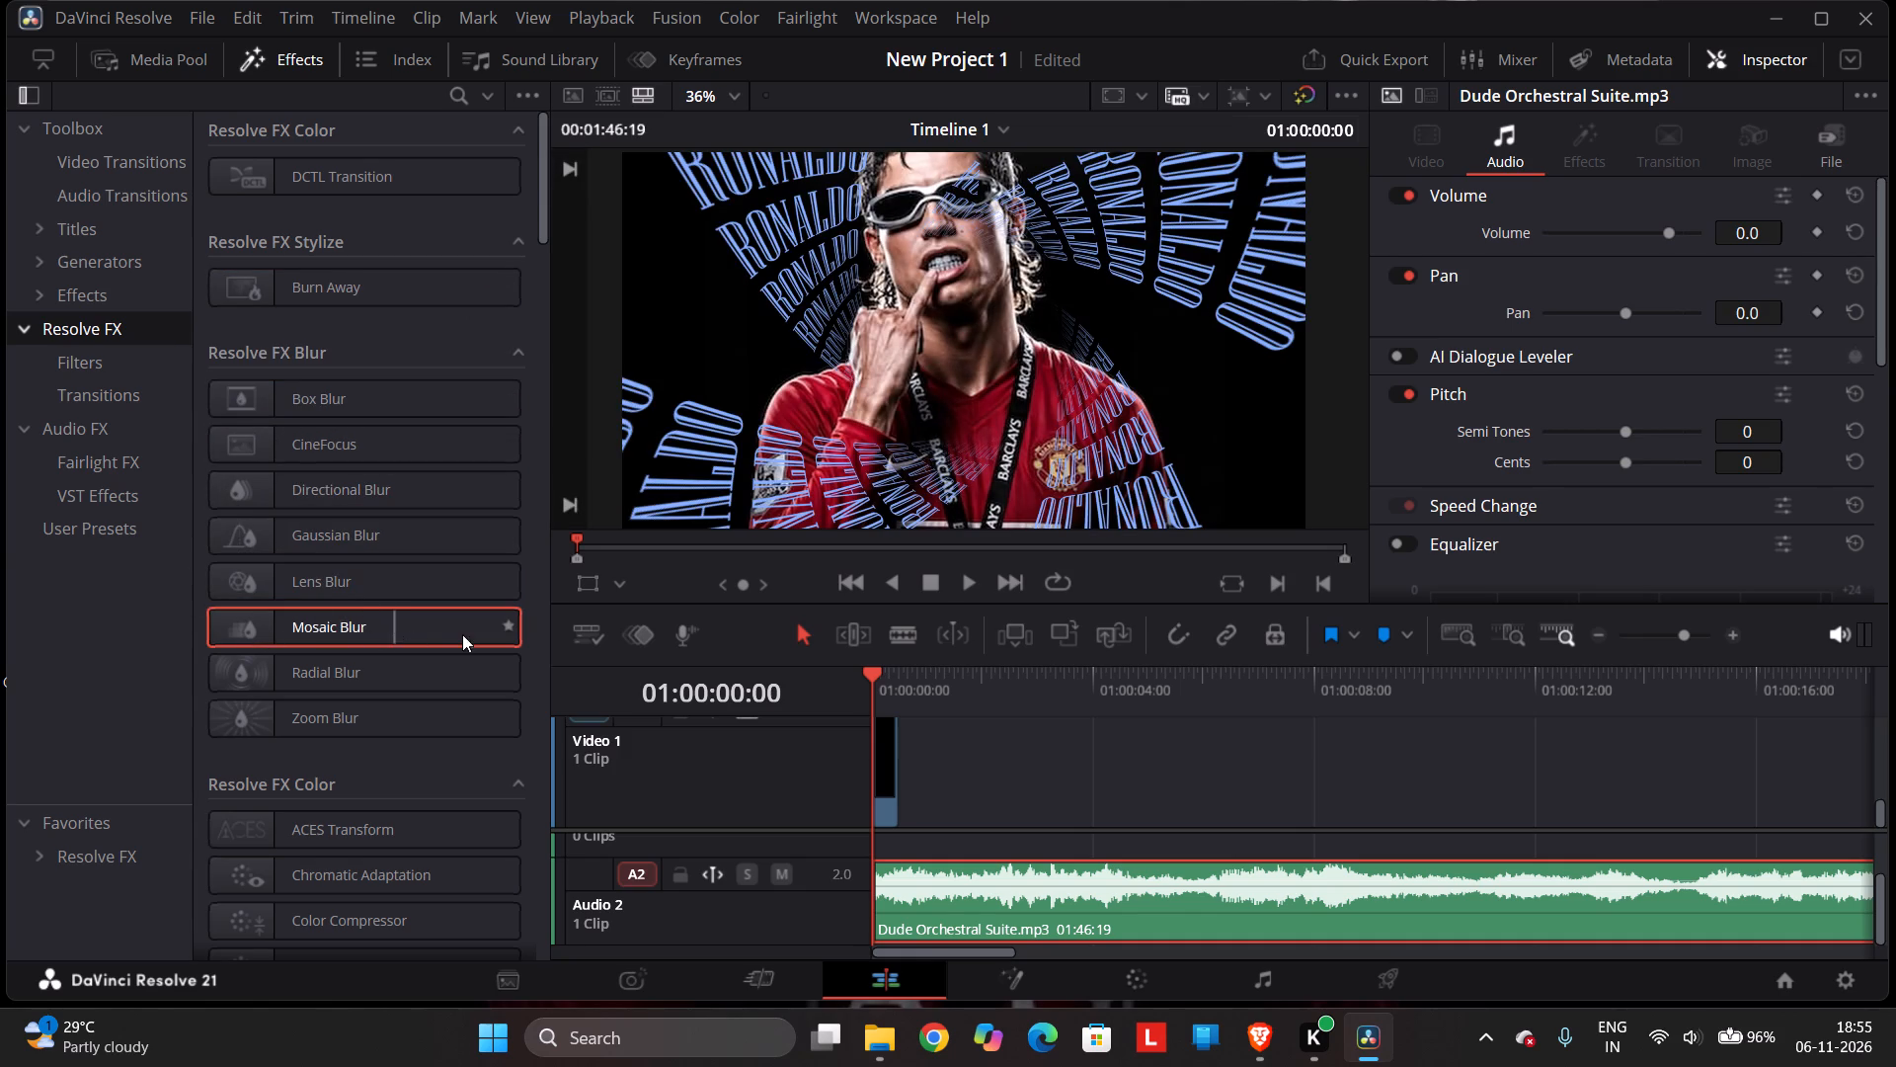
left_click(125, 357)
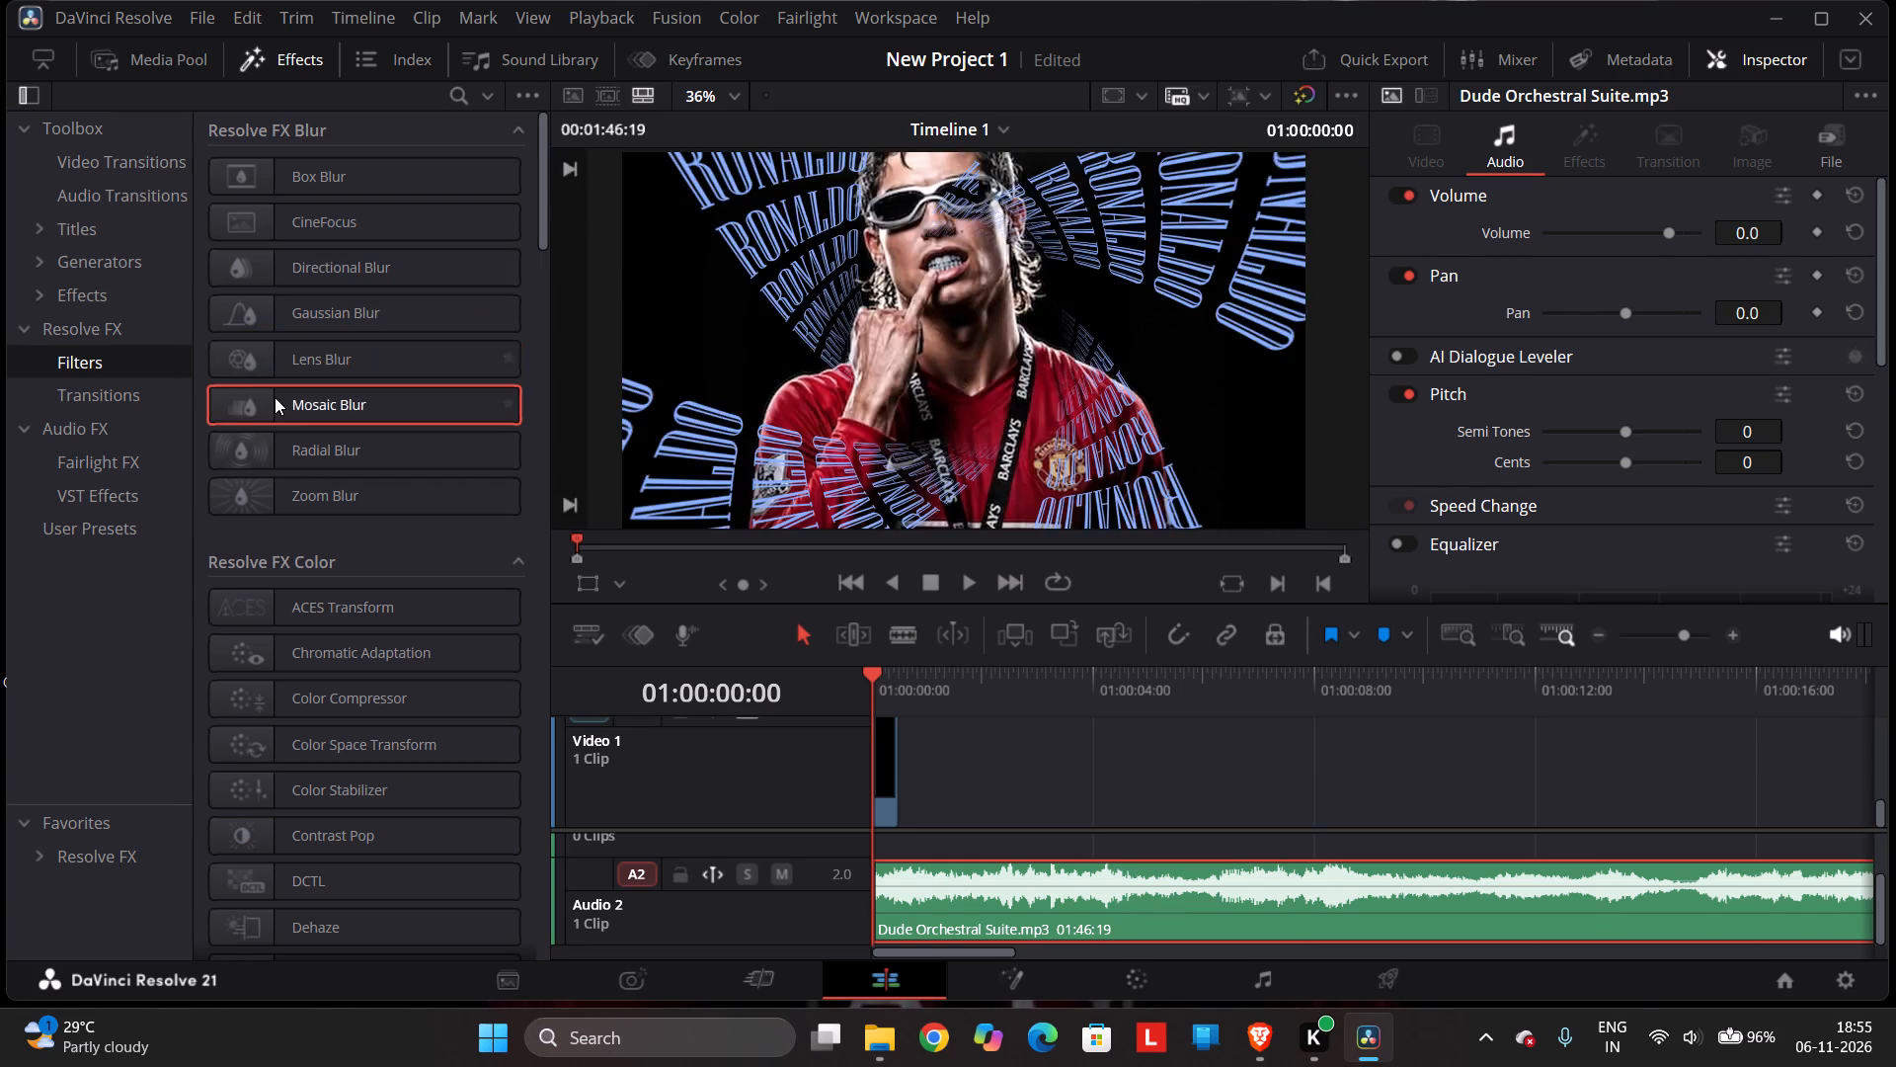
left_click(95, 404)
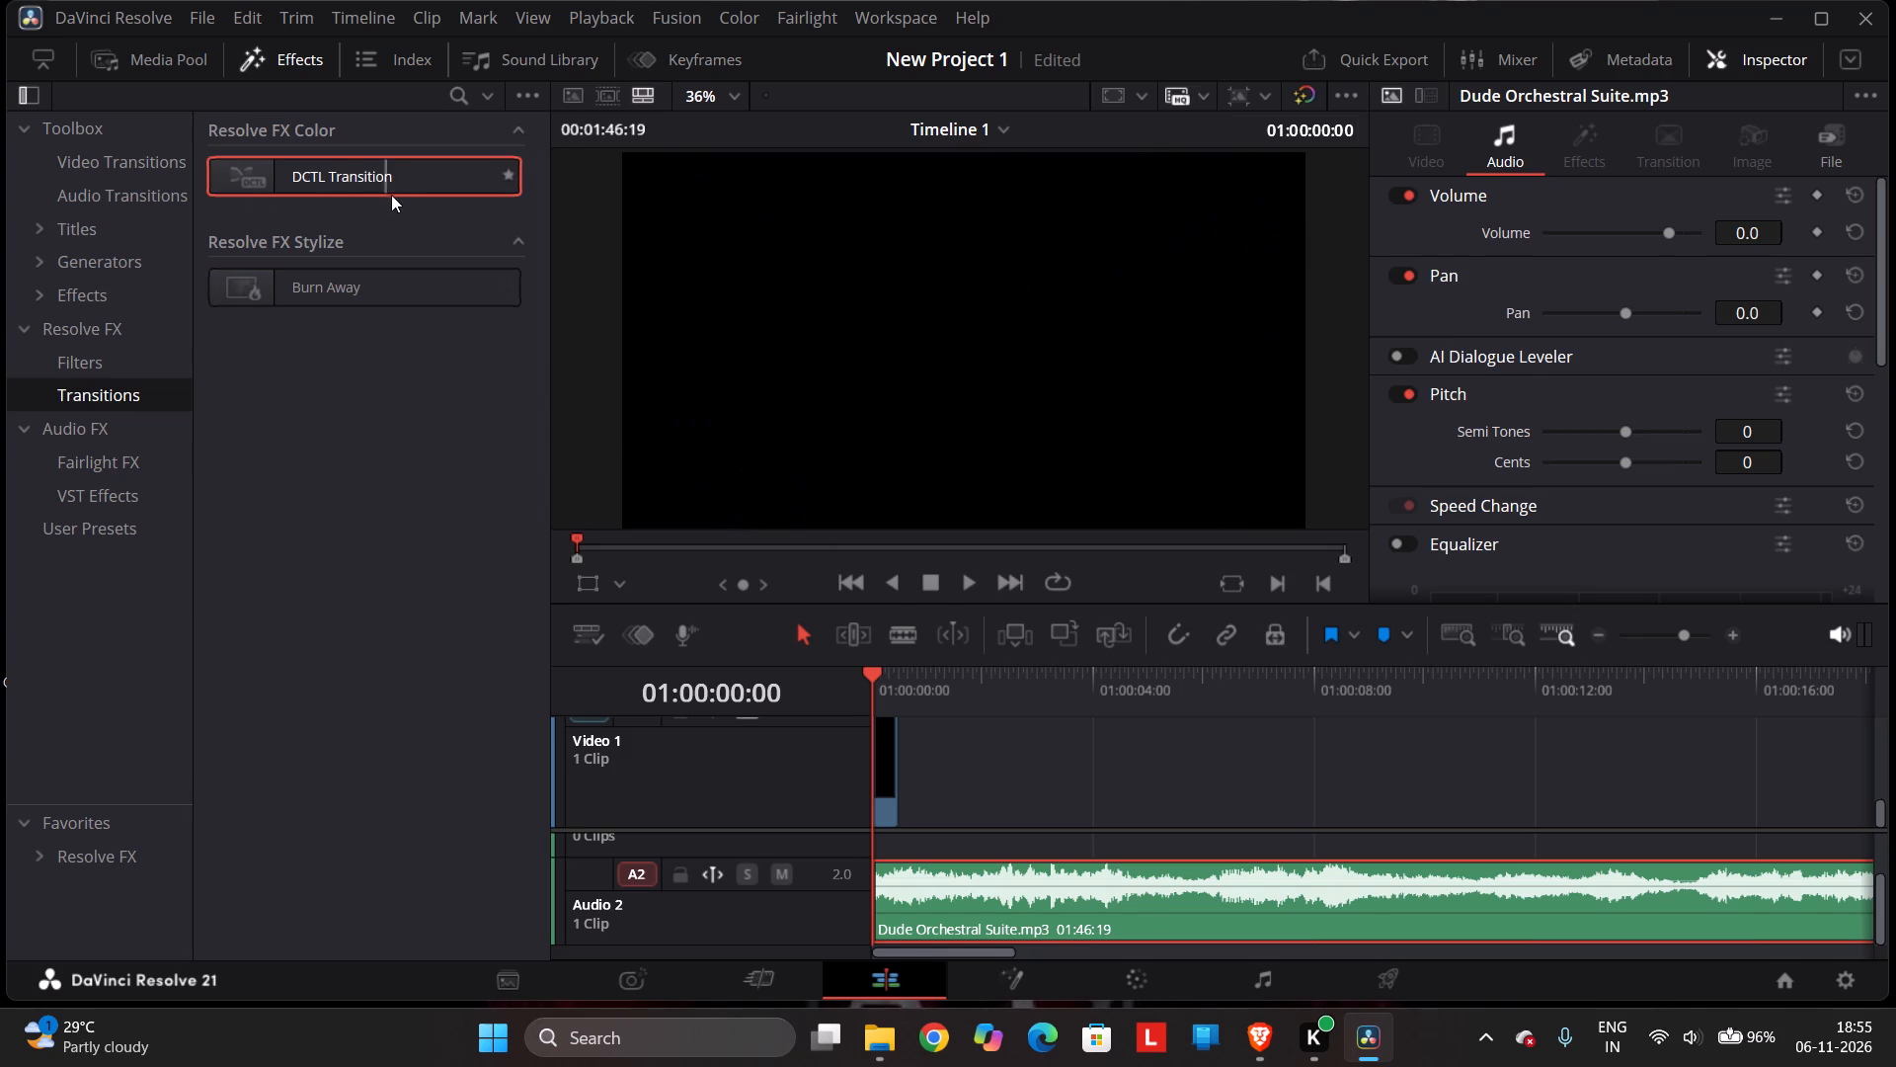
left_click(111, 171)
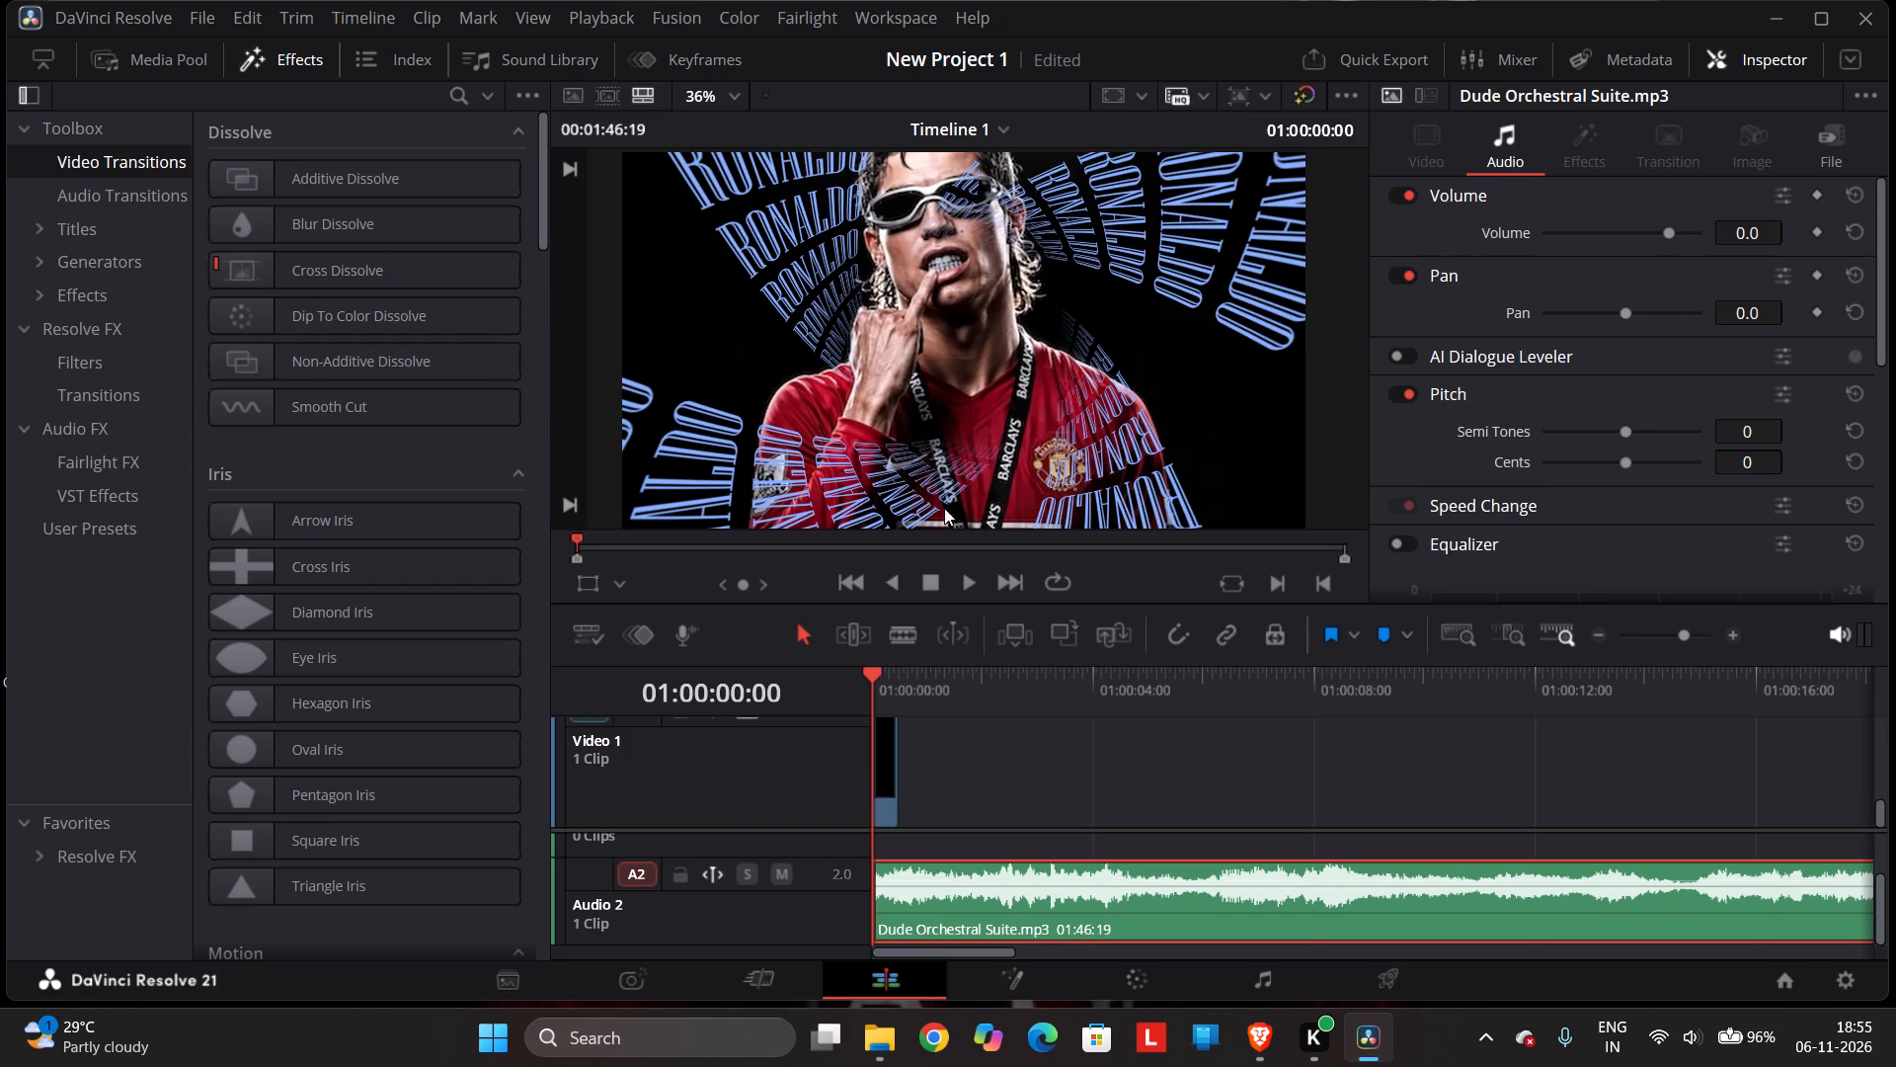
Preview the timeline briefly, return the playhead to the start and play it again.
left_click_drag(964, 580, 975, 581)
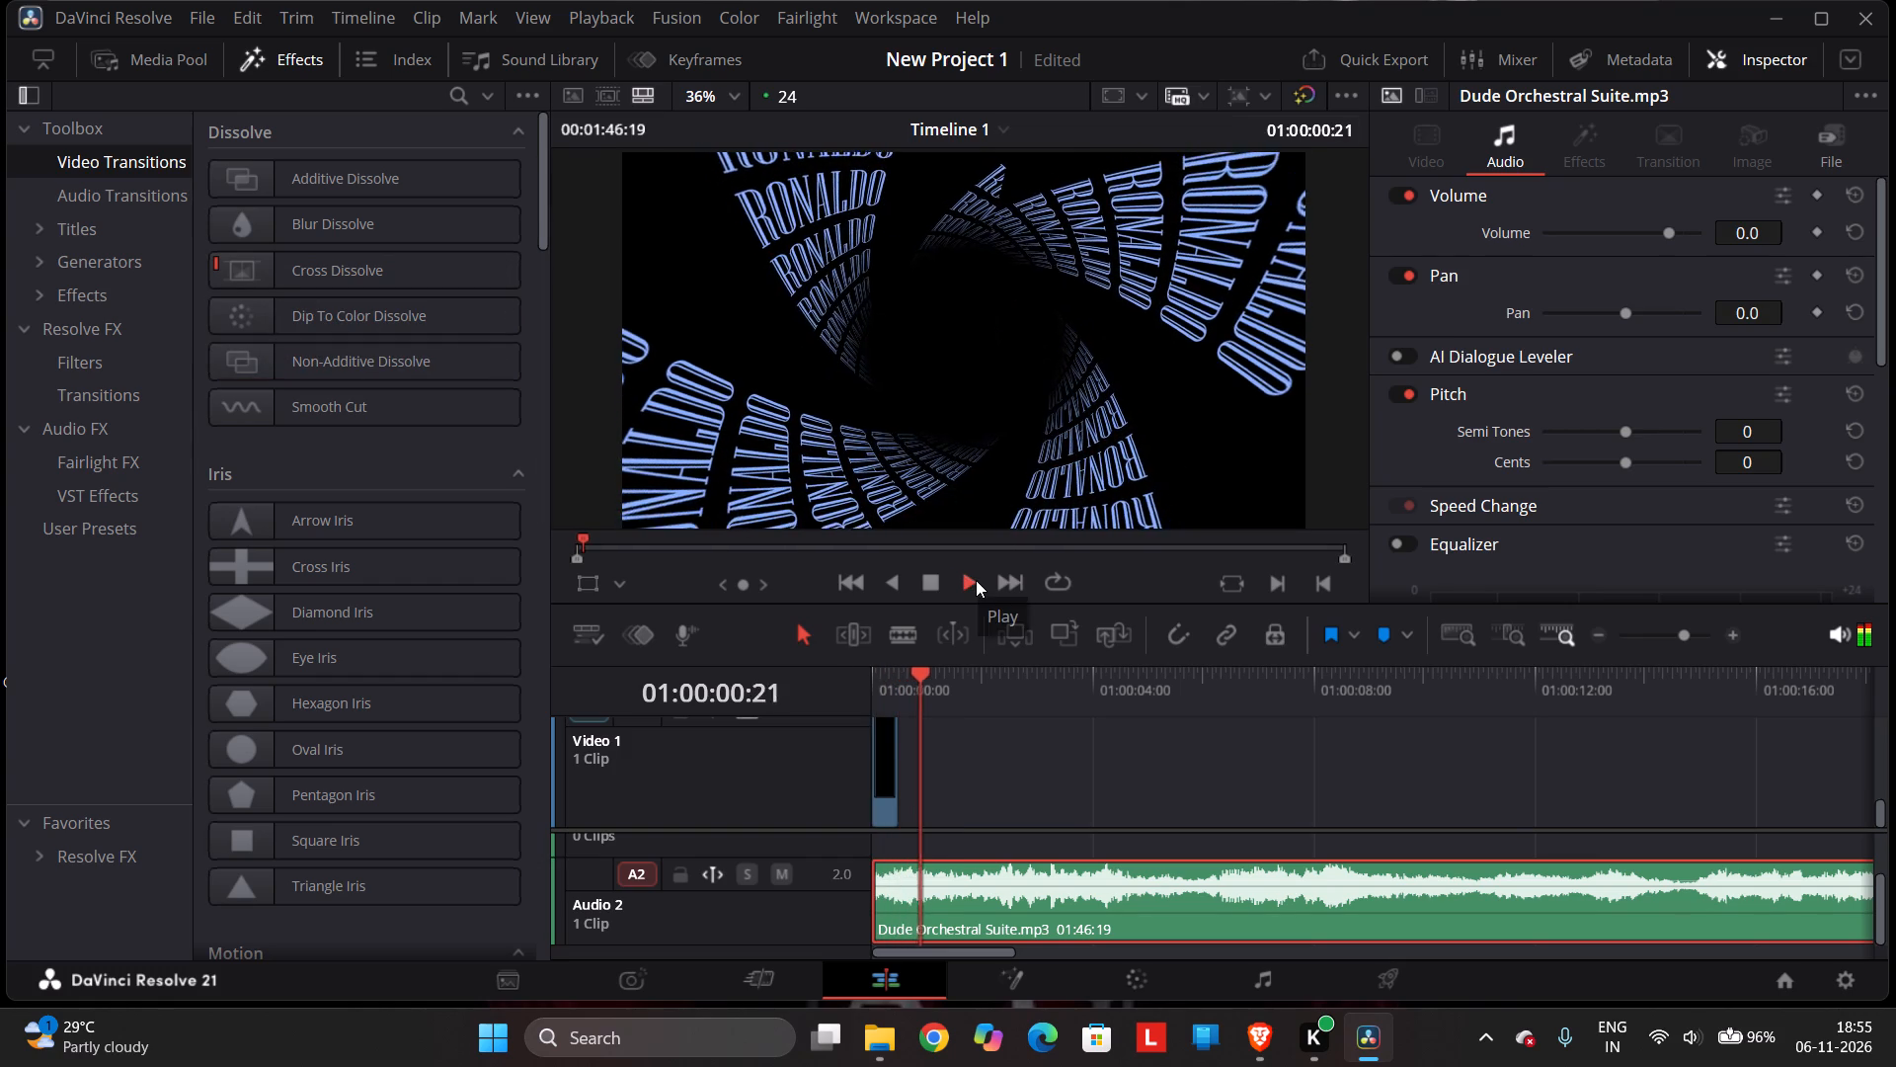
left_click(932, 575)
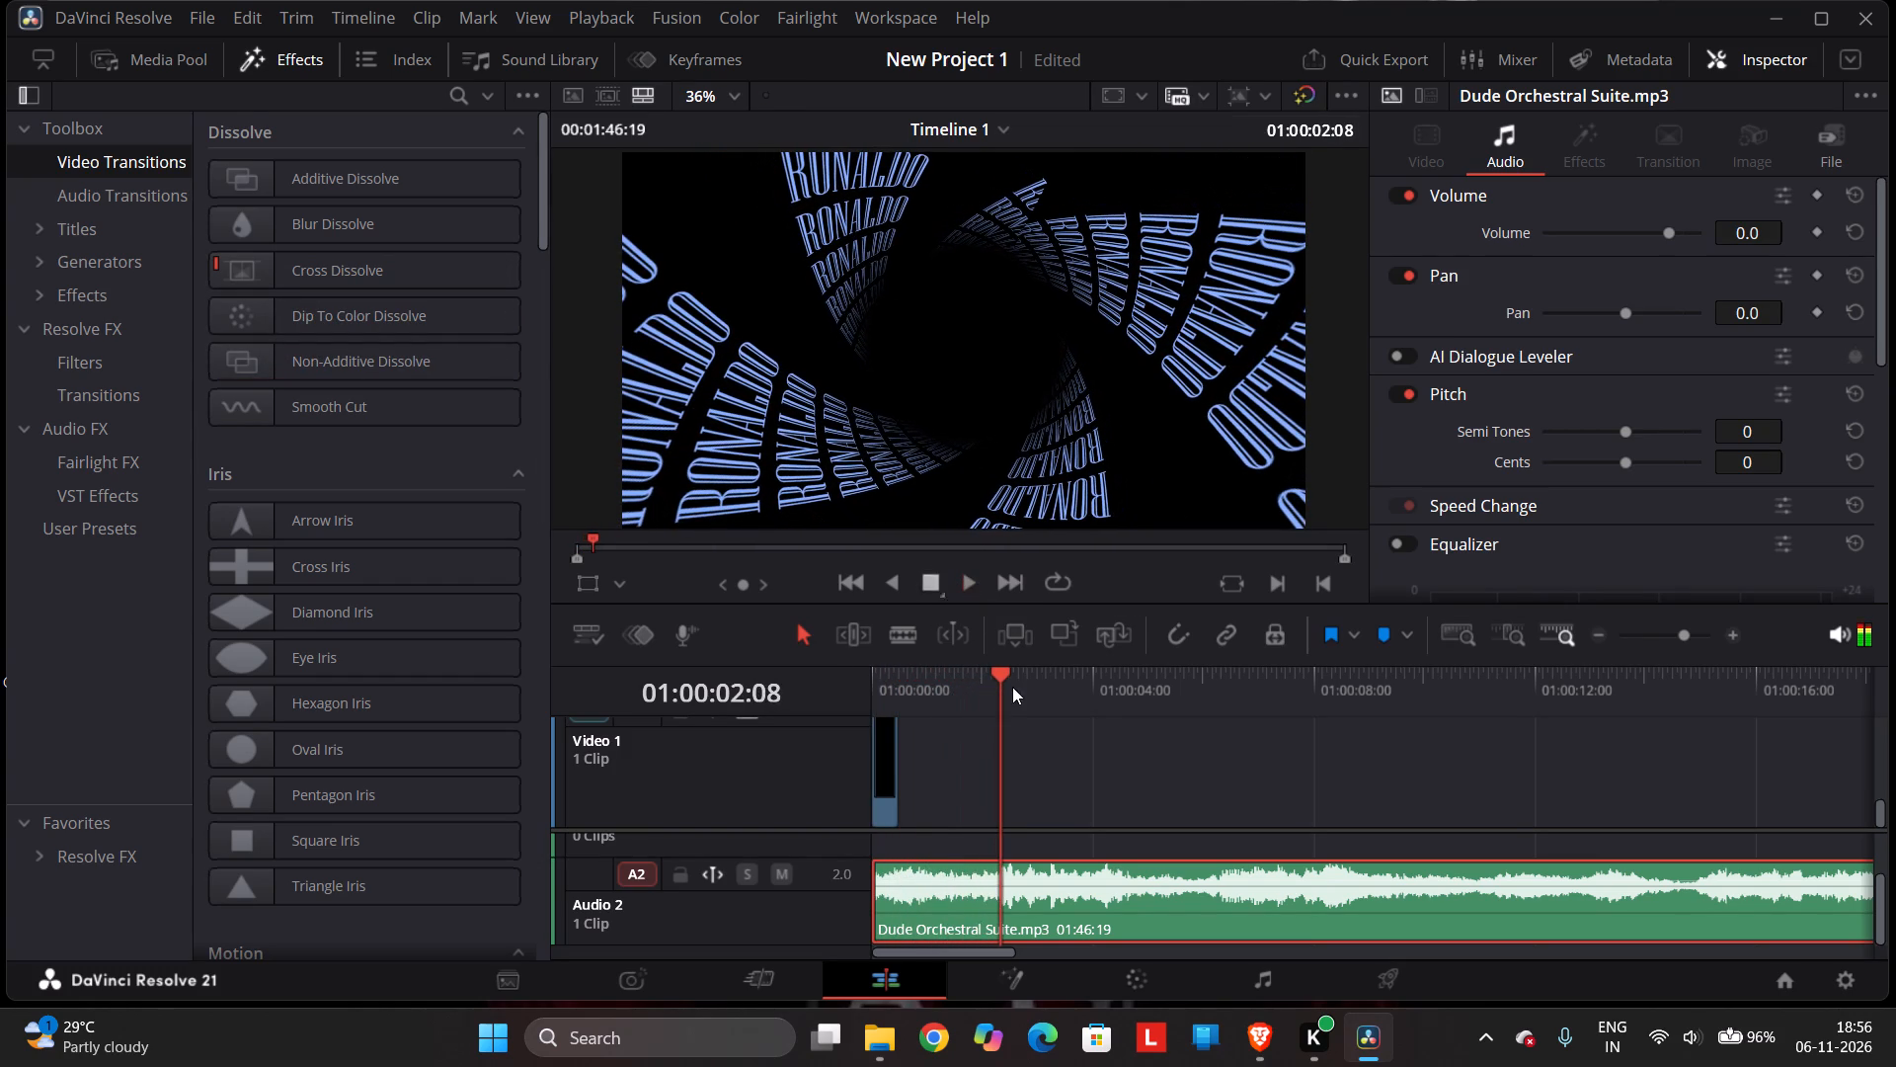
left_click_drag(995, 676, 833, 725)
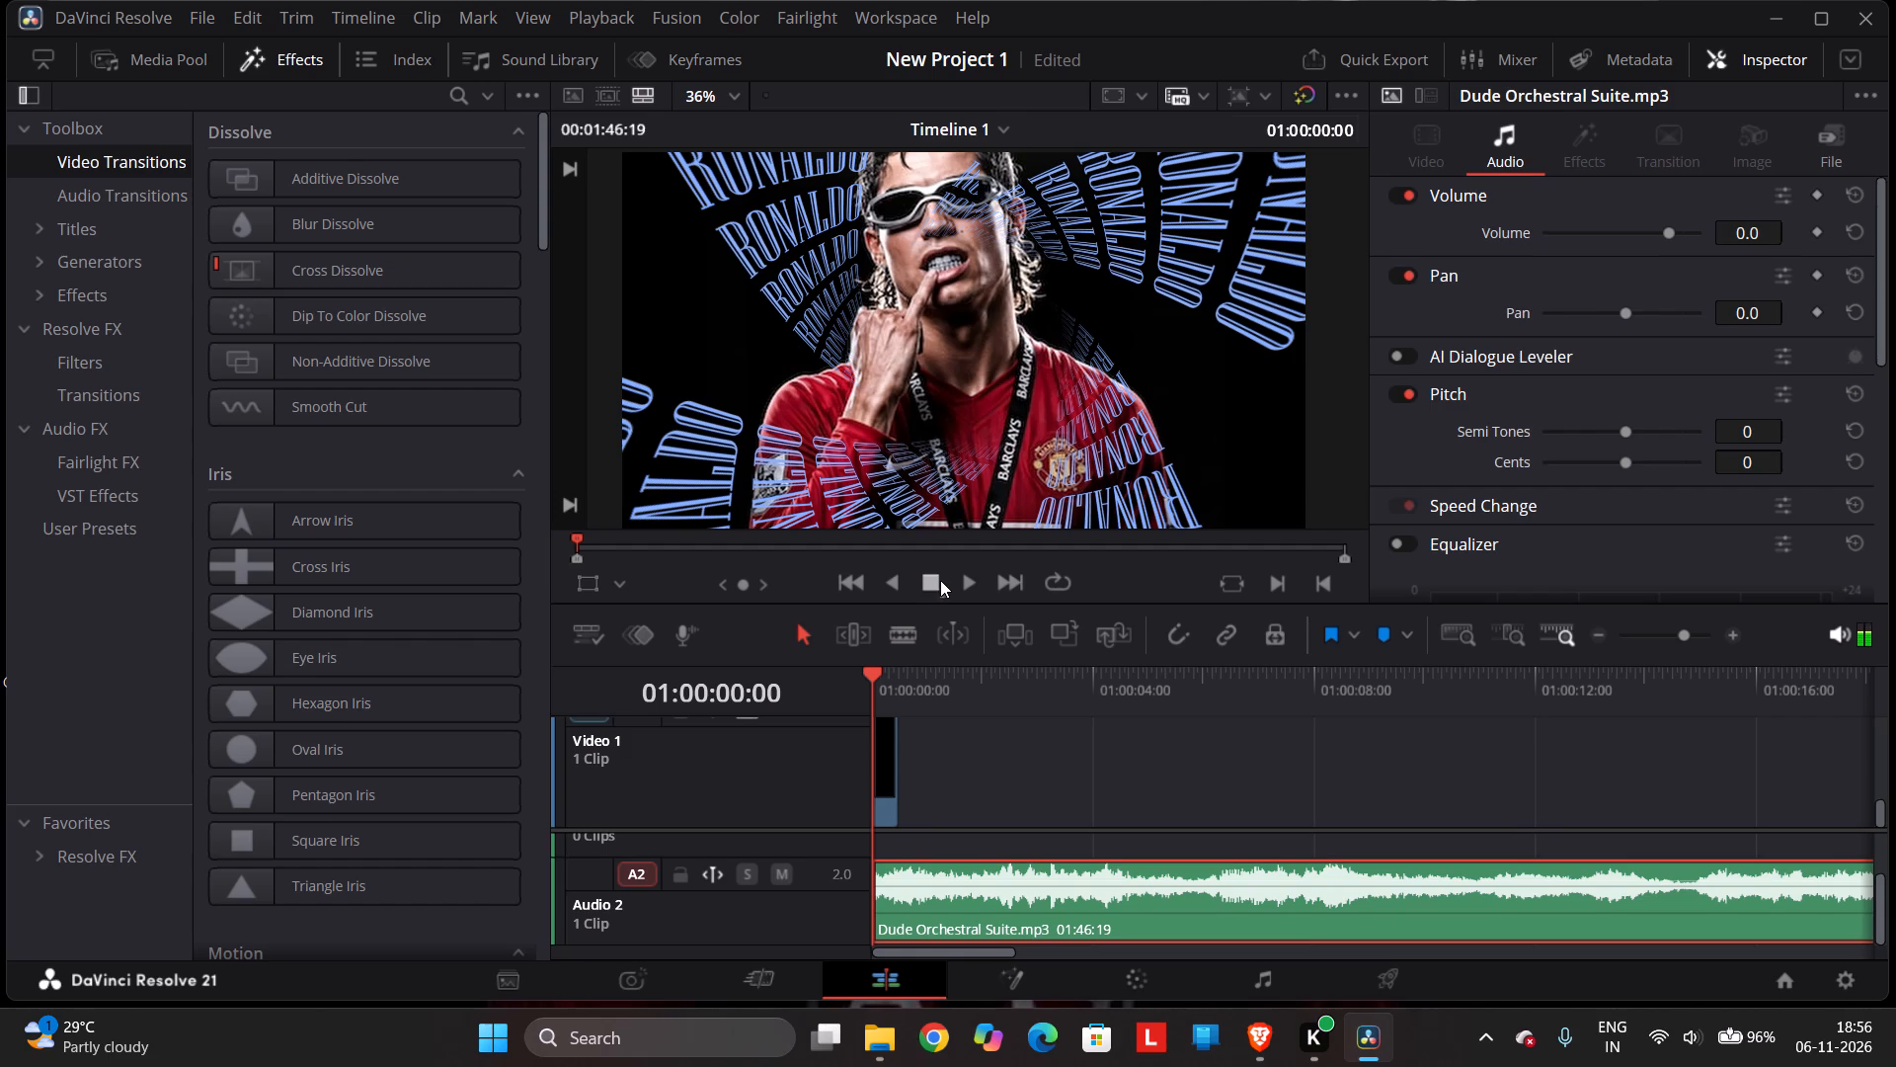
double_click(954, 580)
left_click(957, 580)
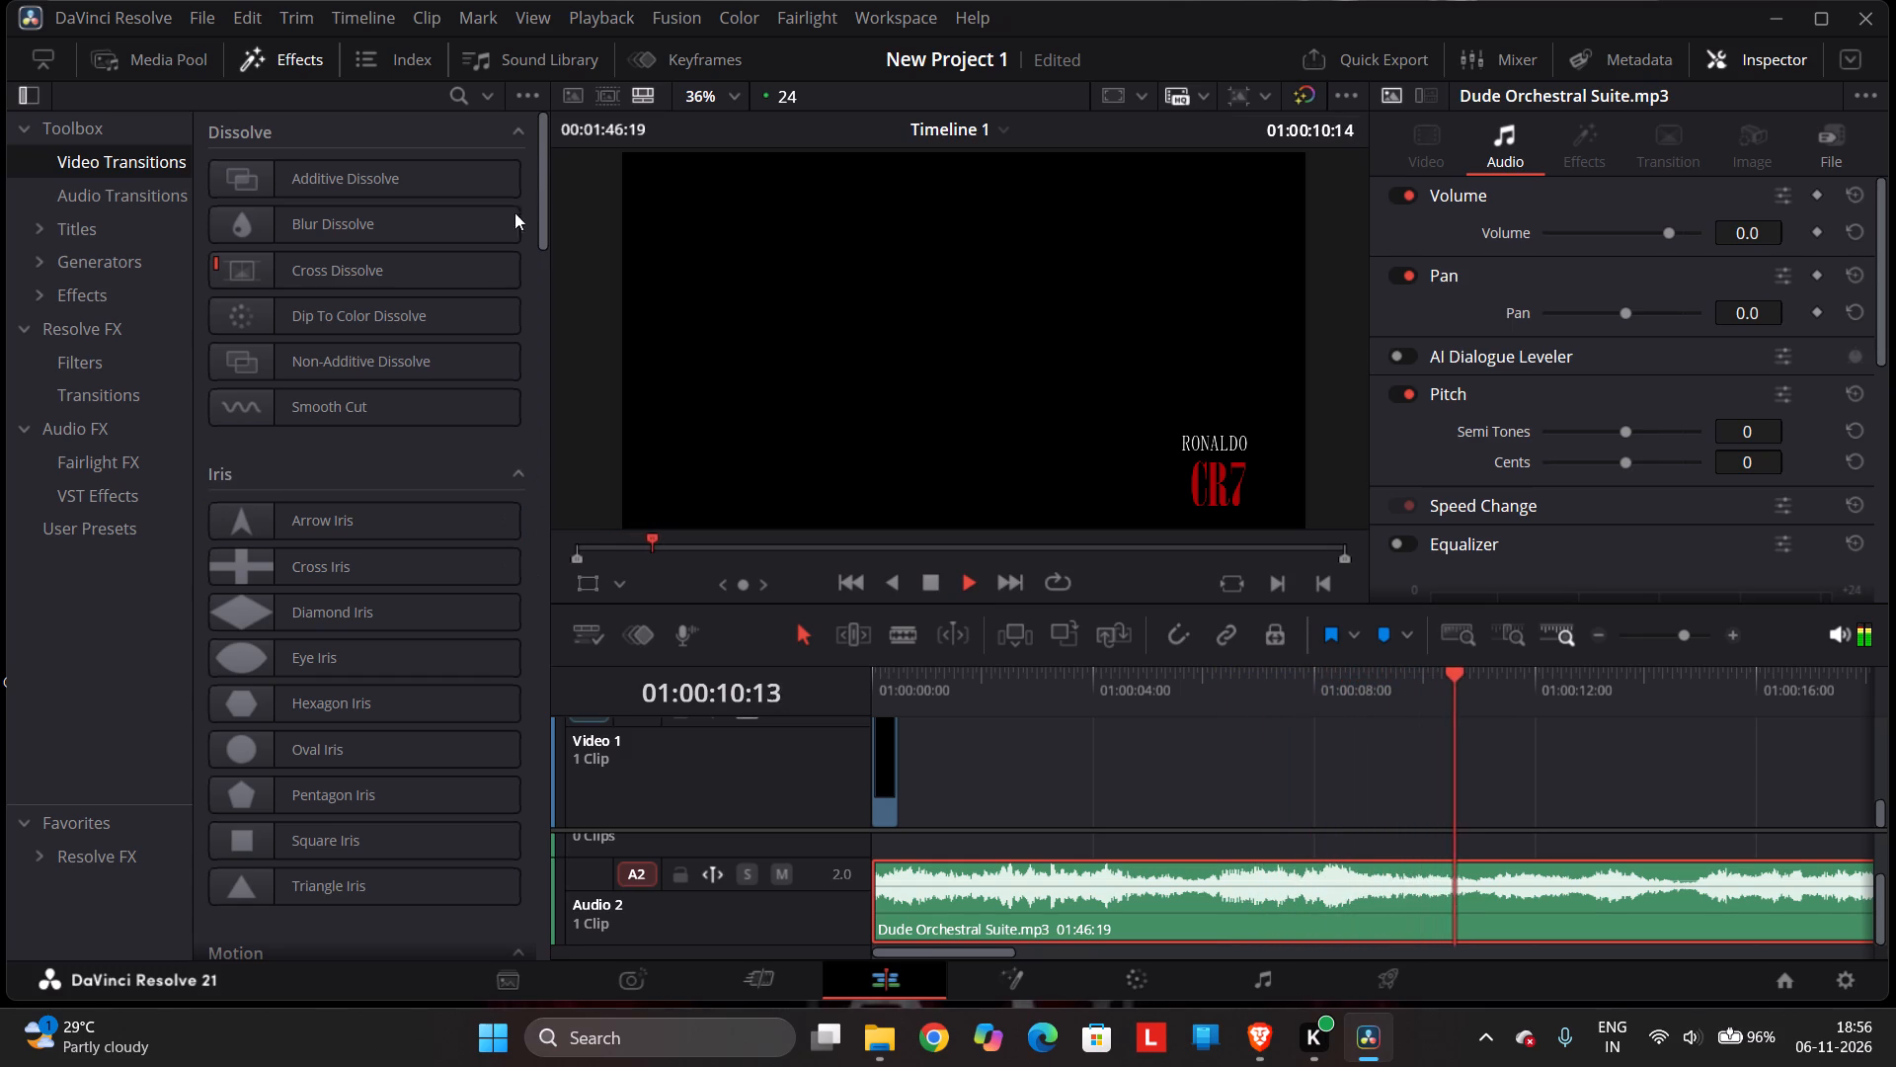
Collapse the Dissolve group and the Toolbox category in the effects library.
left_click(521, 146)
left_click(520, 138)
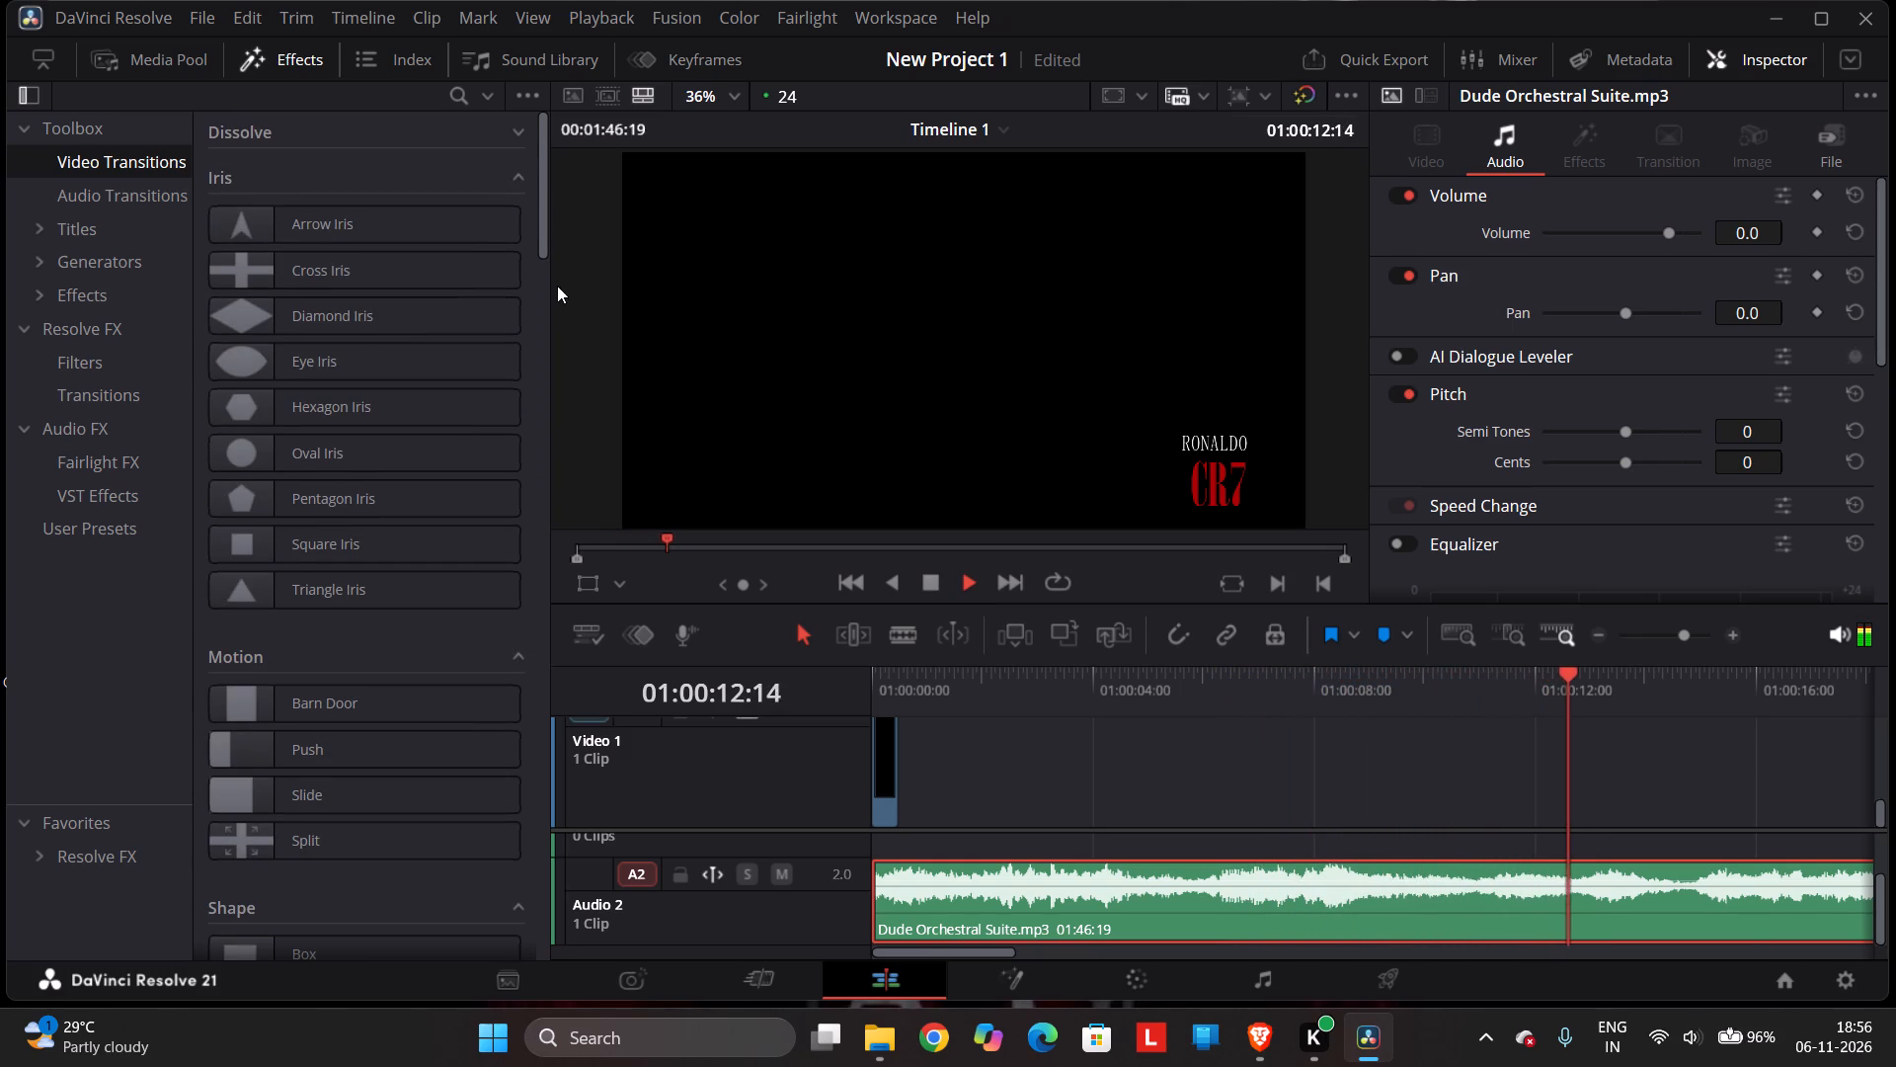
left_click_drag(549, 320, 336, 374)
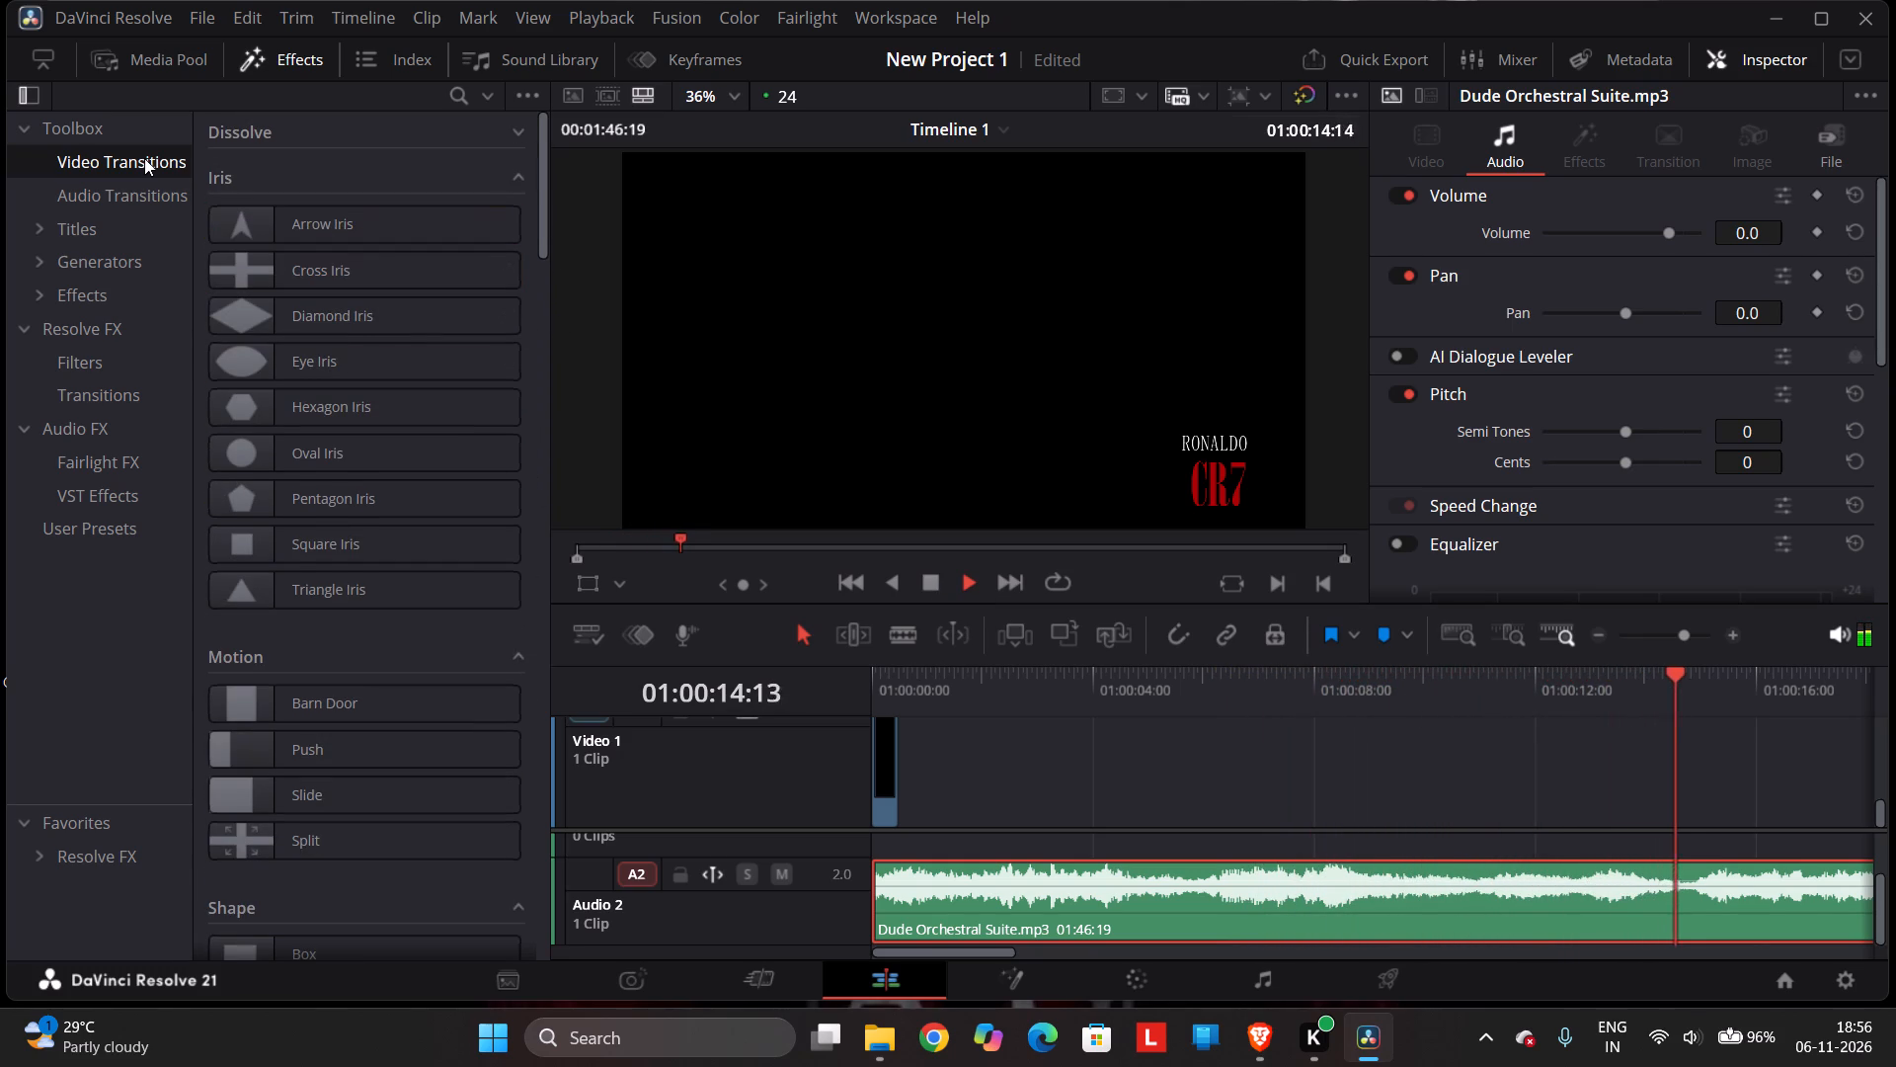
left_click(144, 158)
left_click(31, 139)
left_click(31, 139)
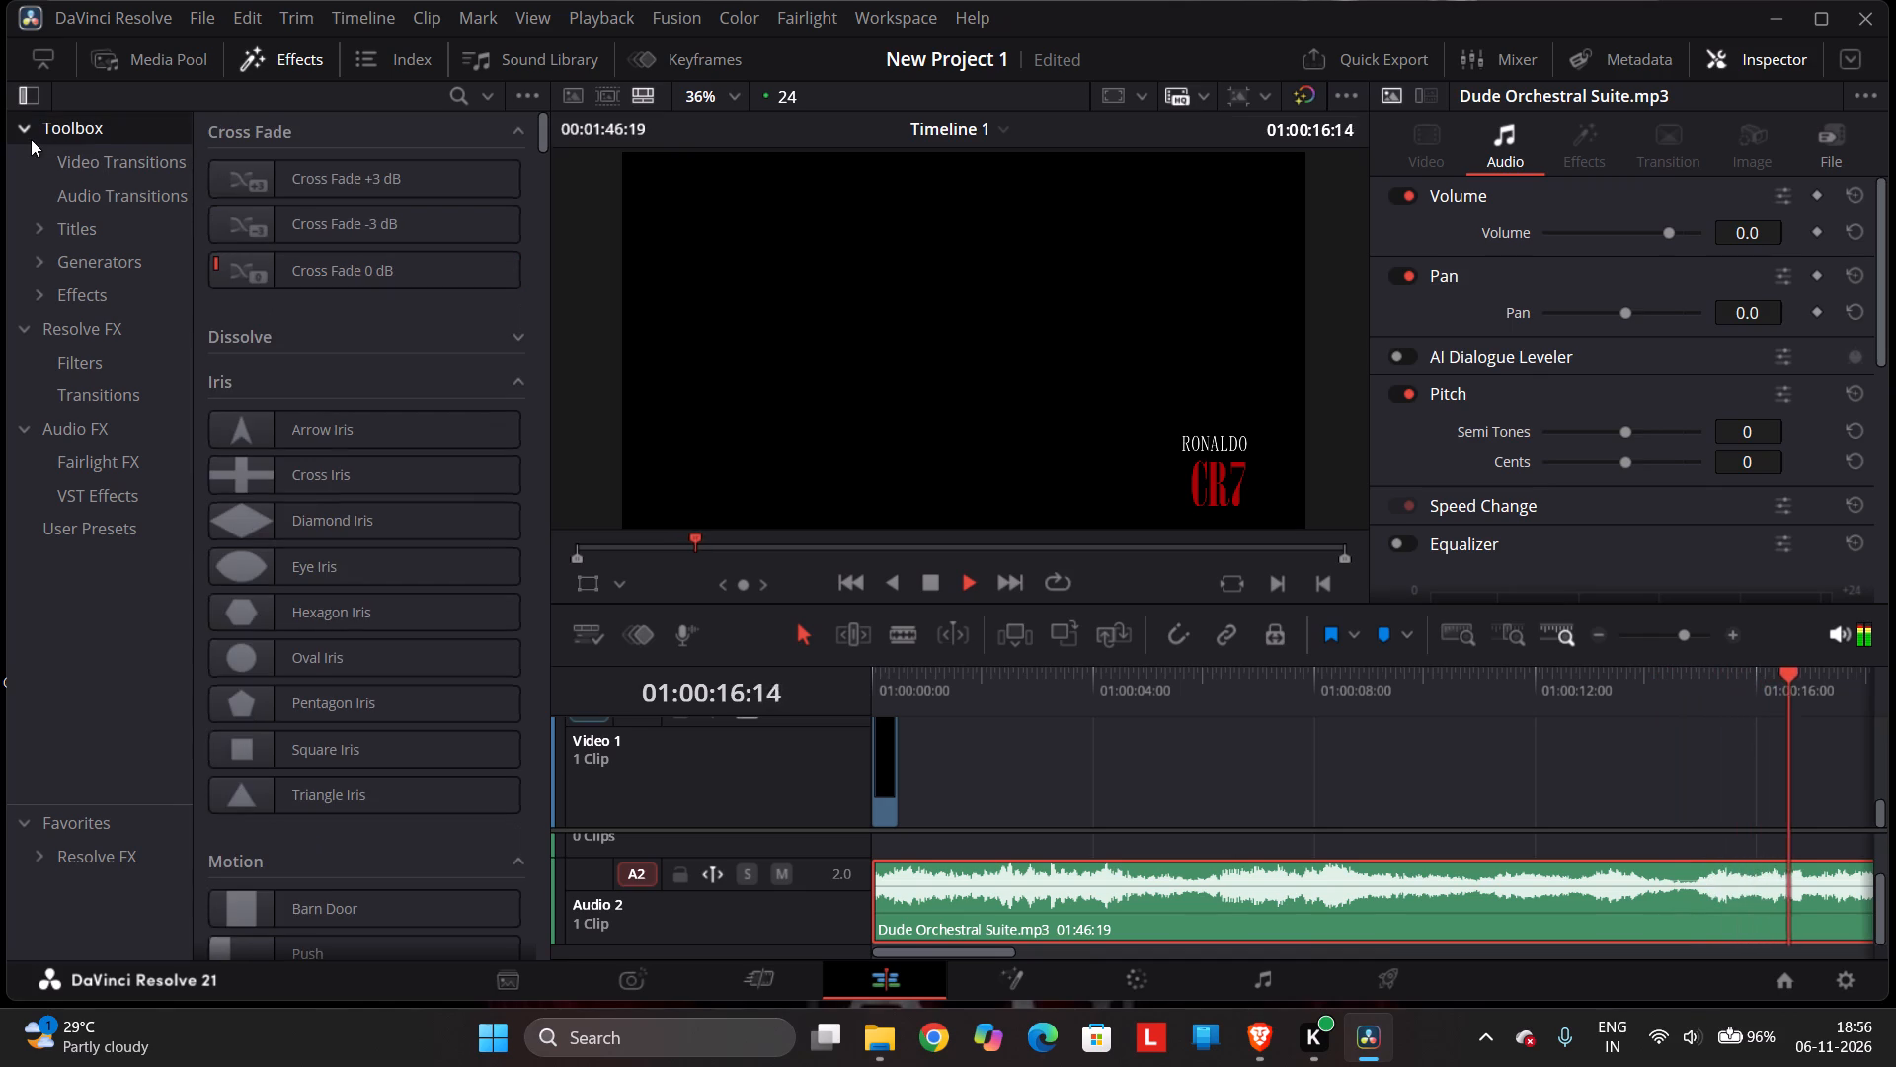
left_click(23, 133)
left_click(520, 120)
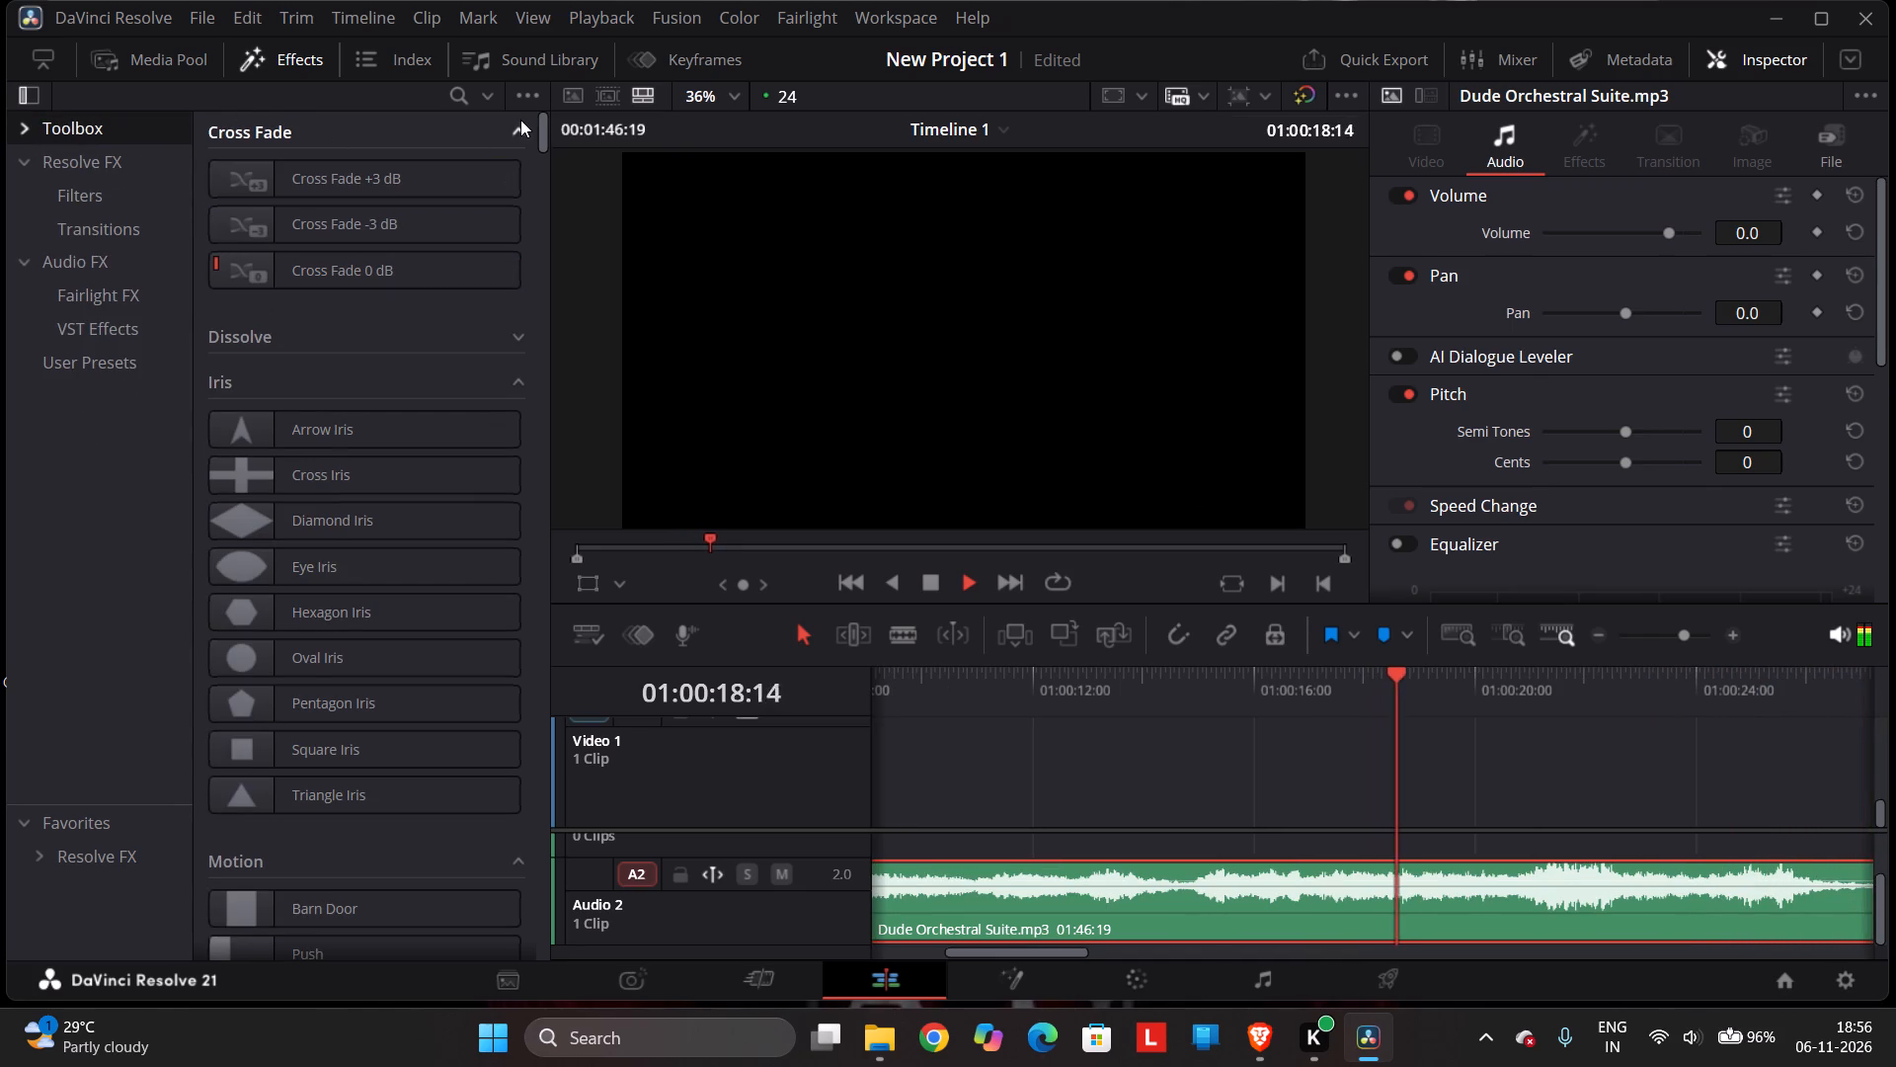
left_click(517, 124)
left_click(547, 130)
left_click_drag(547, 130, 533, 133)
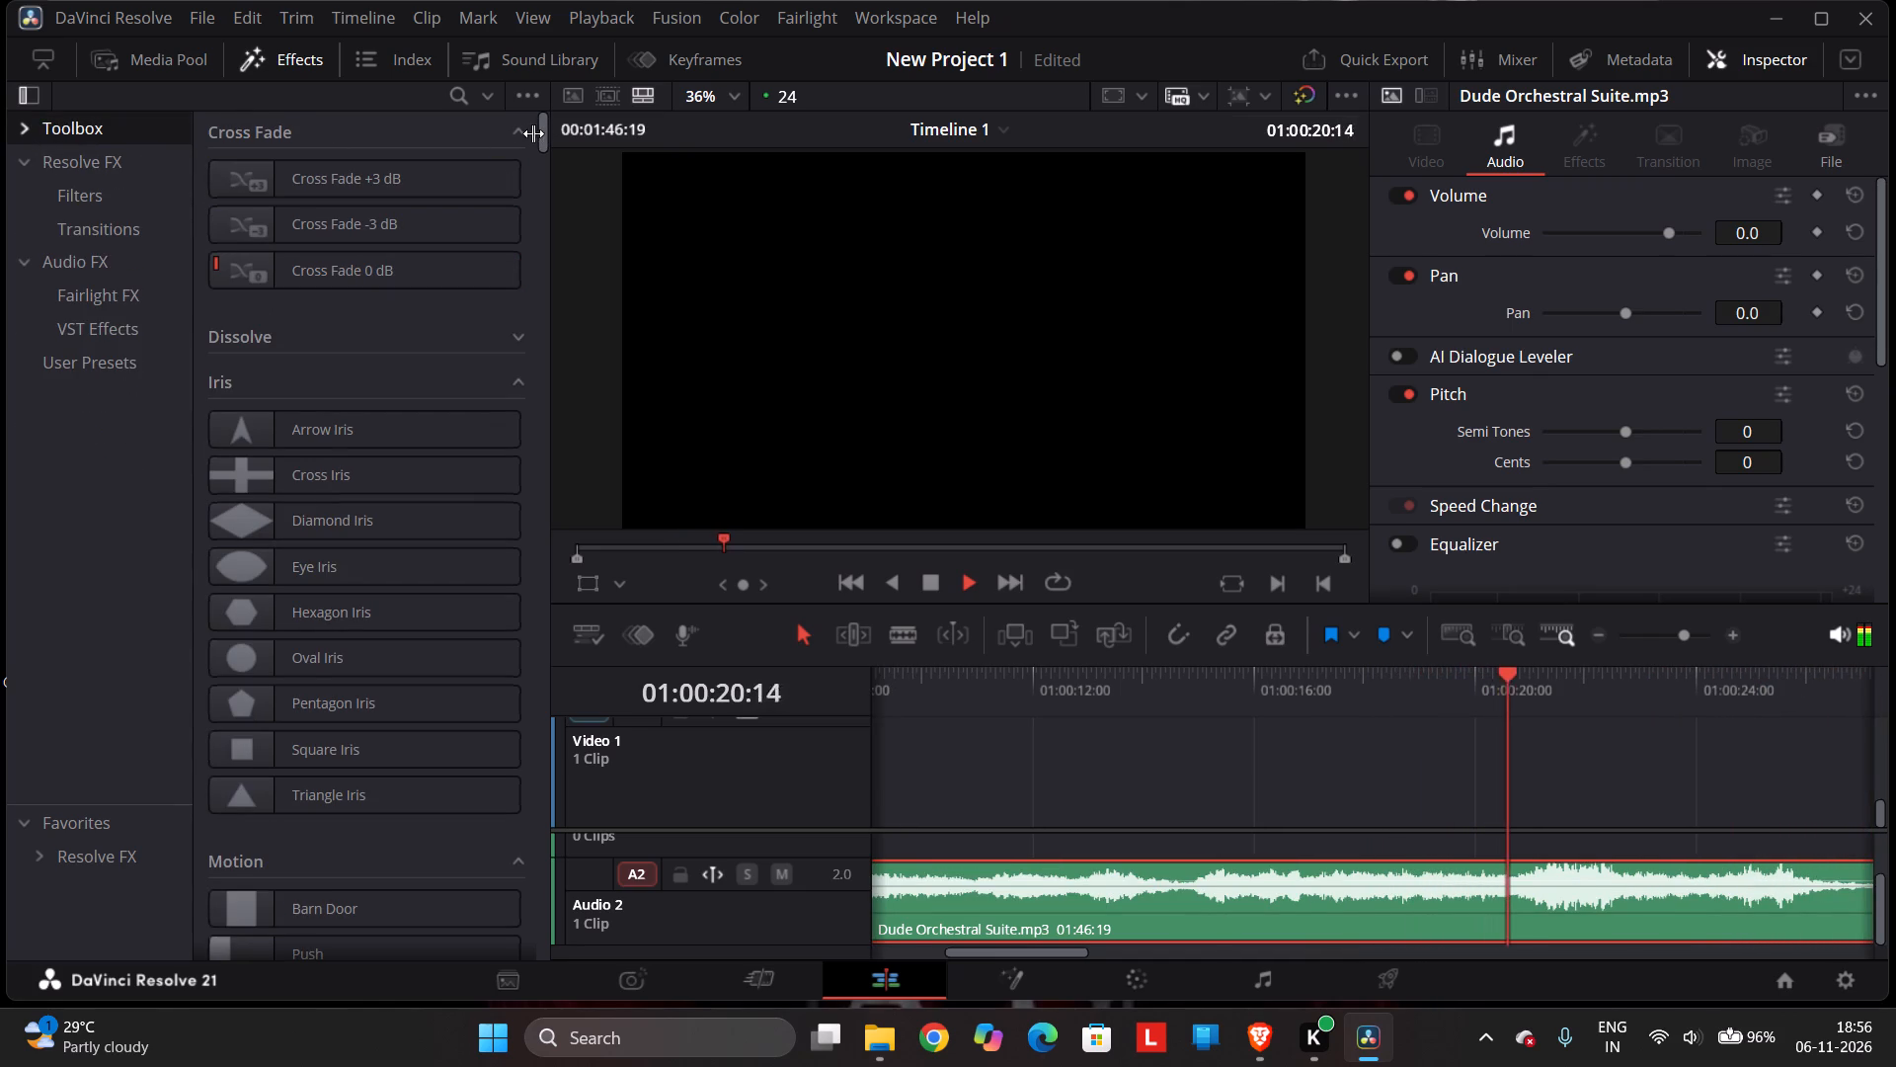
Stop the timeline playback and park the playhead near the start at 01:00:00:04.
left_click_drag(533, 133, 474, 146)
left_click_drag(1577, 679, 629, 798)
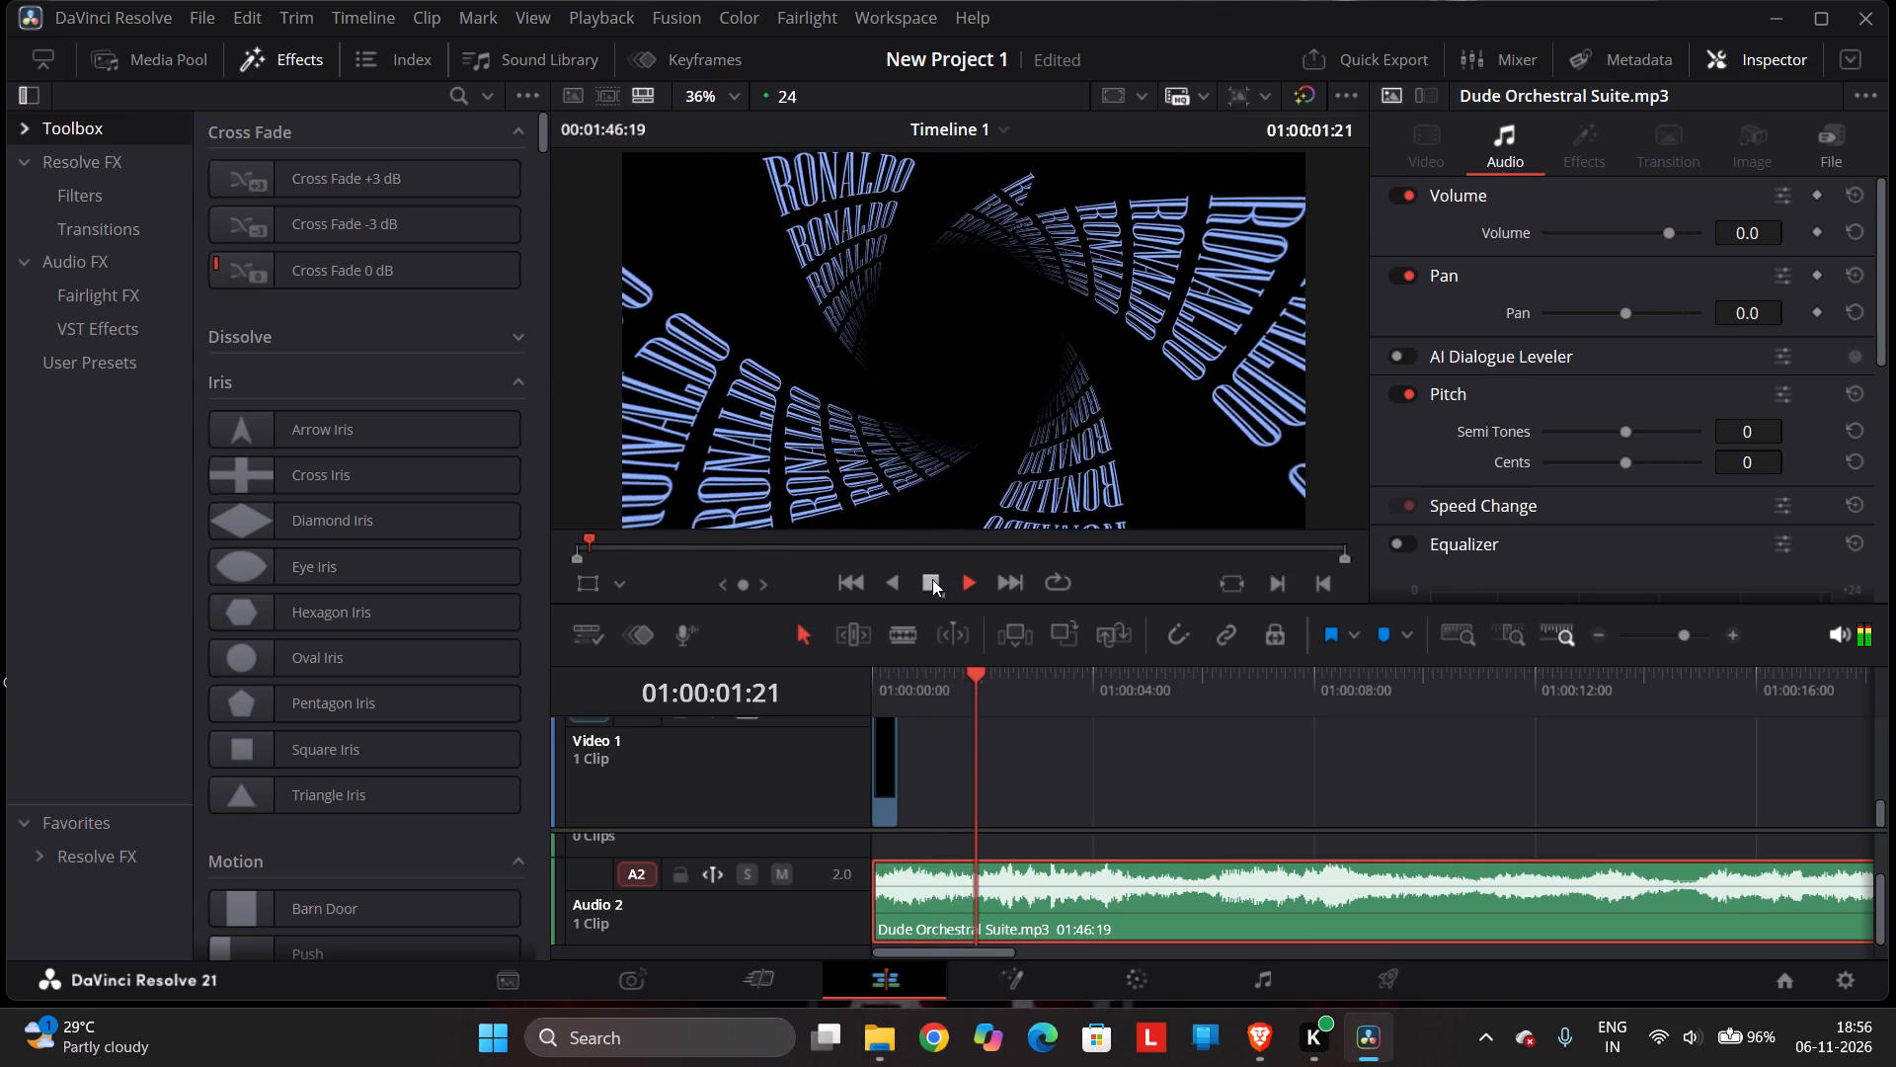
left_click_drag(1055, 688, 681, 763)
left_click(926, 576)
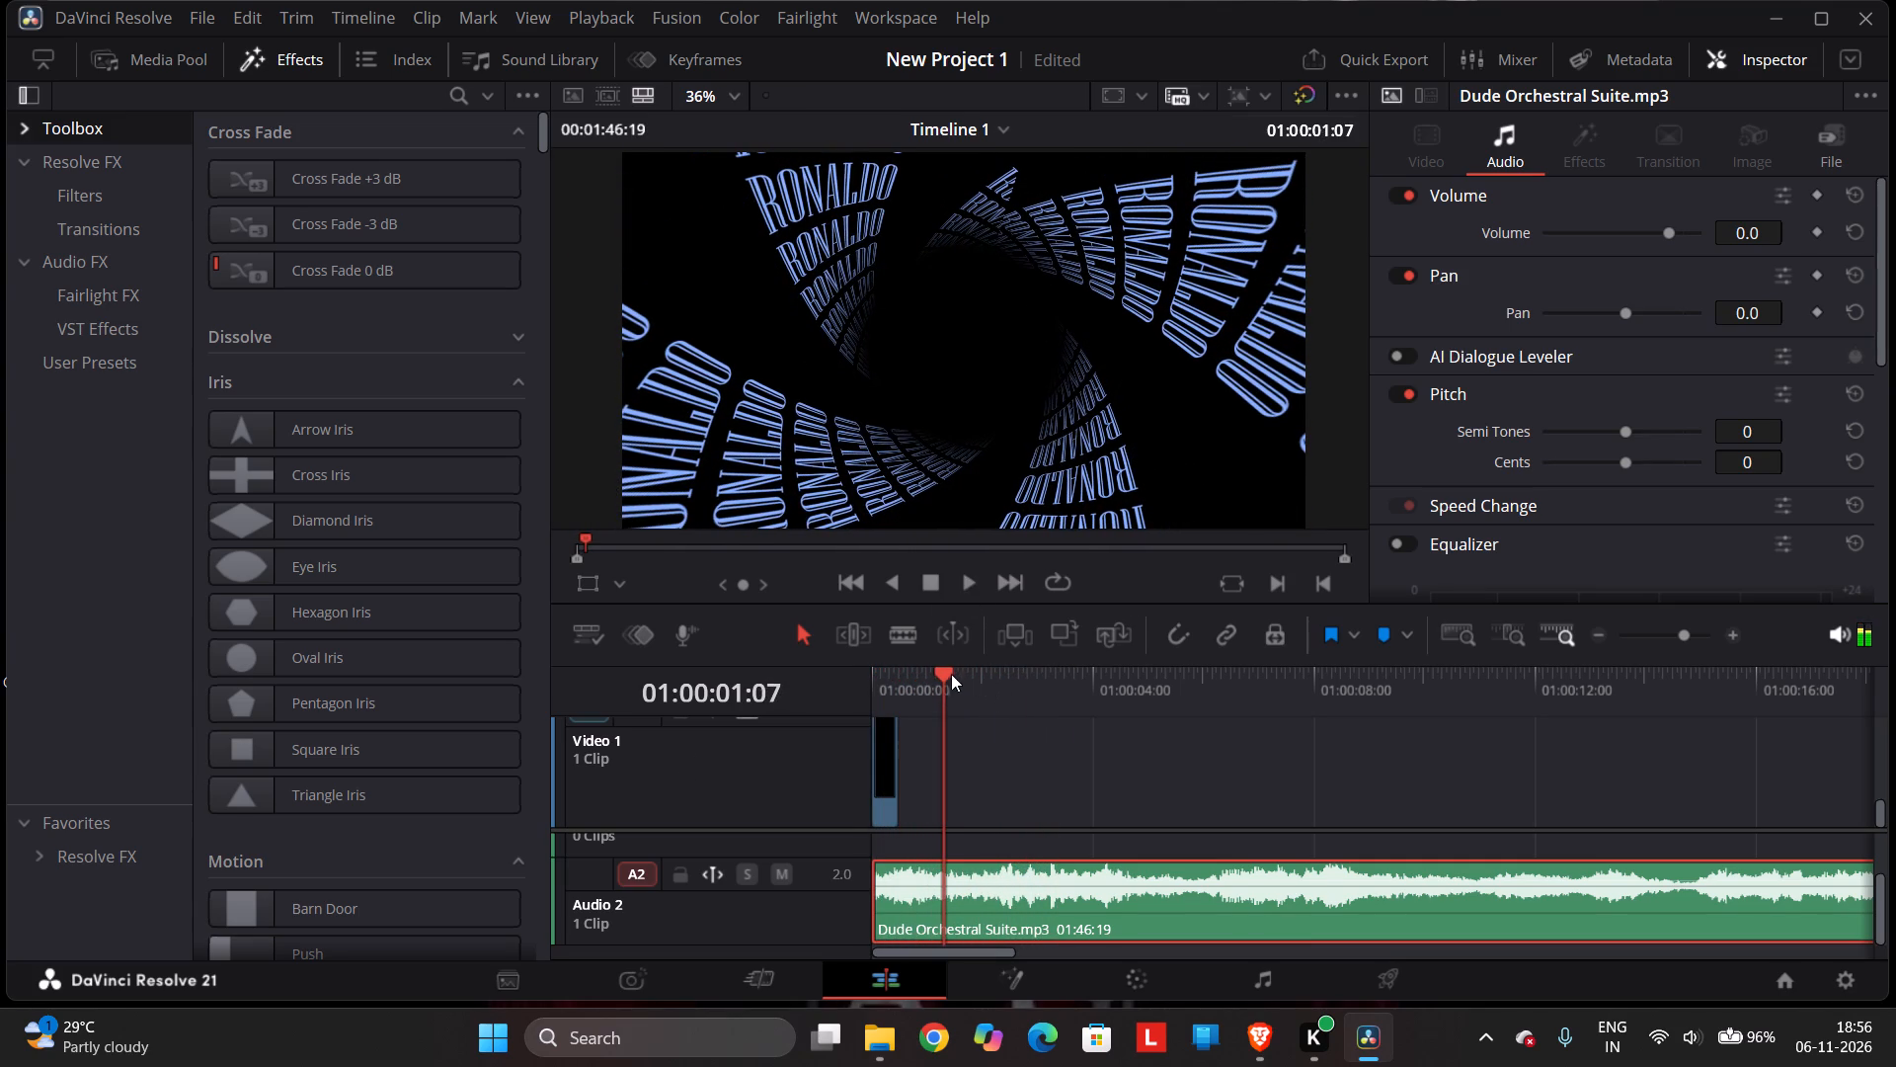
left_click_drag(949, 674, 884, 683)
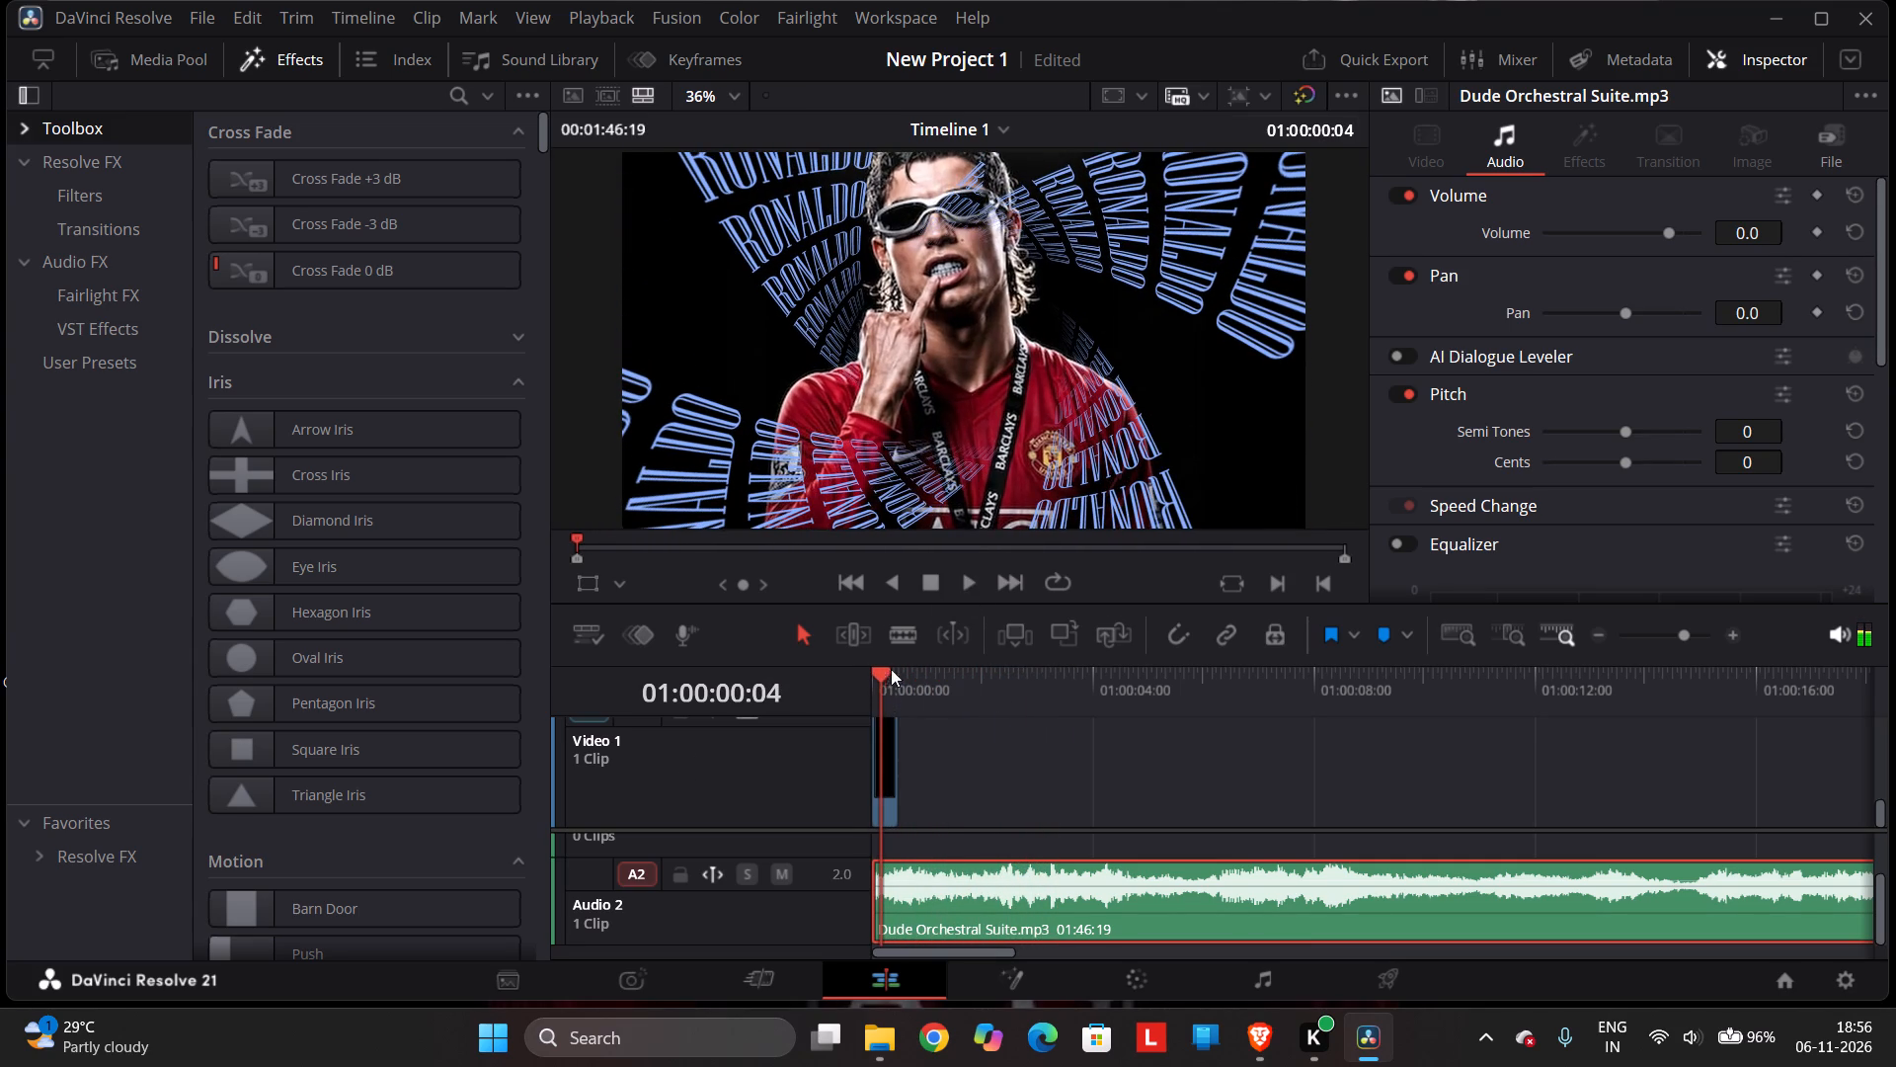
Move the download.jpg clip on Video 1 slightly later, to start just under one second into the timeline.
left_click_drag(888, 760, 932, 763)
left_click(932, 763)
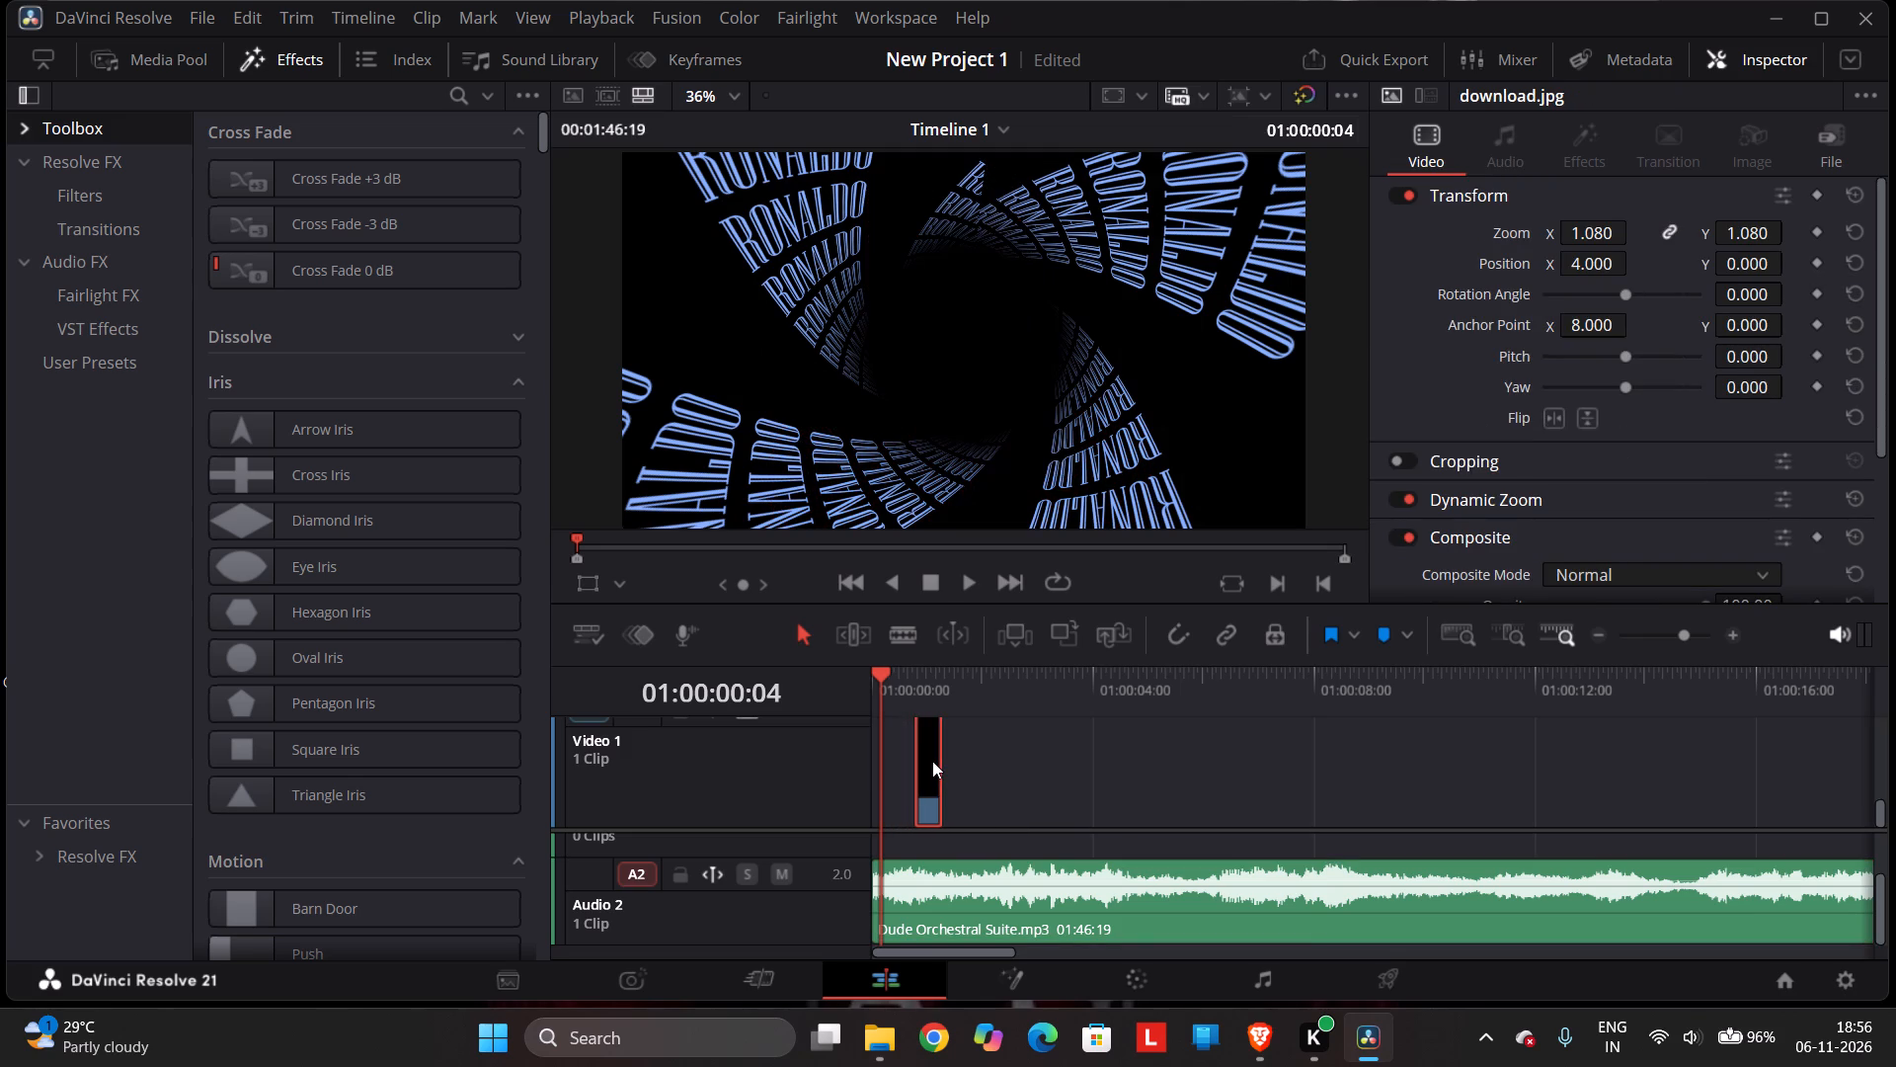
Move the Right Lower Third title on Video 3 to the very start of the timeline.
scroll(932, 761, "up", 8)
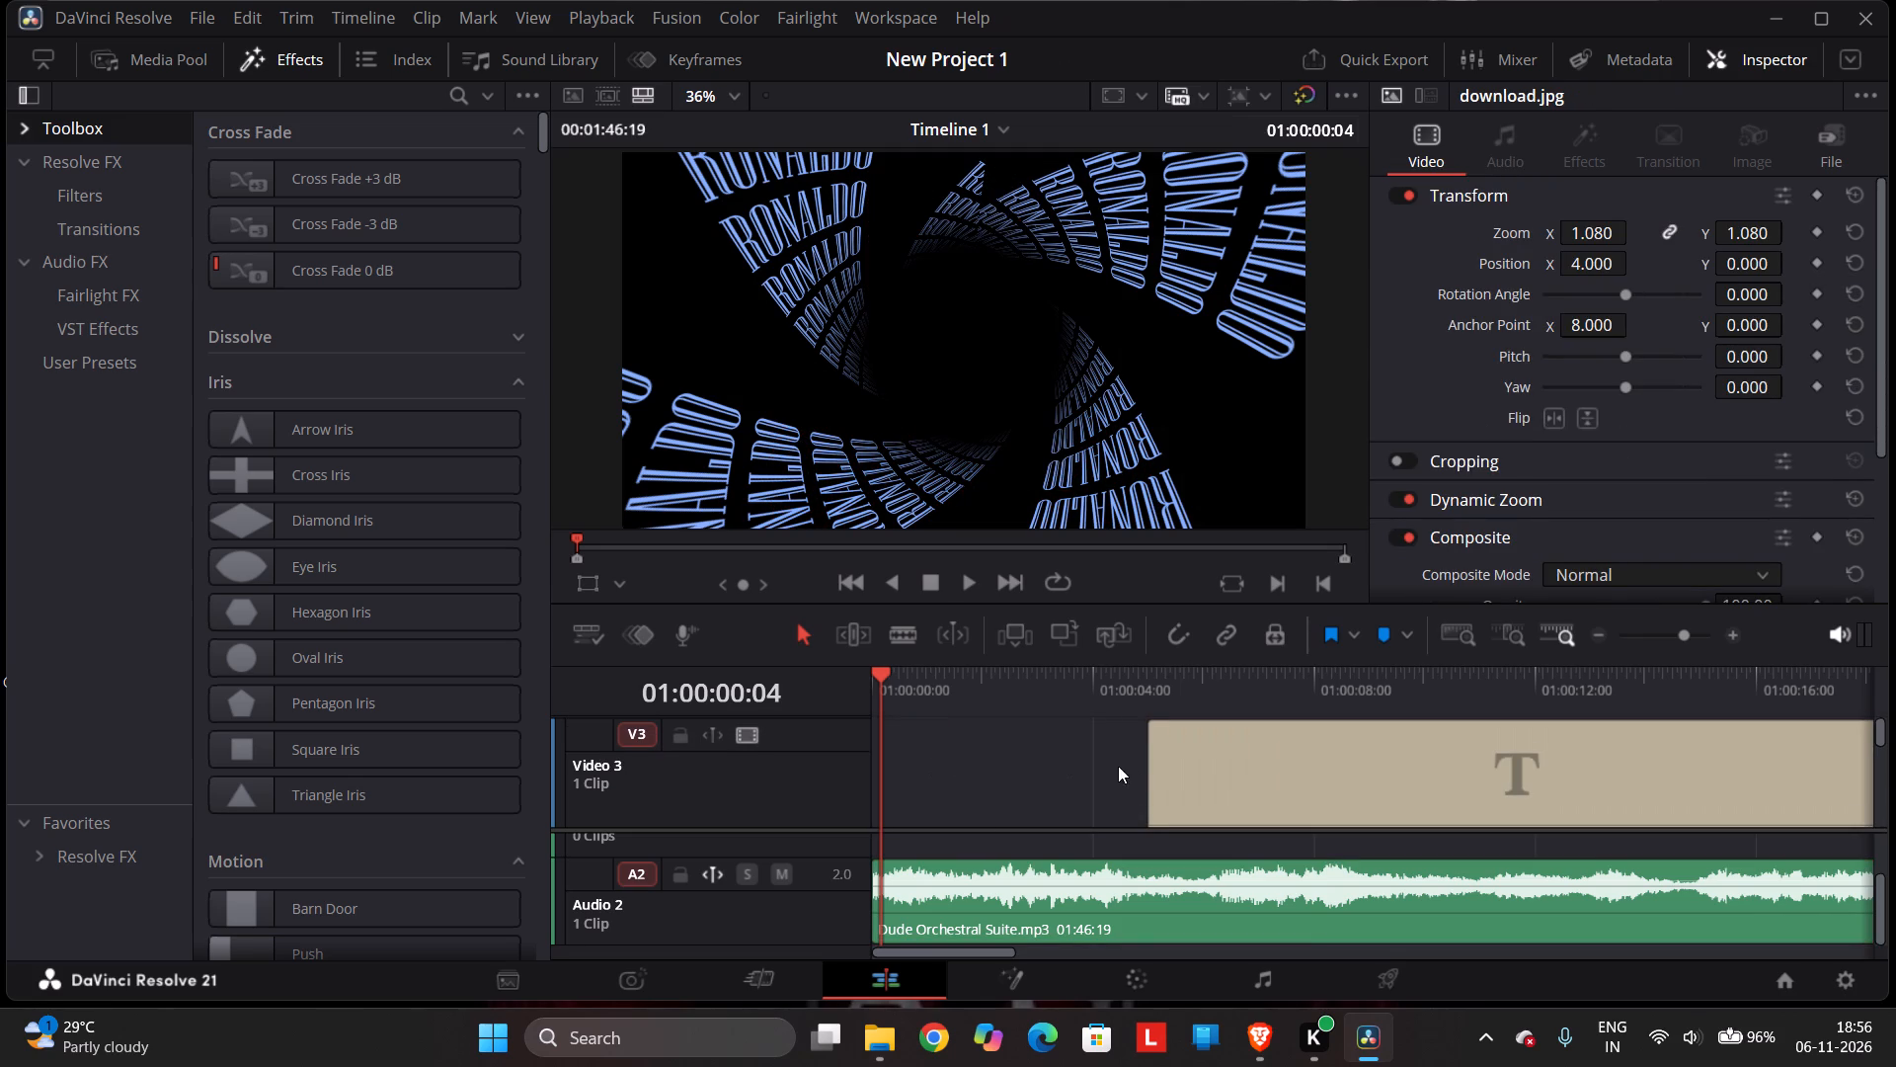
left_click_drag(1185, 763, 885, 772)
Extend both ends of the download.jpg clip on Video 1 so it starts at 01:00:00:00 and lasts 02:19.
scroll(914, 733, "down", 3)
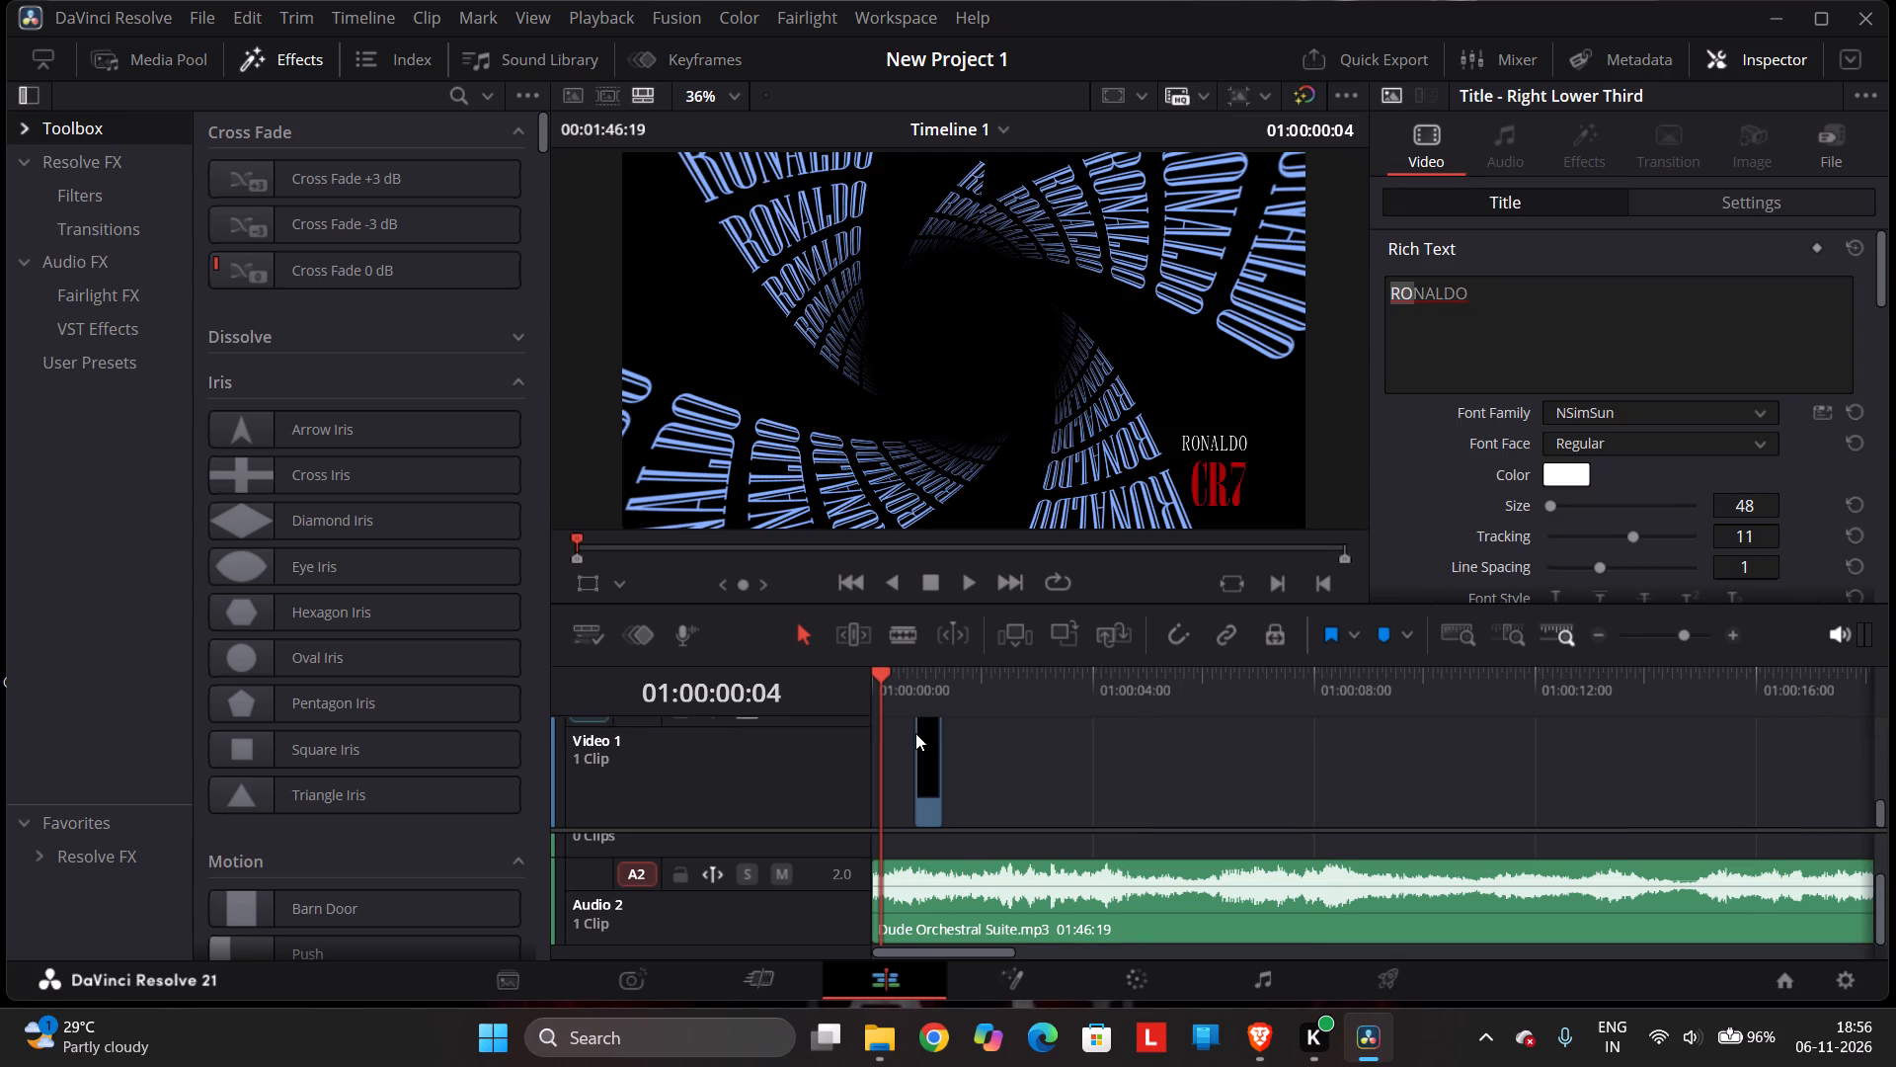
left_click_drag(915, 733, 810, 757)
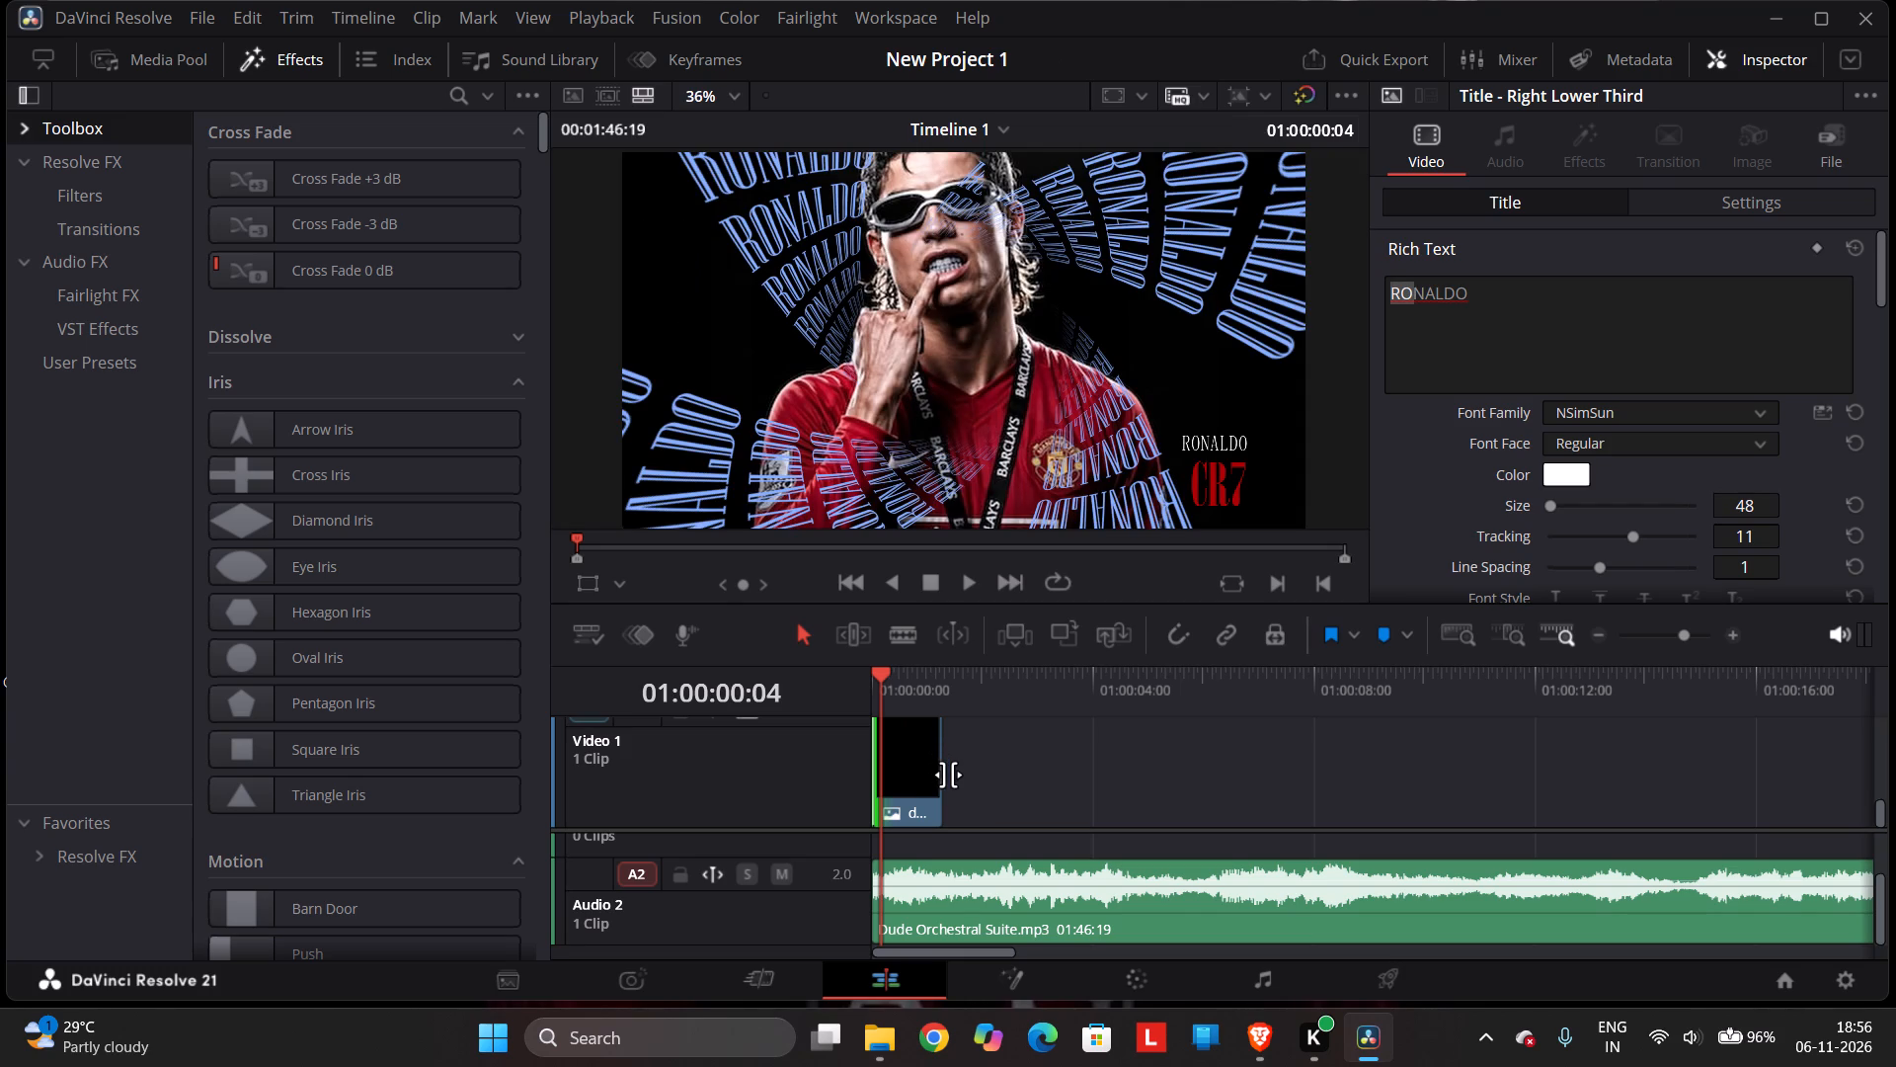
left_click_drag(948, 775, 1034, 784)
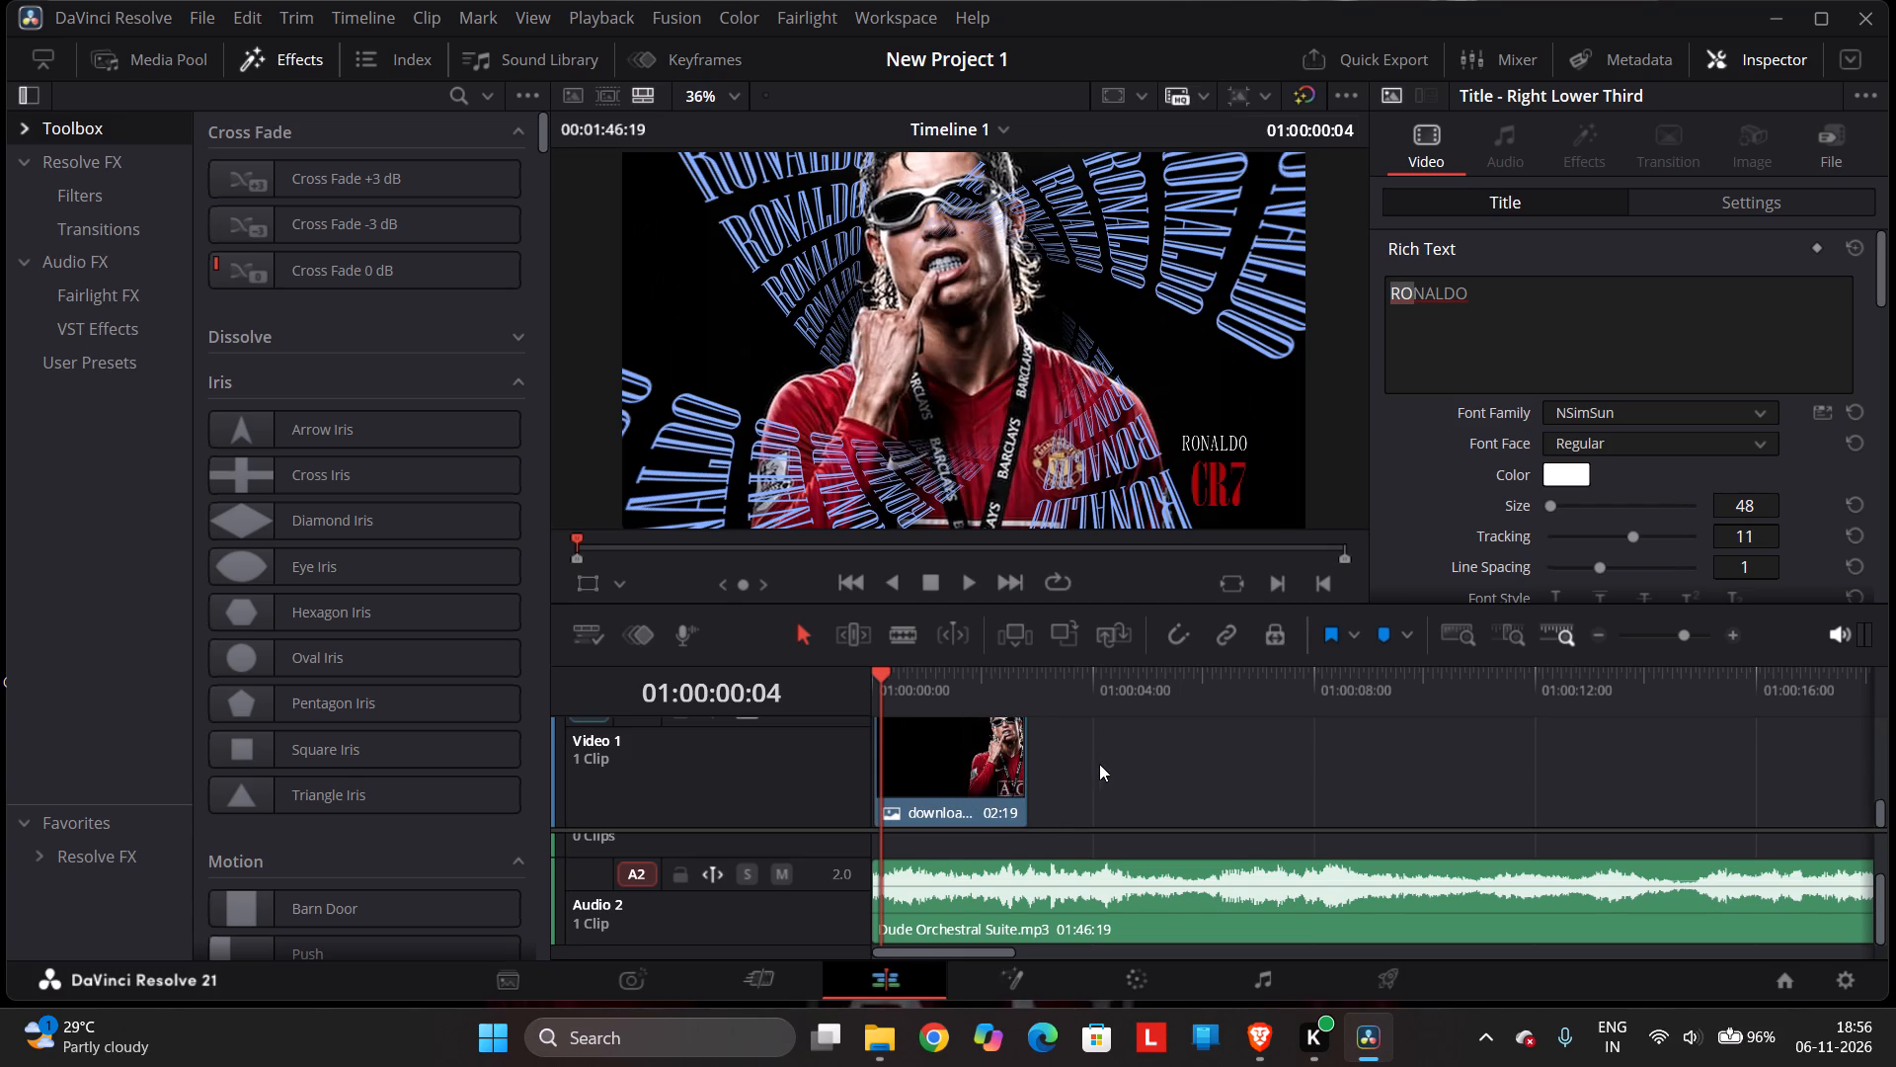
left_click(1099, 764)
Open the download.jpg clip on its own in the viewer, try playing it and stop.
scroll(1026, 765, "up", 2)
scroll(1023, 764, "down", 2)
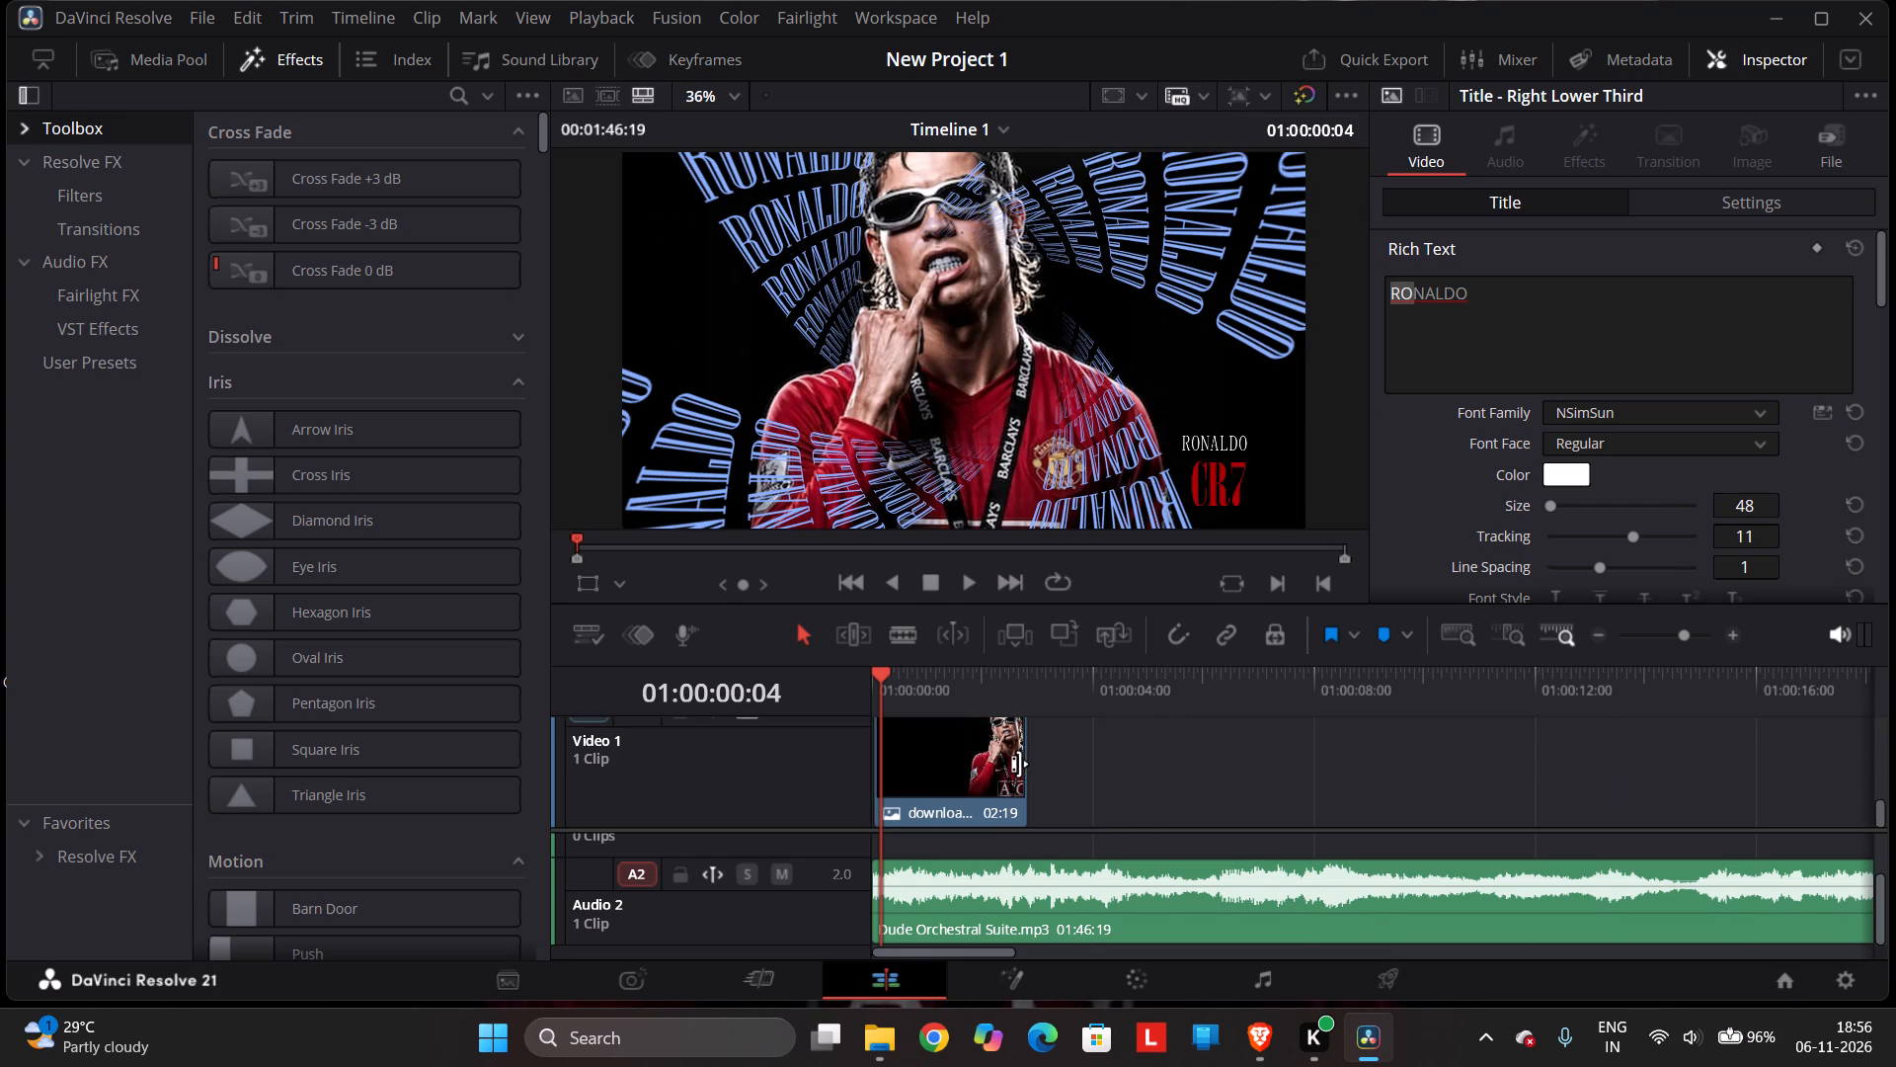
left_click(1019, 764)
left_click(925, 765)
left_click(925, 765)
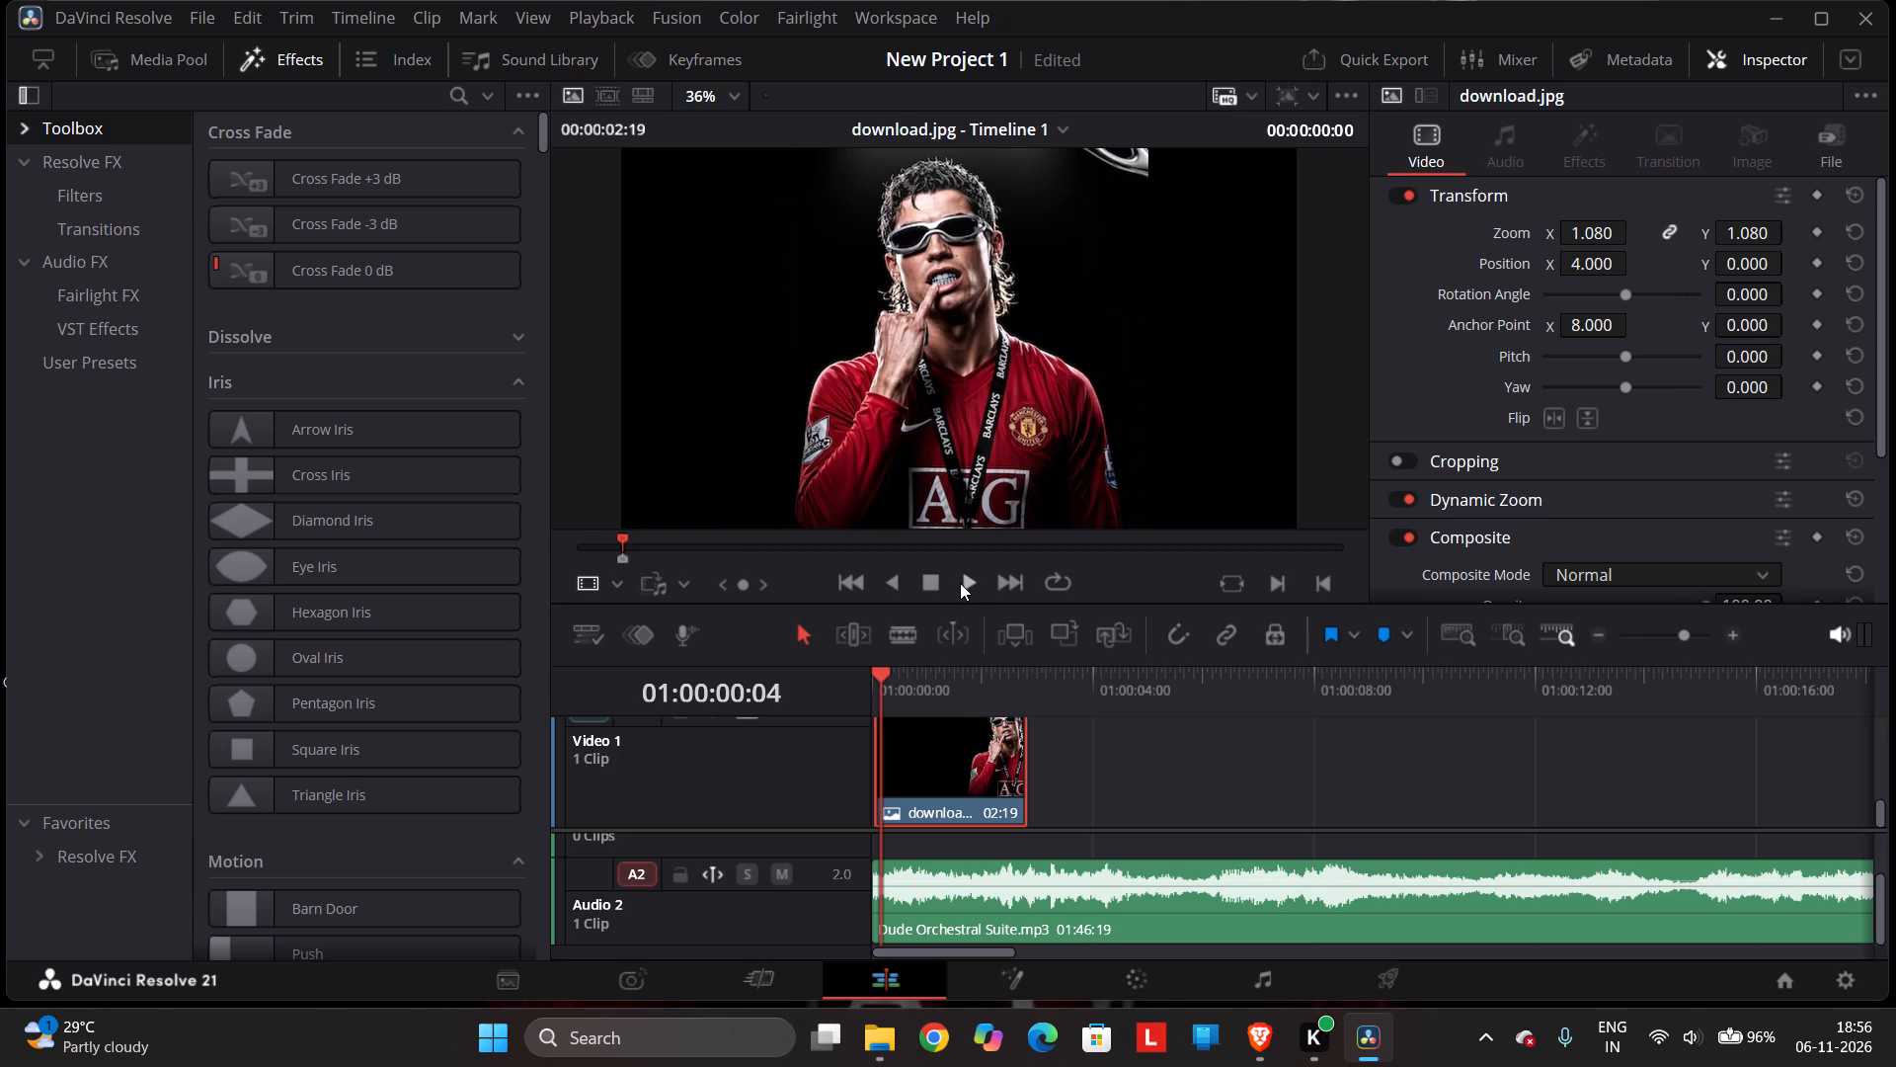
left_click(960, 583)
left_click(966, 584)
left_click(929, 587)
Return the playhead to 01:00:00:00, preview the timeline from there and stop at about 01:00:03:23.
left_click_drag(880, 668, 854, 668)
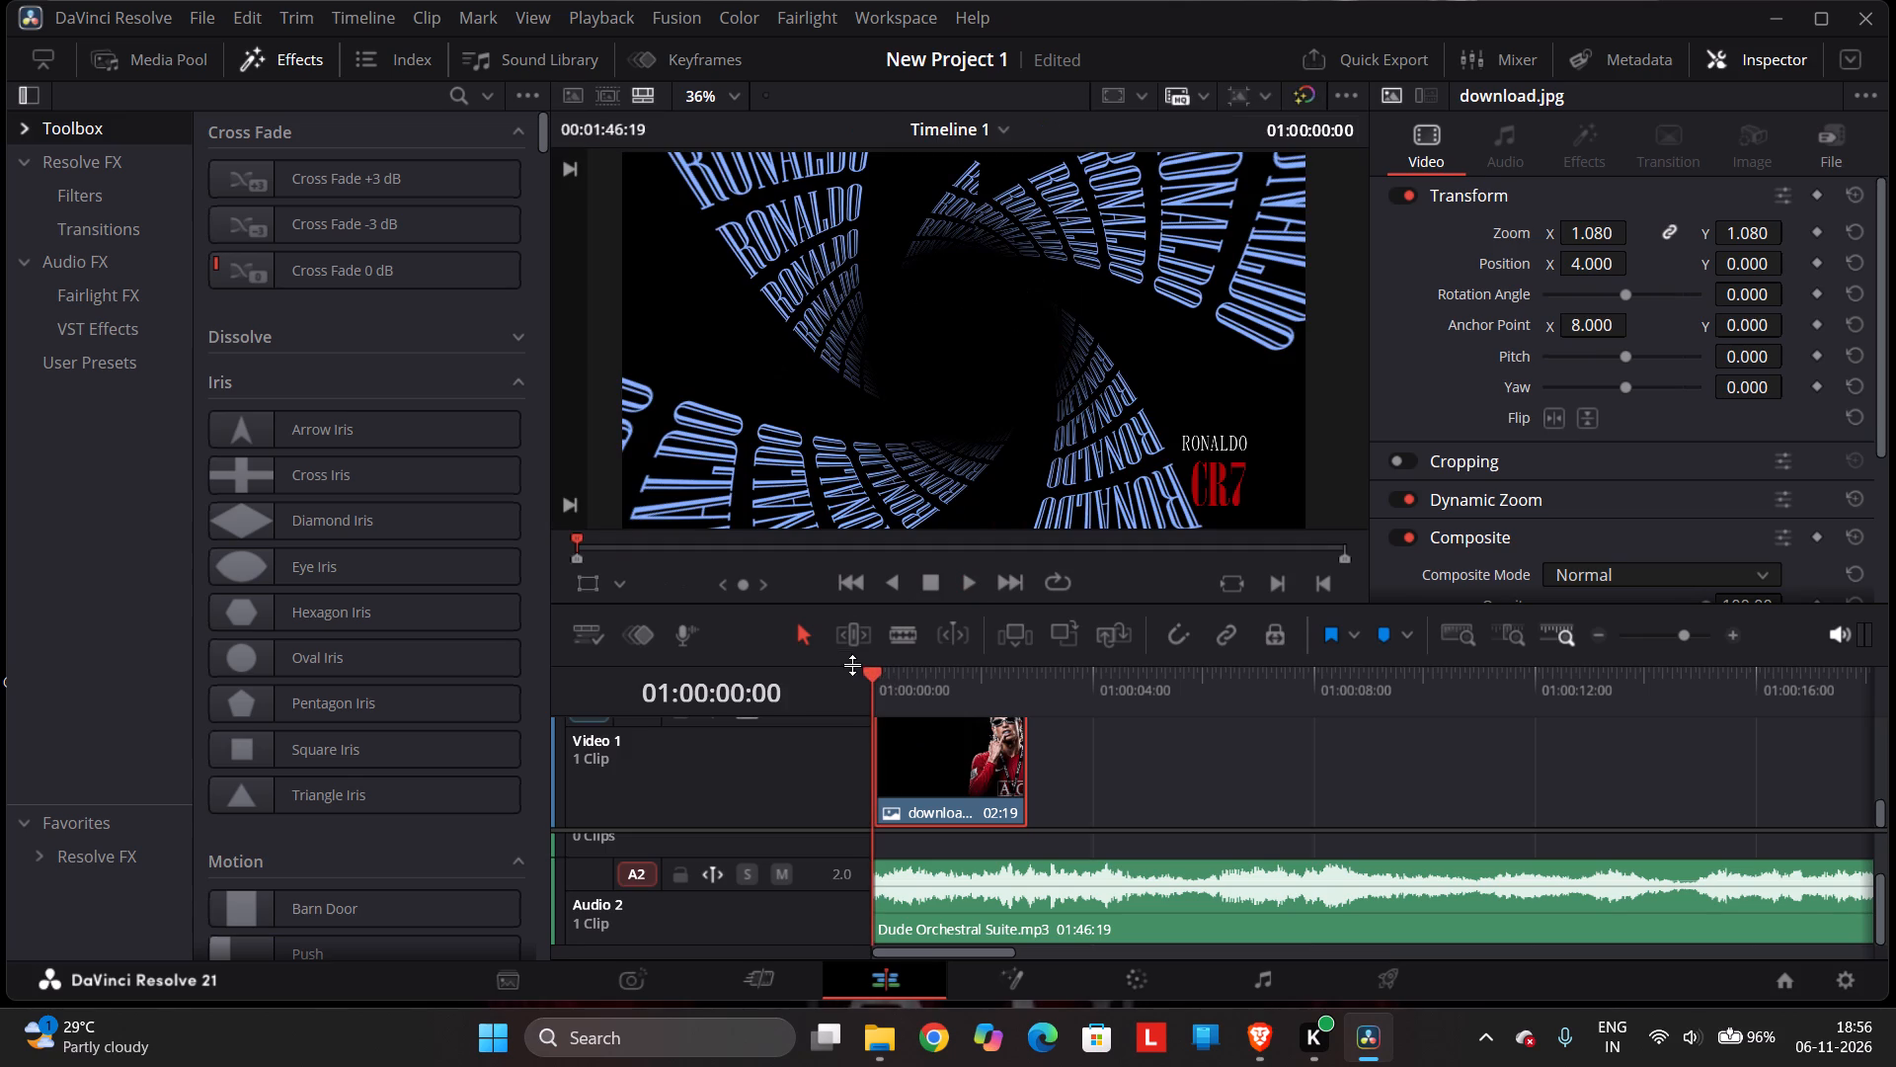
left_click(969, 589)
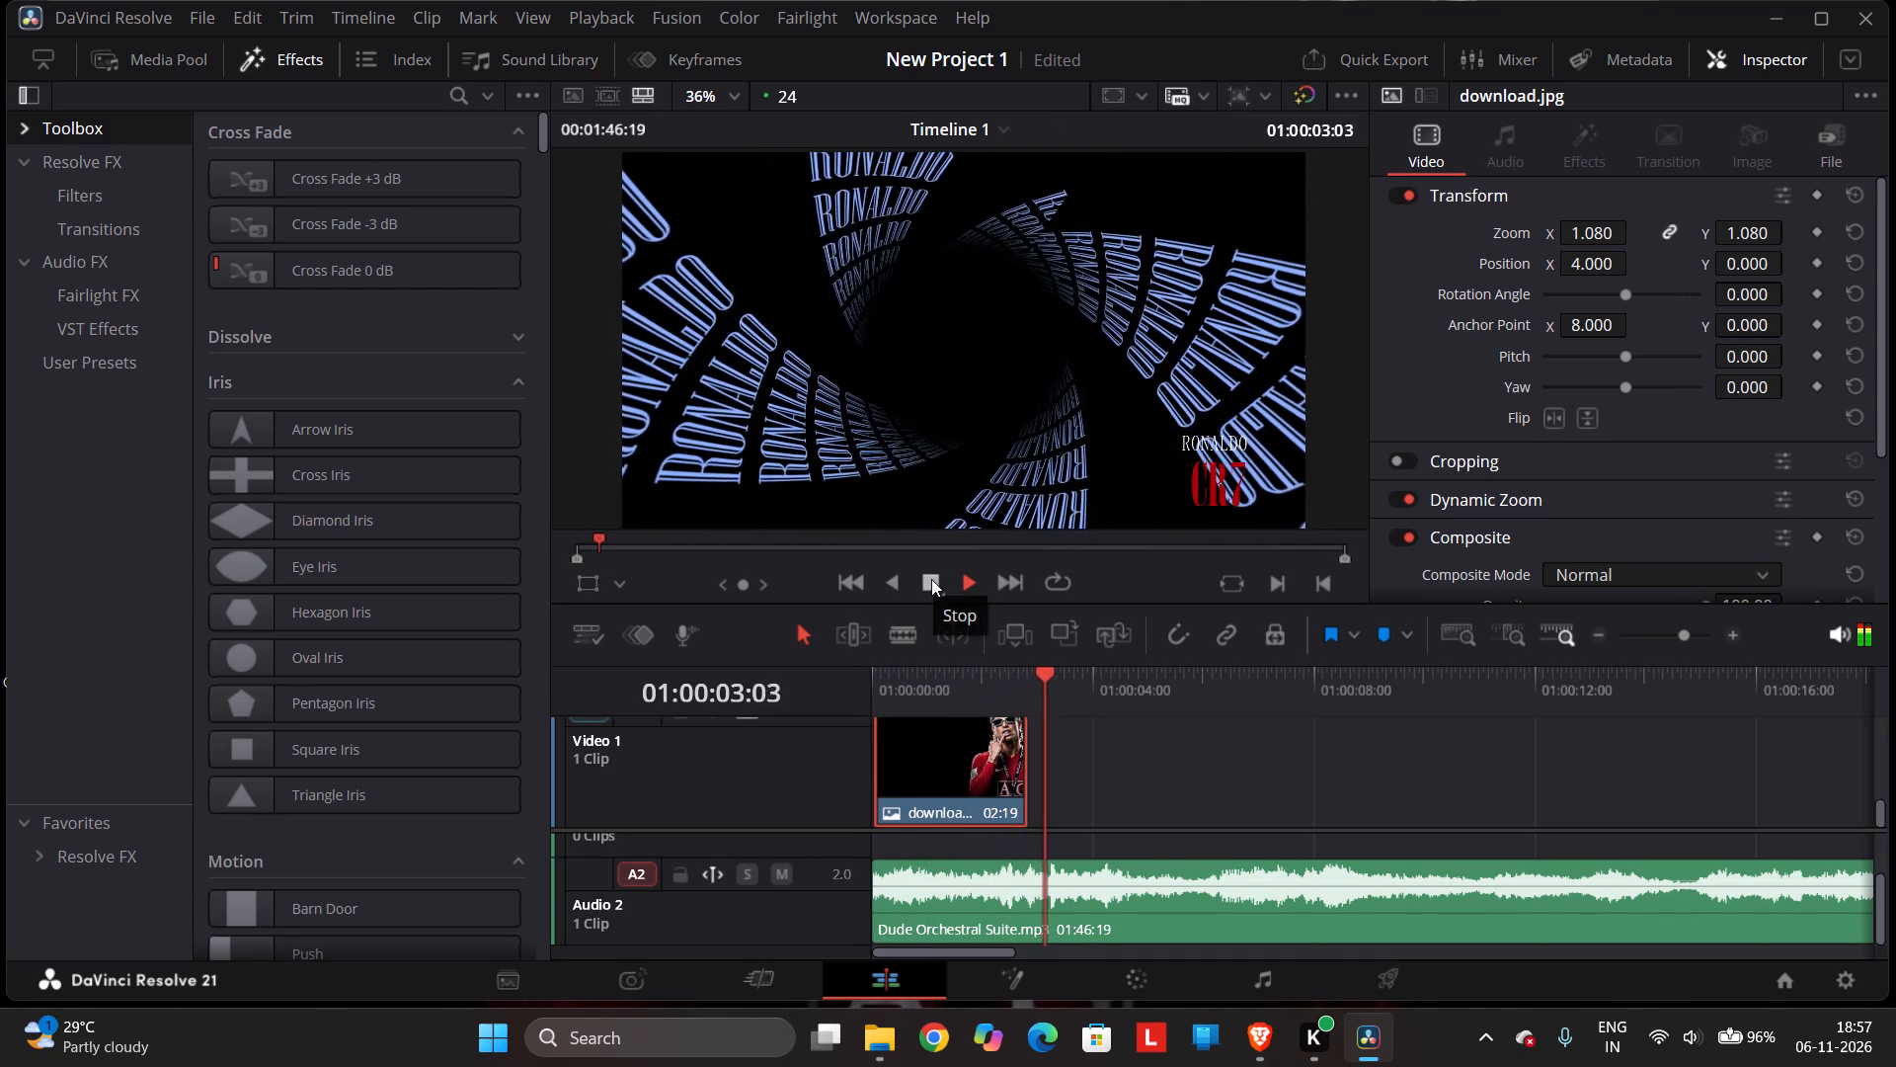
left_click(931, 579)
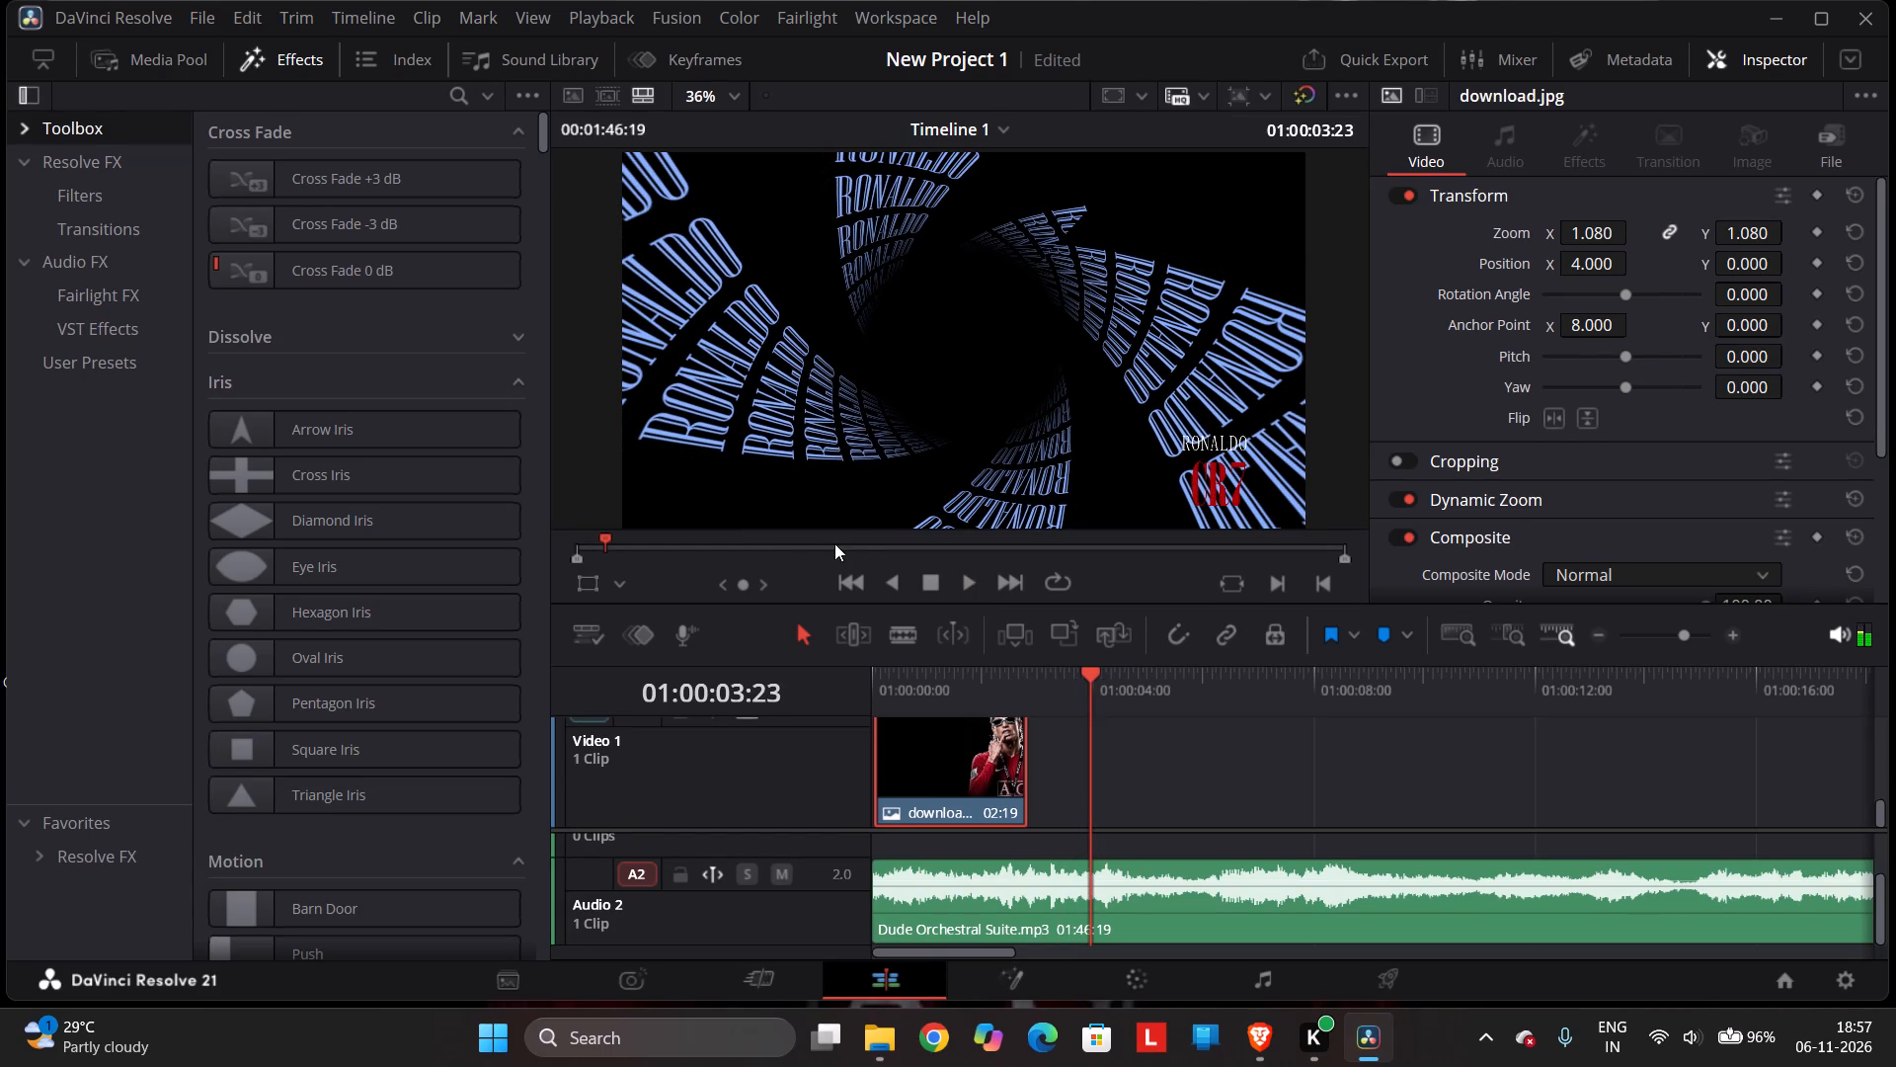